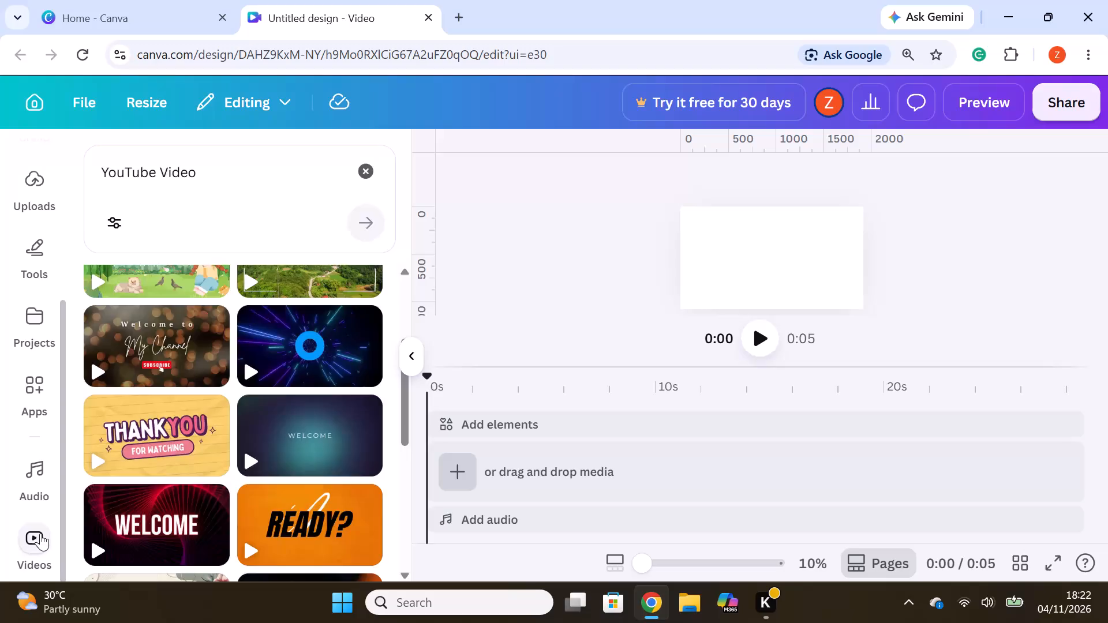
Find Wedding invitation videos and add the 11-second staircase venue clip to the timeline.
click(40, 533)
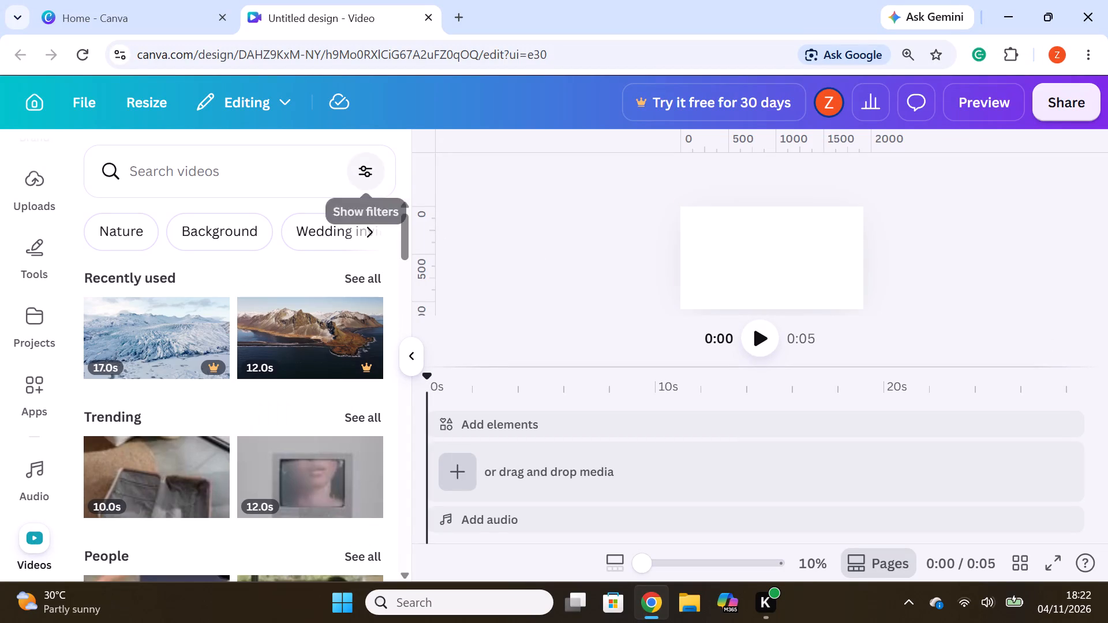
click(320, 228)
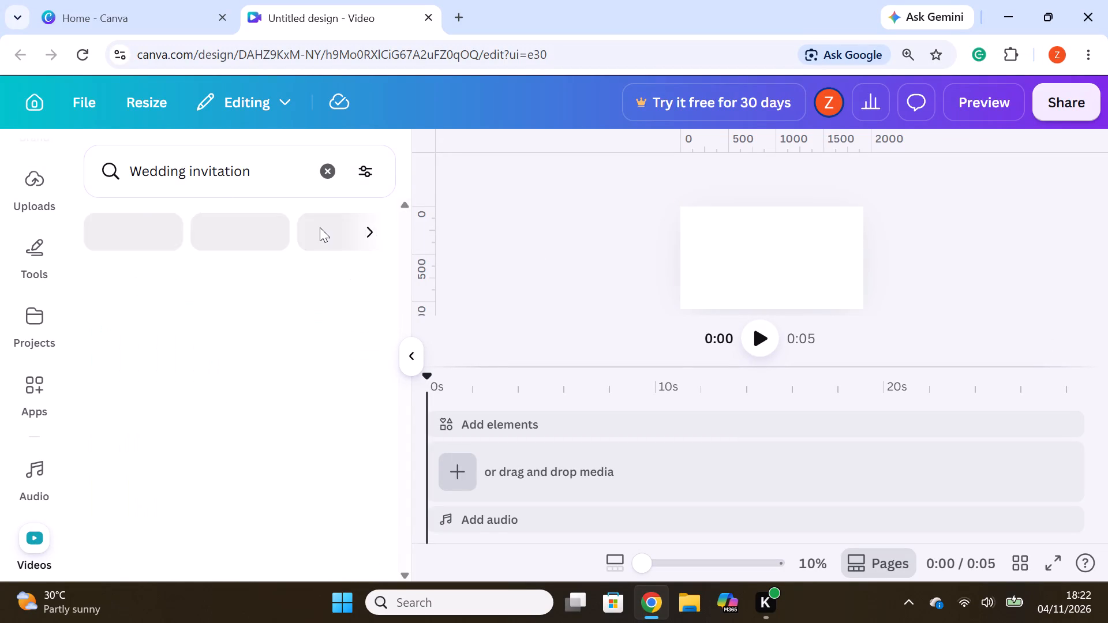
scroll(337, 332, down, 1)
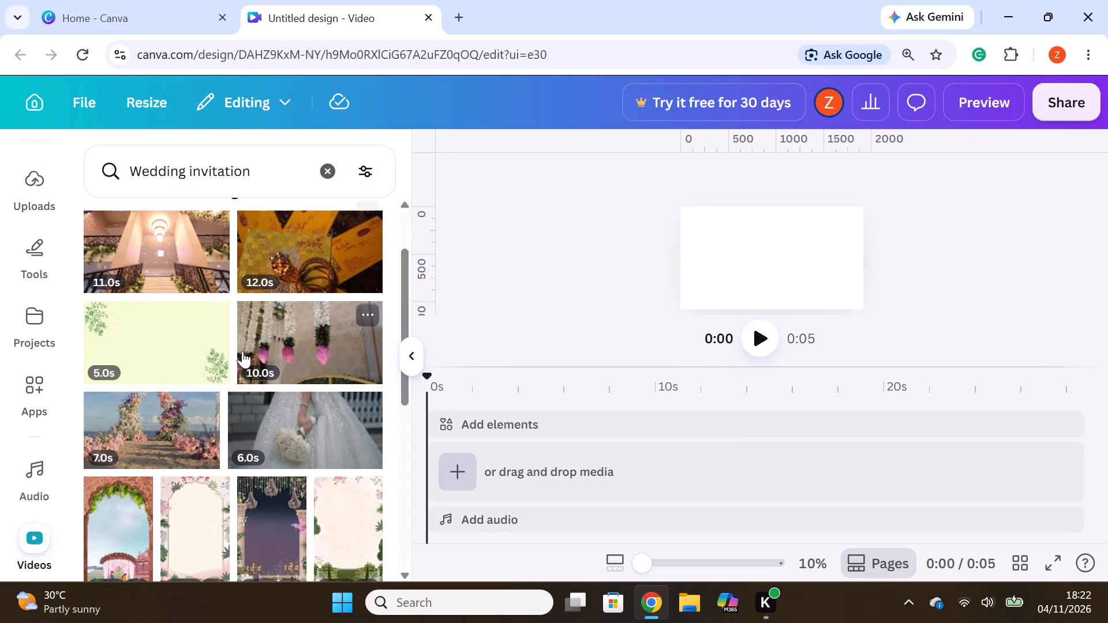
drag(170, 276, 484, 433)
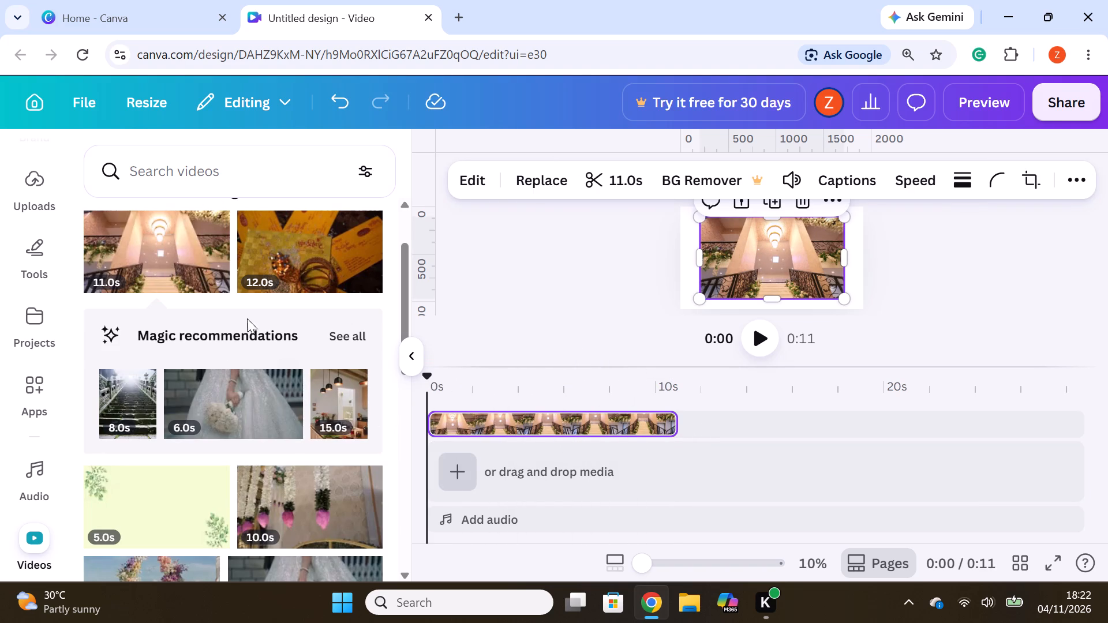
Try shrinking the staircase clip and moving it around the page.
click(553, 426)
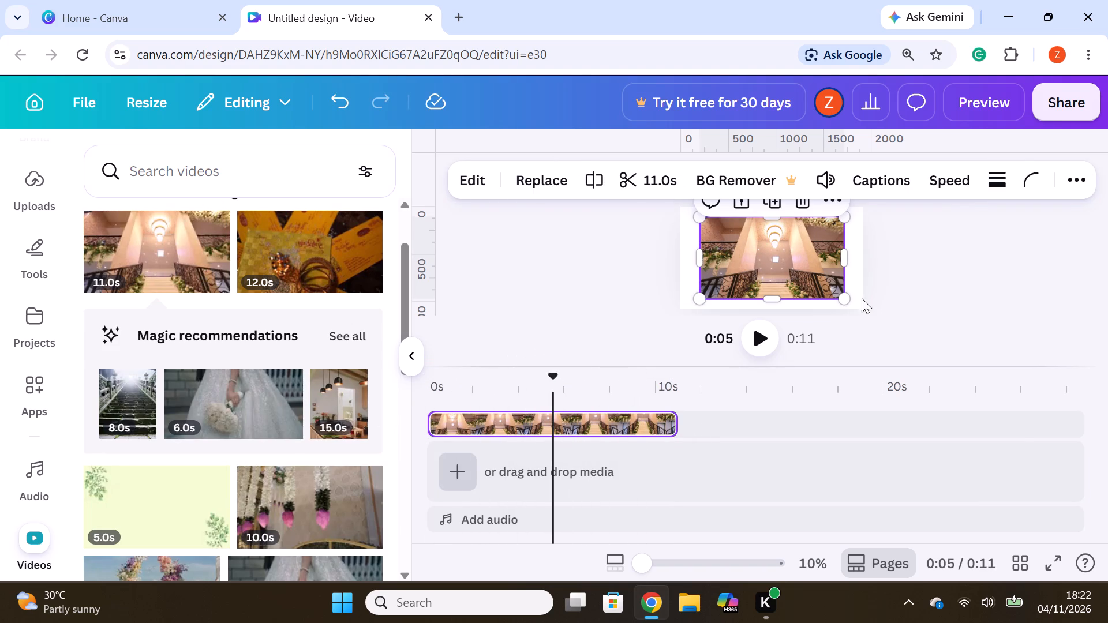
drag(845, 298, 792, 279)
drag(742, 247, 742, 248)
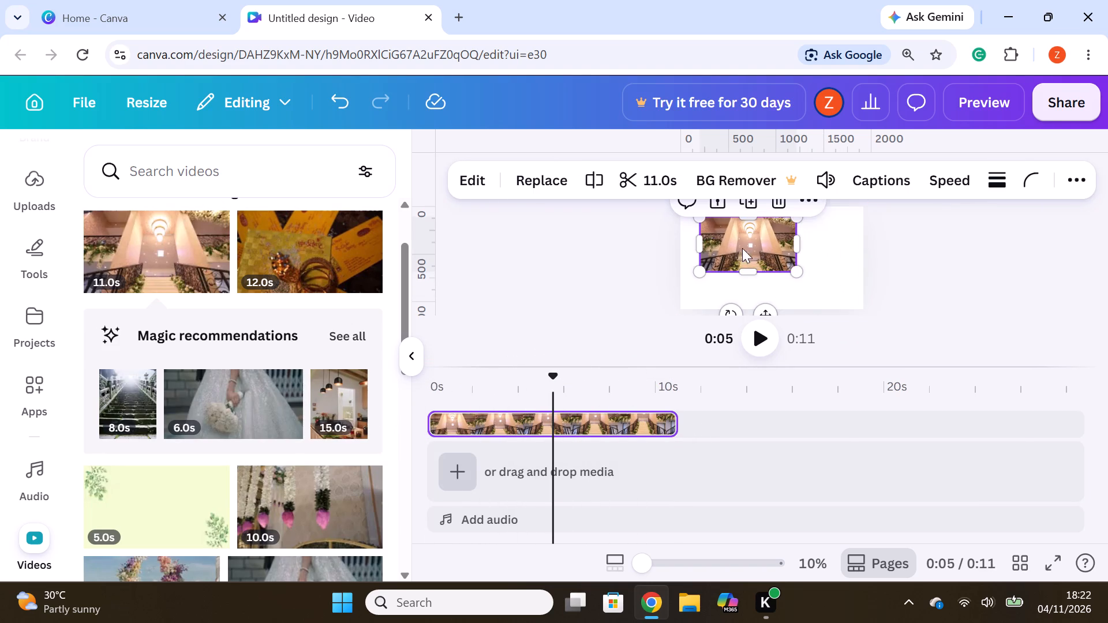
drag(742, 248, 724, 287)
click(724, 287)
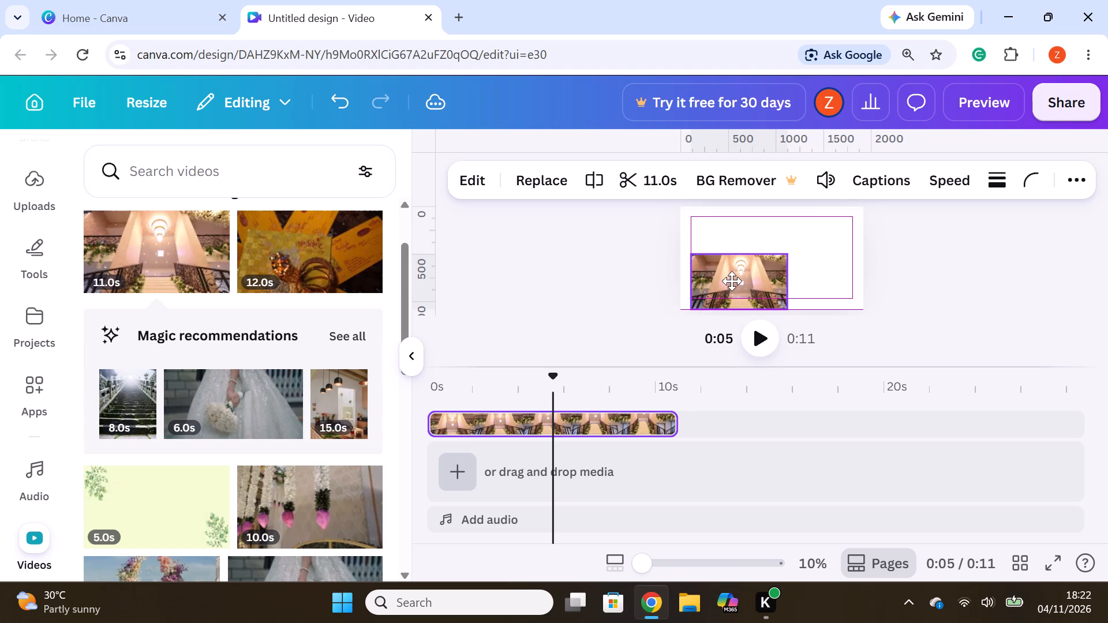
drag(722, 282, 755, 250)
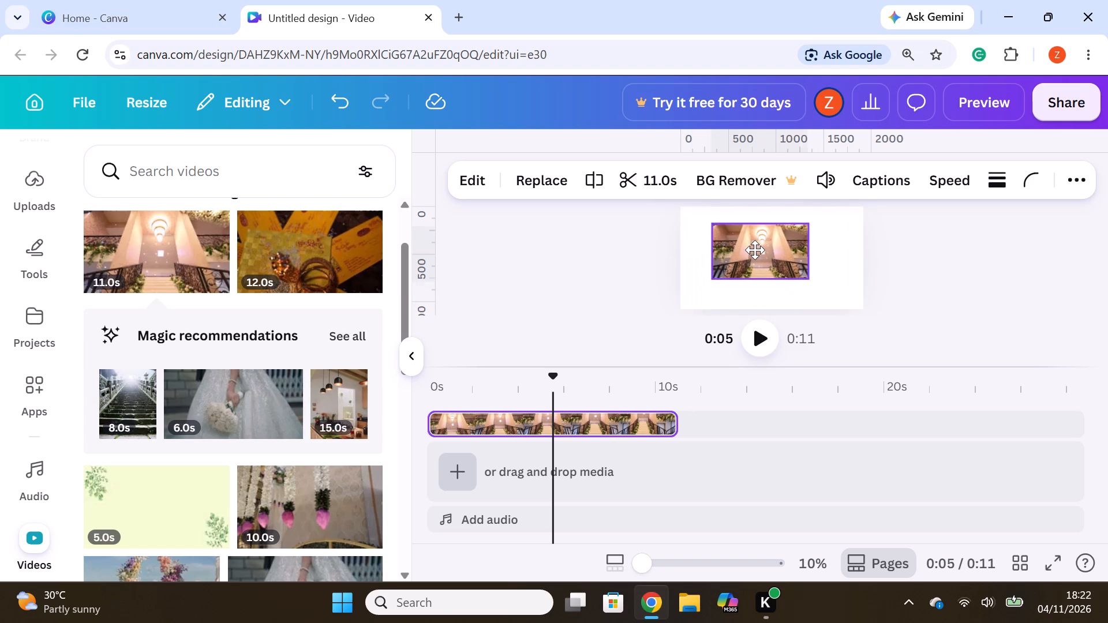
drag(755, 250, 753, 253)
Enlarge the staircase clip to about 2,155 × 1,228 so that it covers the whole page.
drag(808, 278, 880, 332)
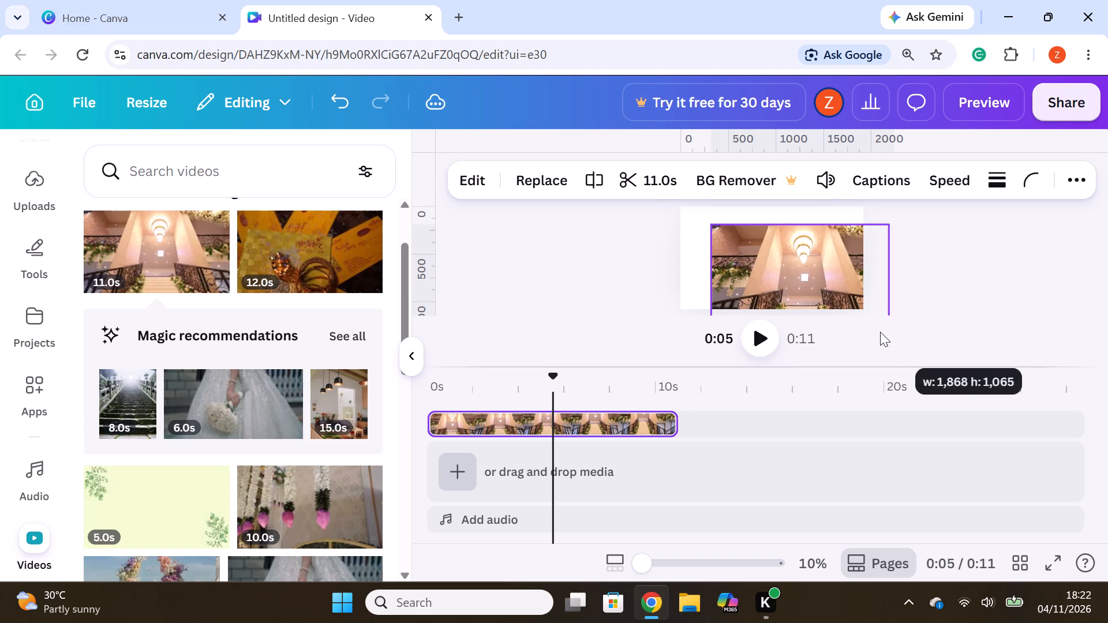
drag(880, 332, 871, 325)
drag(714, 224, 668, 209)
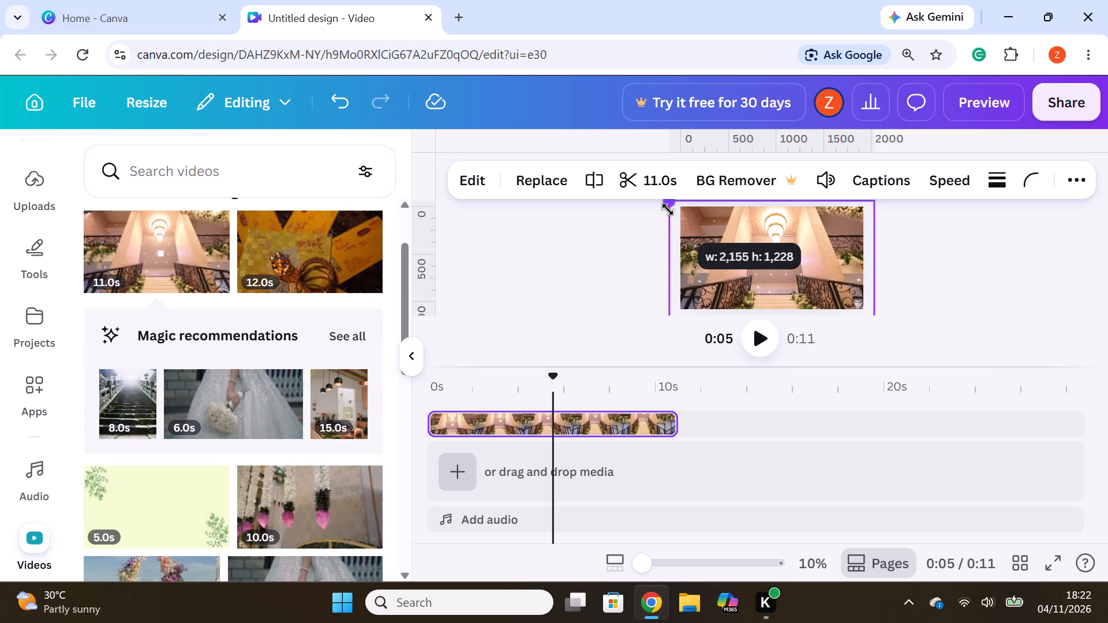
drag(668, 209, 668, 209)
click(1000, 288)
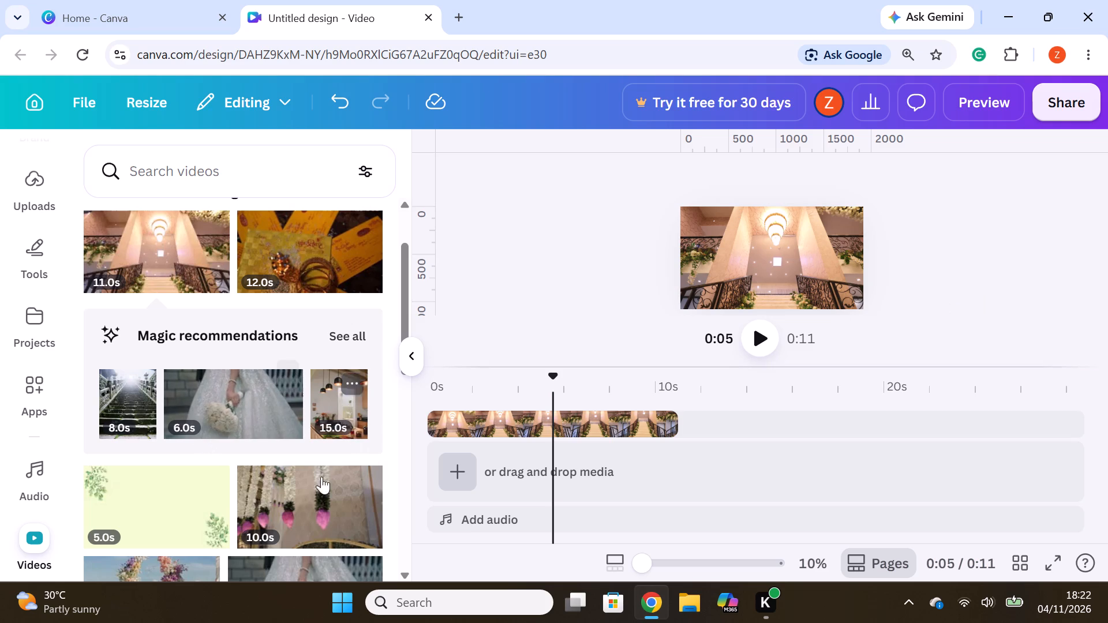
Add the 10-second hanging flowers clip on a track above the staircase clip, starting at 0 s.
drag(289, 511, 517, 395)
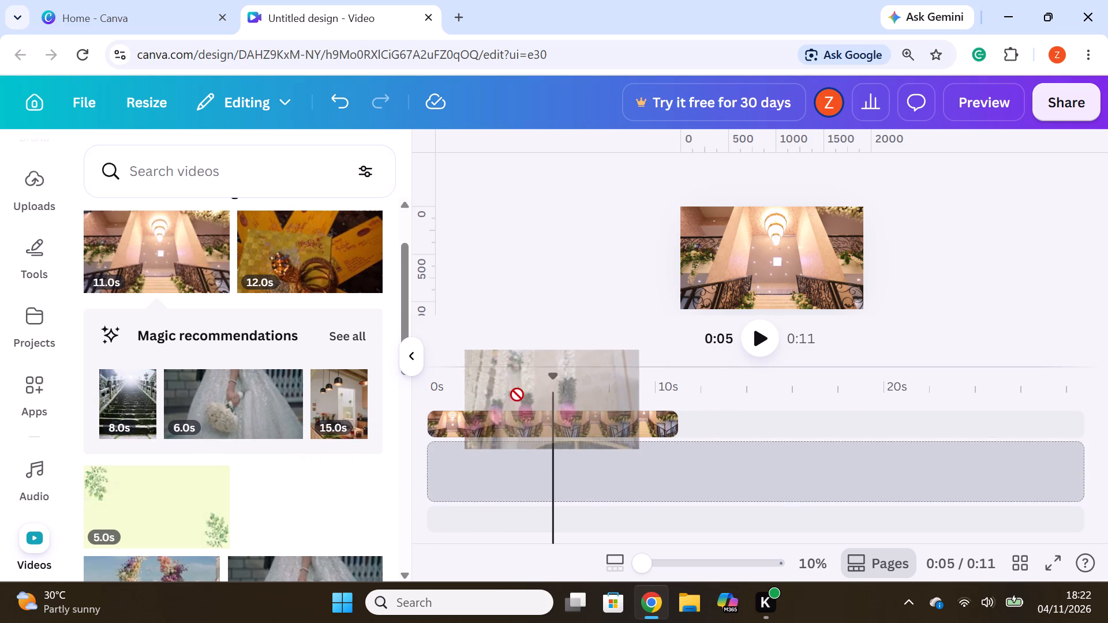
drag(517, 395, 501, 409)
drag(557, 401, 552, 401)
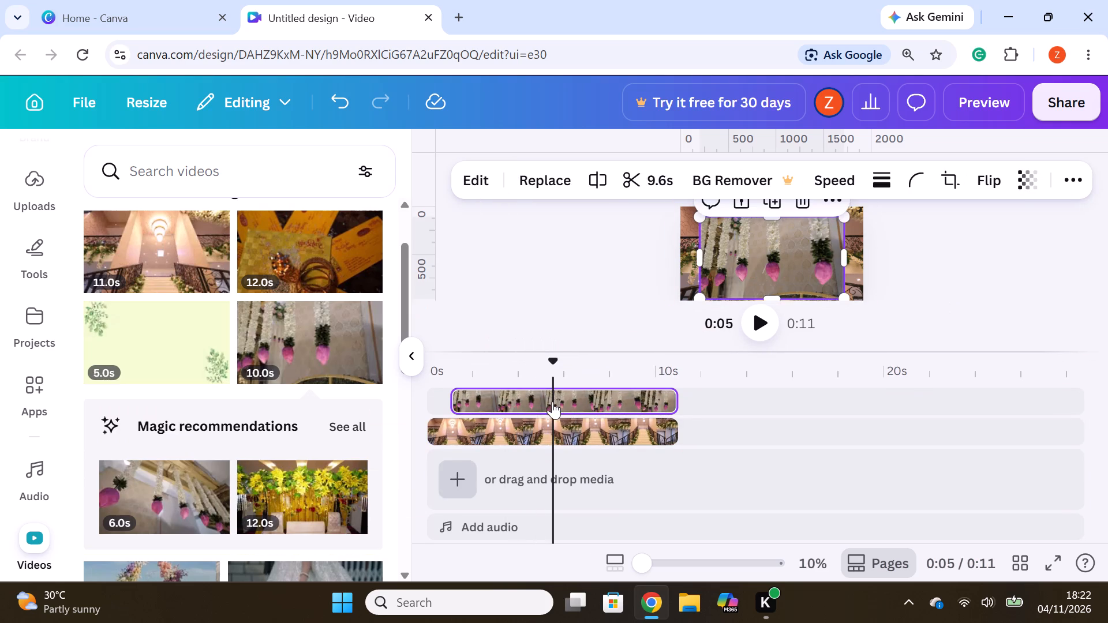
drag(552, 401, 530, 406)
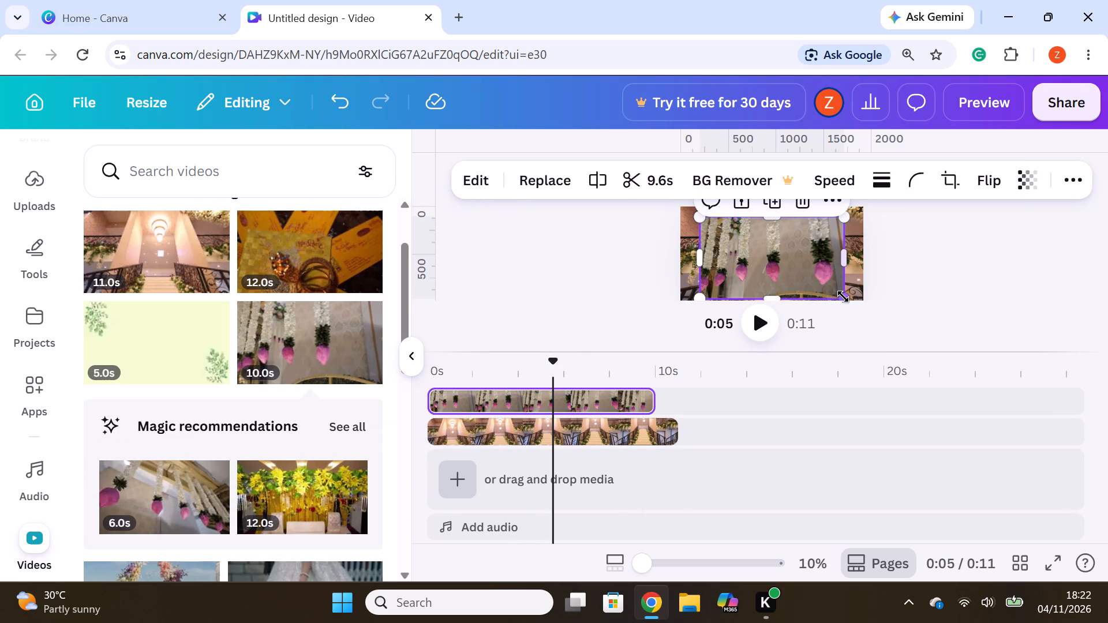
Shrink the hanging flowers clip to about half the page width and place it in the page's lower-left corner.
drag(843, 297, 817, 280)
drag(771, 252, 748, 271)
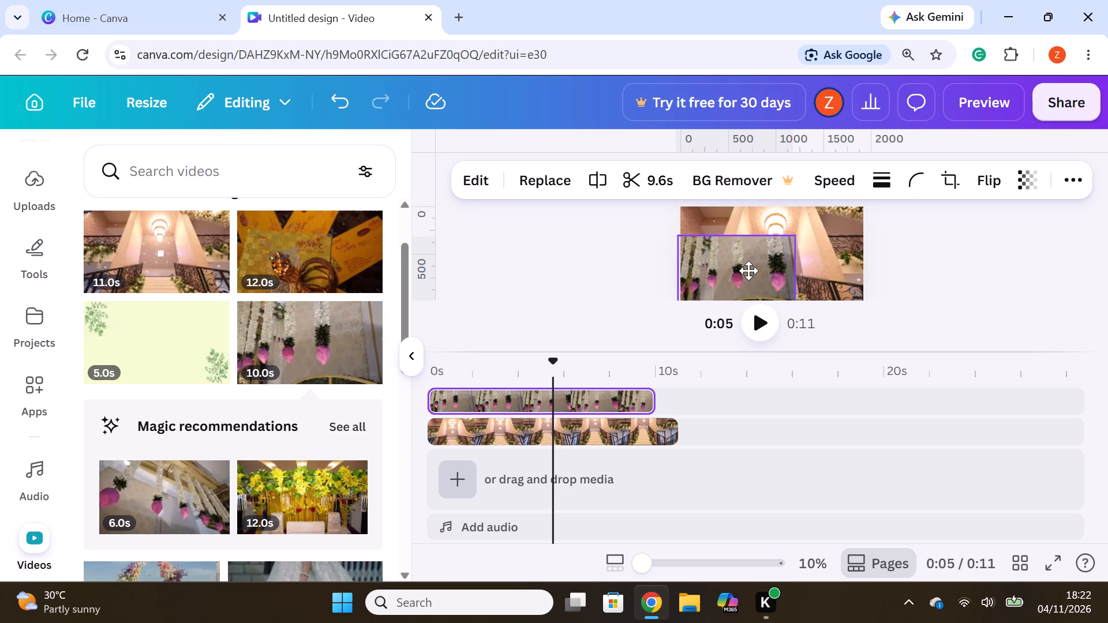
drag(748, 271, 748, 272)
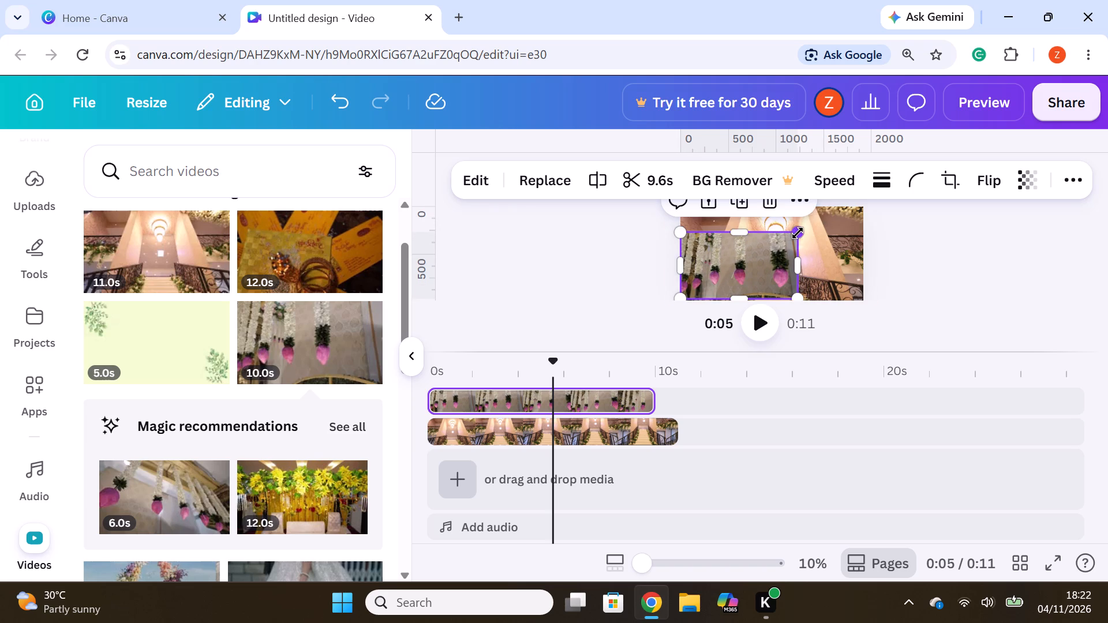
drag(798, 233, 769, 256)
click(731, 271)
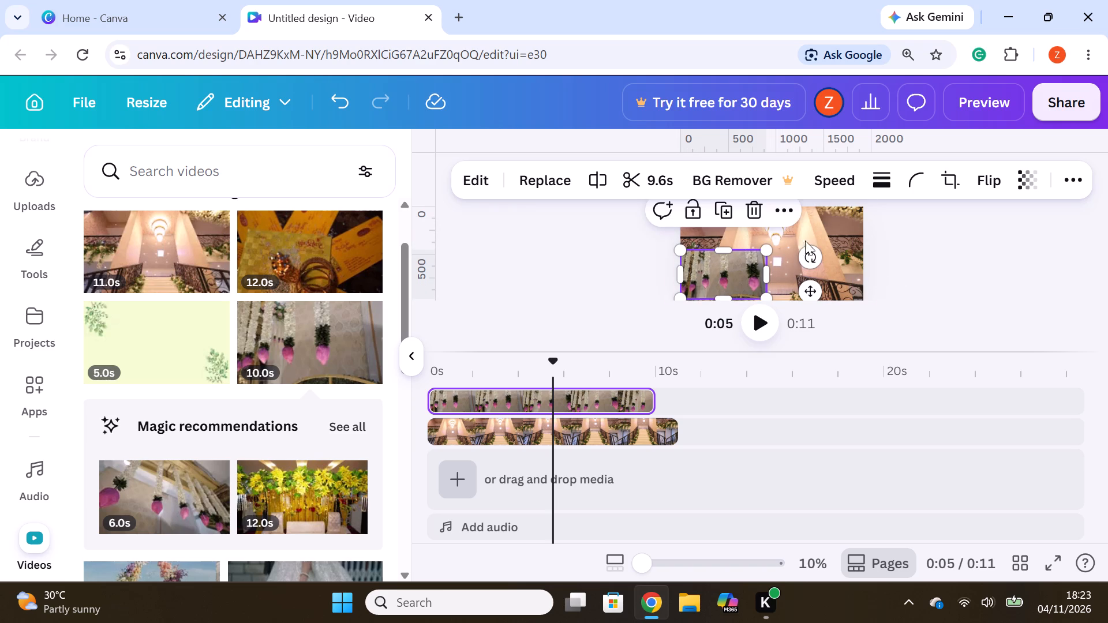
Round the corners of the hanging flowers clip to the maximum amount.
click(907, 186)
drag(813, 257, 818, 257)
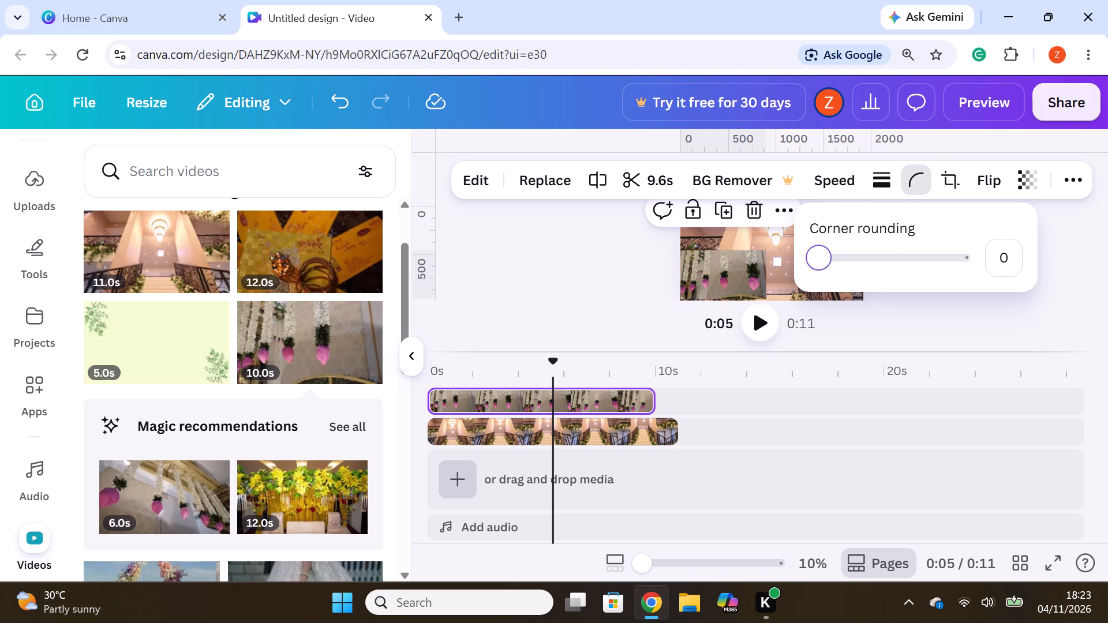
drag(818, 257, 1014, 262)
click(989, 309)
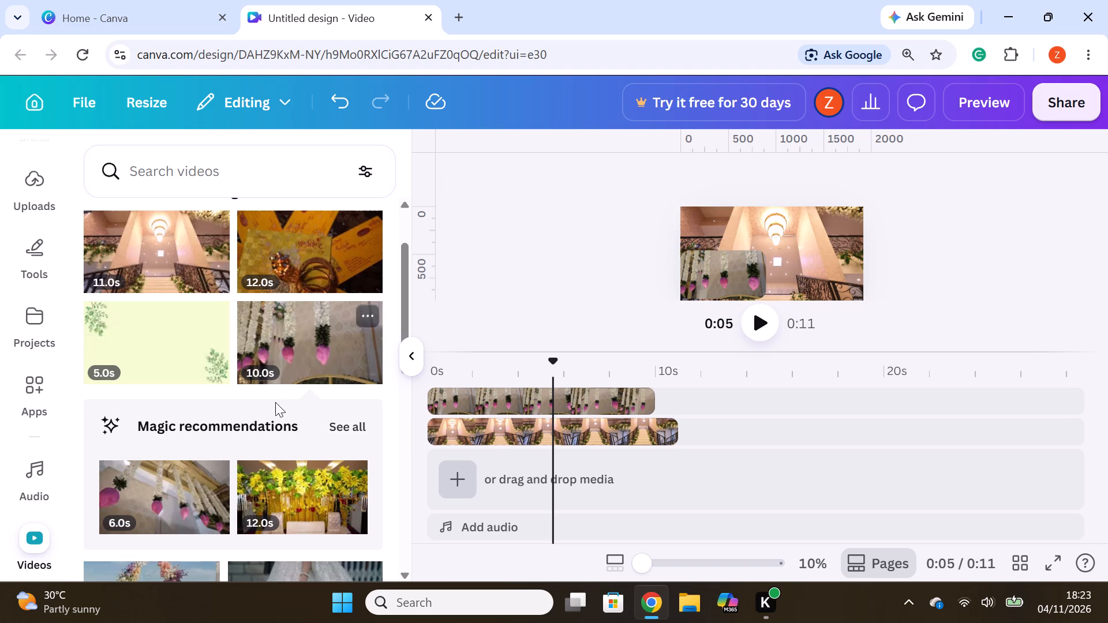
Replace the hanging flowers overlay with the 7-second beach floral arch clip.
scroll(247, 426, down, 1)
drag(152, 530, 543, 357)
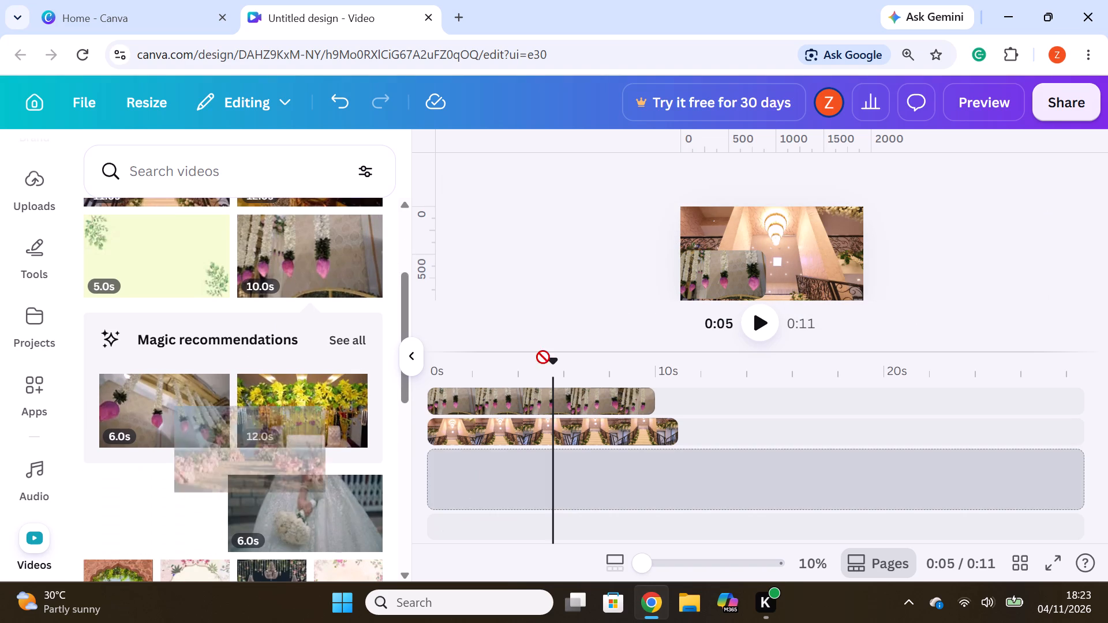
drag(543, 357, 519, 391)
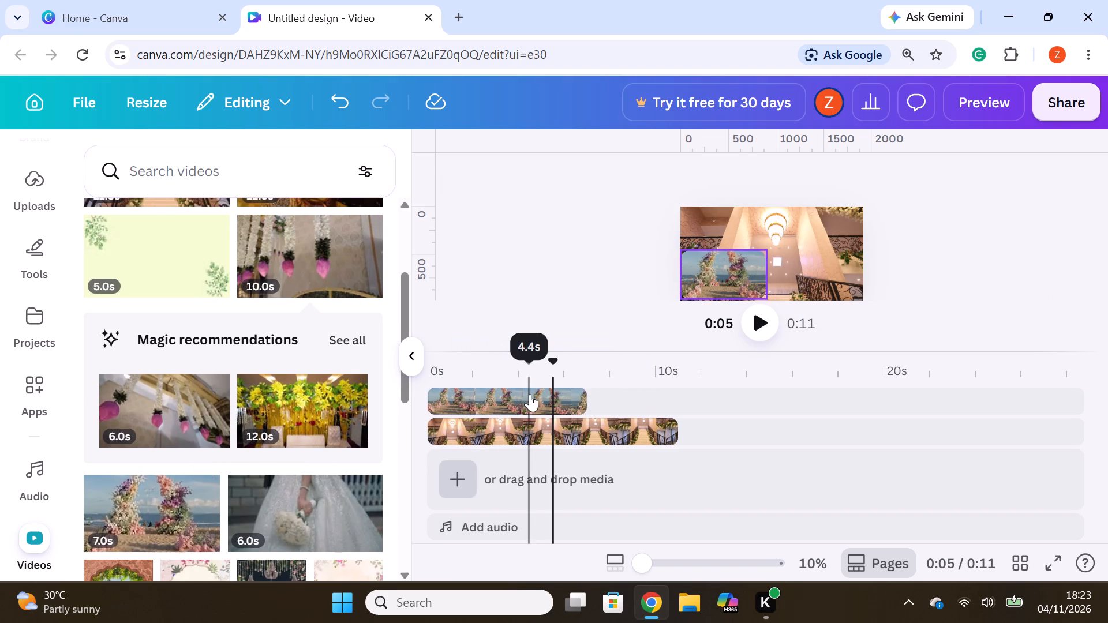
click(522, 399)
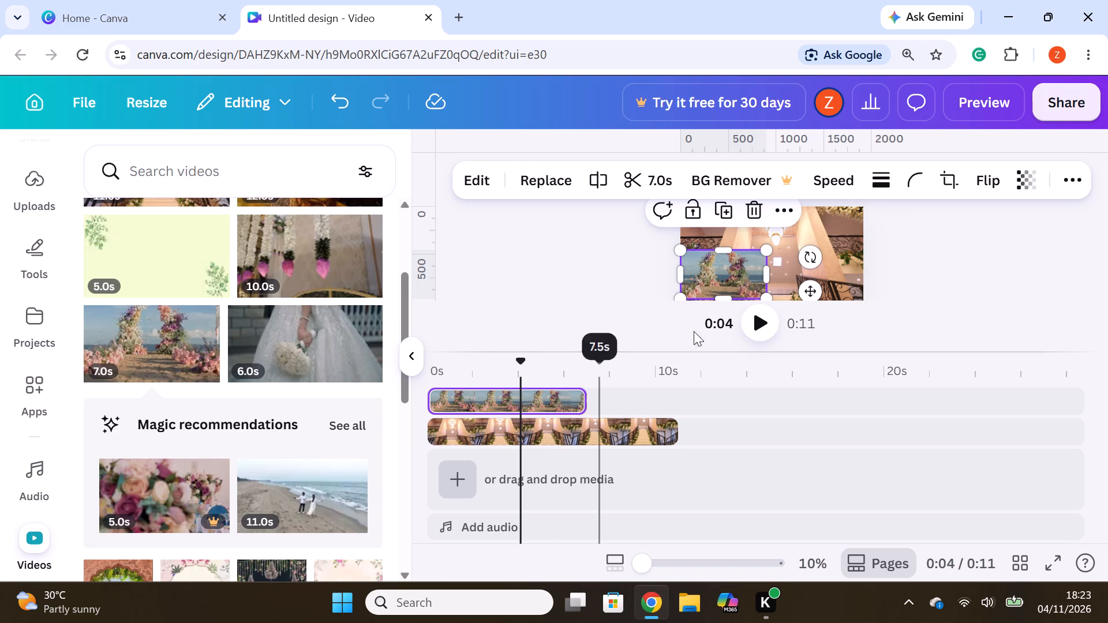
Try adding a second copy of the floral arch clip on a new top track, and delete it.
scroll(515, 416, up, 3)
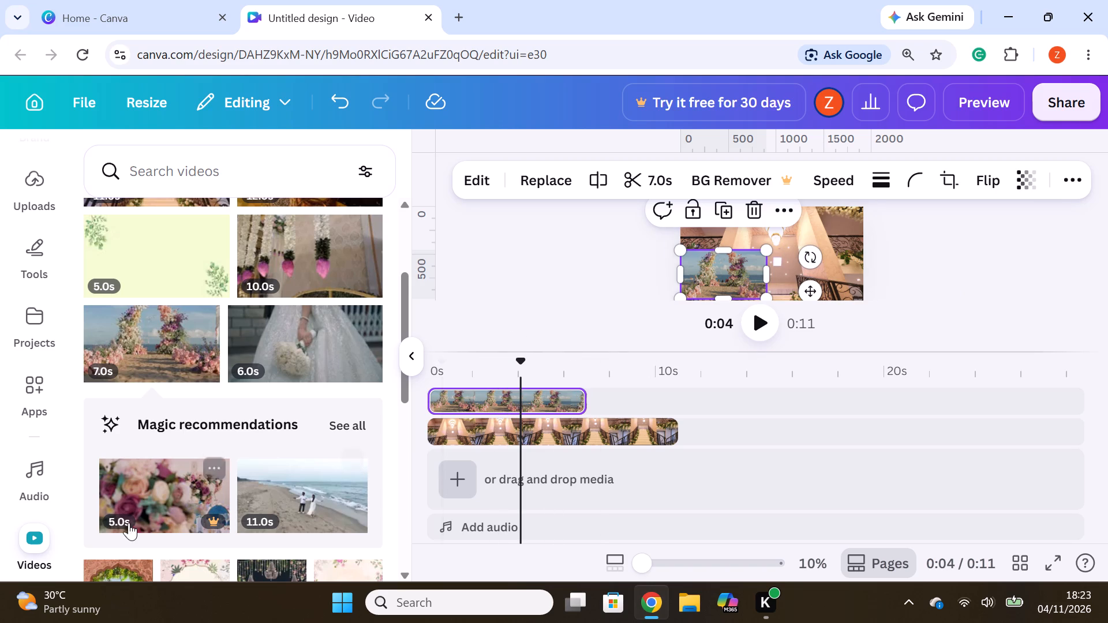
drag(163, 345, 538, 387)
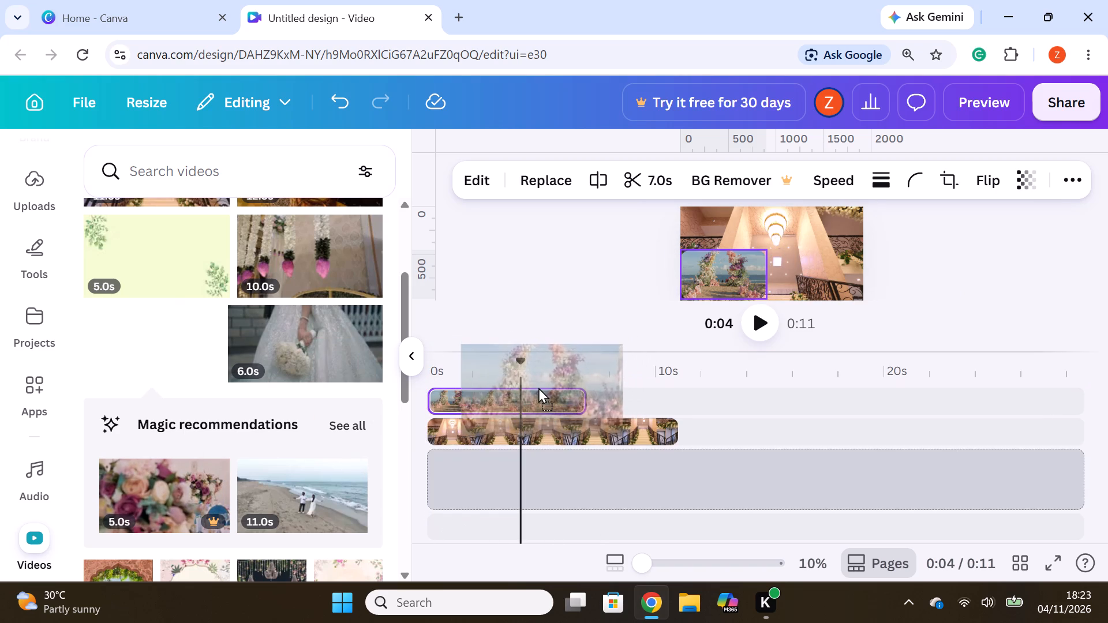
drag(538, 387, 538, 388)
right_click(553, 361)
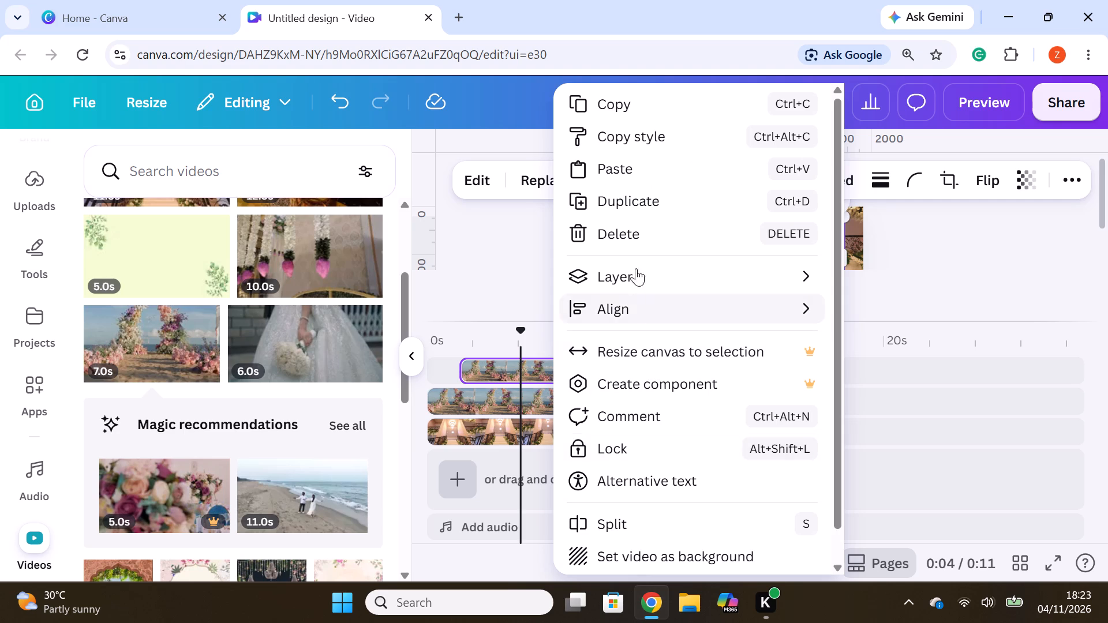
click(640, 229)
Split the staircase clip at about 7 s, where the floral arch clip ends, and delete the remainder.
click(587, 438)
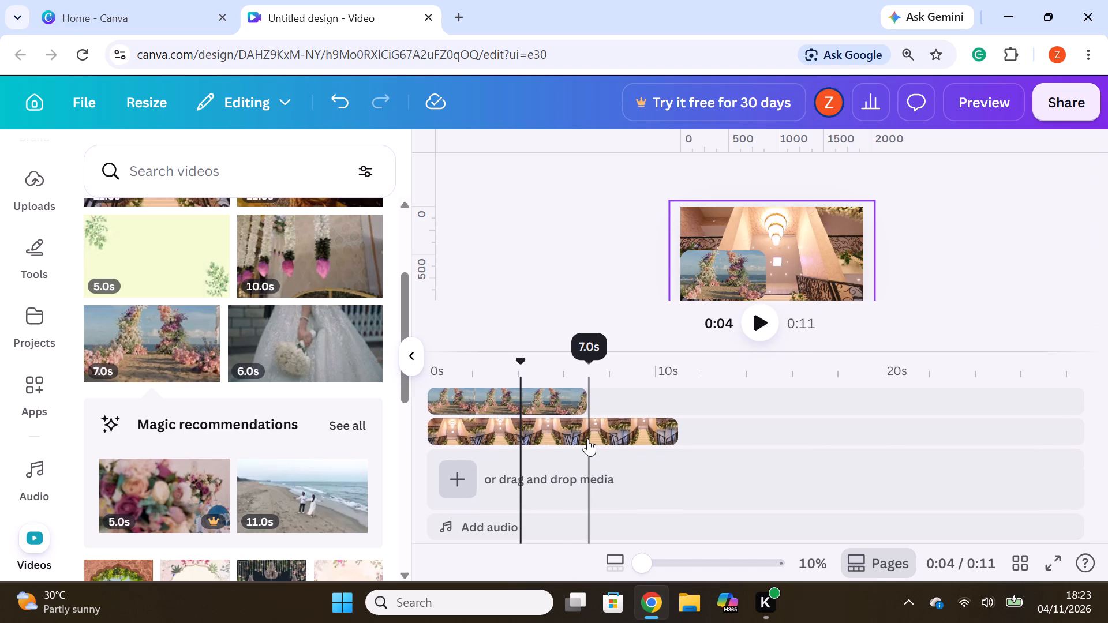
right_click(587, 438)
click(654, 530)
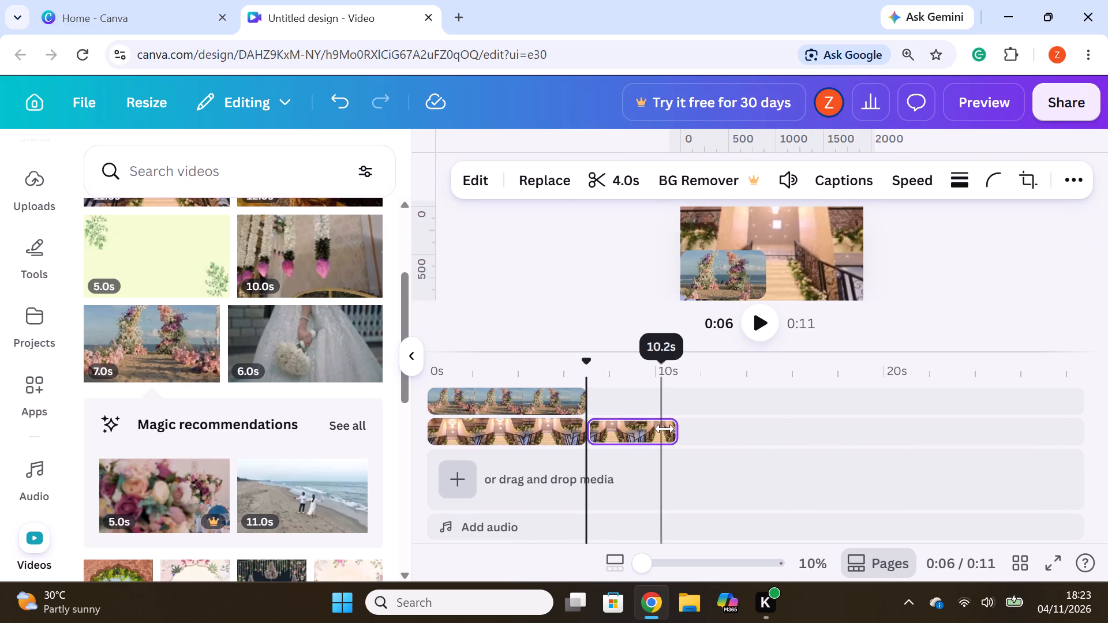
right_click(629, 422)
click(697, 223)
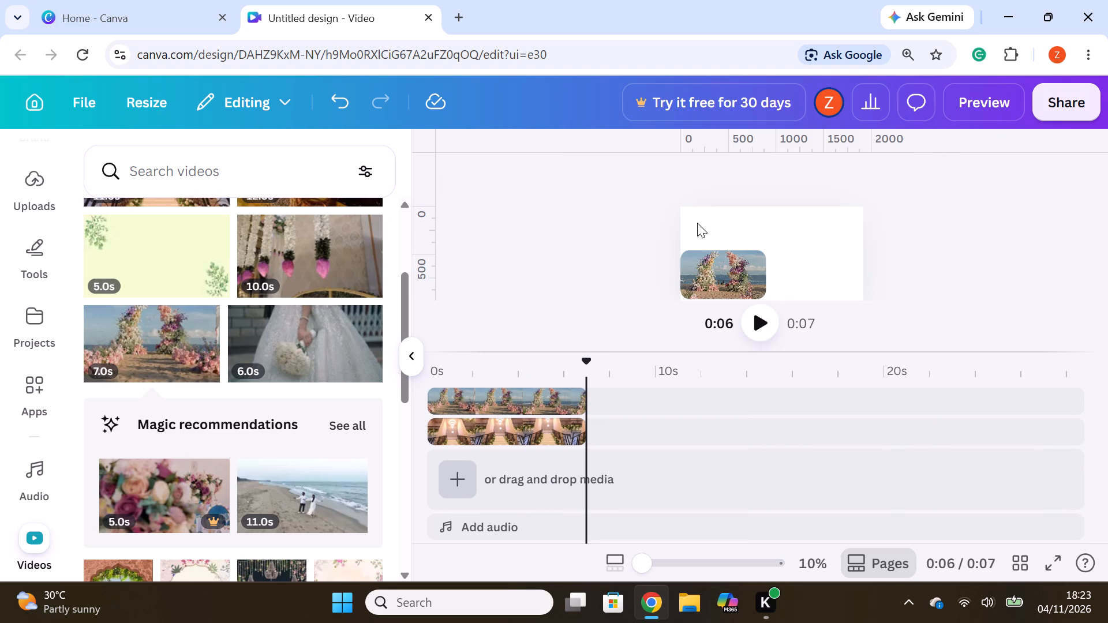
Add the 10-second hanging flowers clip on a new track above the floral arch clip, starting at 0 s.
scroll(147, 467, down, 3)
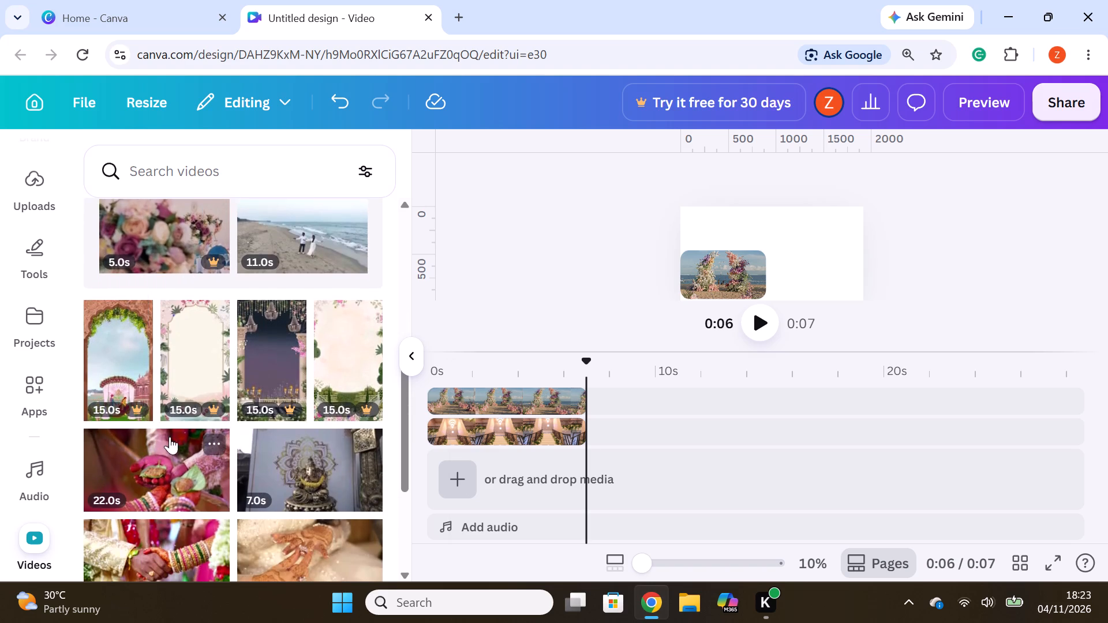
scroll(178, 423, down, 1)
scroll(323, 389, up, 5)
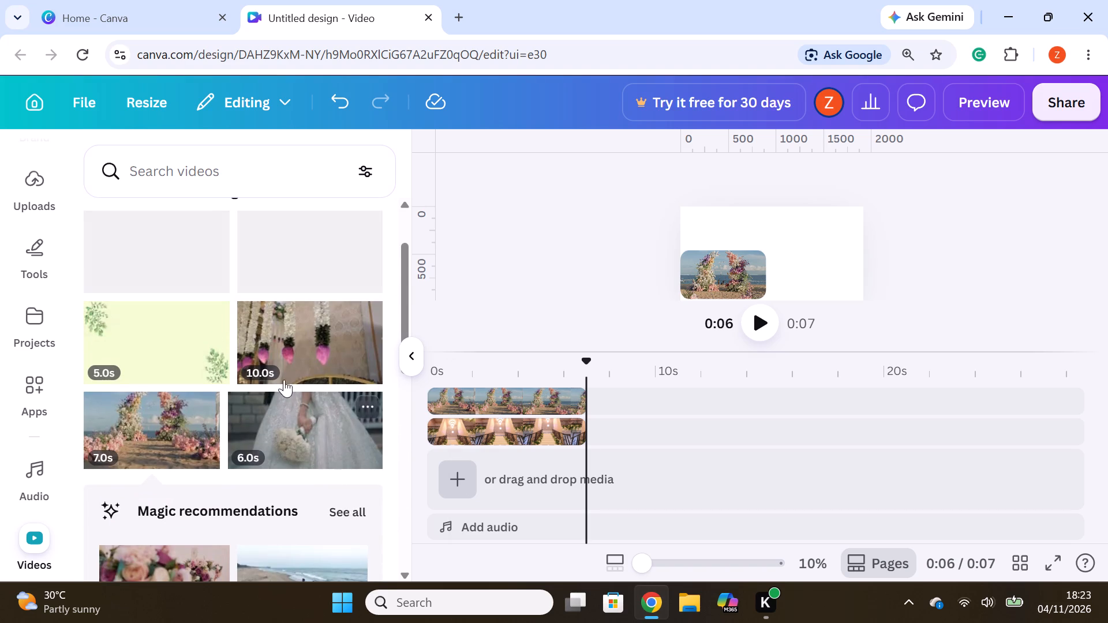
drag(276, 344, 493, 370)
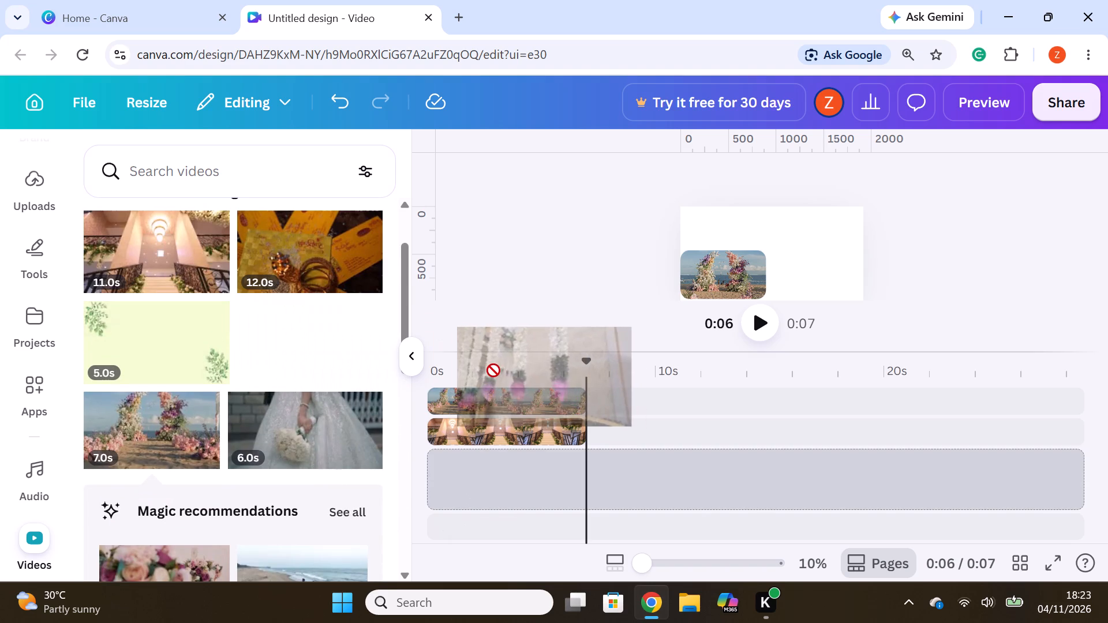
drag(493, 370, 475, 387)
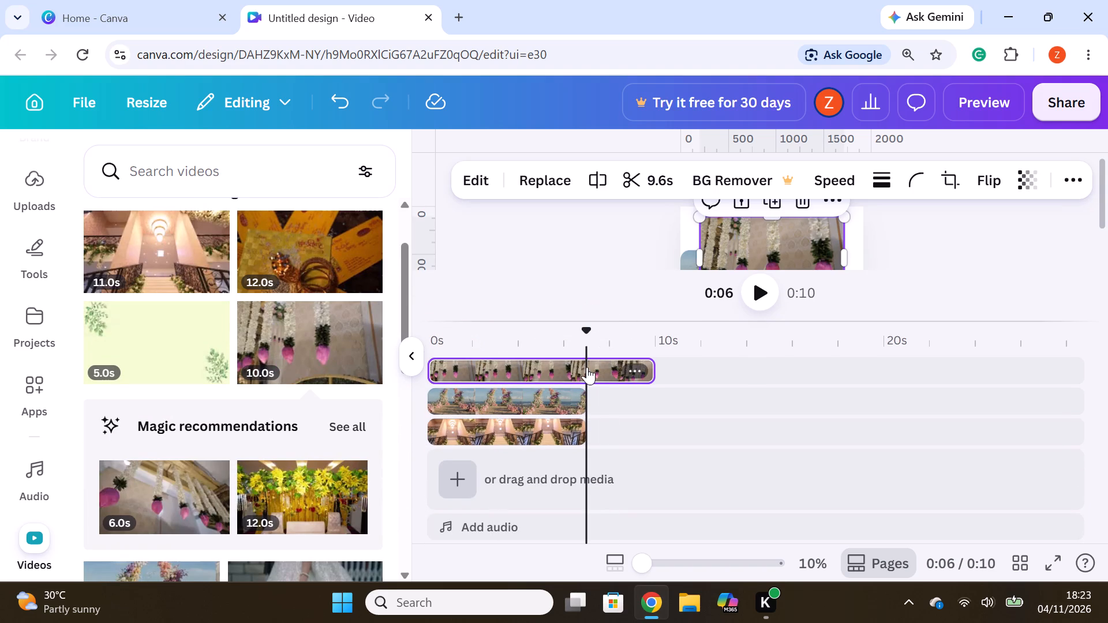
Split the hanging flowers clip at about 6.8 s, near the end of the other clips, and delete the remainder.
click(585, 367)
right_click(585, 367)
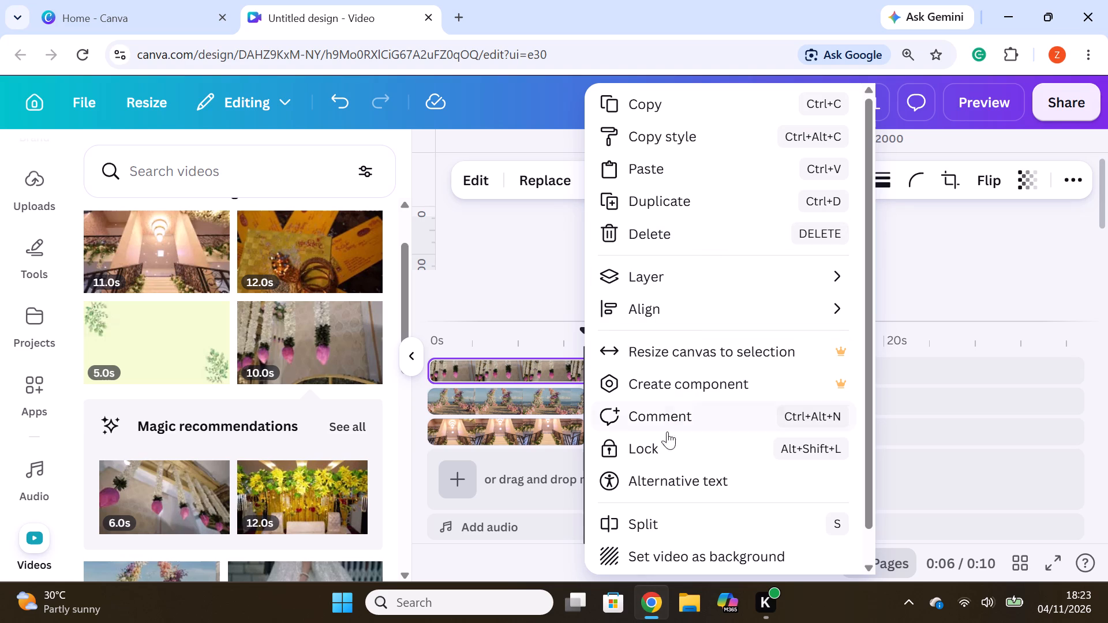
click(649, 530)
right_click(605, 377)
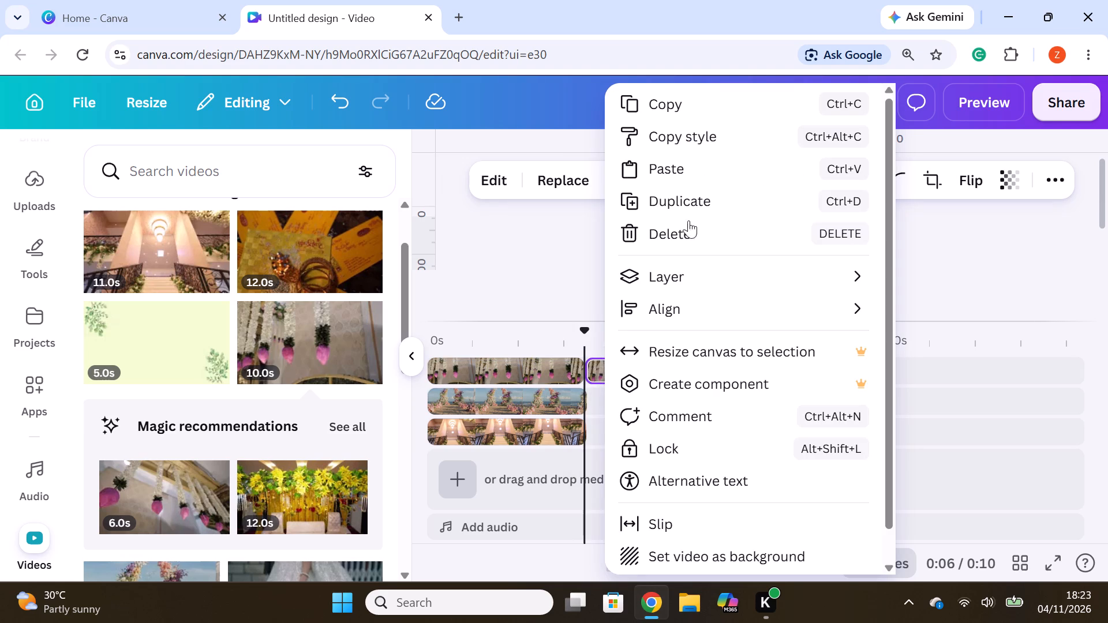
click(691, 236)
Shrink the hanging flowers clip into the page's lower-right corner, aligning the floral arch clip with the lower-left corner beside it.
click(540, 370)
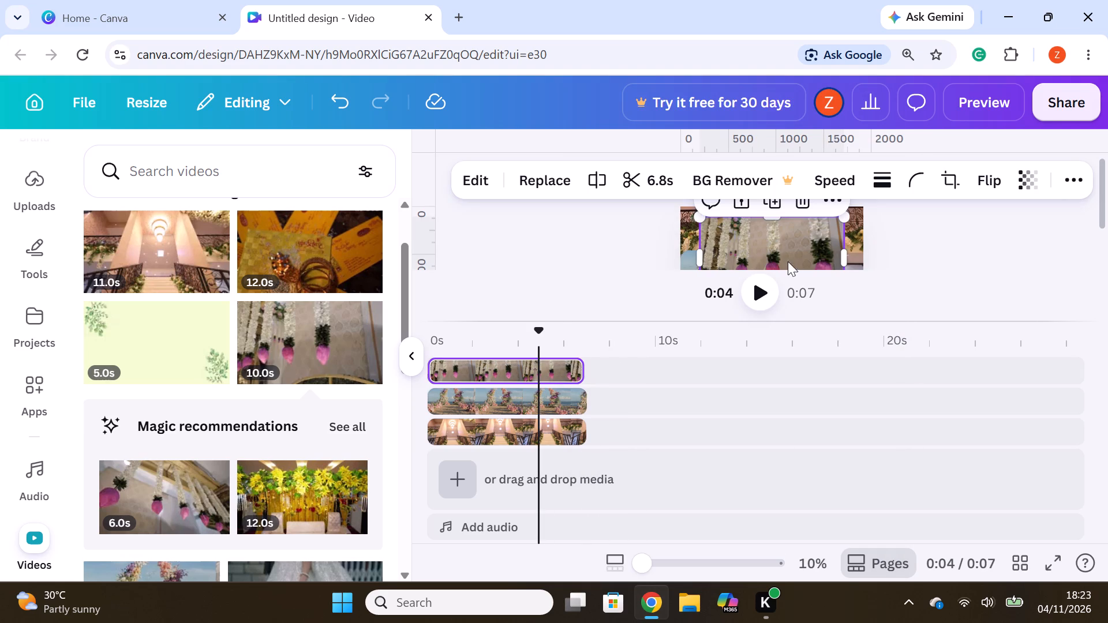
scroll(841, 227, up, 3)
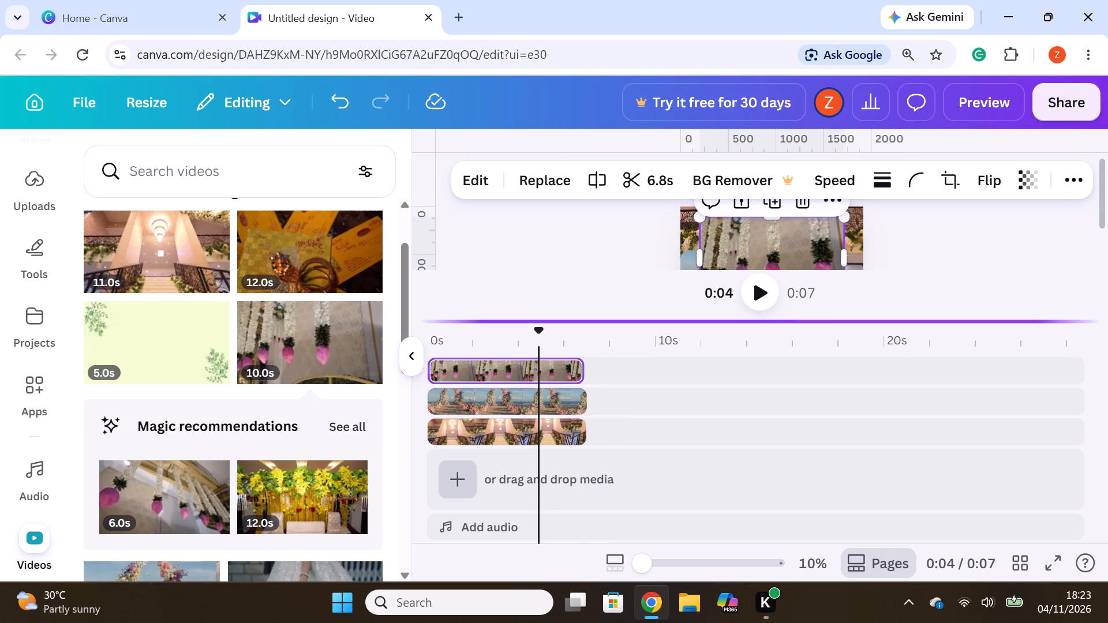
drag(768, 323, 758, 407)
drag(843, 297, 840, 292)
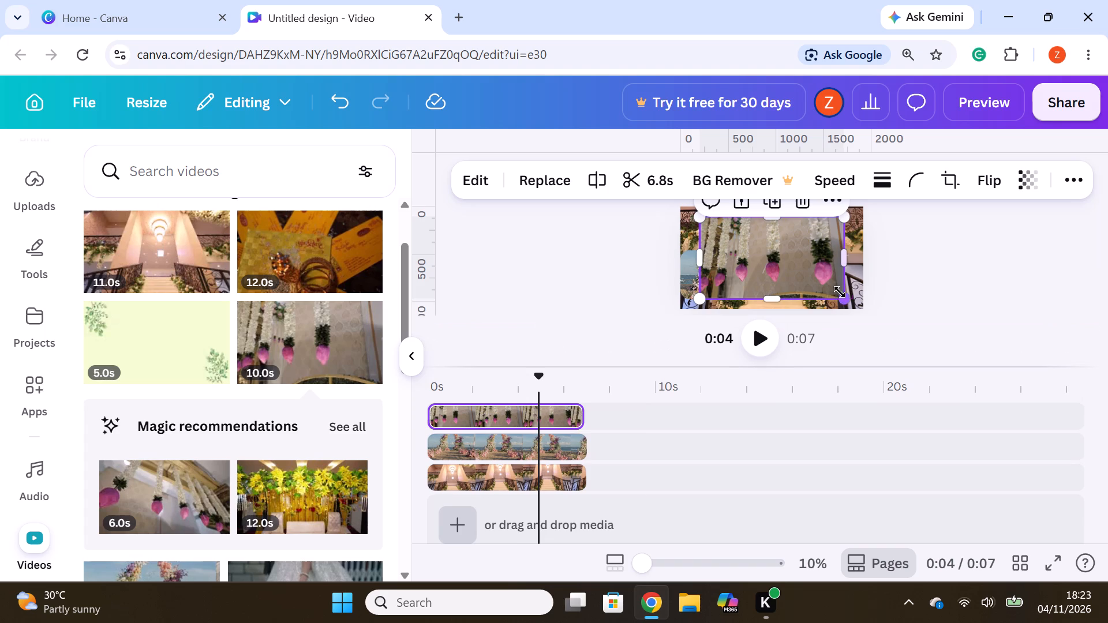
drag(840, 292, 779, 250)
drag(748, 234, 823, 272)
drag(712, 275, 714, 286)
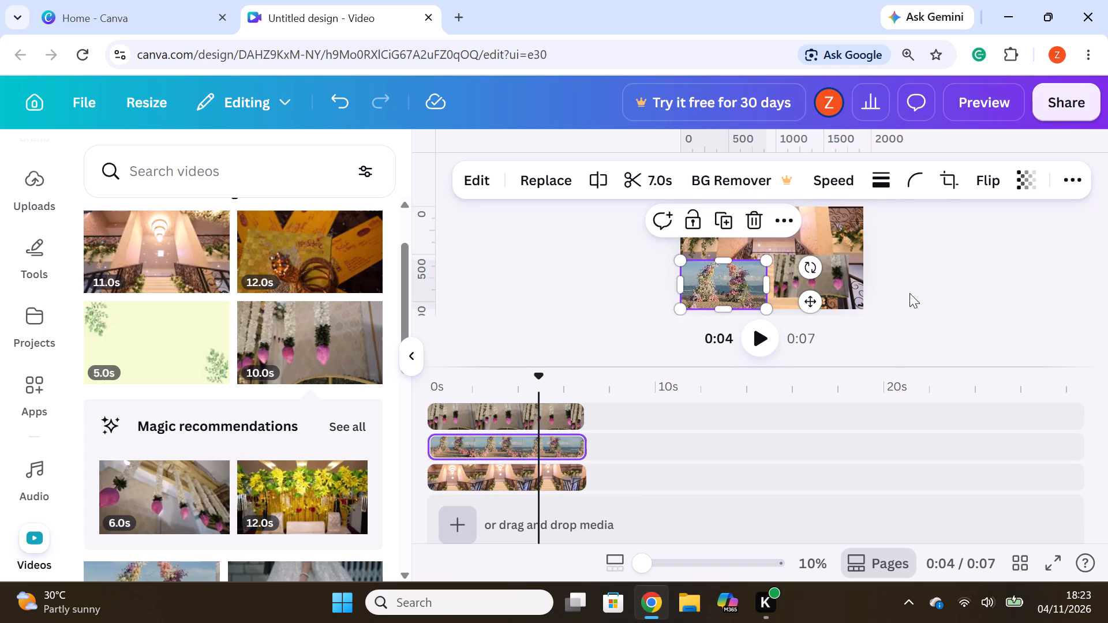
click(834, 286)
drag(852, 296, 859, 303)
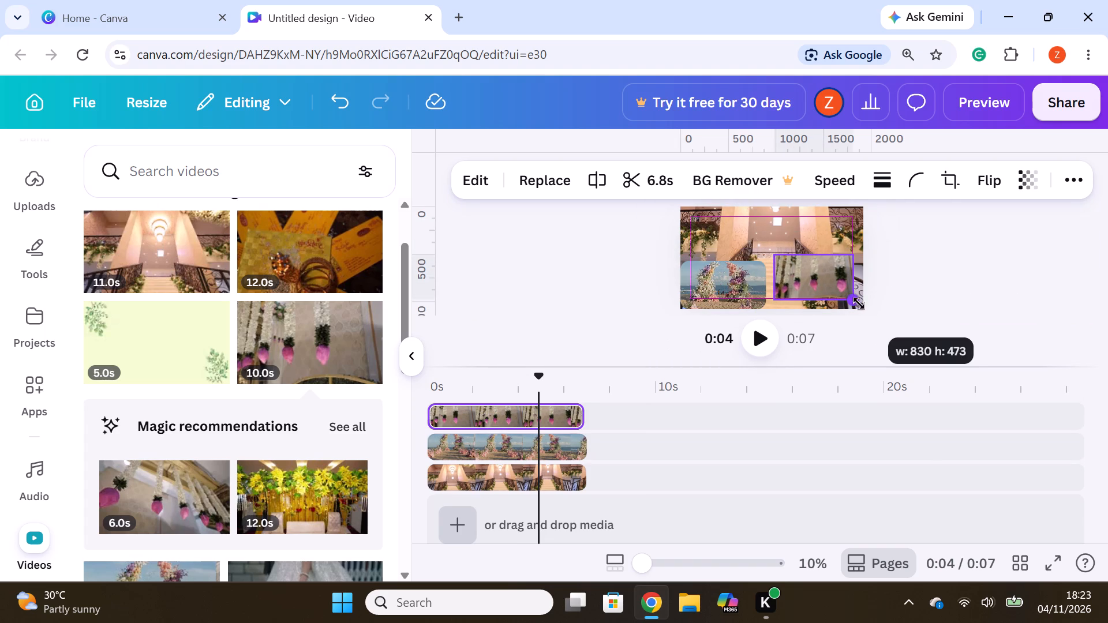
drag(859, 303, 862, 309)
click(841, 287)
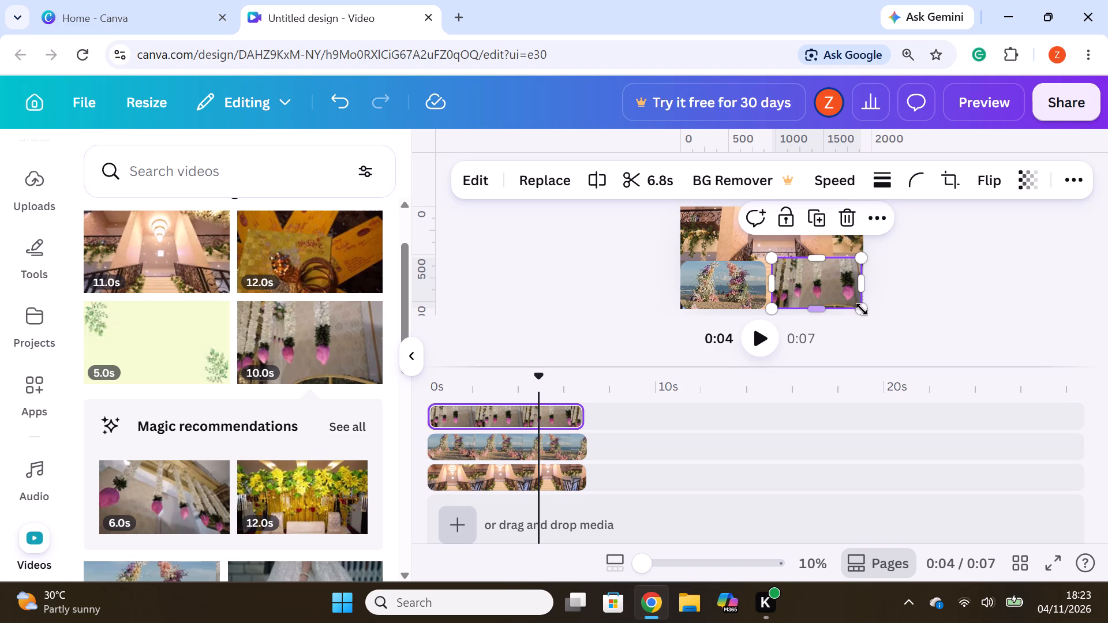
Round the hanging flowers clip's corners to the maximum and nudge the clip flush with the page's right edge.
click(916, 186)
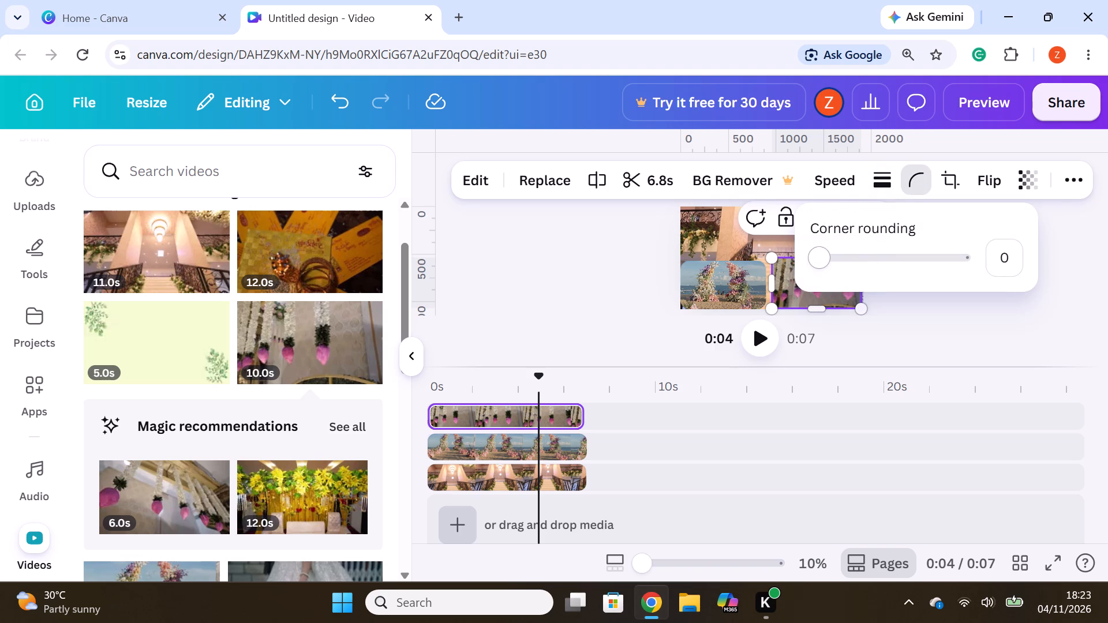
drag(827, 258, 956, 265)
click(941, 359)
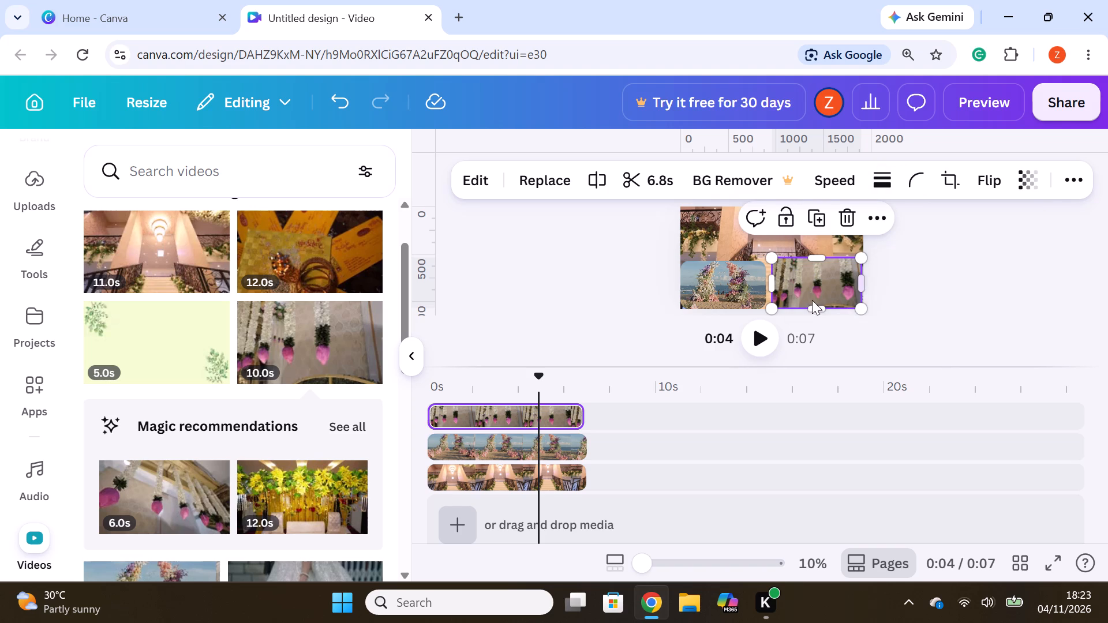
click(810, 295)
drag(825, 287, 830, 285)
click(918, 178)
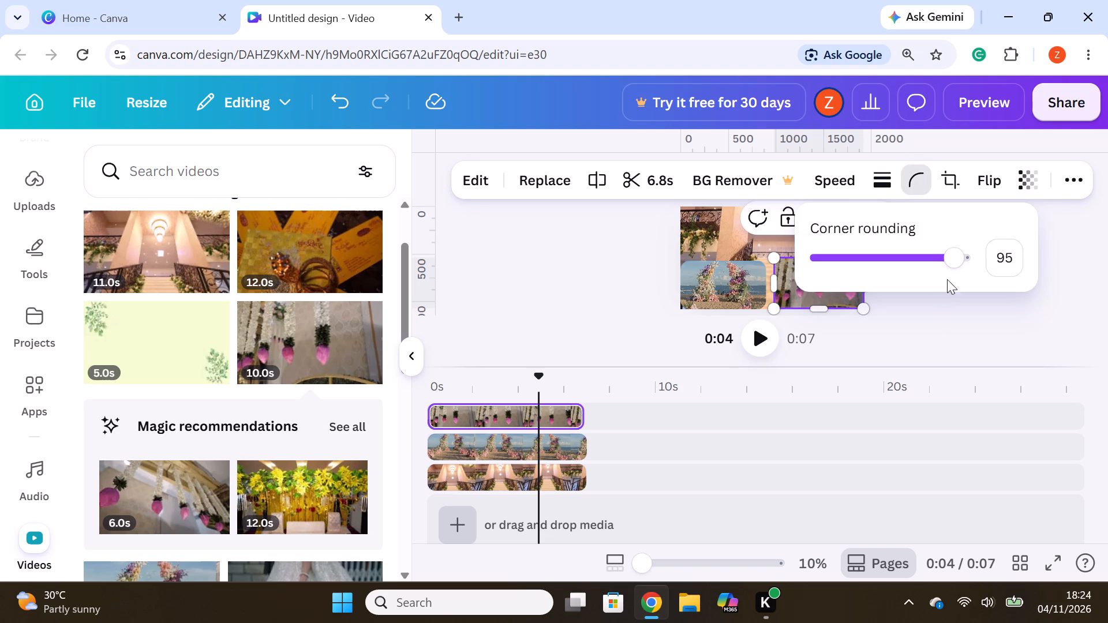
drag(951, 261, 1028, 272)
click(958, 335)
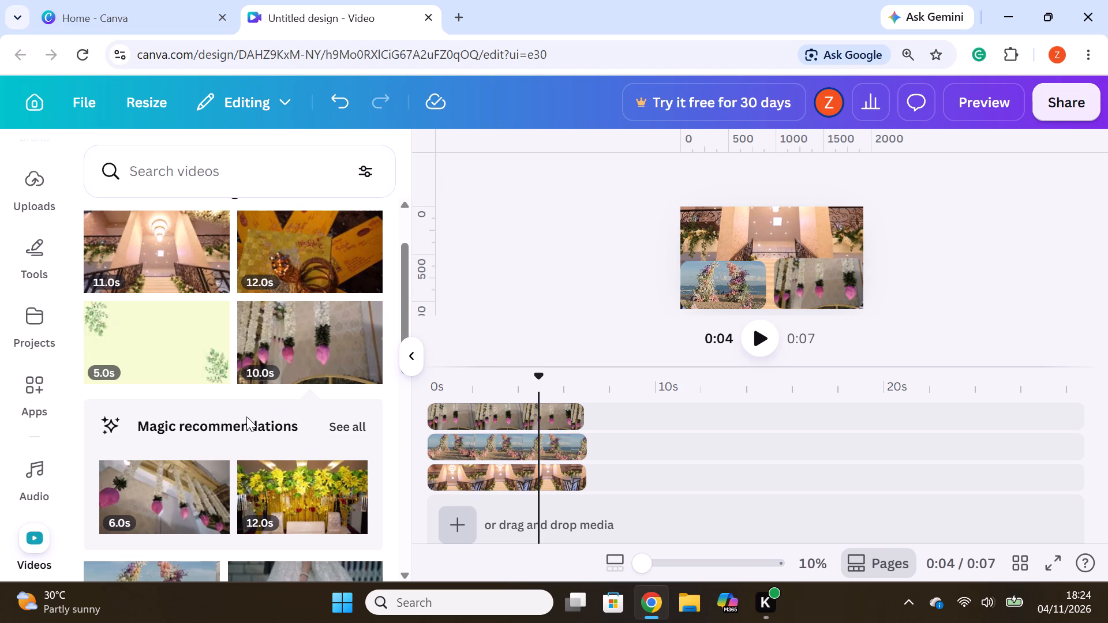
Add the 12-second yellow floral stage clip on a new track above the hanging flowers clip, starting at 0 s.
scroll(246, 416, down, 2)
drag(319, 320, 489, 397)
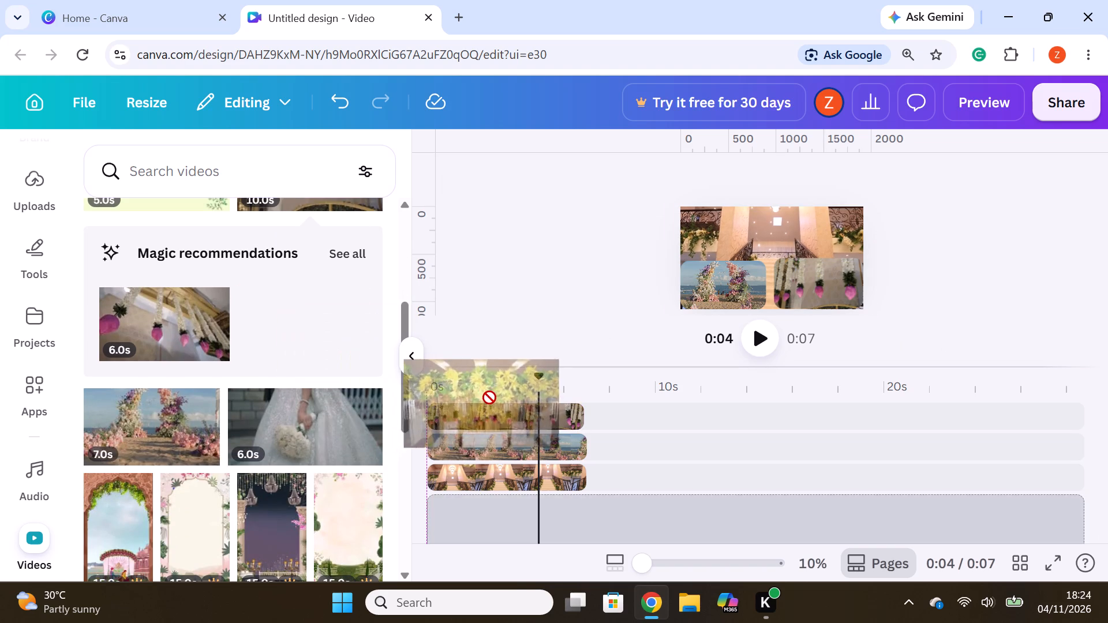
drag(489, 397, 492, 404)
Split the yellow floral stage clip at about 6.8 s, near the end of the other clips, and delete the remainder.
click(585, 423)
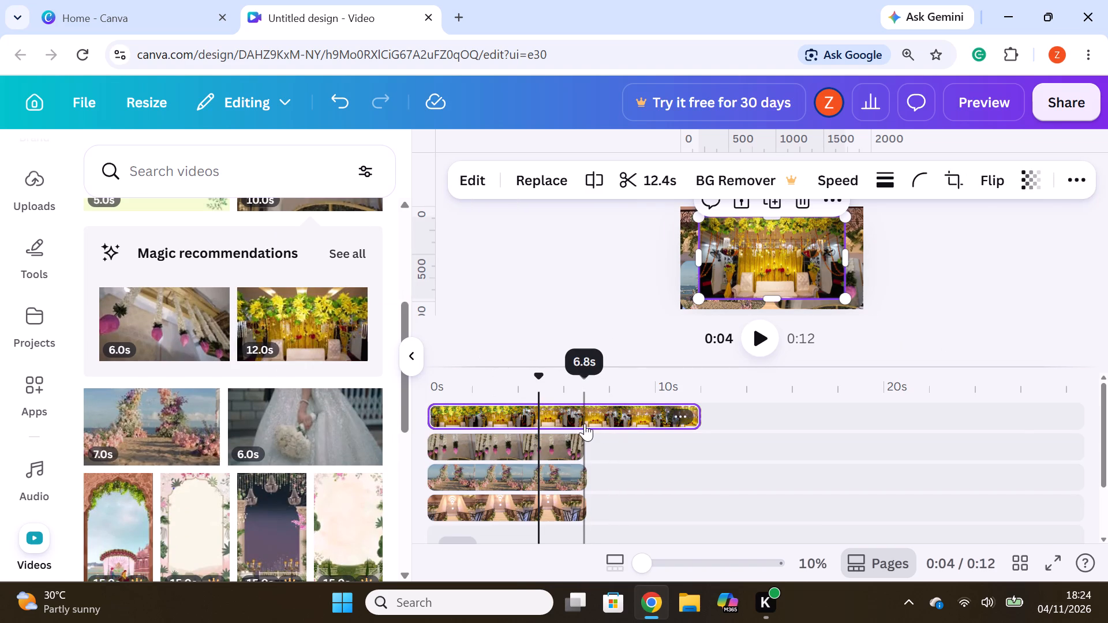
right_click(585, 419)
click(604, 516)
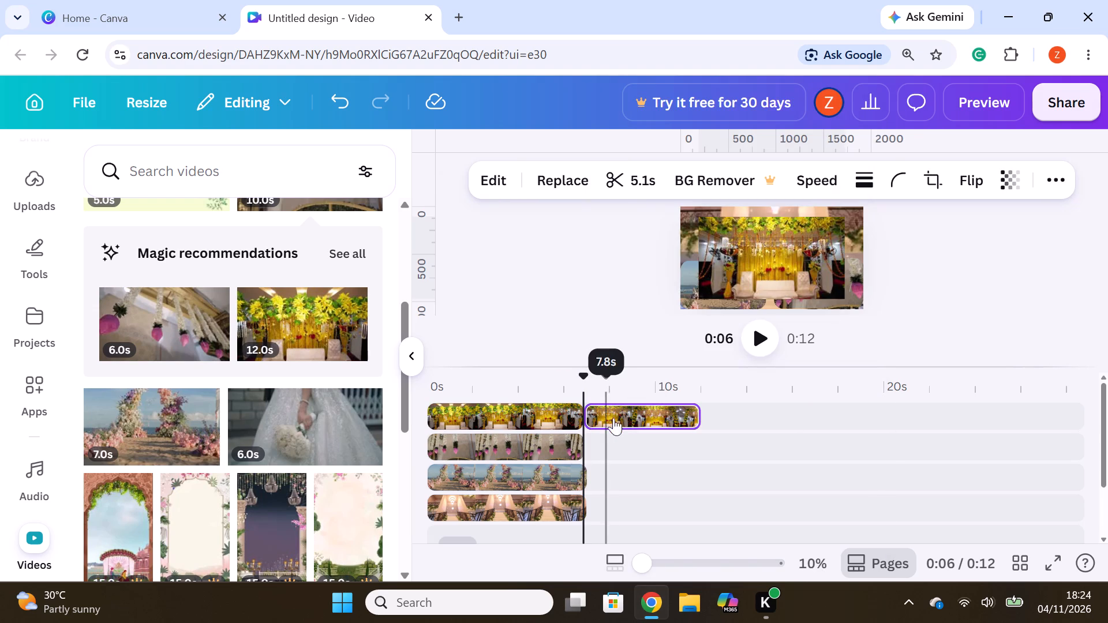
right_click(615, 414)
click(700, 230)
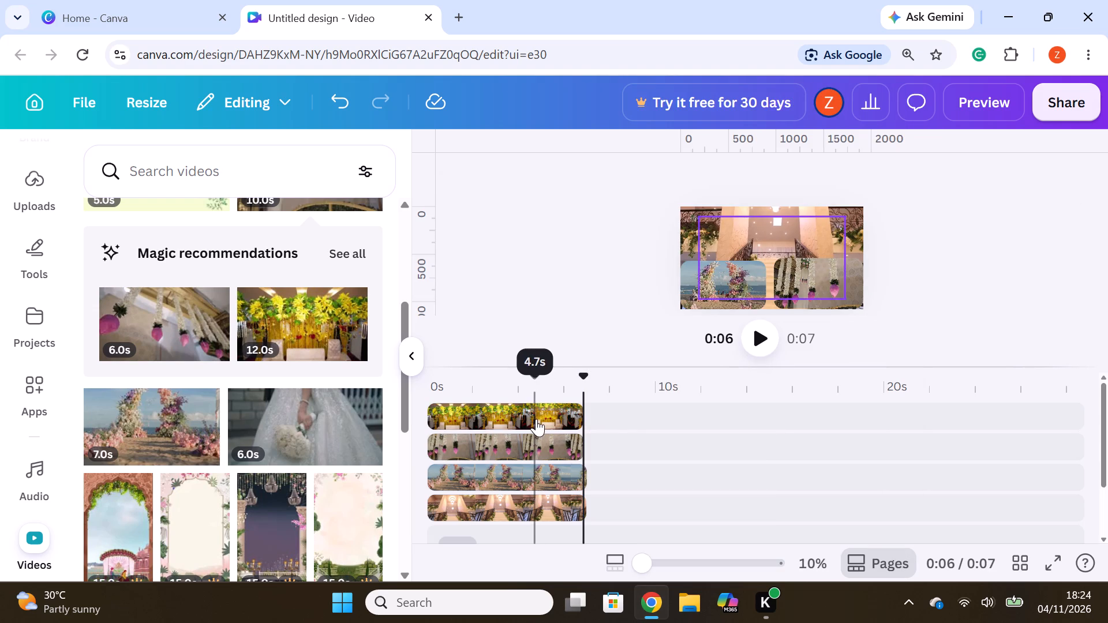
Shrink the yellow floral stage clip and fit it into the page's upper-left corner, above the floral arch clip.
click(536, 418)
drag(847, 301, 788, 262)
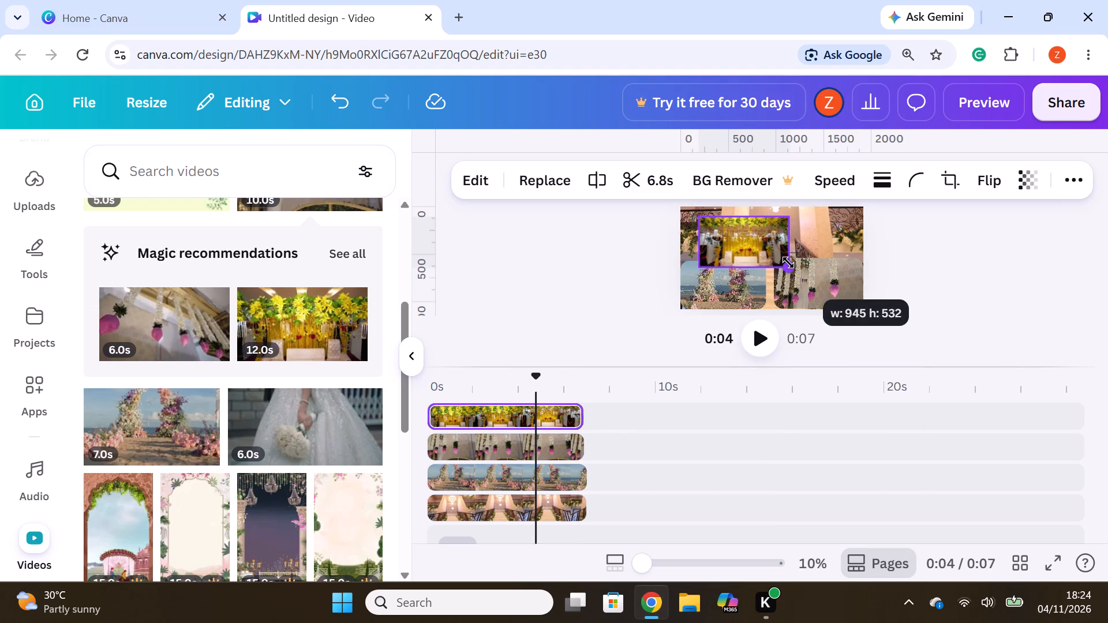
drag(788, 262, 788, 262)
drag(744, 243, 721, 234)
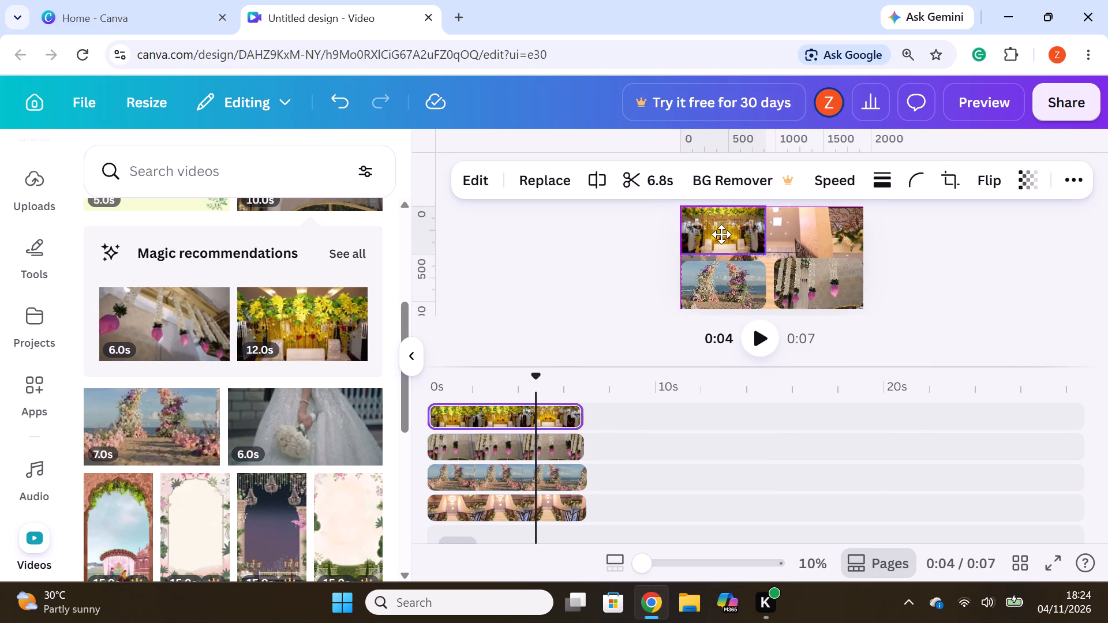
drag(721, 234, 724, 237)
drag(765, 255, 768, 255)
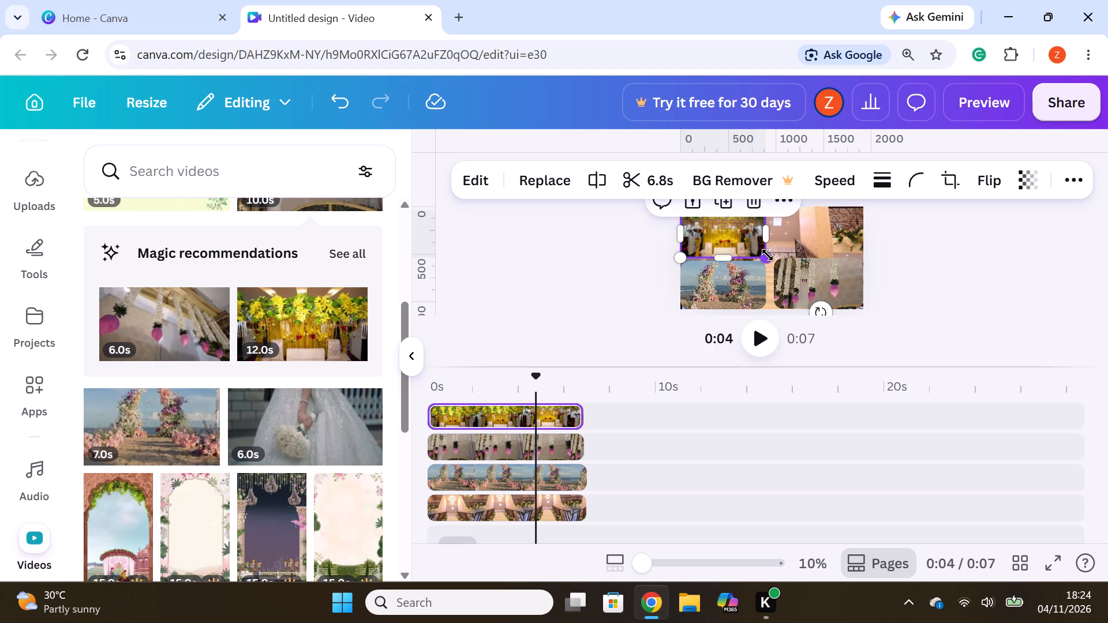
drag(768, 255, 770, 255)
Round the yellow floral stage clip's corners to the maximum.
click(907, 176)
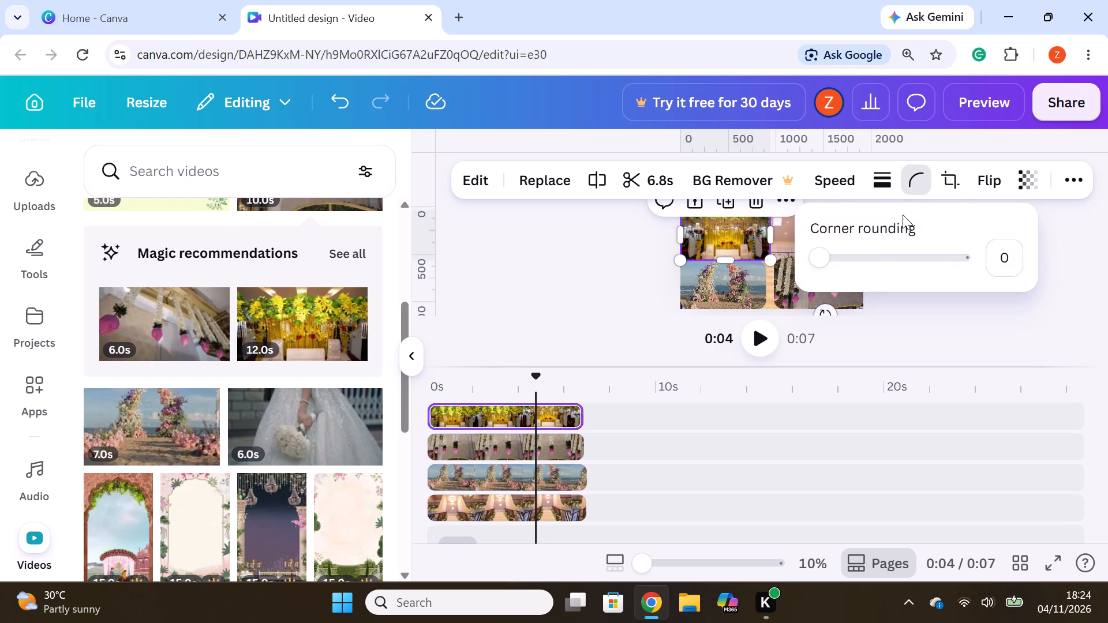
drag(815, 258, 1042, 283)
click(1038, 314)
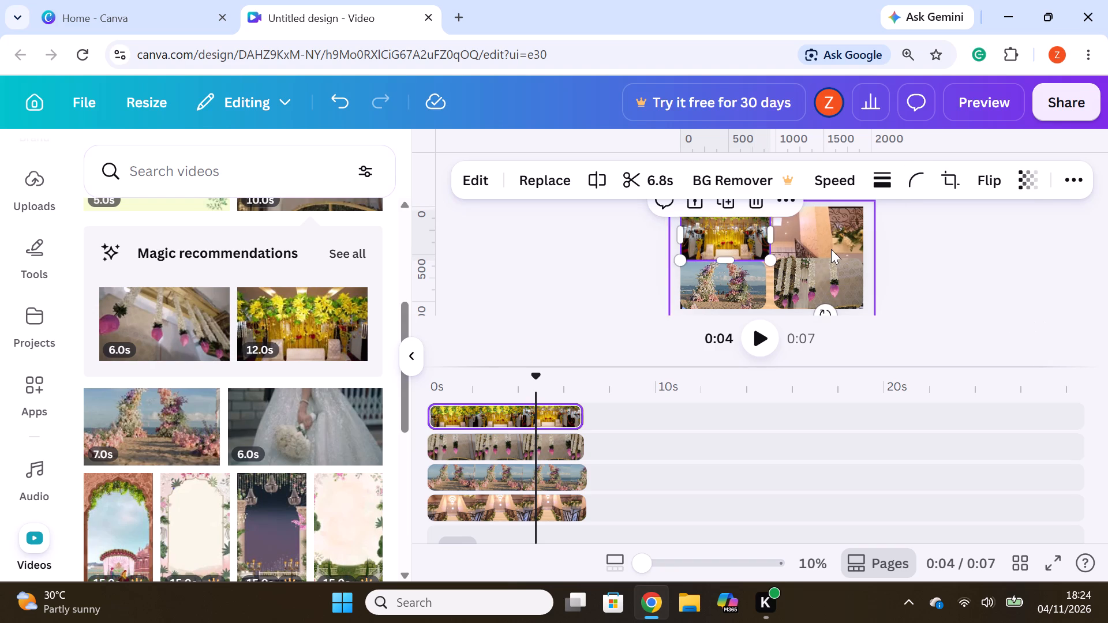
click(961, 263)
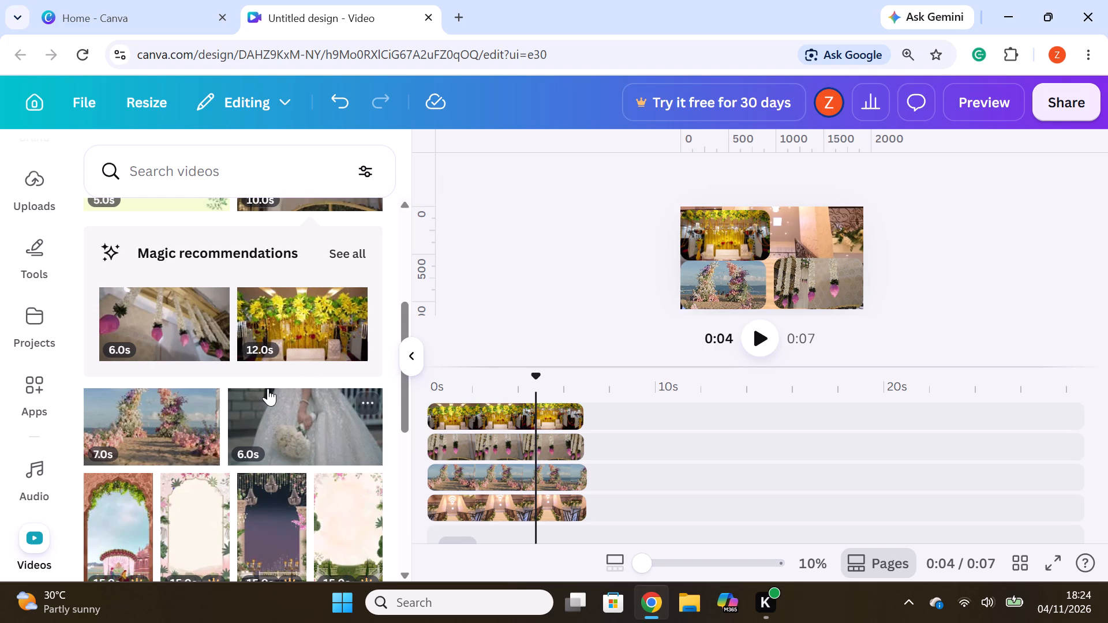
Find the 8-second dessert table clip in the video library and add it on a new top track, starting at 0 s.
scroll(259, 391, down, 6)
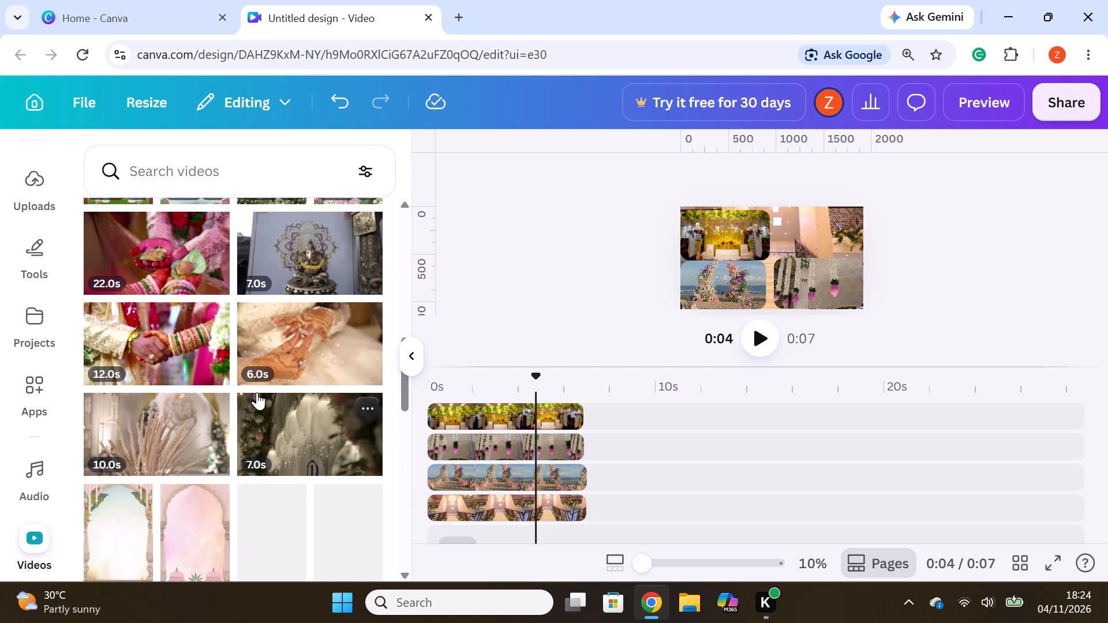
scroll(257, 392, down, 3)
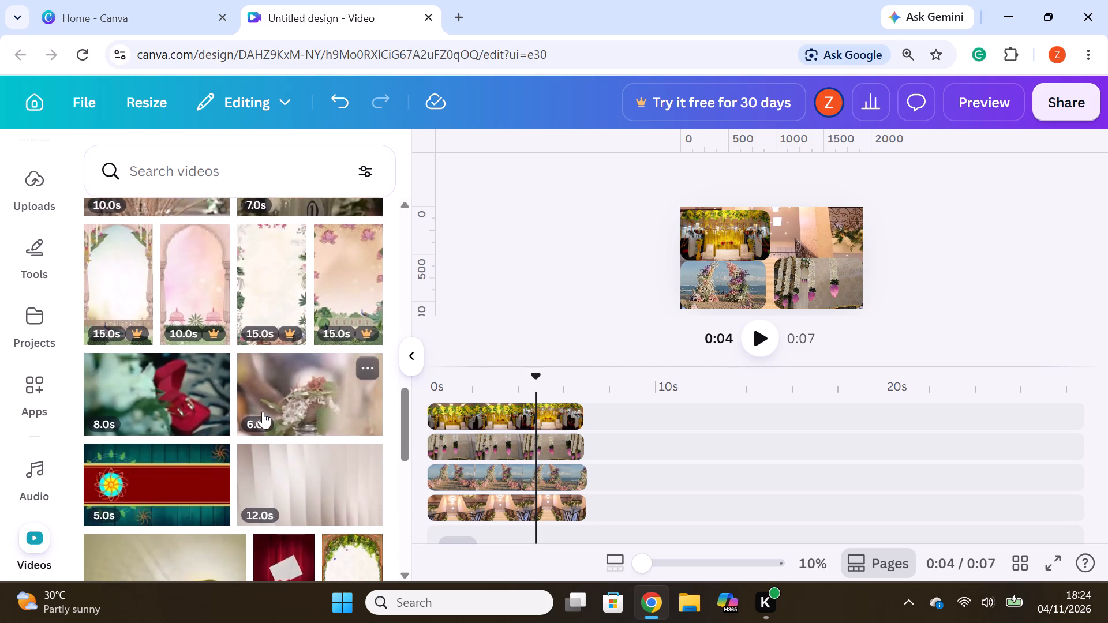
scroll(263, 411, down, 2)
scroll(324, 412, down, 3)
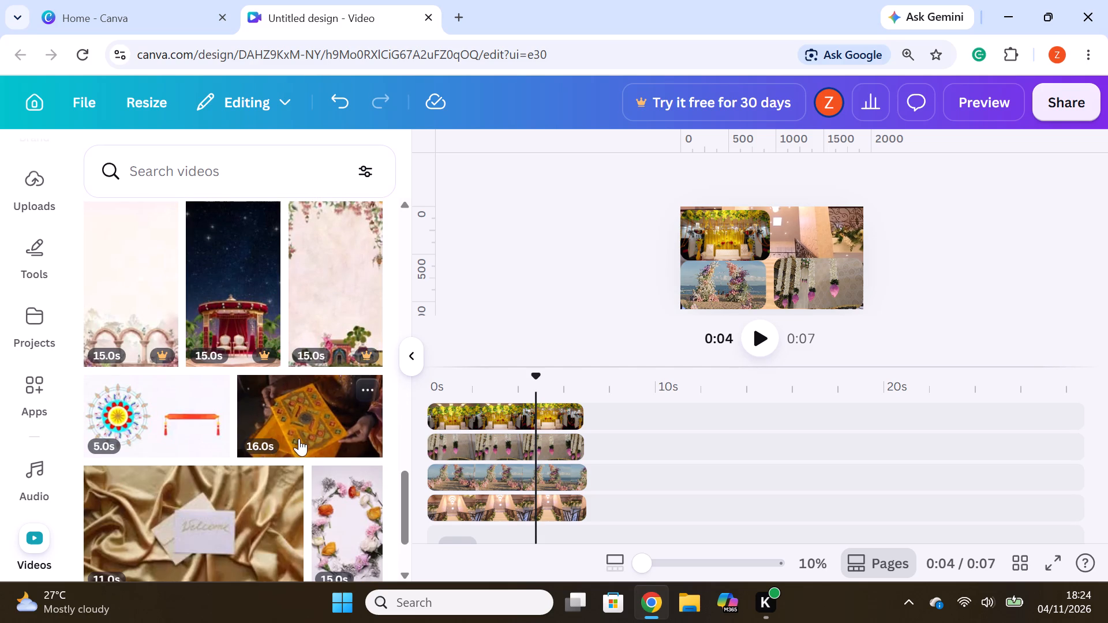
scroll(285, 434, down, 2)
scroll(148, 433, down, 2)
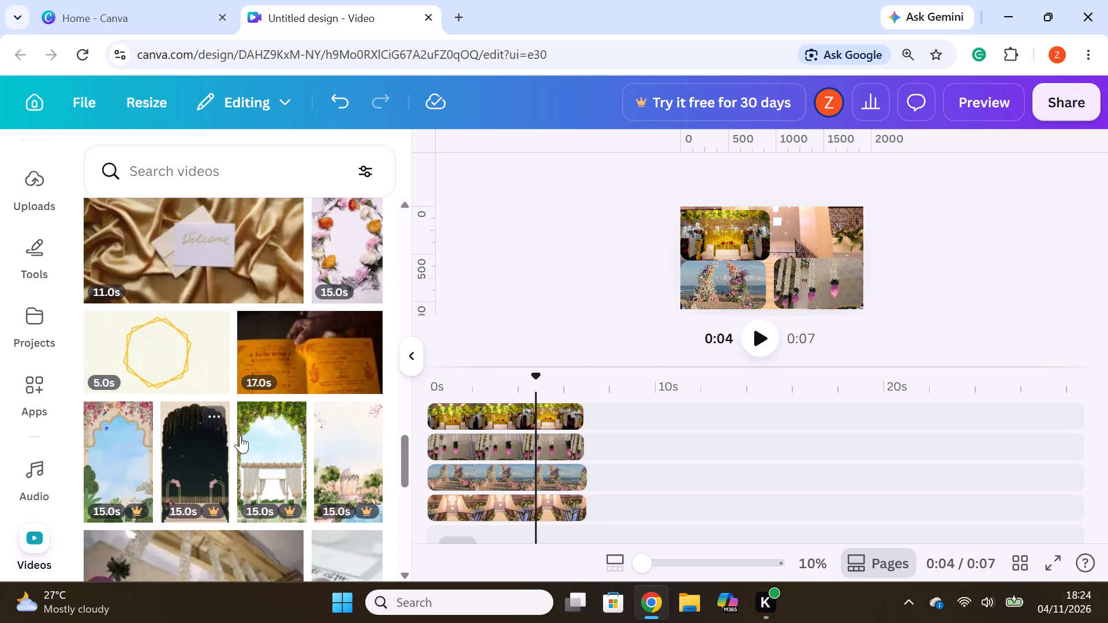
scroll(245, 444, down, 4)
scroll(295, 354, down, 3)
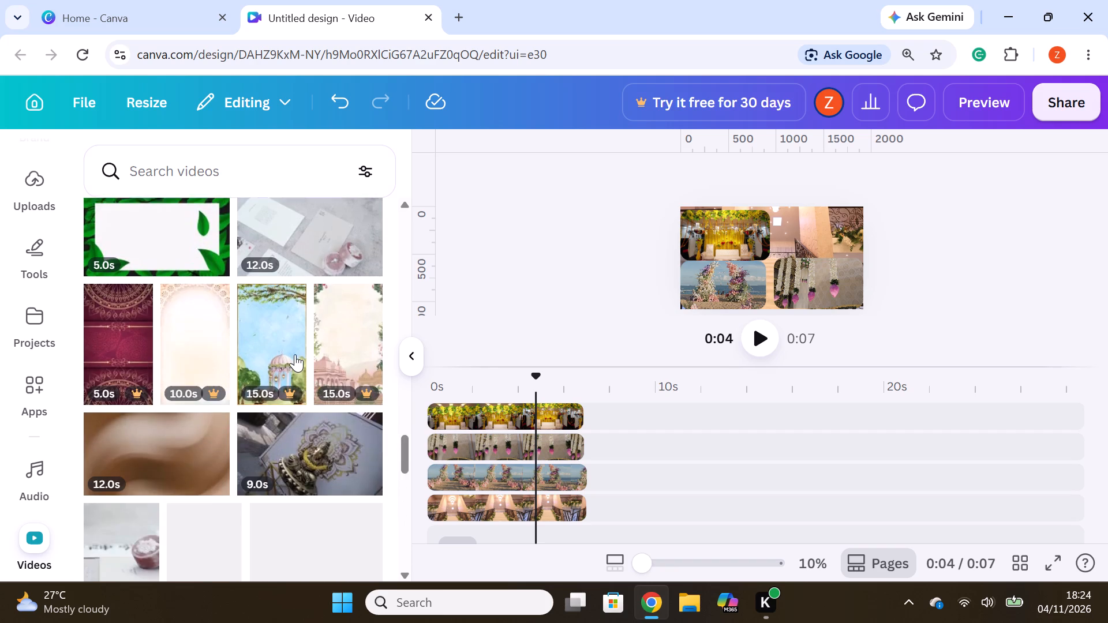
scroll(295, 354, down, 4)
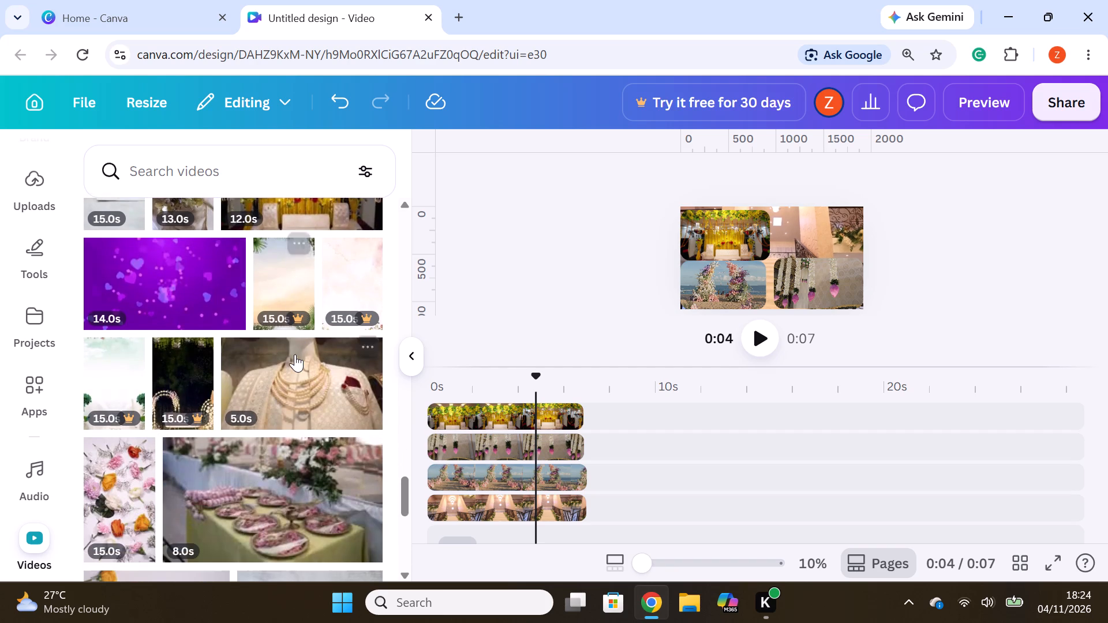
scroll(295, 354, down, 2)
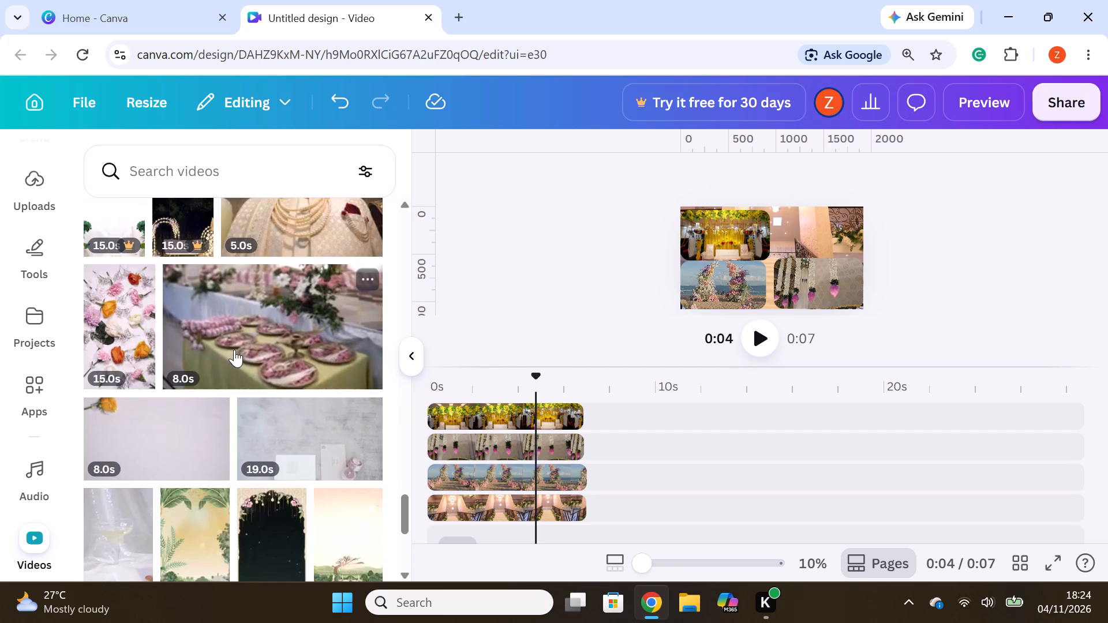
drag(235, 350, 466, 408)
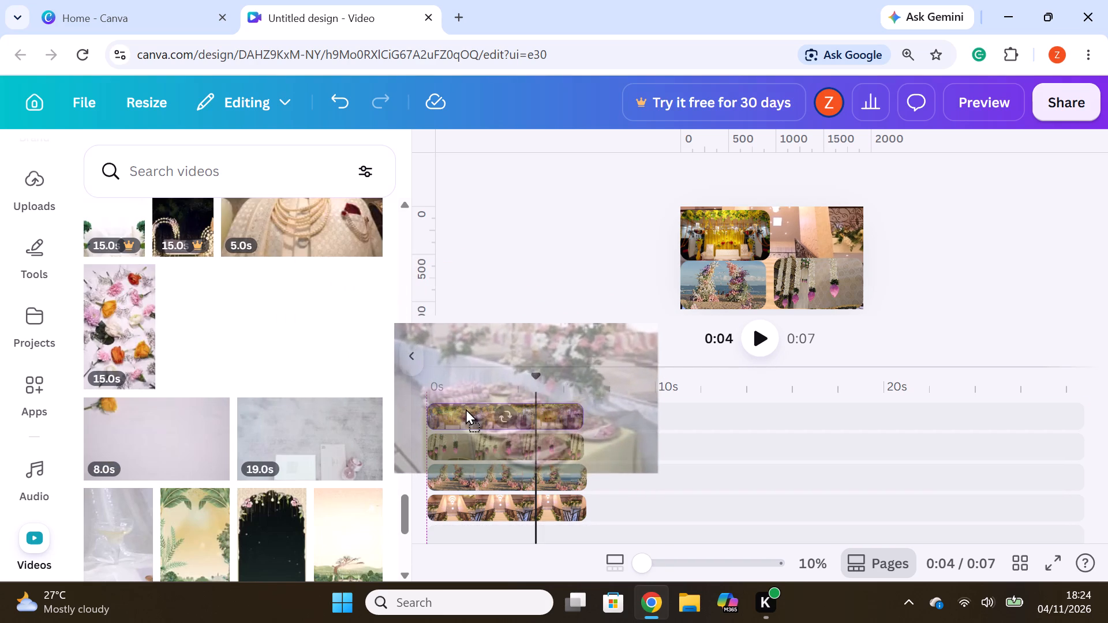
drag(466, 408, 467, 402)
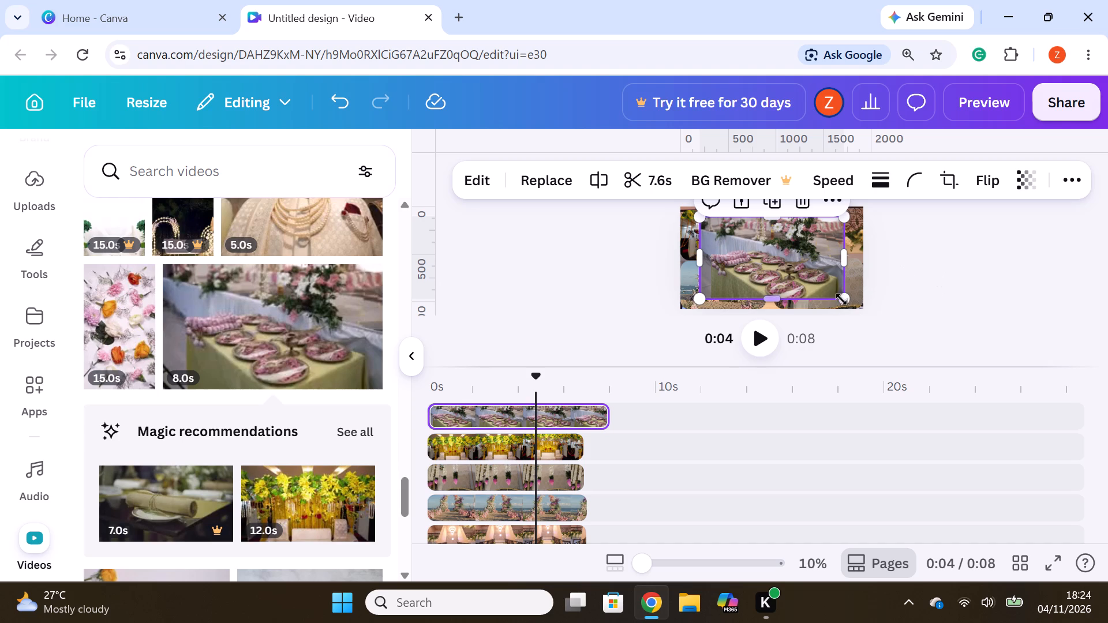
Shrink the dessert table clip and fit it into the page's upper-right corner, above the hanging flowers clip.
drag(845, 297, 796, 272)
drag(751, 244, 785, 235)
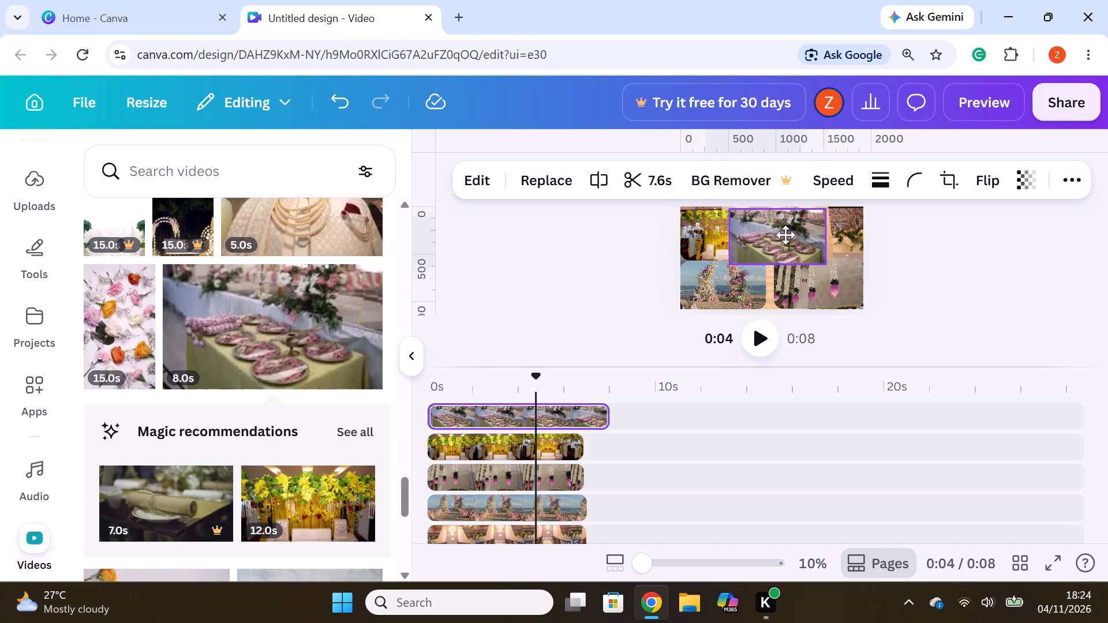
drag(785, 235, 823, 231)
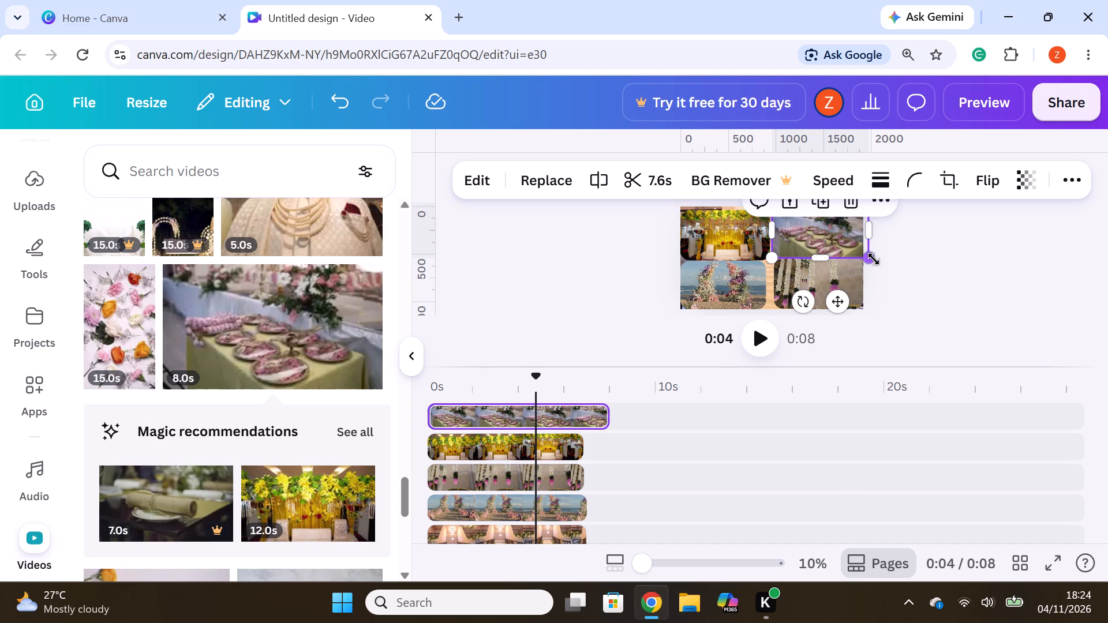
drag(874, 259, 868, 256)
Round the dessert table clip's corners to the maximum.
click(915, 183)
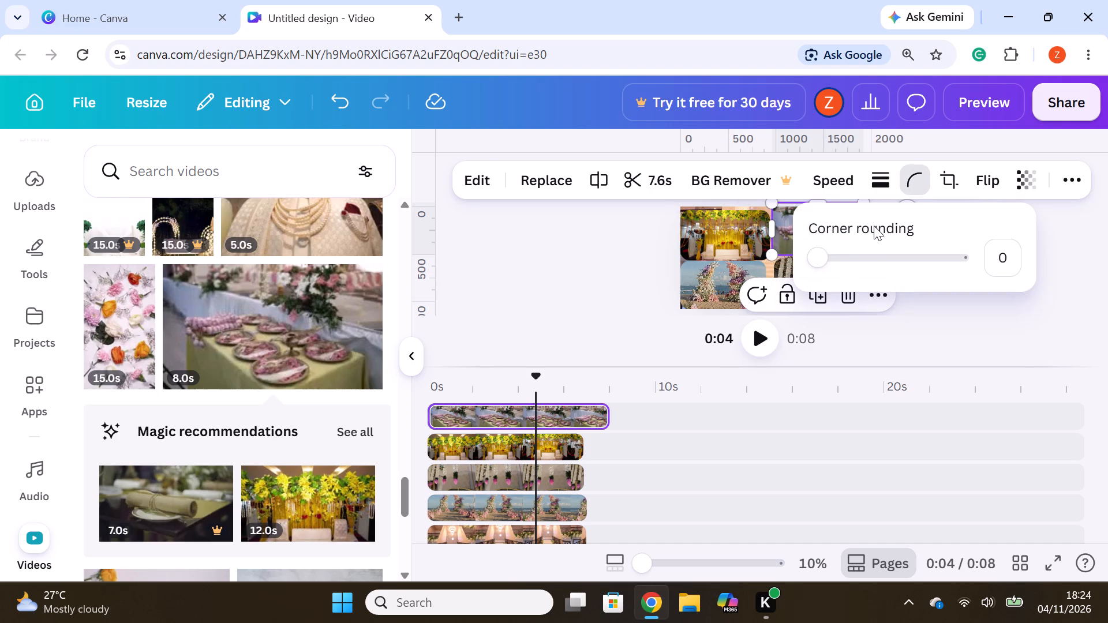
drag(821, 257, 1019, 282)
click(1016, 295)
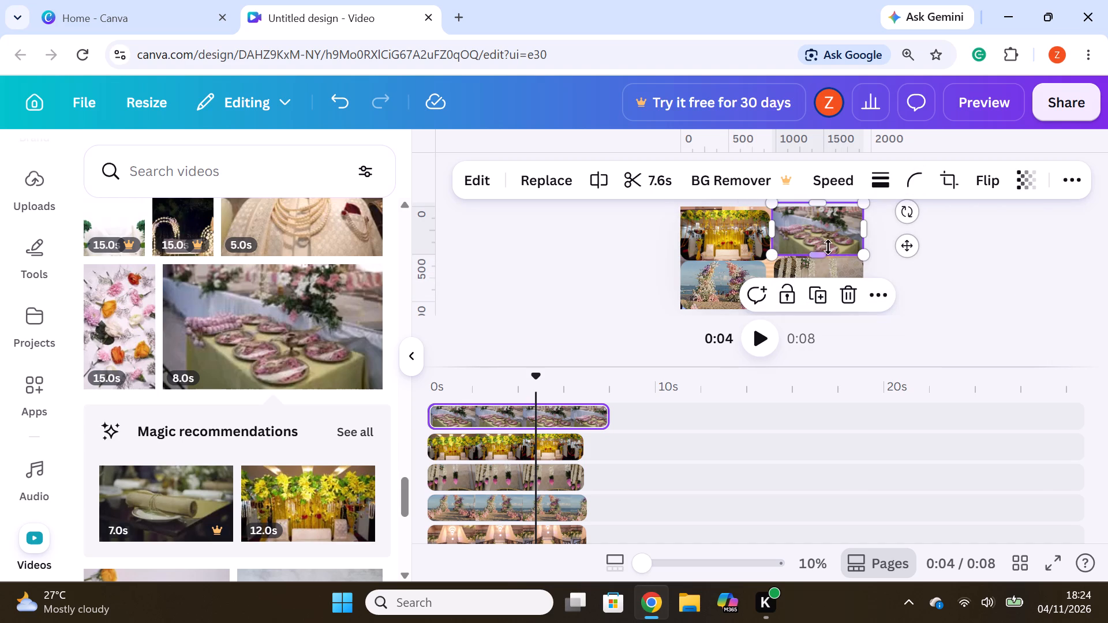
click(980, 298)
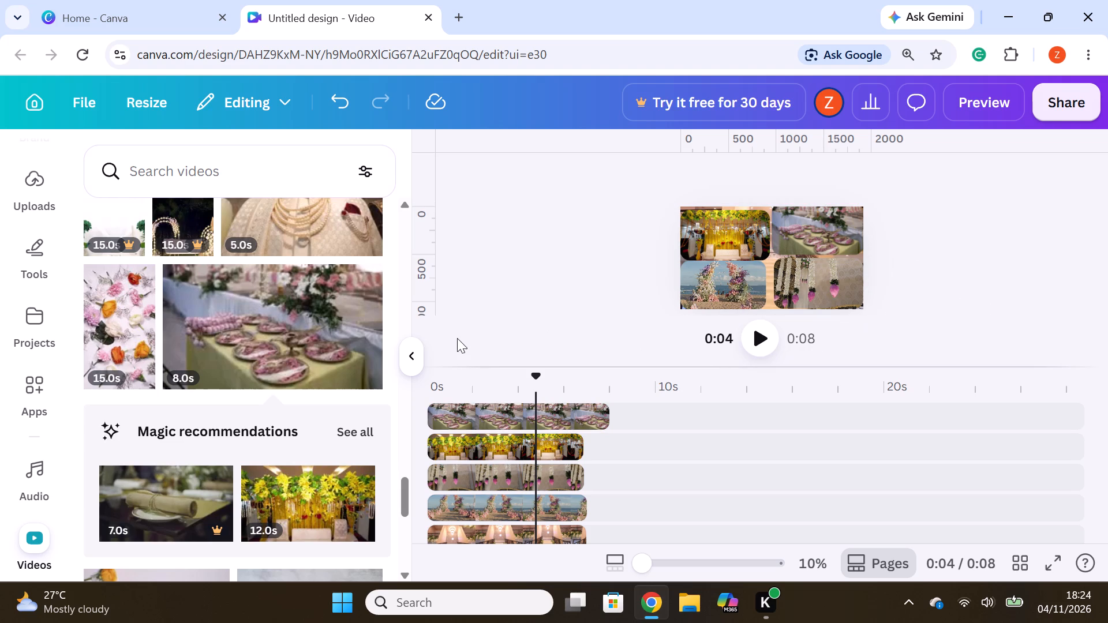
Find the 6-second floral table arrangement clip in the video library and add it on a new top track, starting at 0 s.
scroll(212, 441, down, 5)
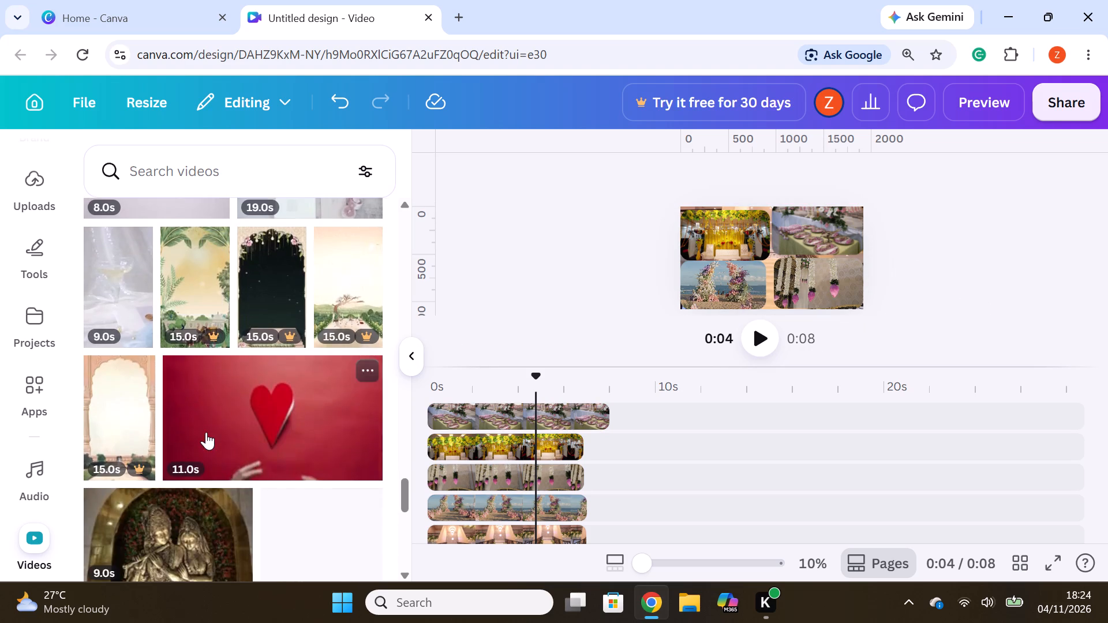
scroll(206, 432, down, 6)
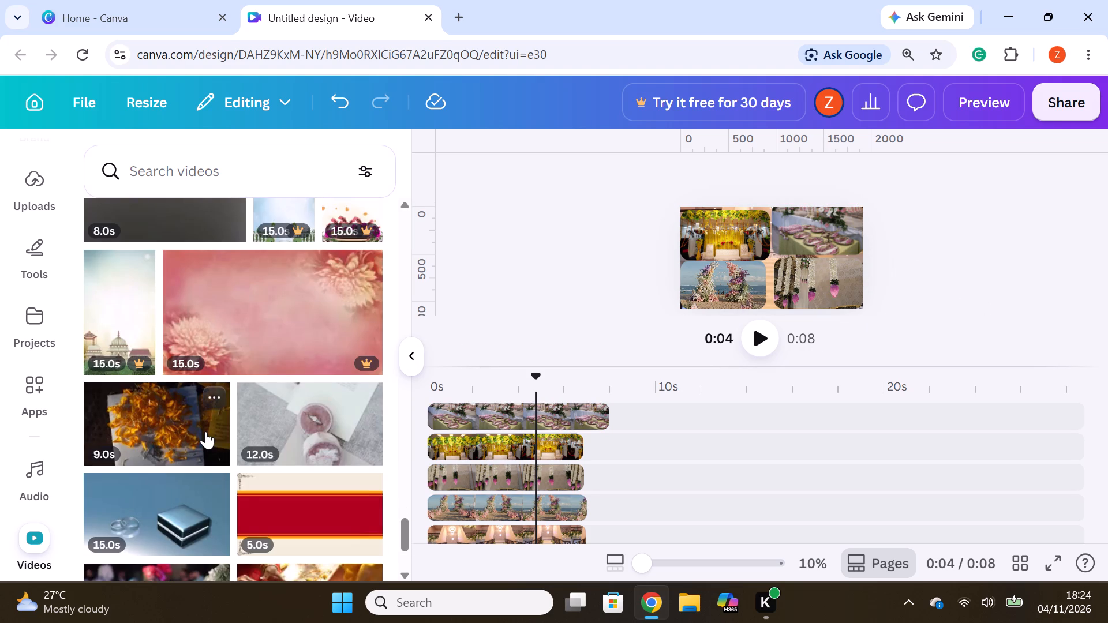
scroll(206, 423, down, 4)
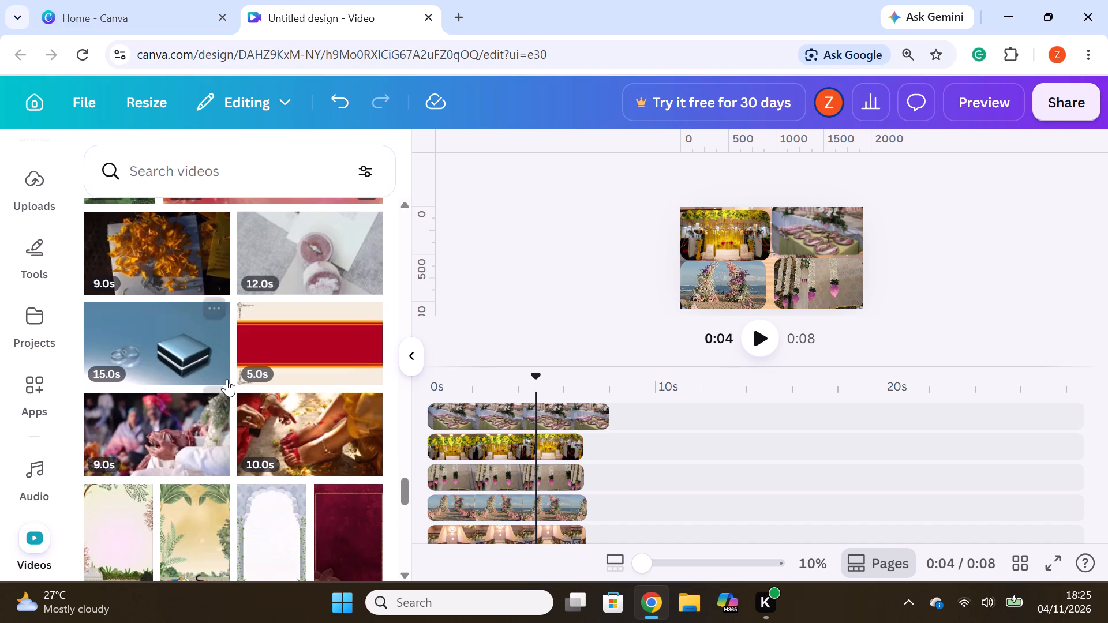
scroll(227, 411, down, 6)
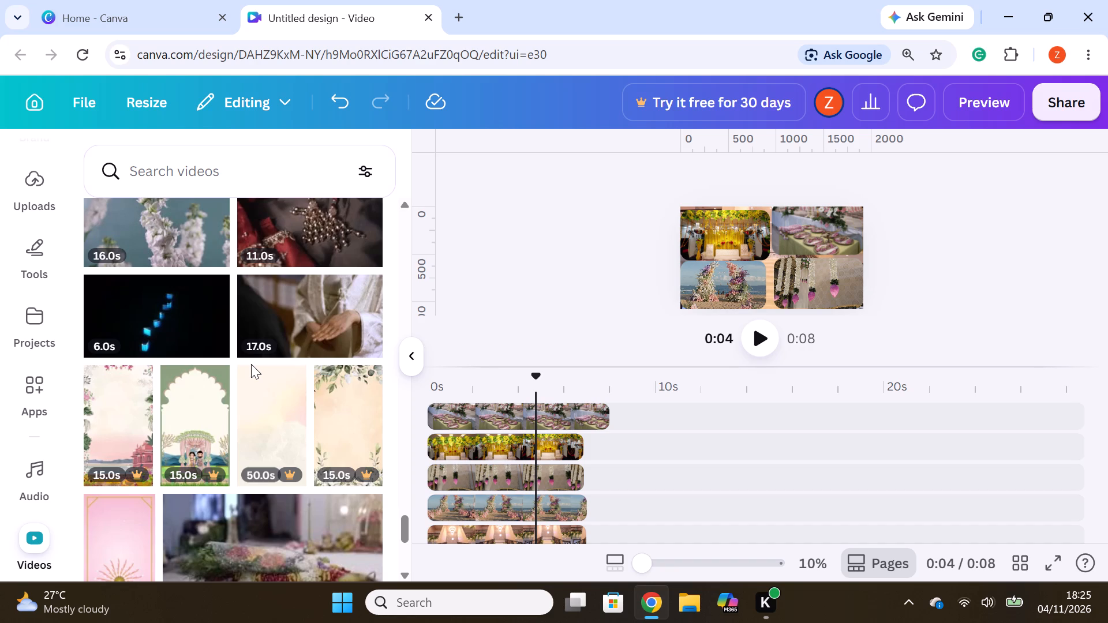
scroll(112, 394, down, 3)
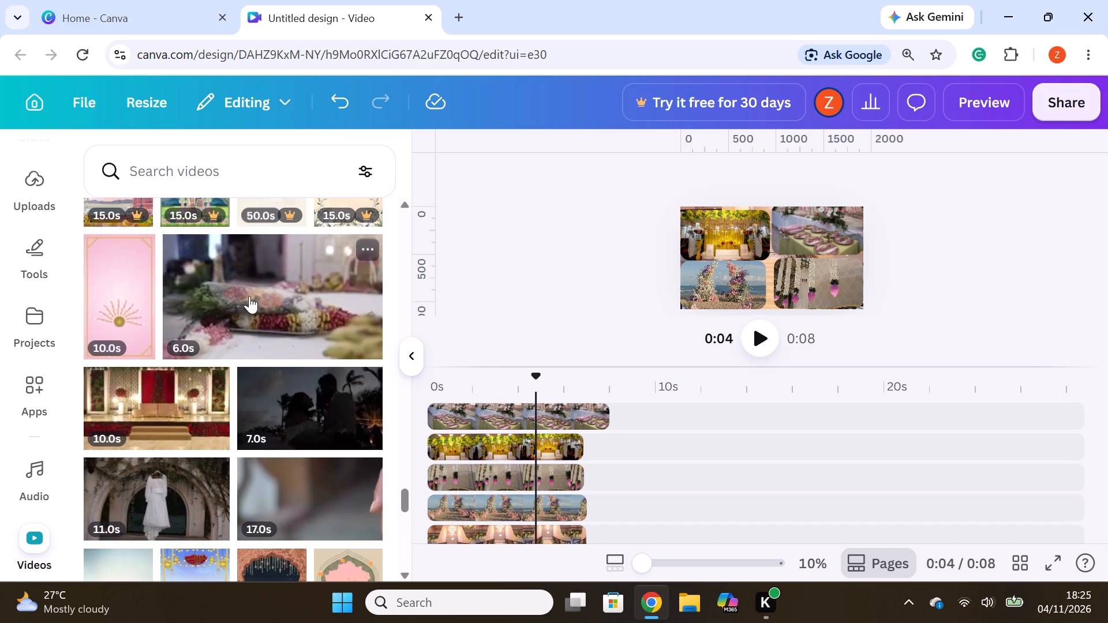
drag(250, 295, 491, 437)
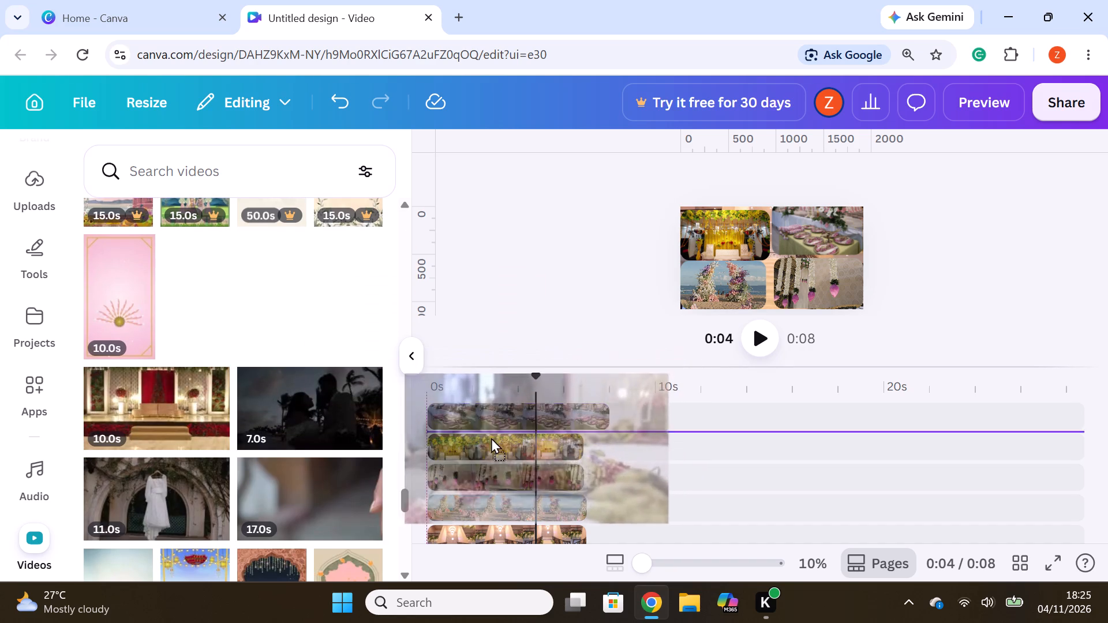
drag(491, 437, 485, 401)
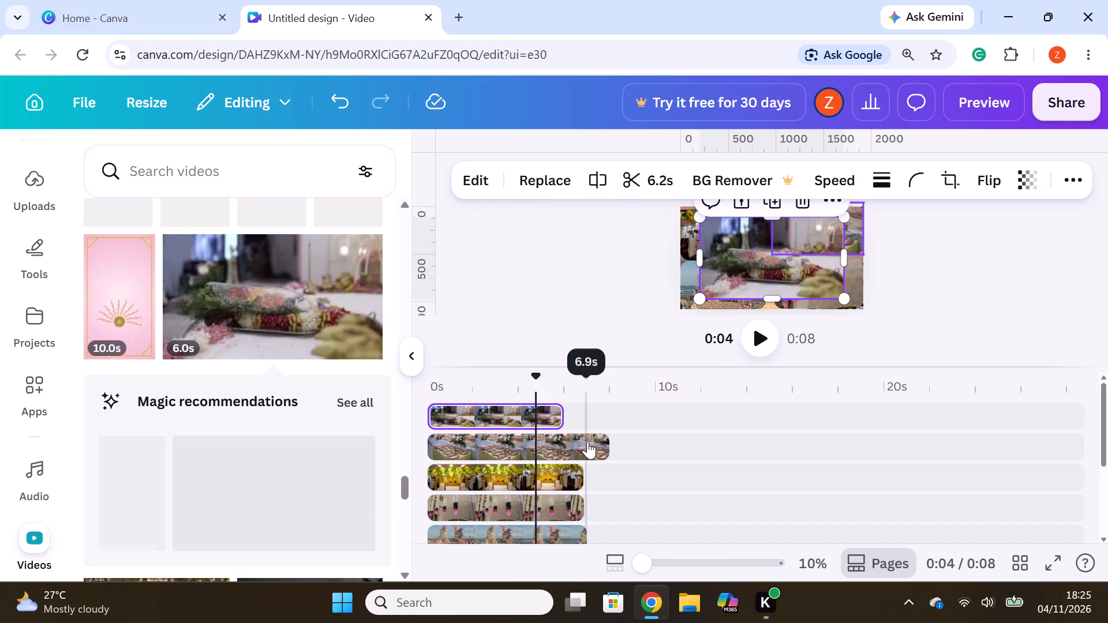
Split the dessert table clip just before 7 s, near the end of the yellow floral stage clip, and delete the leftover piece.
click(582, 442)
right_click(582, 442)
click(609, 528)
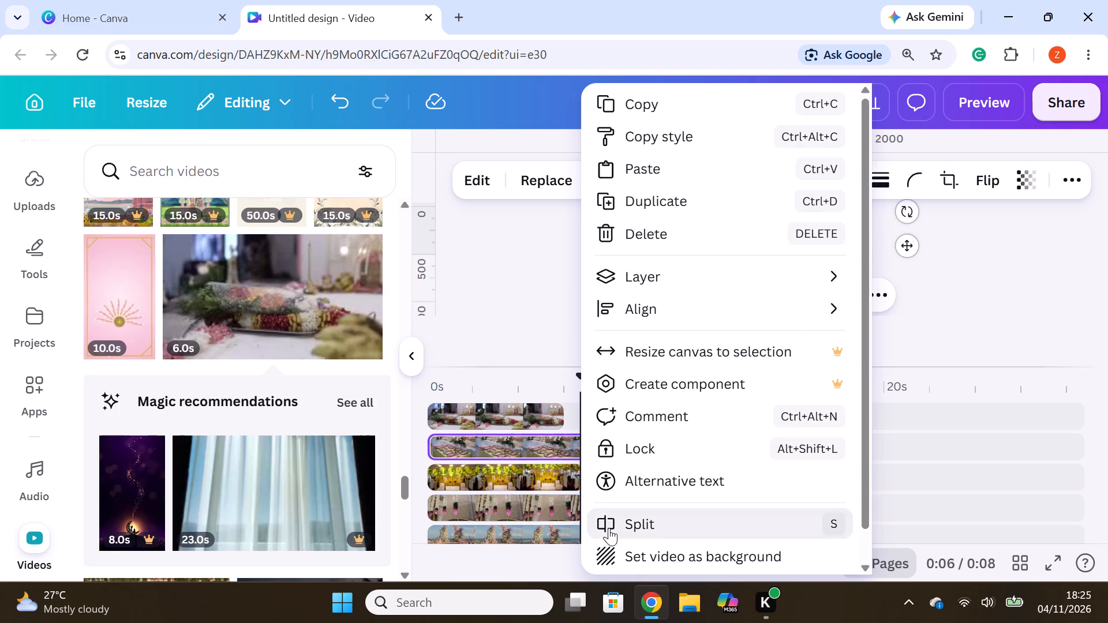
right_click(594, 443)
click(675, 230)
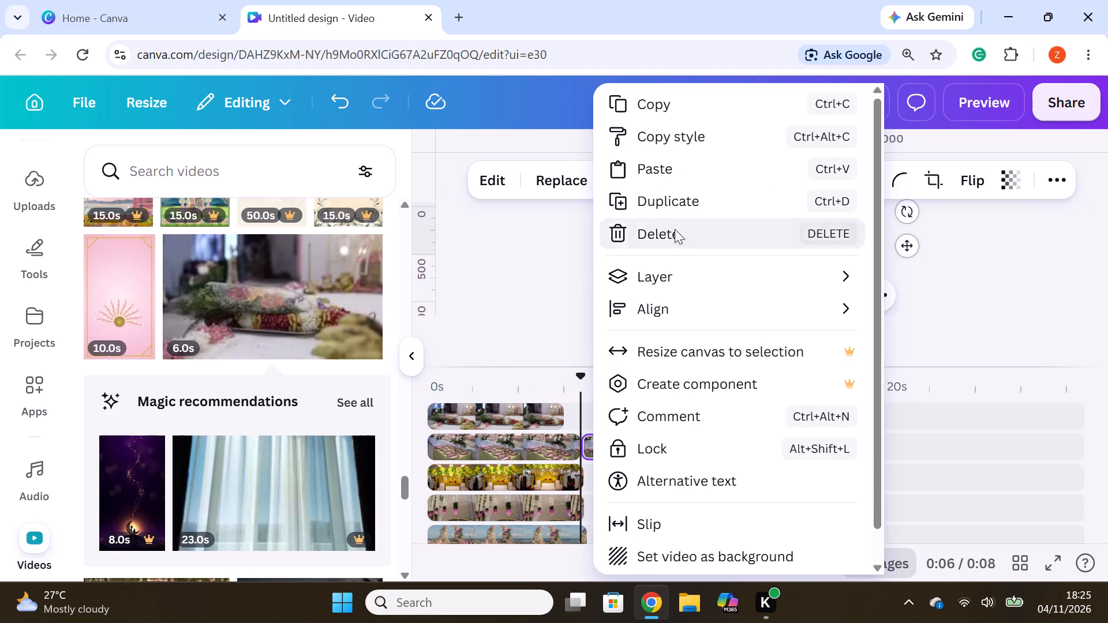
Shrink the floral table arrangement clip and place it in the middle of the page, overlapping the four corner clips.
click(529, 408)
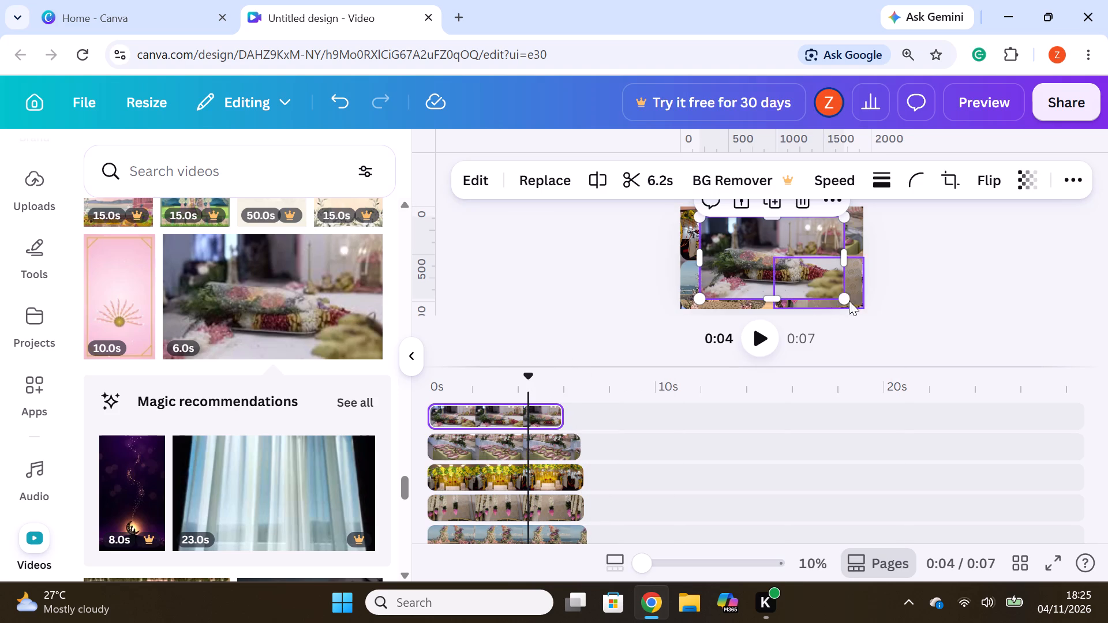
drag(842, 299, 803, 271)
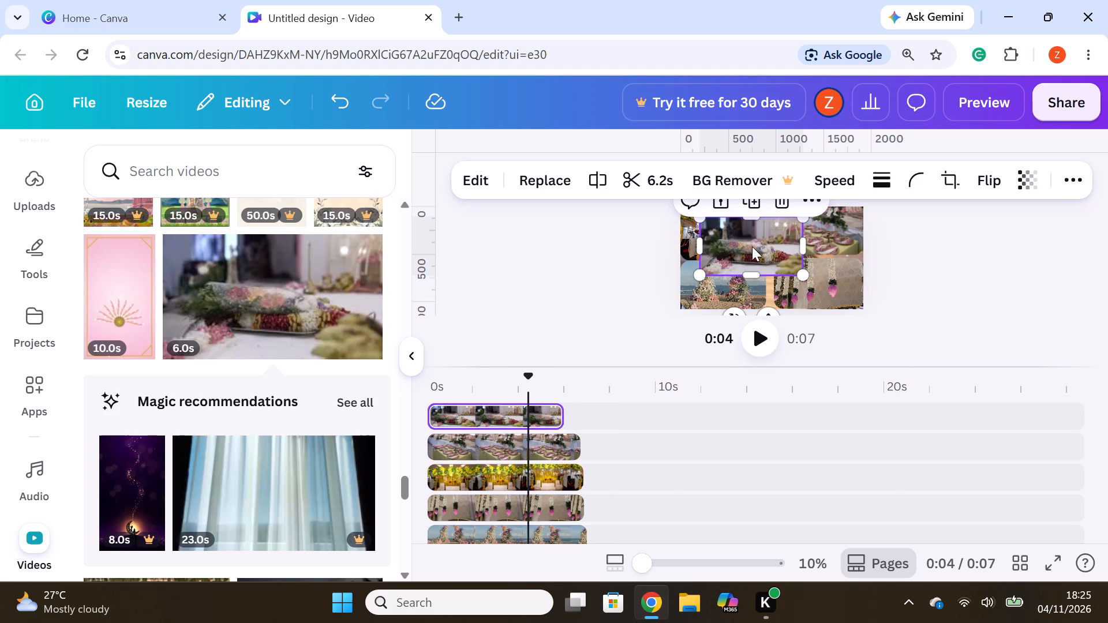
drag(753, 246, 768, 261)
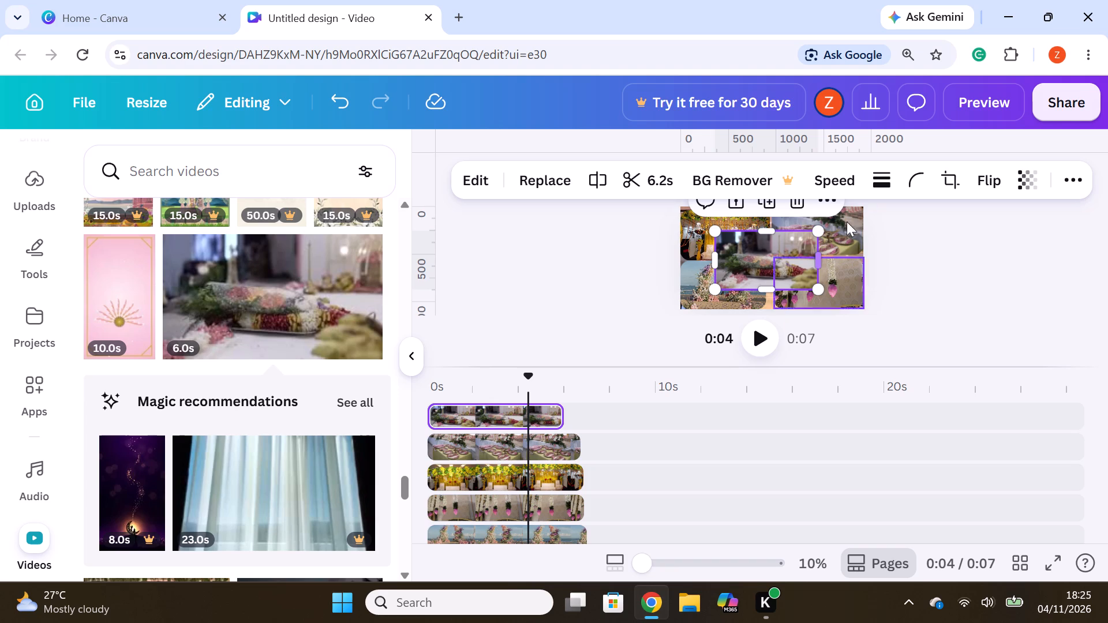
Round the floral table arrangement clip's corners to the maximum.
click(919, 183)
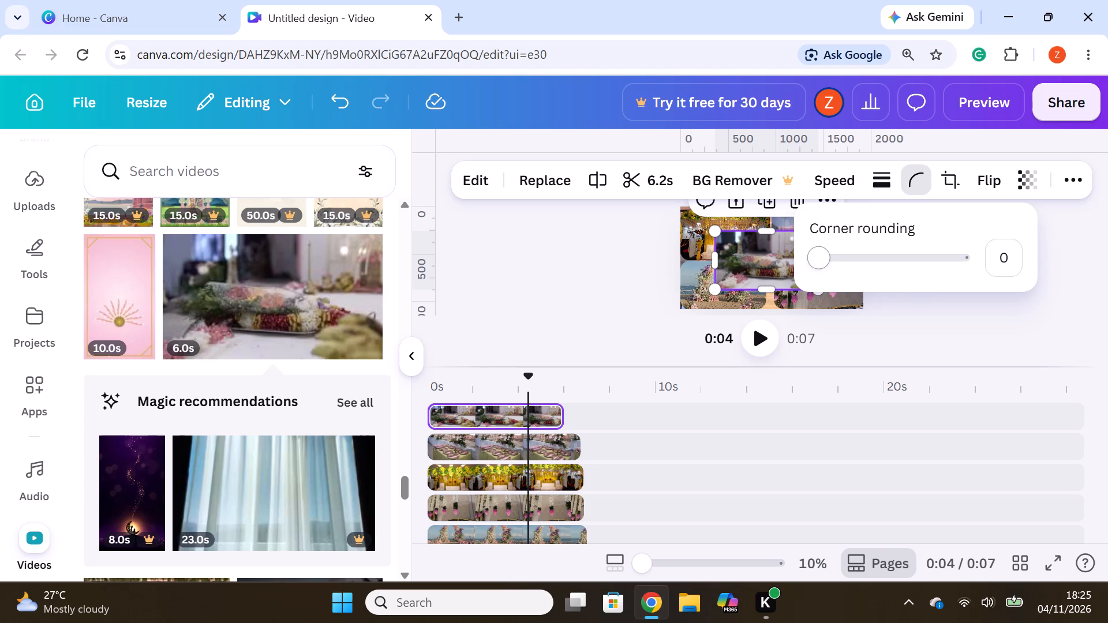
drag(818, 260, 1068, 305)
click(1066, 311)
click(967, 286)
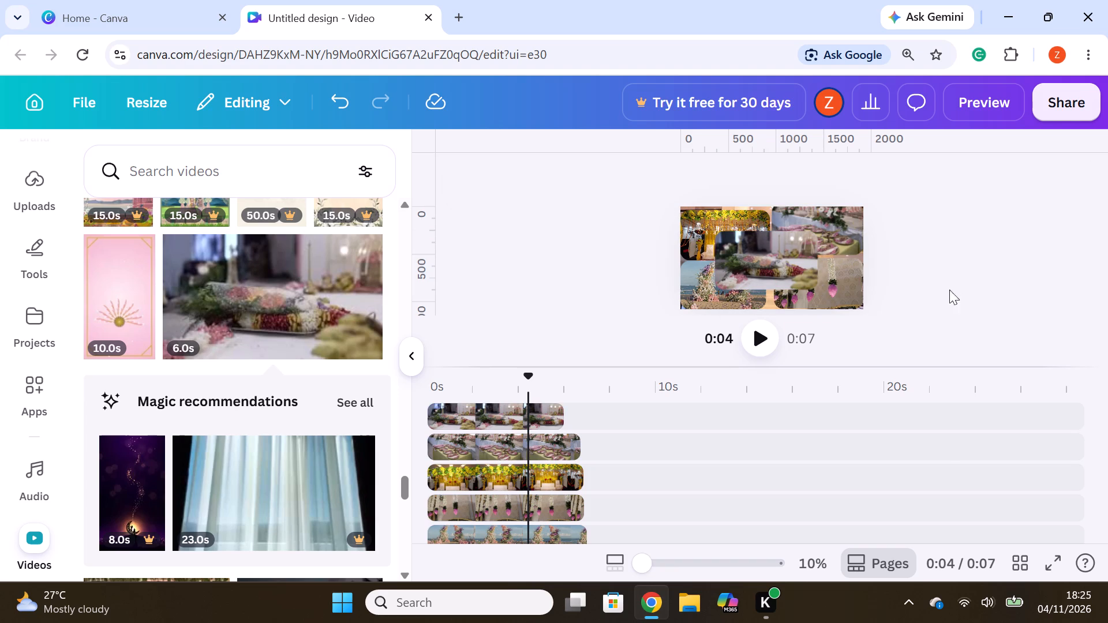
Find the 16-second pink flowers clip in the video library and add it on a new top track, starting at 0 s.
scroll(239, 369, down, 3)
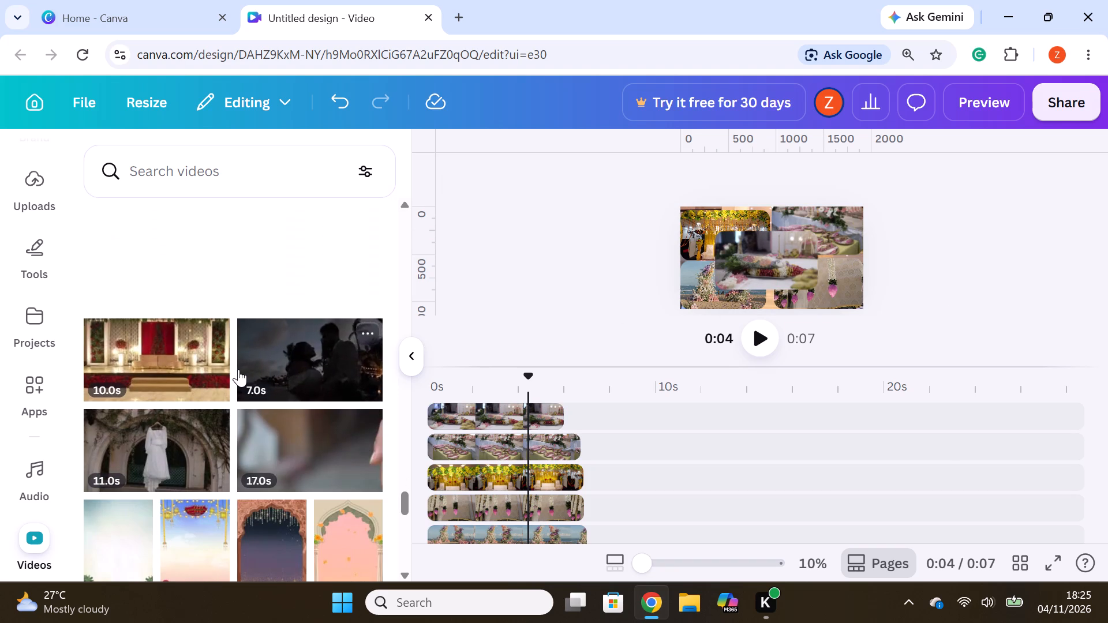
scroll(241, 369, down, 3)
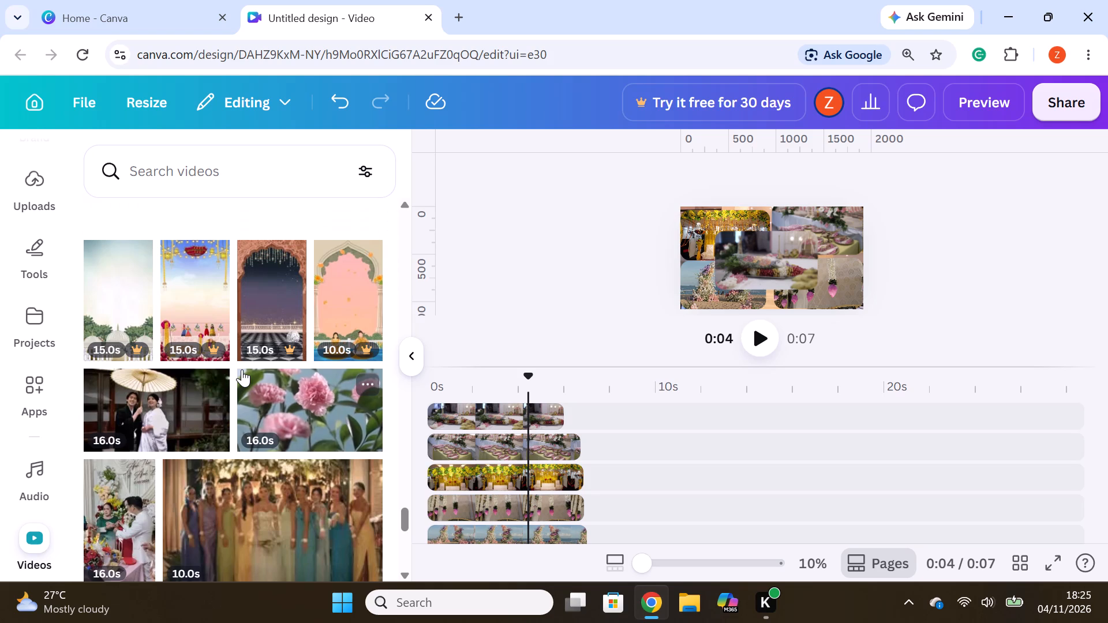
drag(300, 403, 487, 401)
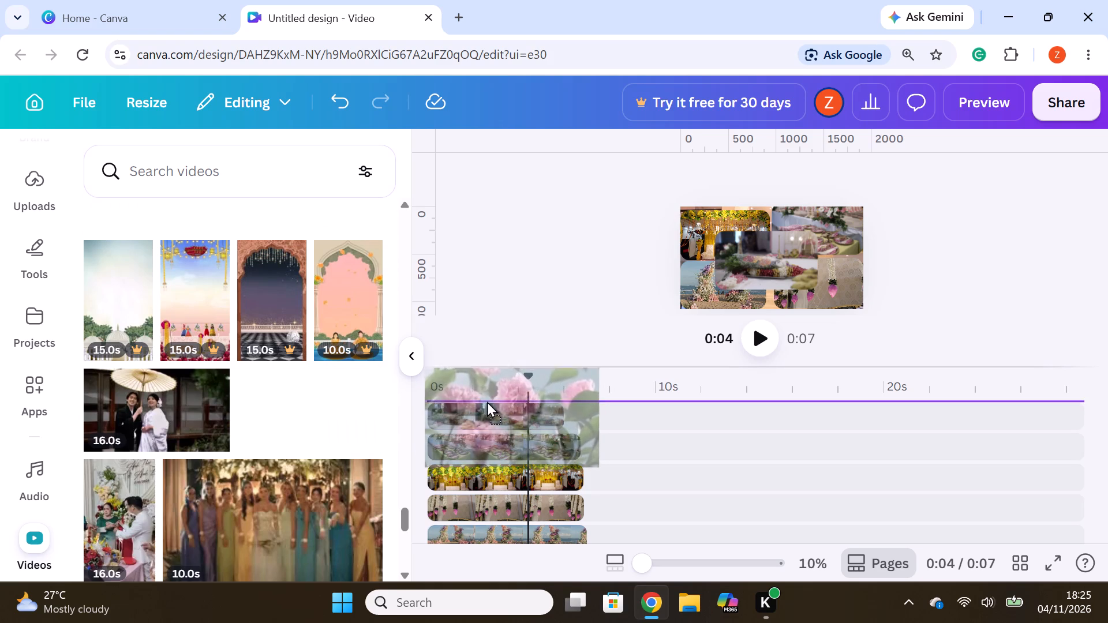
drag(487, 401, 486, 402)
click(486, 402)
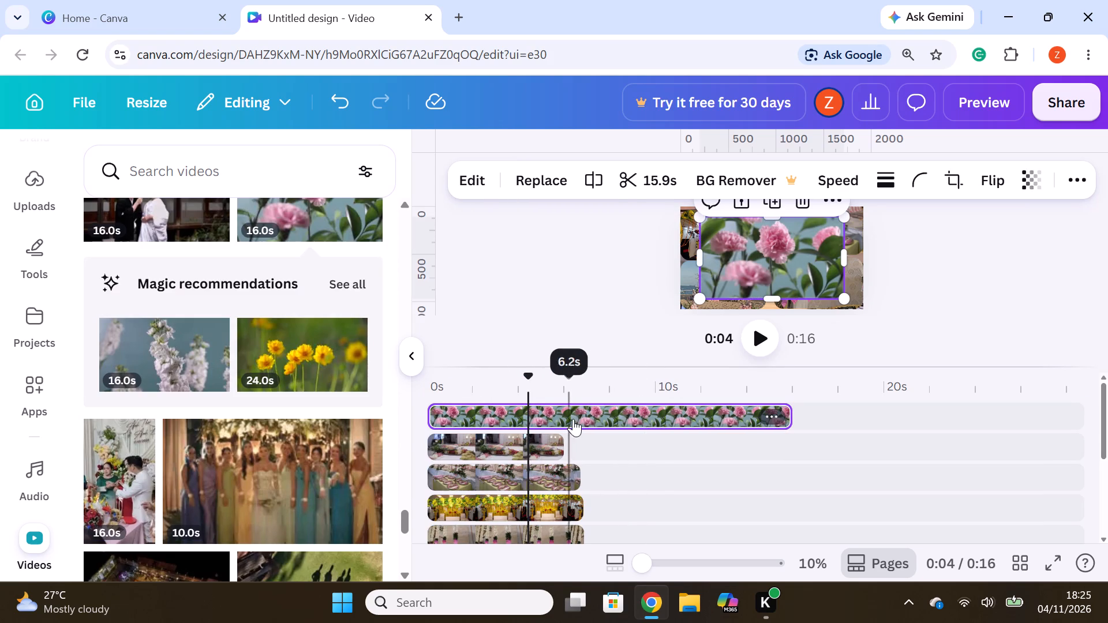
Split the pink flowers clip at 6.7 s and delete the part after the split.
click(582, 418)
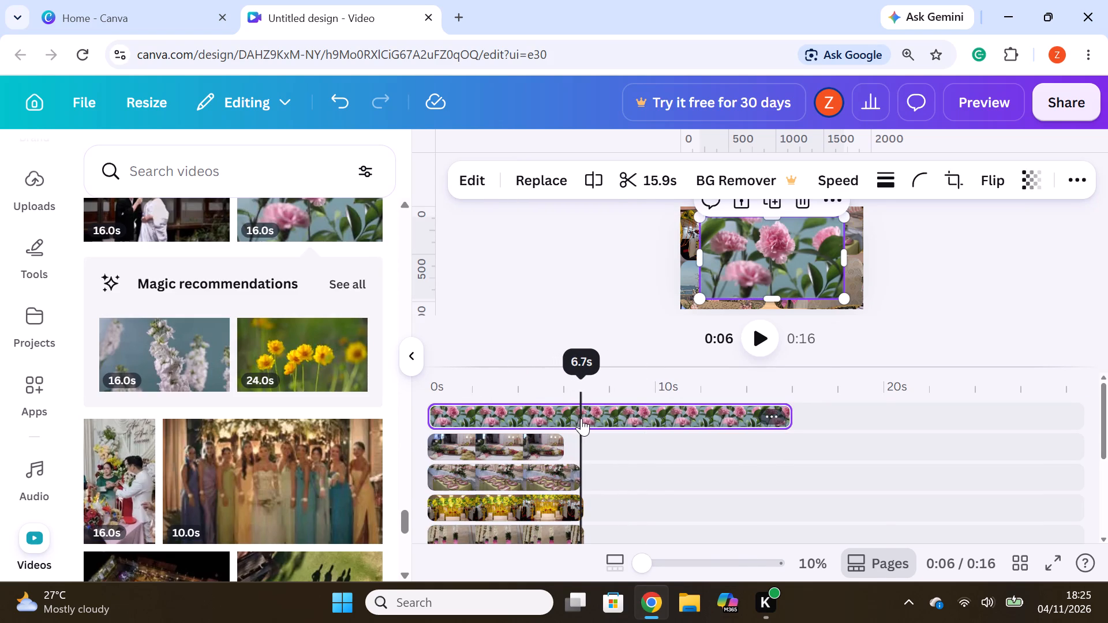
right_click(581, 418)
click(607, 523)
right_click(636, 410)
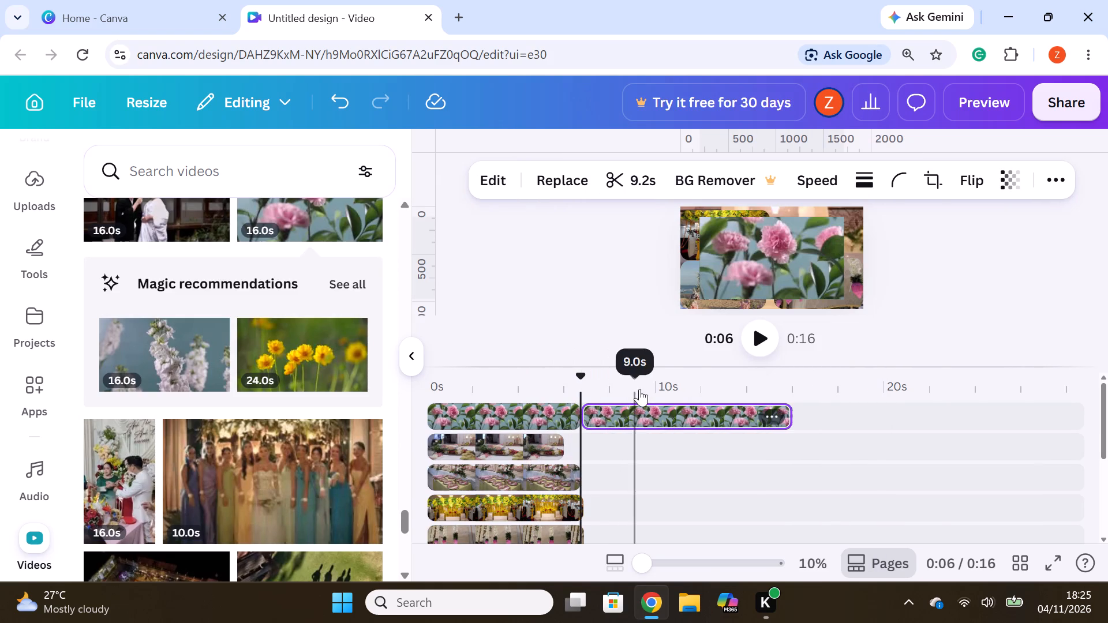
click(691, 231)
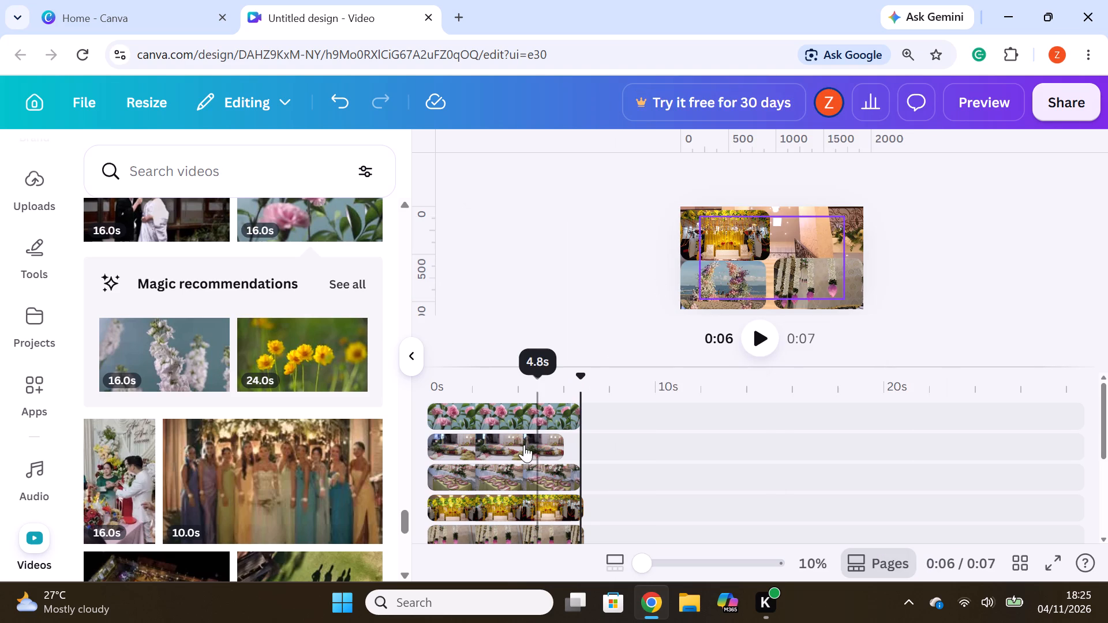
Shrink the pink flowers clip and fit it into the page's lower-left corner, covering the floral arch clip.
click(544, 412)
drag(846, 298, 833, 283)
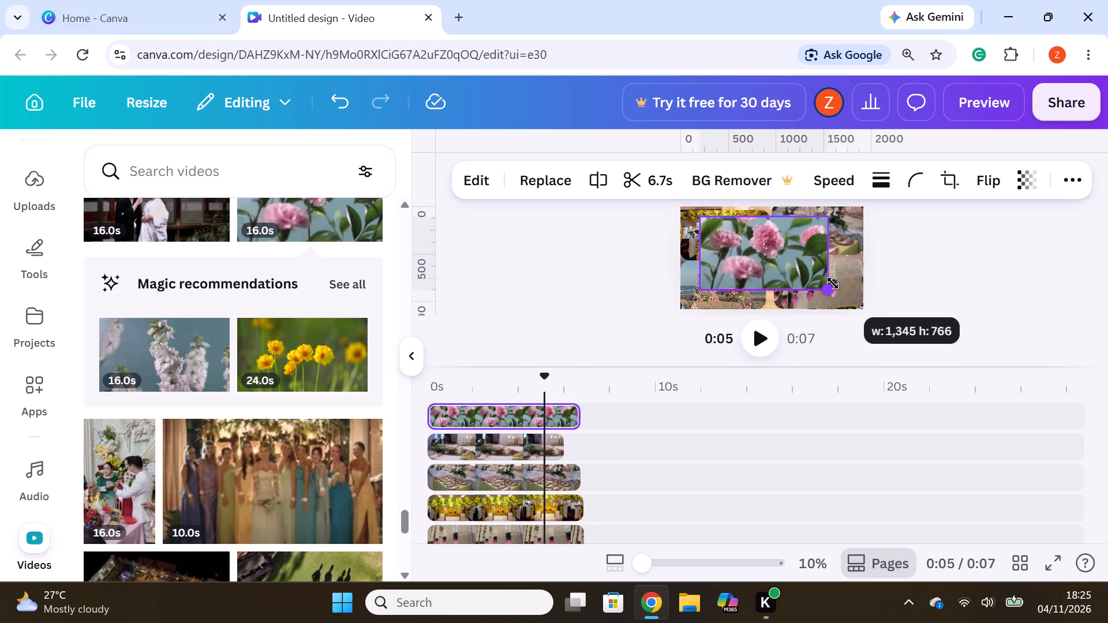
drag(833, 283, 799, 271)
drag(743, 245, 710, 285)
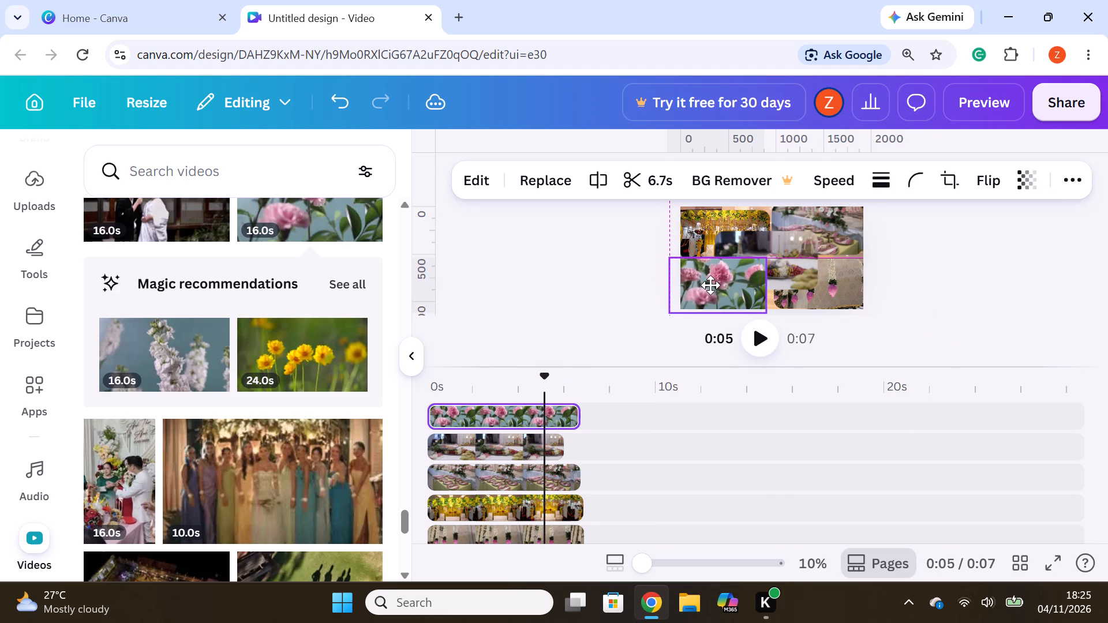
drag(710, 285, 714, 283)
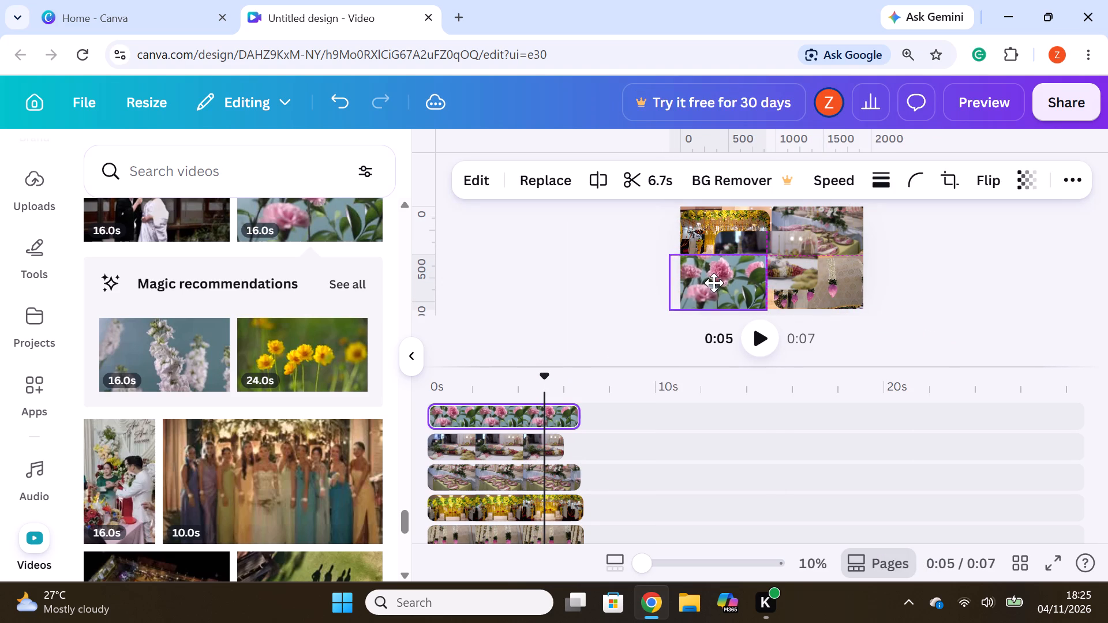
drag(714, 283, 714, 283)
drag(769, 310, 757, 307)
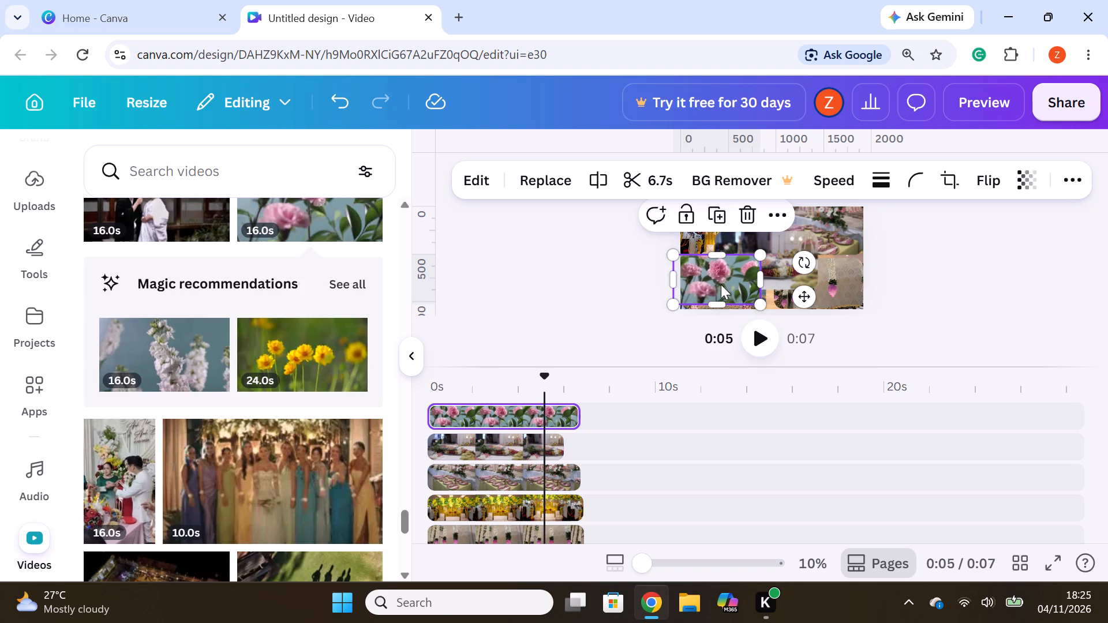
drag(721, 284, 725, 289)
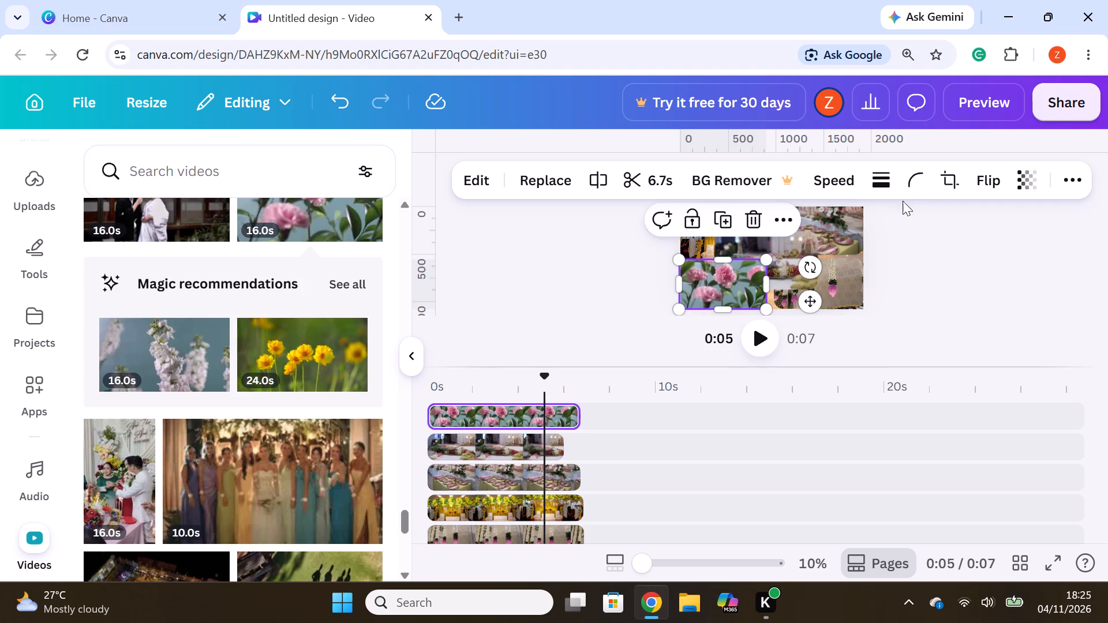
Round the pink flowers clip's corners to the maximum.
click(915, 183)
drag(819, 265, 1061, 311)
click(1063, 313)
click(903, 313)
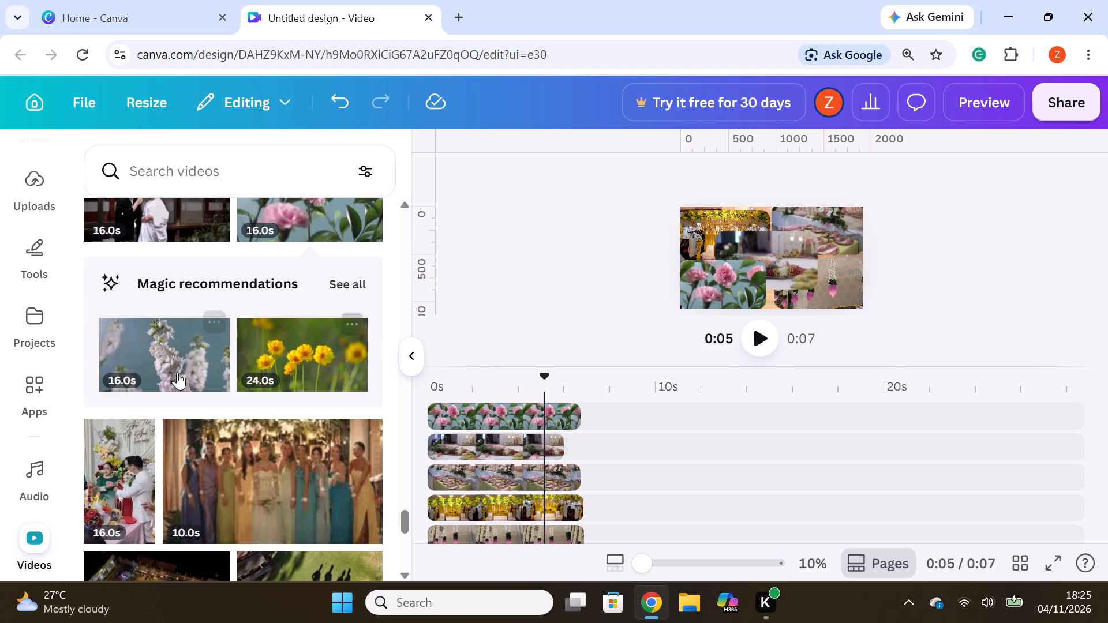
Add the recommended 16-second white blossoms clip on a new top track and align its start to 0 s.
scroll(179, 403, down, 2)
scroll(185, 348, up, 1)
drag(149, 276, 261, 301)
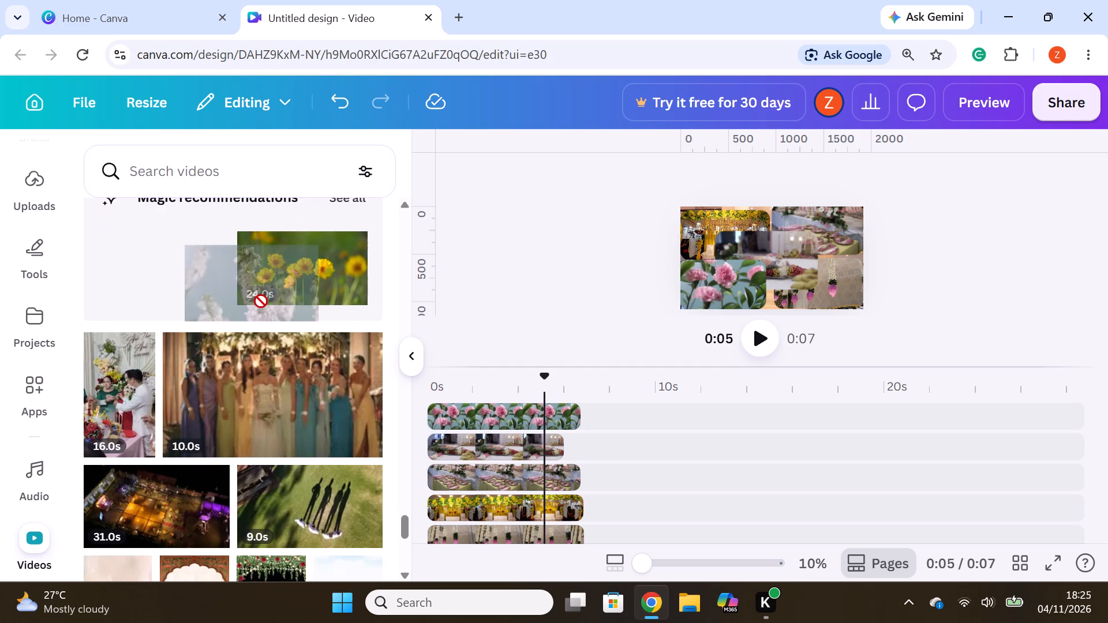
drag(261, 301, 496, 403)
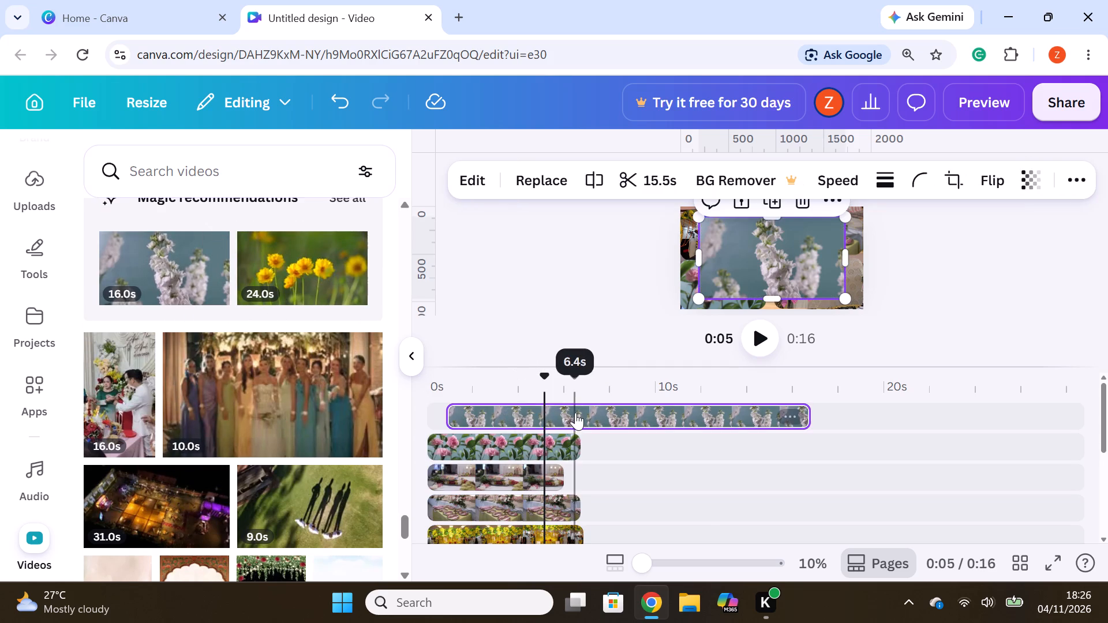
drag(577, 412, 559, 411)
Split the white blossoms clip at 6.8 s and delete the part after the split.
click(583, 415)
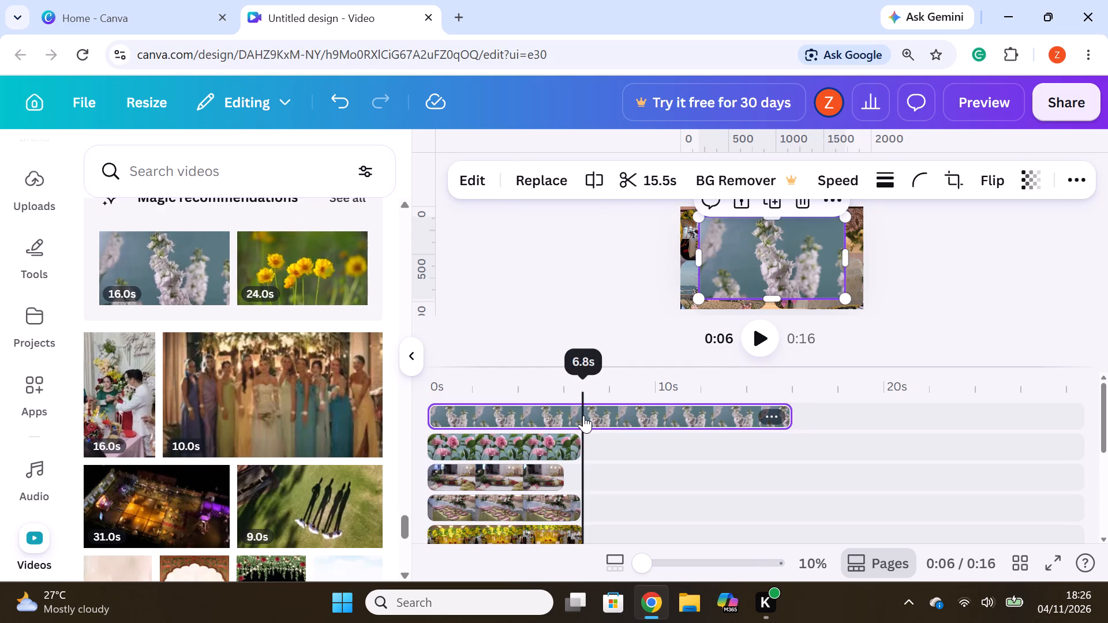
right_click(583, 415)
click(638, 517)
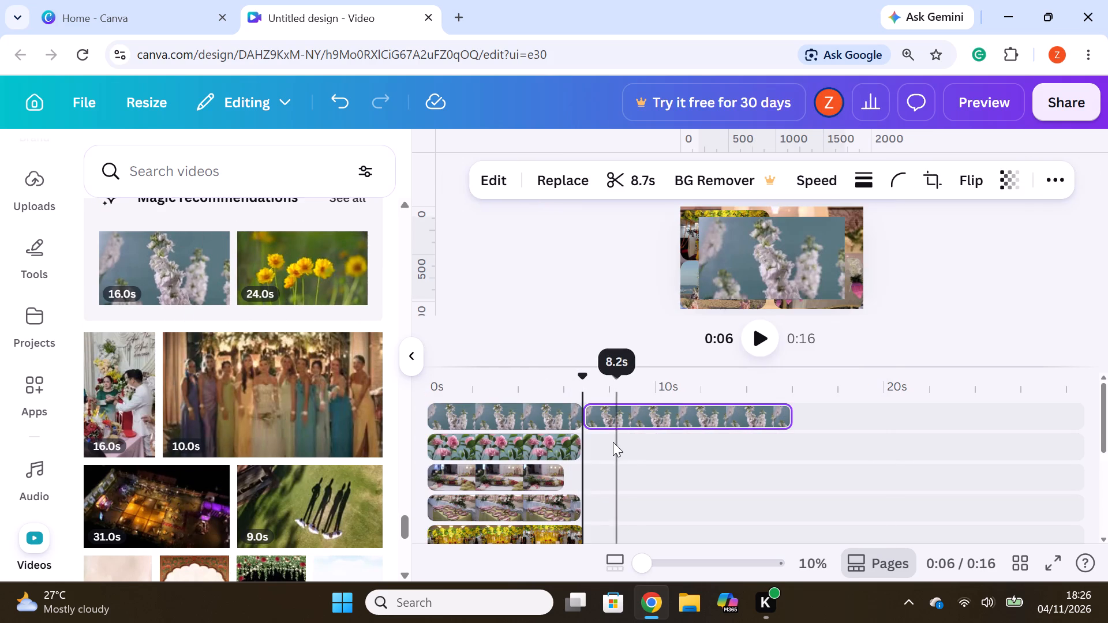
right_click(635, 412)
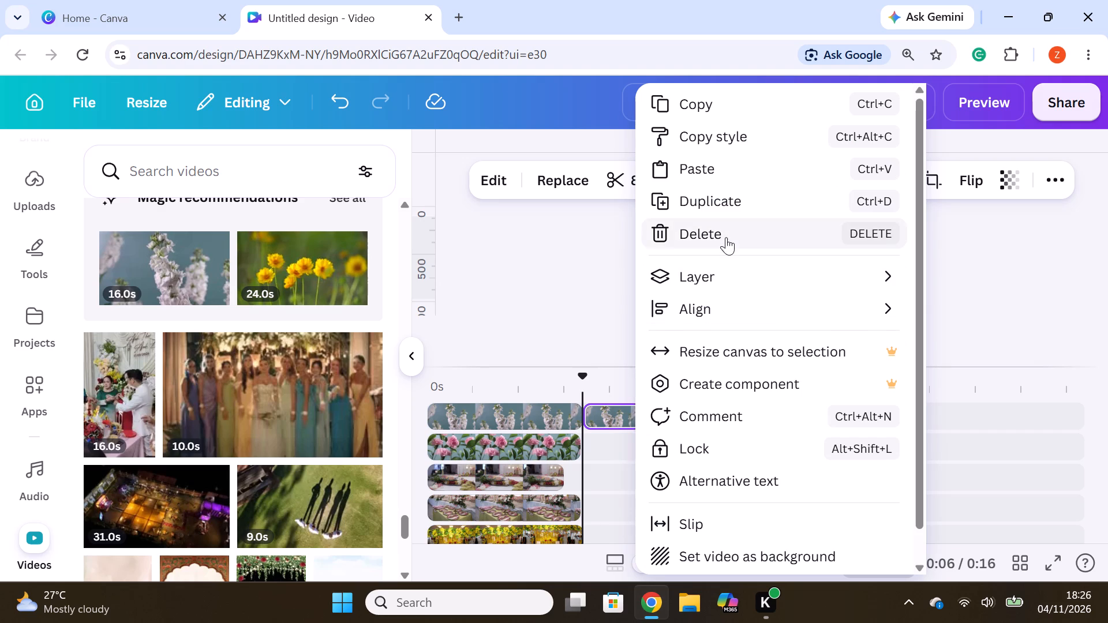
click(726, 237)
Shrink the white blossoms clip and fit it into the page's lower-right corner.
click(534, 415)
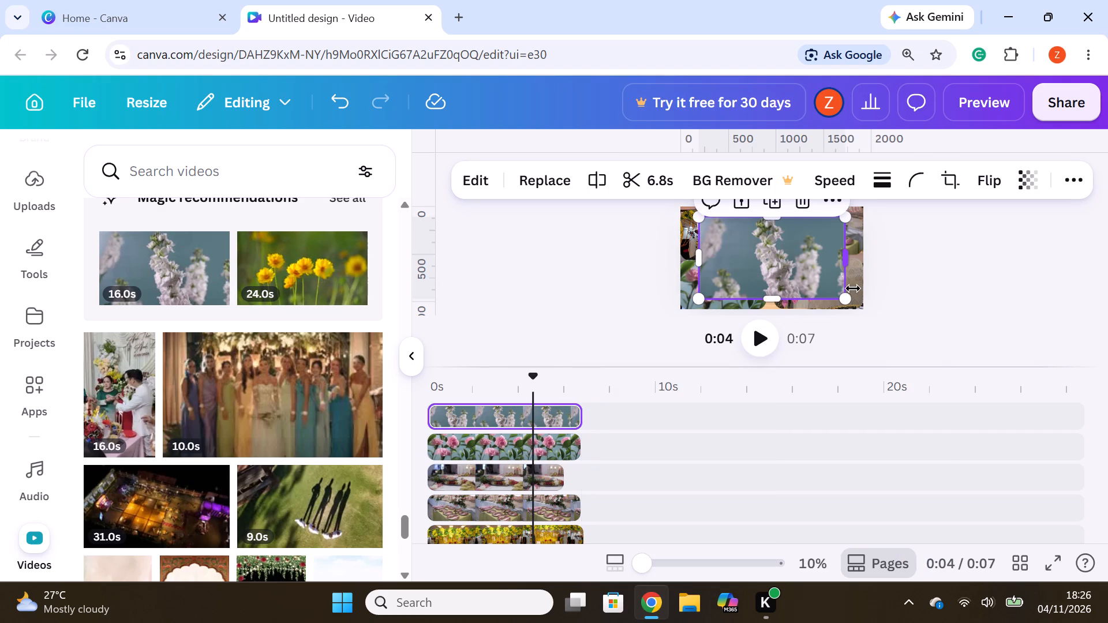
drag(844, 301, 792, 272)
drag(758, 245, 760, 245)
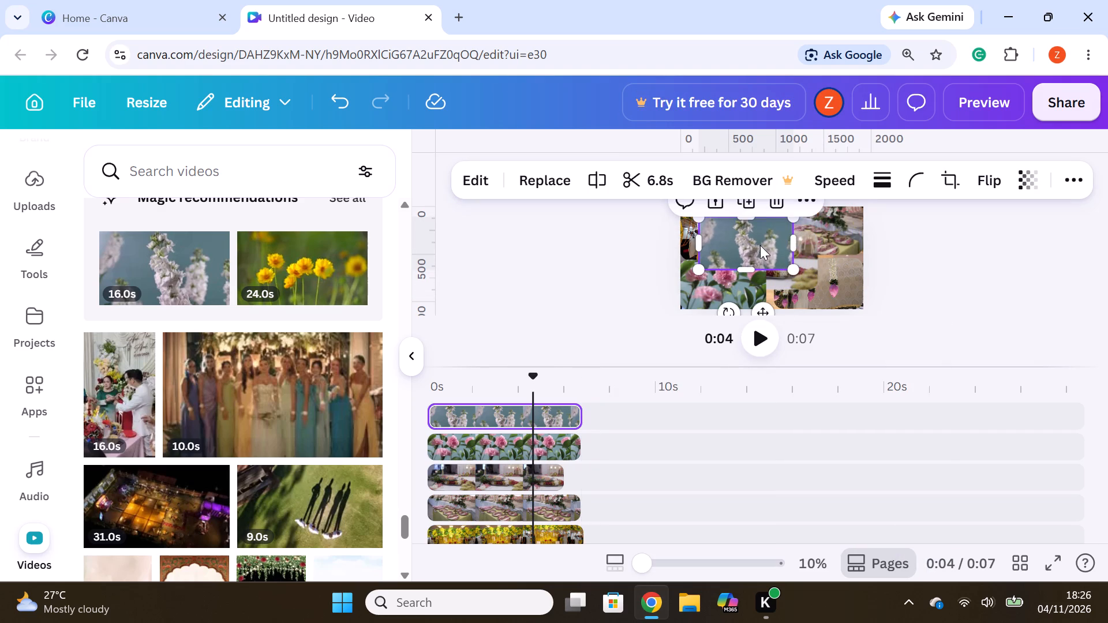
drag(760, 245, 859, 320)
click(859, 320)
drag(855, 317, 822, 284)
drag(838, 298, 821, 267)
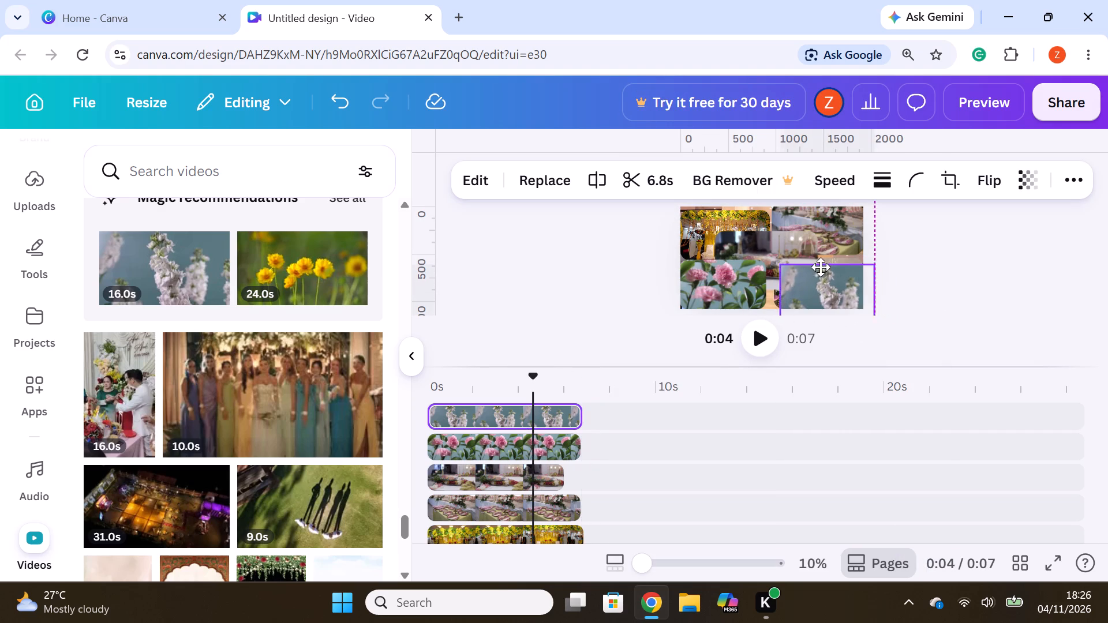
drag(821, 267, 817, 262)
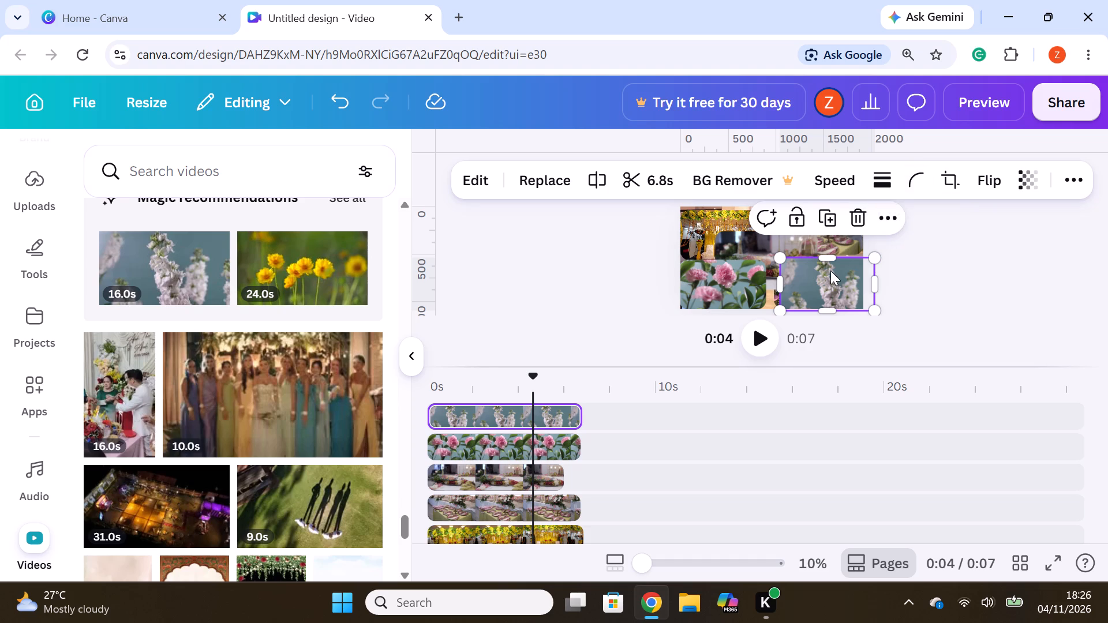
drag(830, 271, 823, 272)
Round the white blossoms clip's corners to the maximum.
click(918, 188)
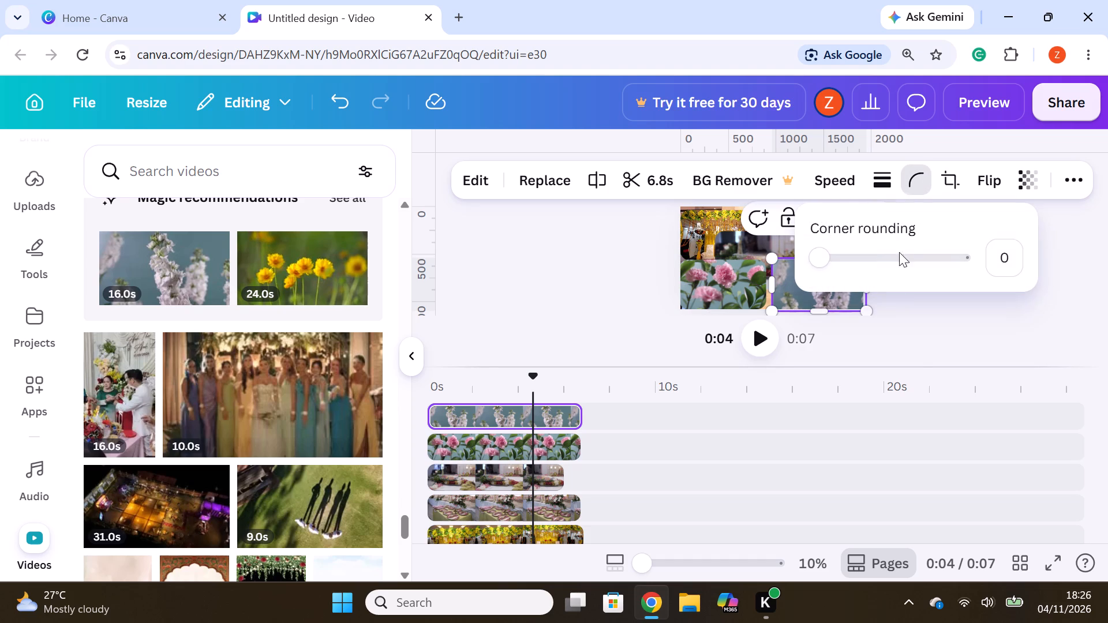
drag(820, 263, 1018, 276)
click(1009, 301)
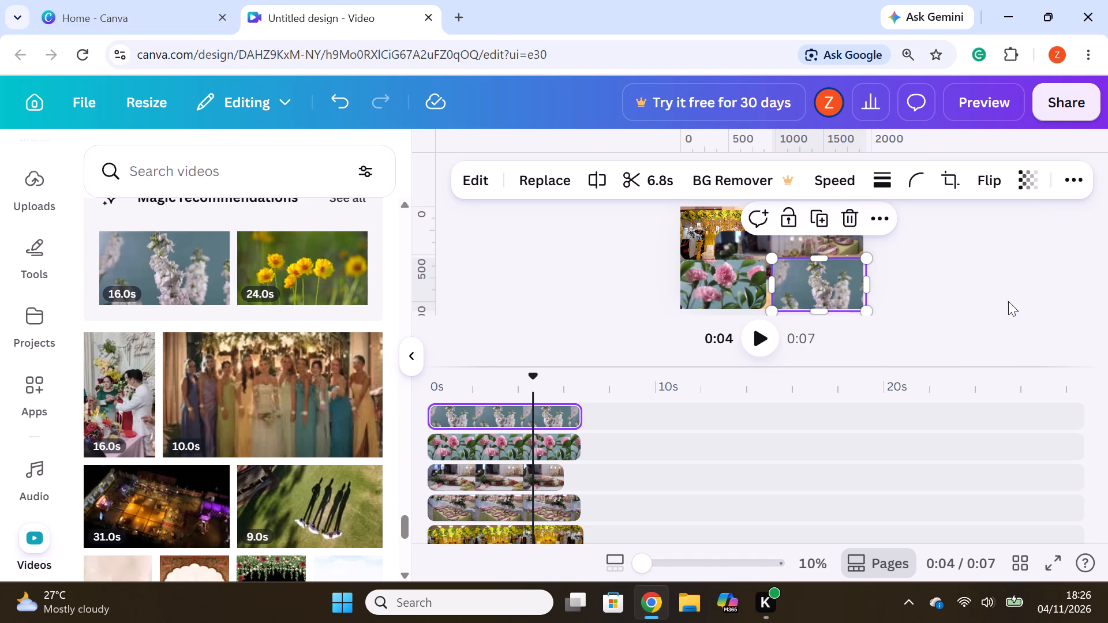
click(822, 294)
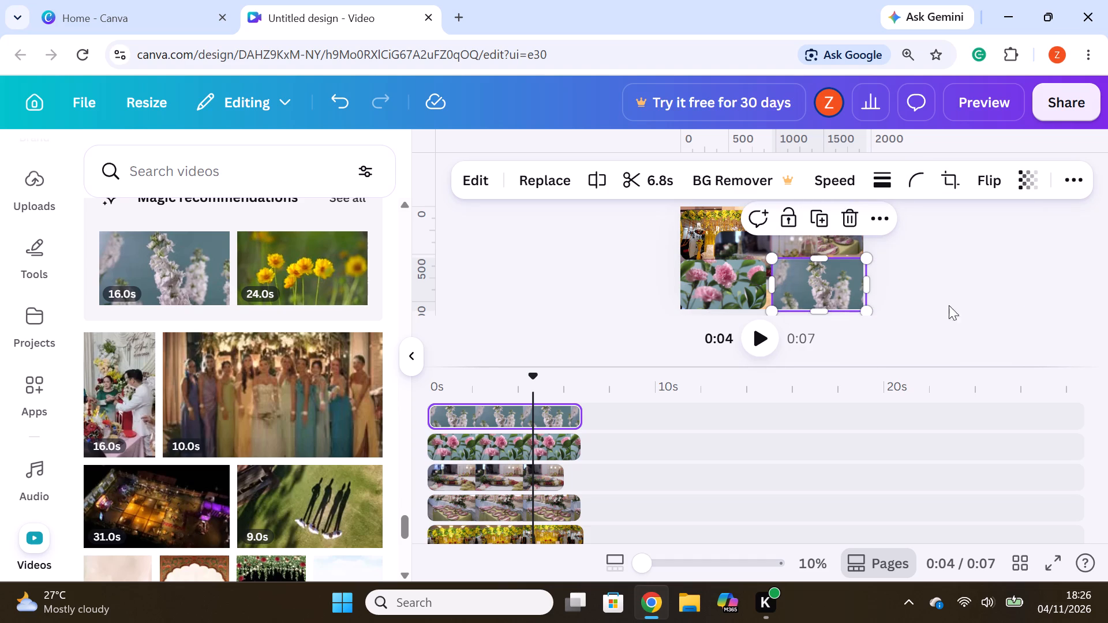
click(959, 296)
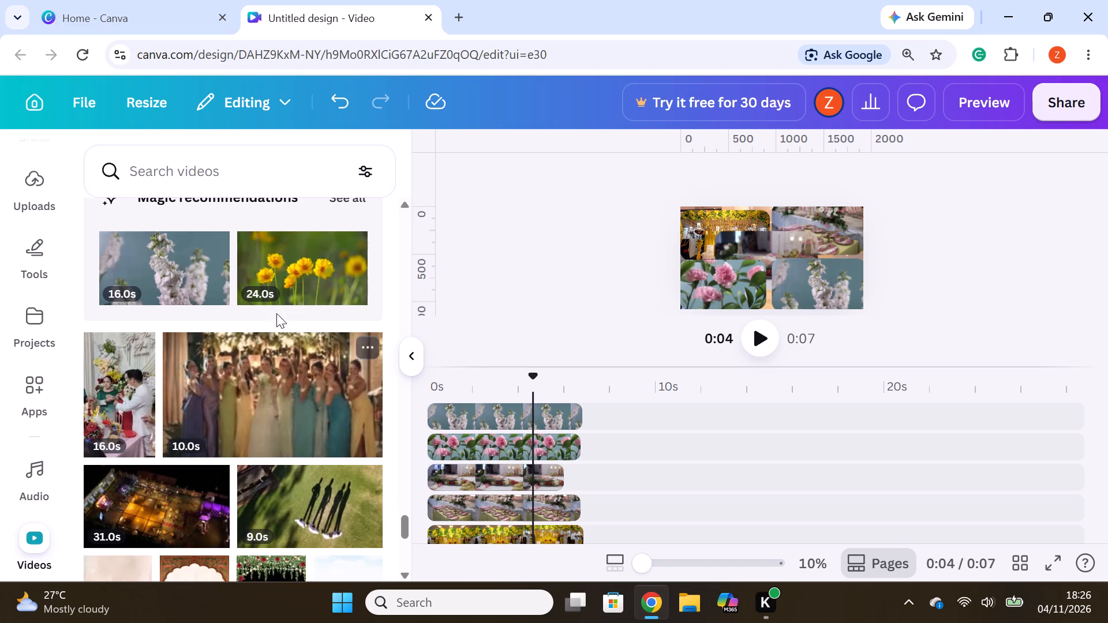
Add the recommended 24-second yellow flowers clip on a new top track, starting at 0 s.
drag(293, 266, 480, 403)
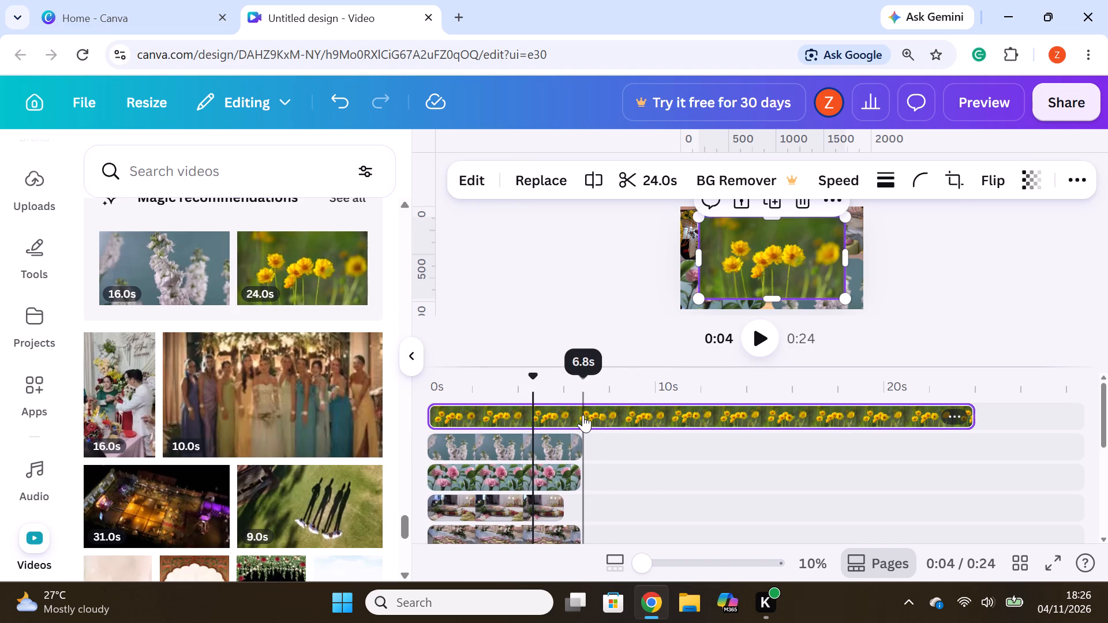
Split the yellow flowers clip at 6.8 s and delete the part after the split.
click(583, 415)
right_click(583, 415)
click(639, 538)
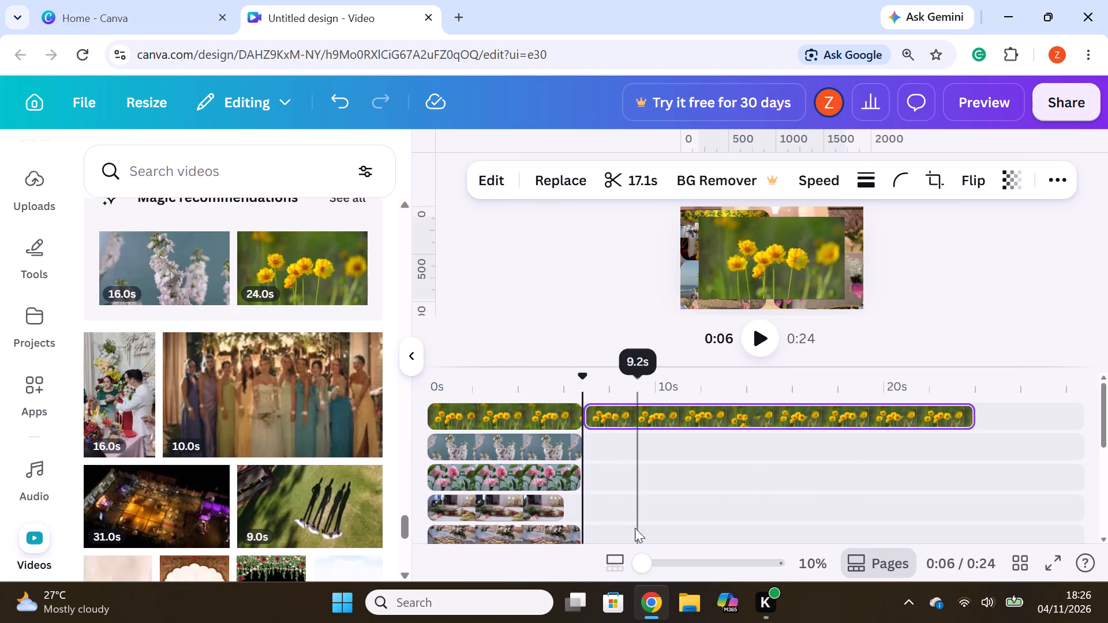
right_click(646, 407)
click(729, 226)
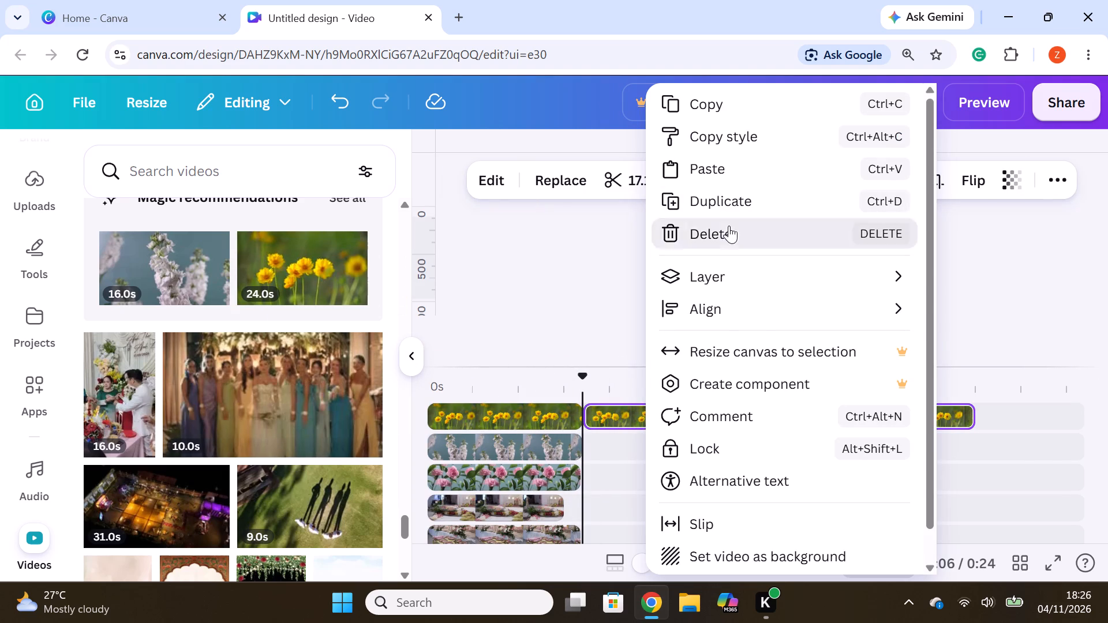
Shrink the yellow flowers clip and fit it into the page's upper-left corner, above the pink flowers clip.
click(518, 414)
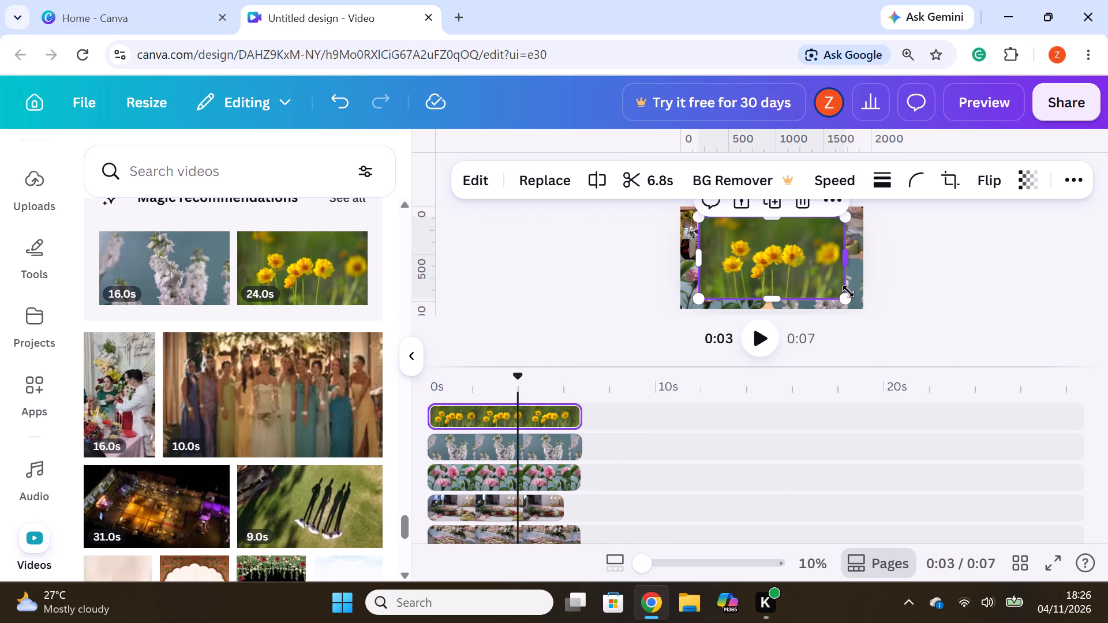
drag(847, 296, 803, 270)
drag(747, 252, 772, 239)
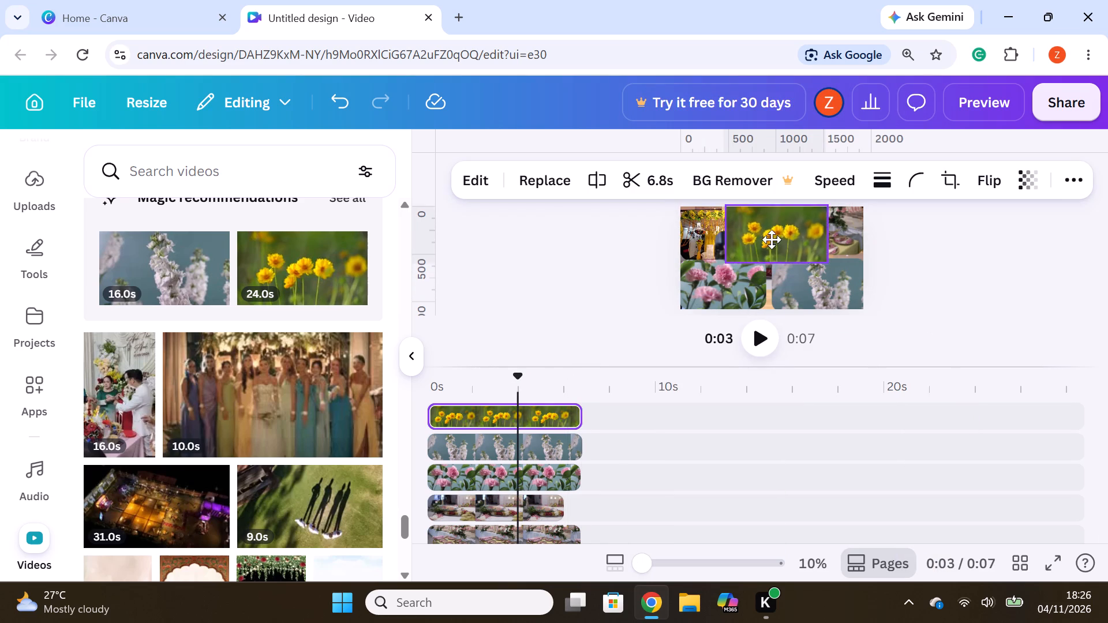
drag(772, 239, 730, 240)
drag(787, 265, 751, 258)
drag(751, 258, 766, 262)
drag(766, 261, 761, 256)
click(706, 224)
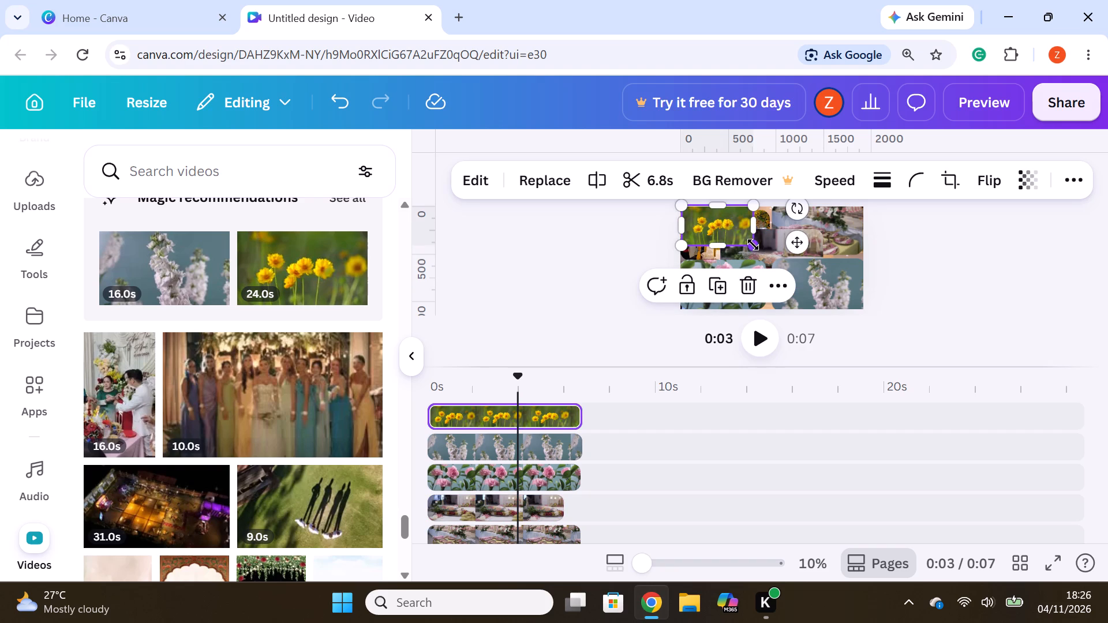
drag(755, 245, 765, 265)
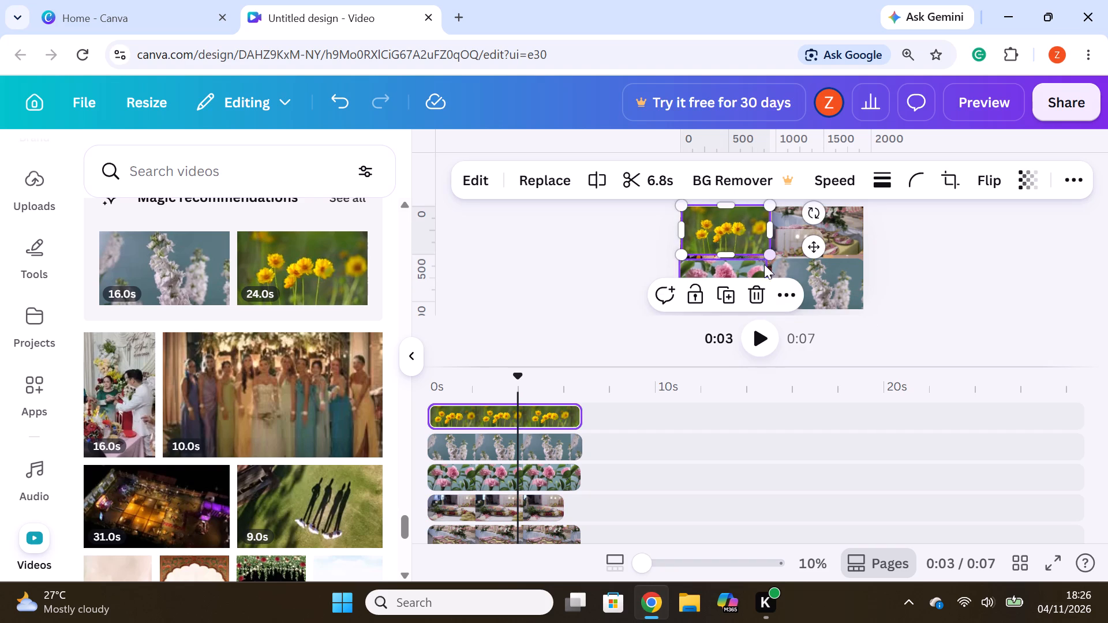
click(736, 242)
click(754, 239)
Round the yellow flowers clip's corners to the maximum.
click(926, 172)
drag(822, 268, 840, 270)
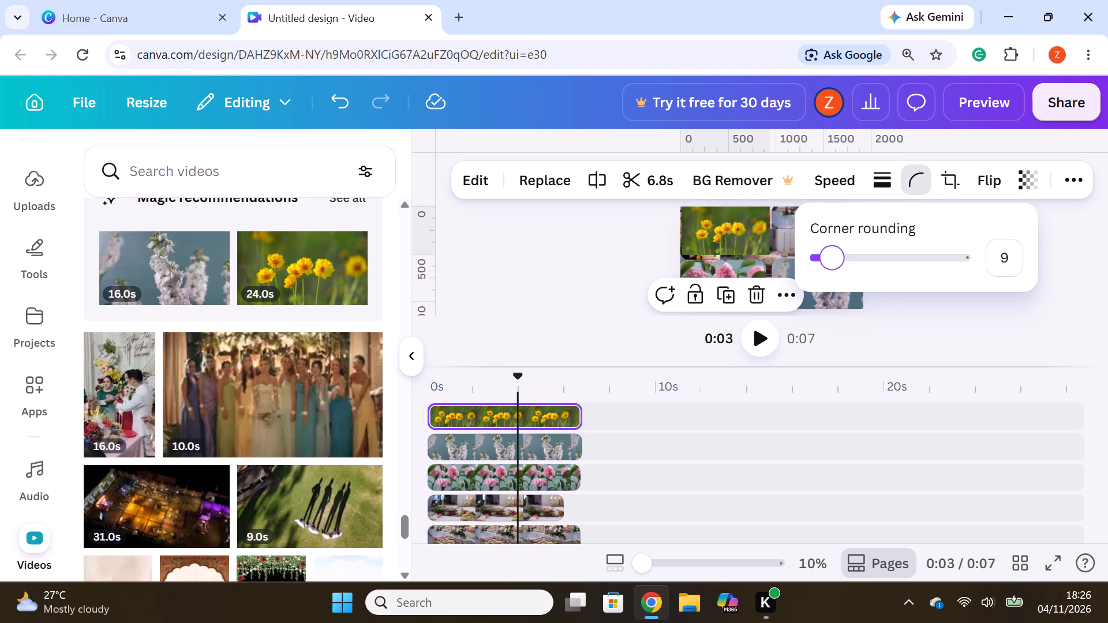
drag(840, 270, 1012, 290)
click(1012, 294)
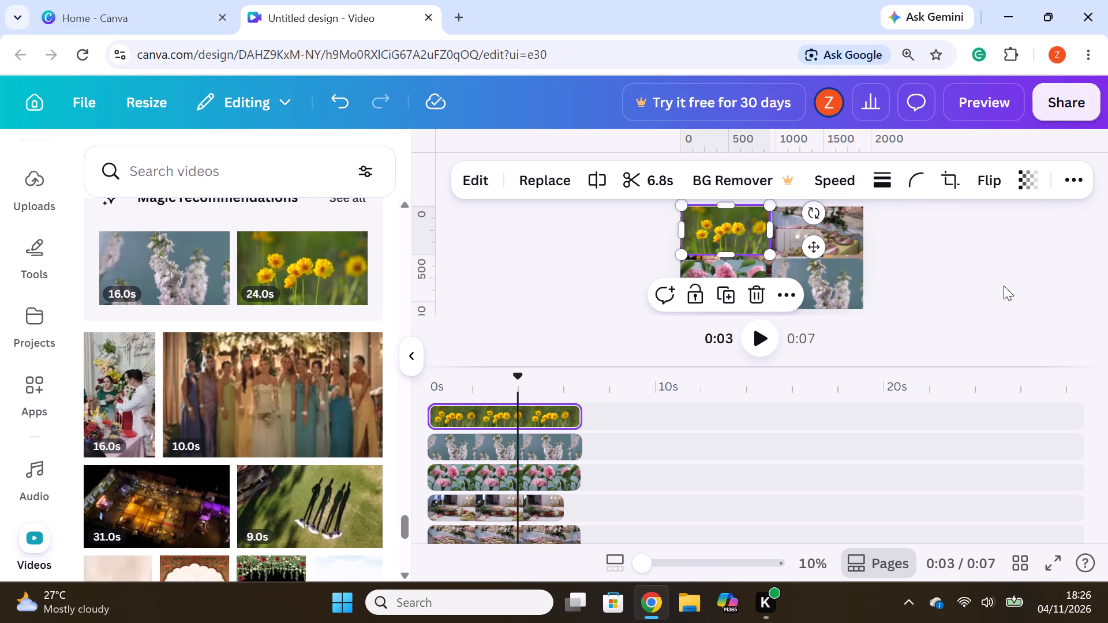
click(1007, 283)
Find the 7-second single pink peony clip in the video library and add it on a new top track, starting at 0 s.
scroll(175, 298, down, 2)
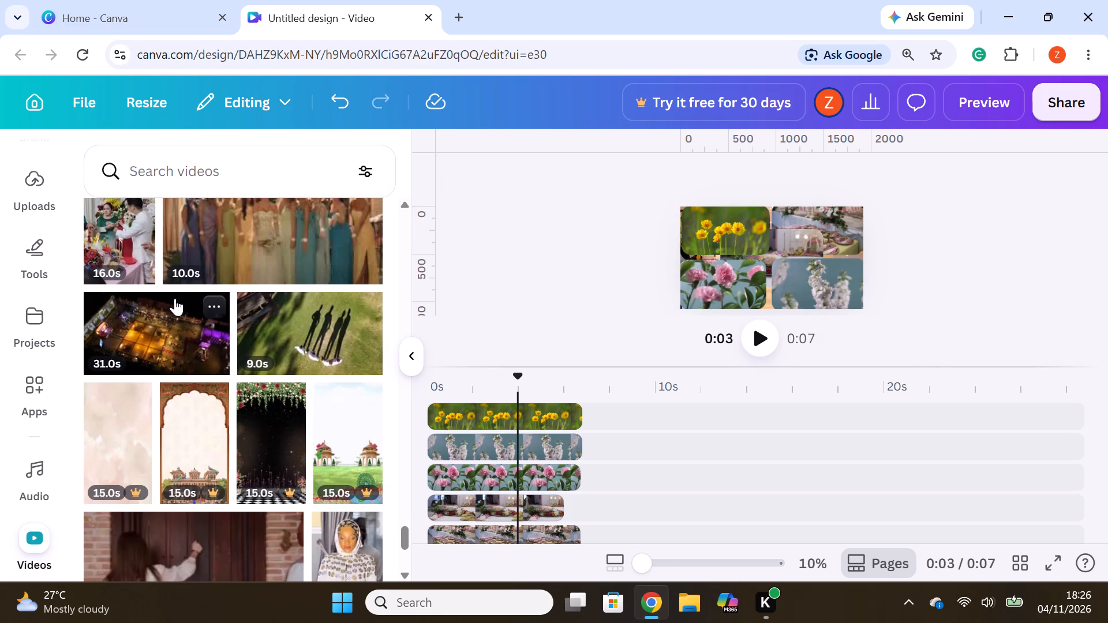
scroll(175, 298, down, 2)
scroll(222, 311, down, 2)
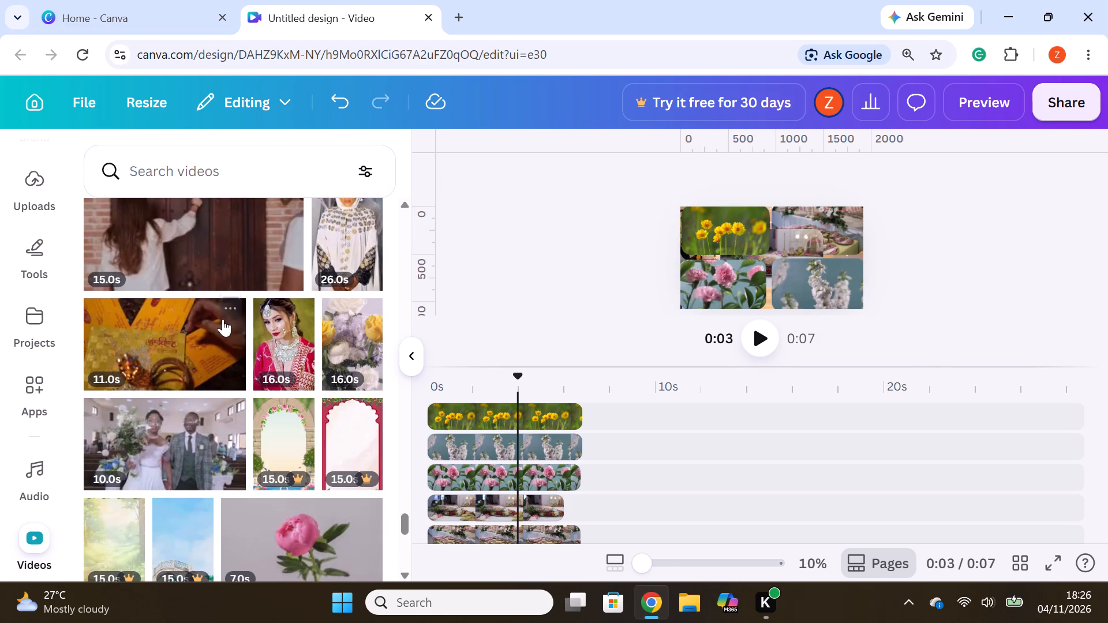
scroll(286, 474, down, 2)
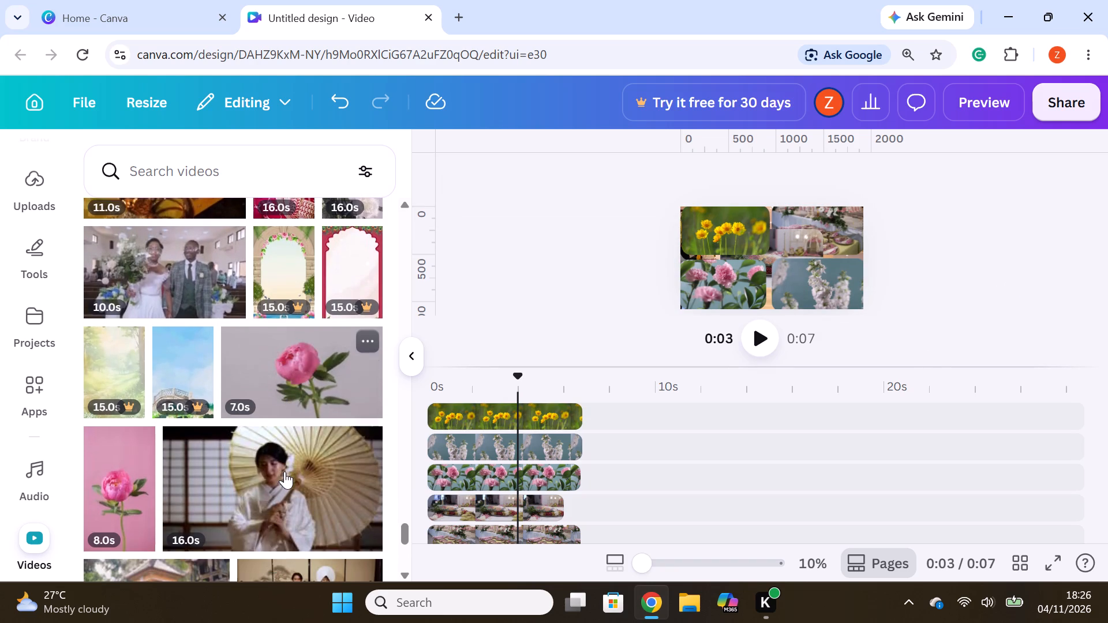
drag(306, 382, 495, 400)
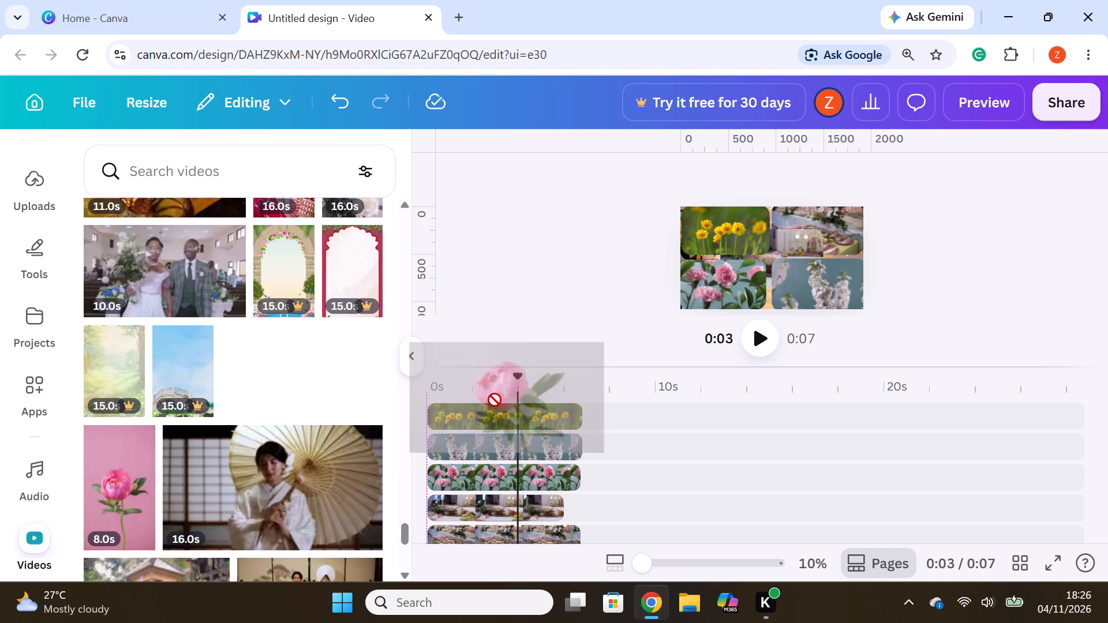
drag(495, 400, 495, 400)
click(495, 400)
drag(297, 356, 464, 388)
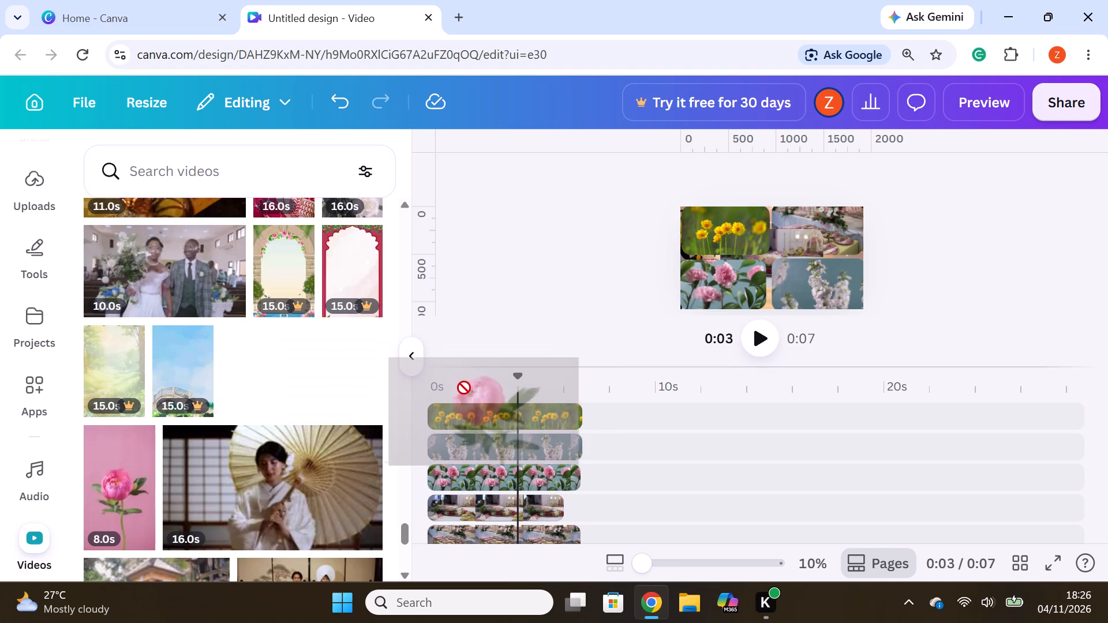
drag(464, 388, 484, 404)
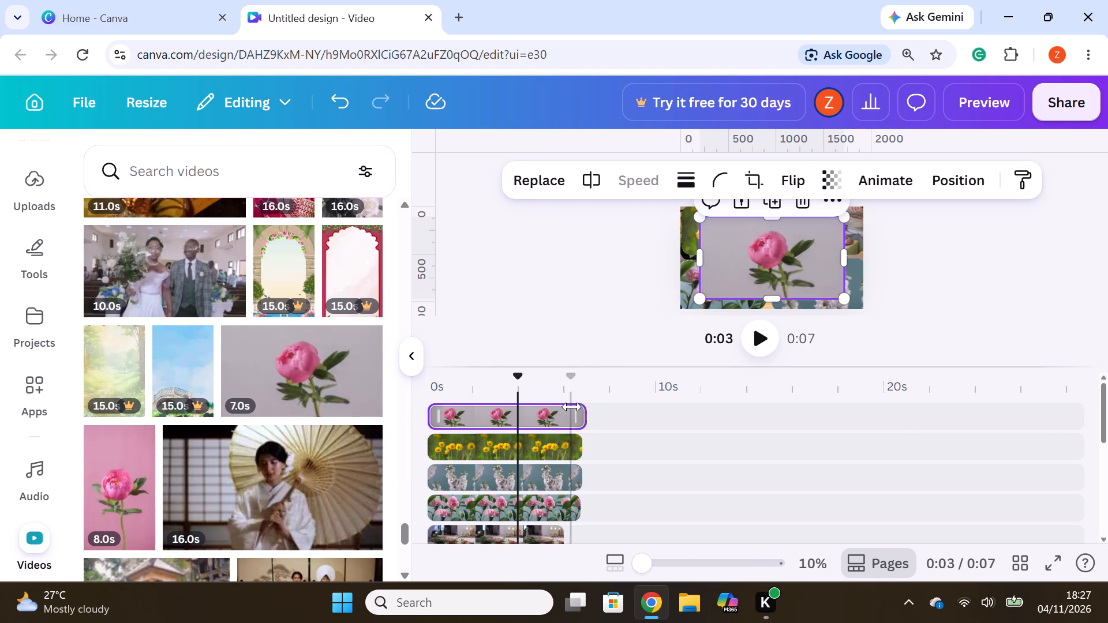
Shrink the pink peony clip proportionally on the page.
drag(845, 301, 833, 289)
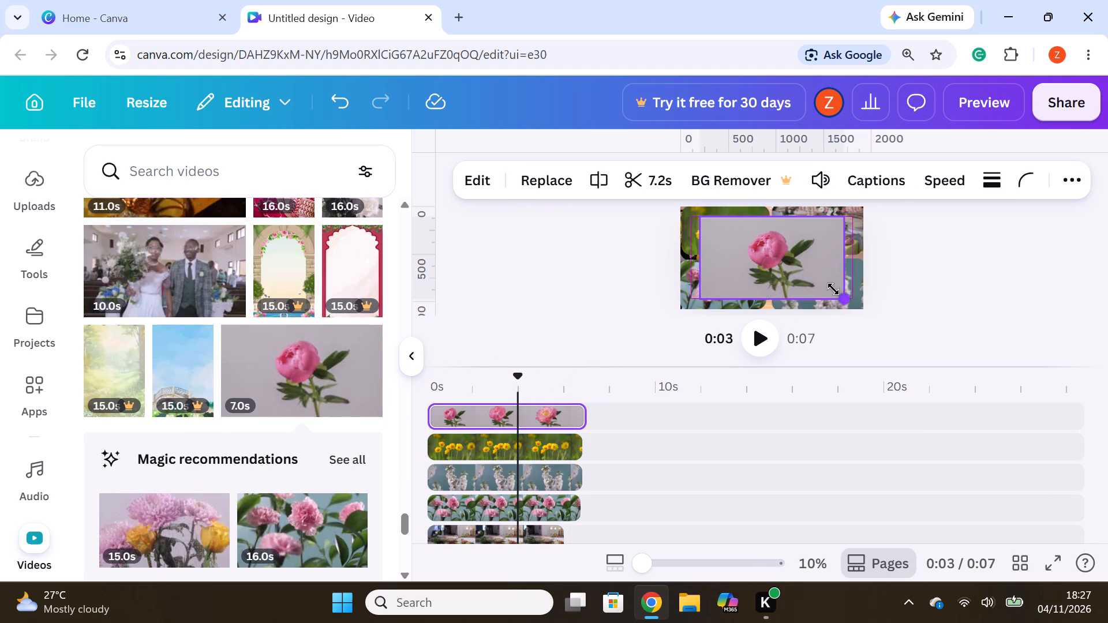
drag(833, 289, 814, 283)
Round the pink peony clip's corners to the maximum.
click(1020, 182)
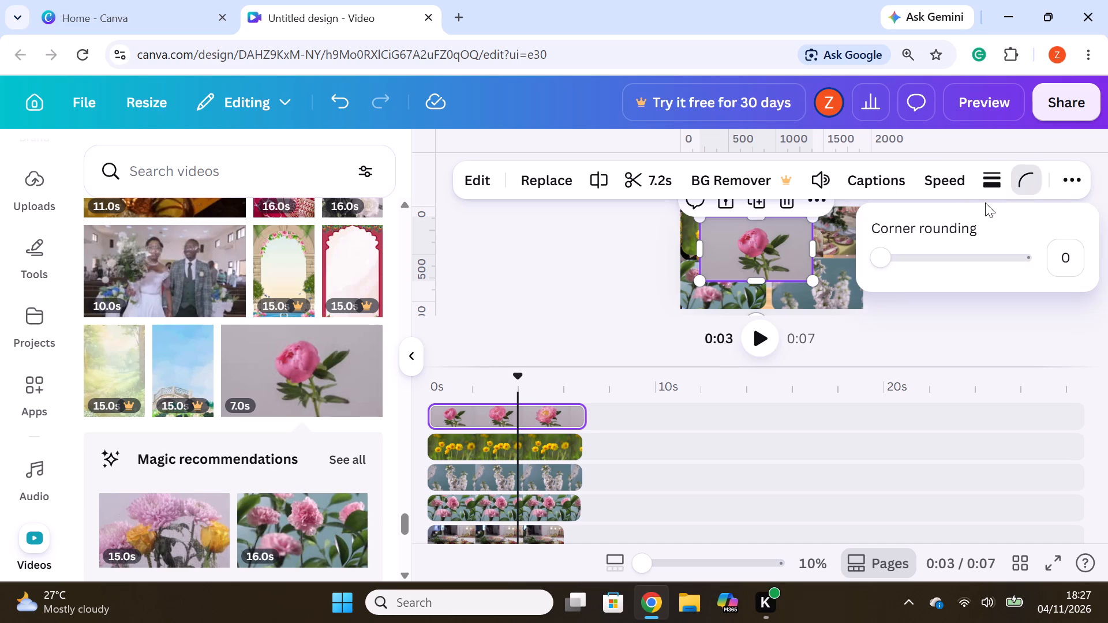
drag(884, 260, 1082, 286)
click(1064, 310)
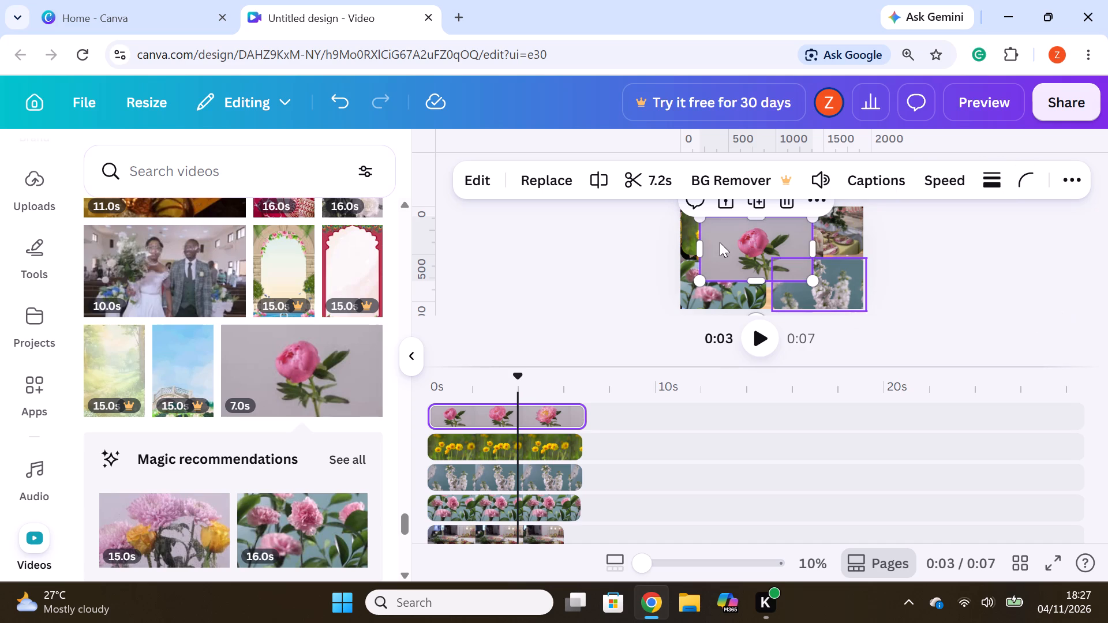
Move the pink peony clip to the page's upper-right corner and resize it to fit above the white blossoms clip.
drag(753, 243, 769, 254)
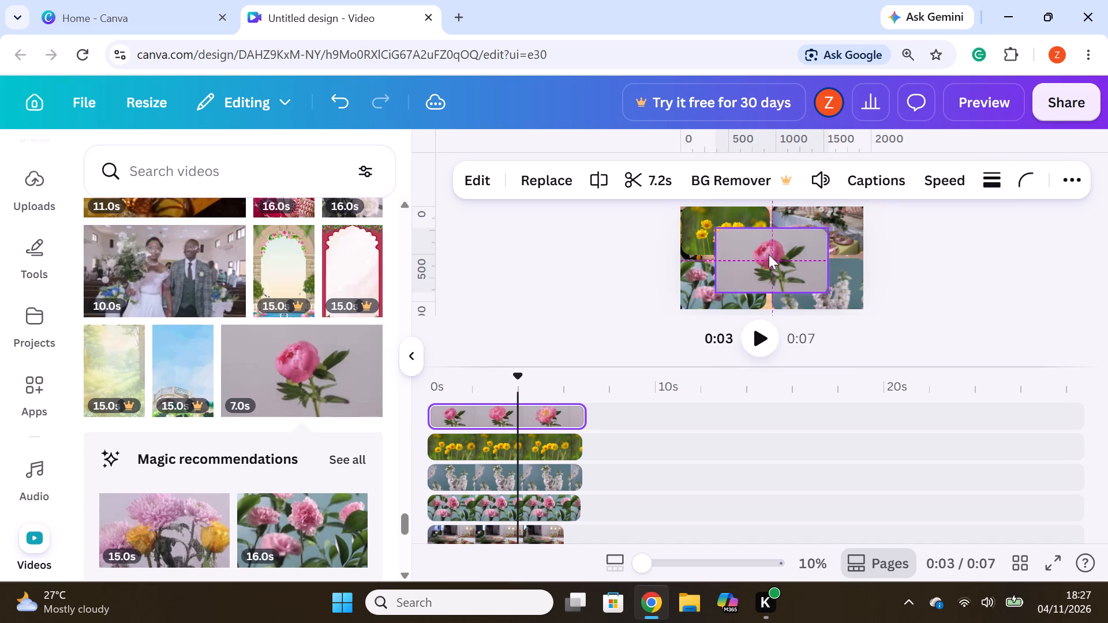
drag(769, 254, 822, 230)
drag(888, 262, 864, 254)
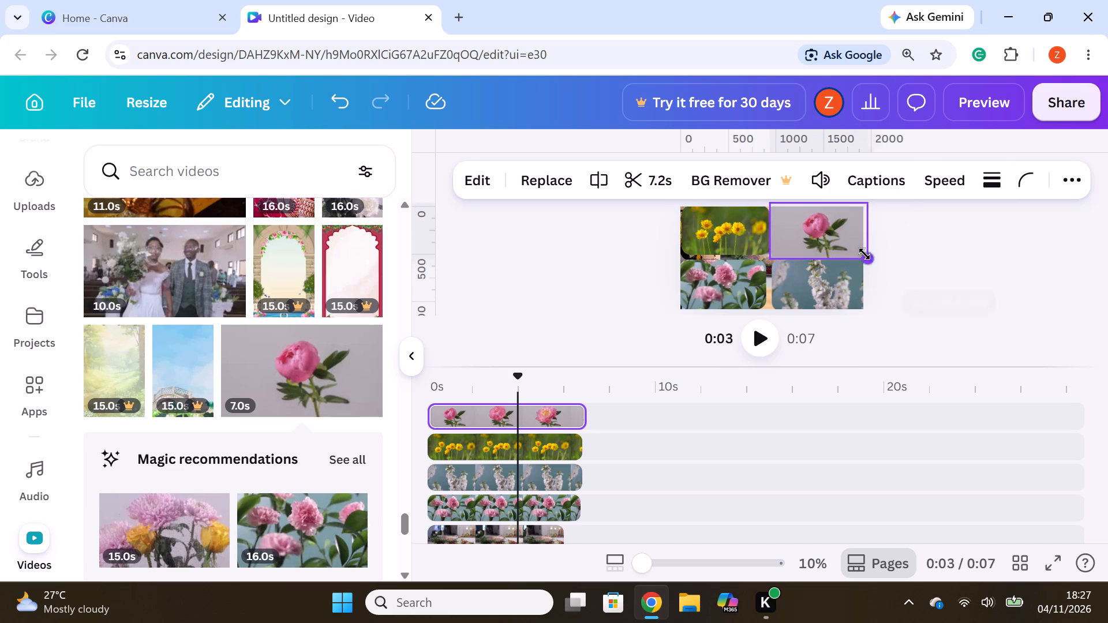
drag(864, 254, 863, 254)
click(818, 228)
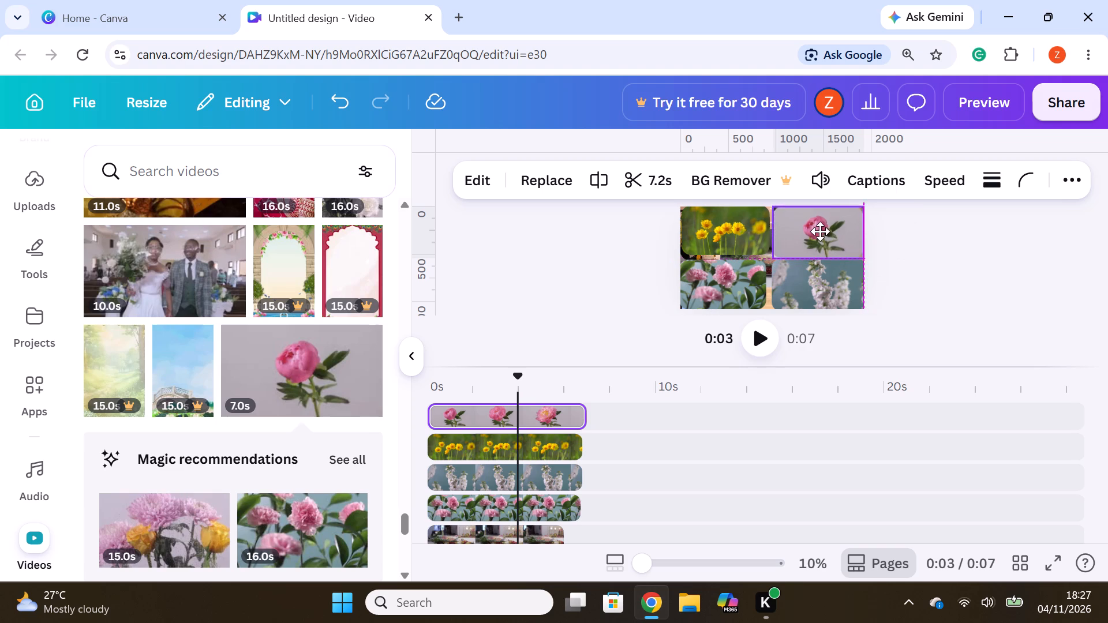
click(976, 268)
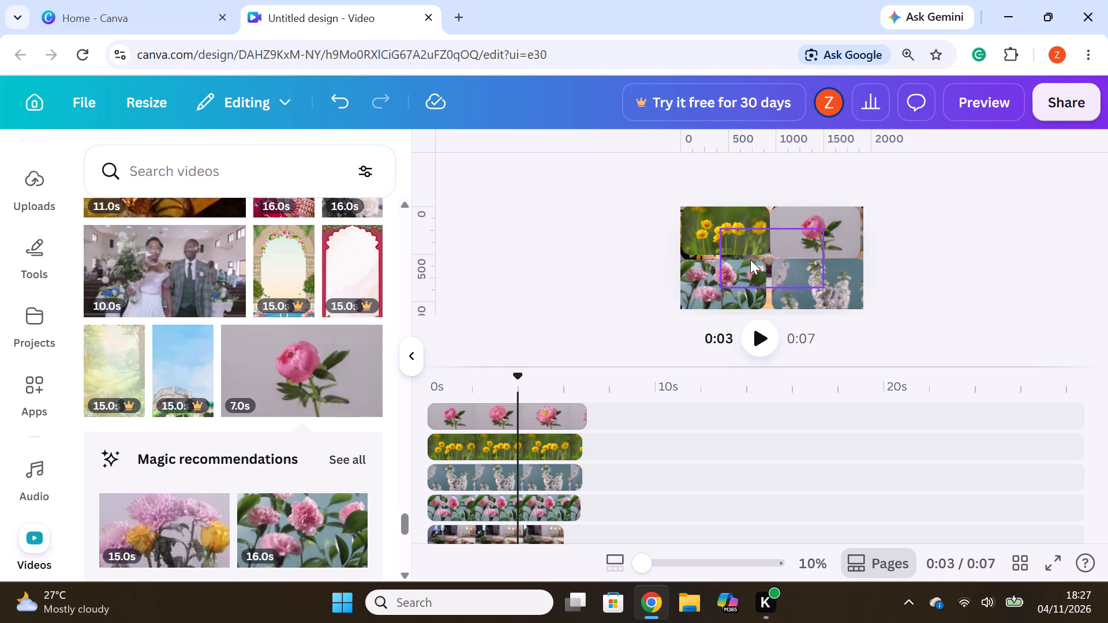
click(835, 226)
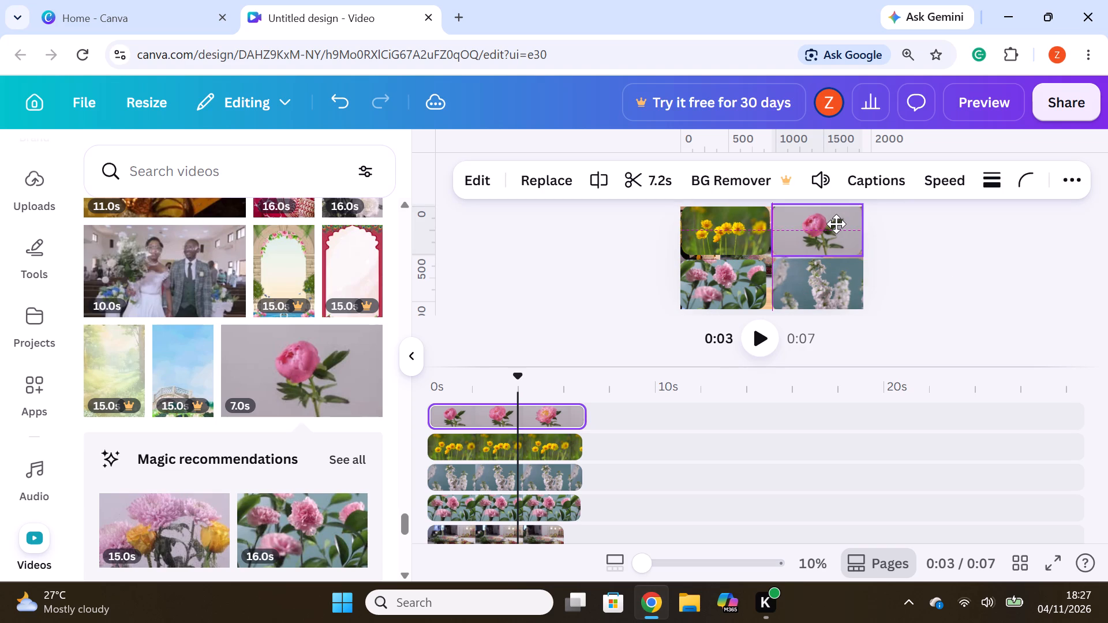
click(1024, 271)
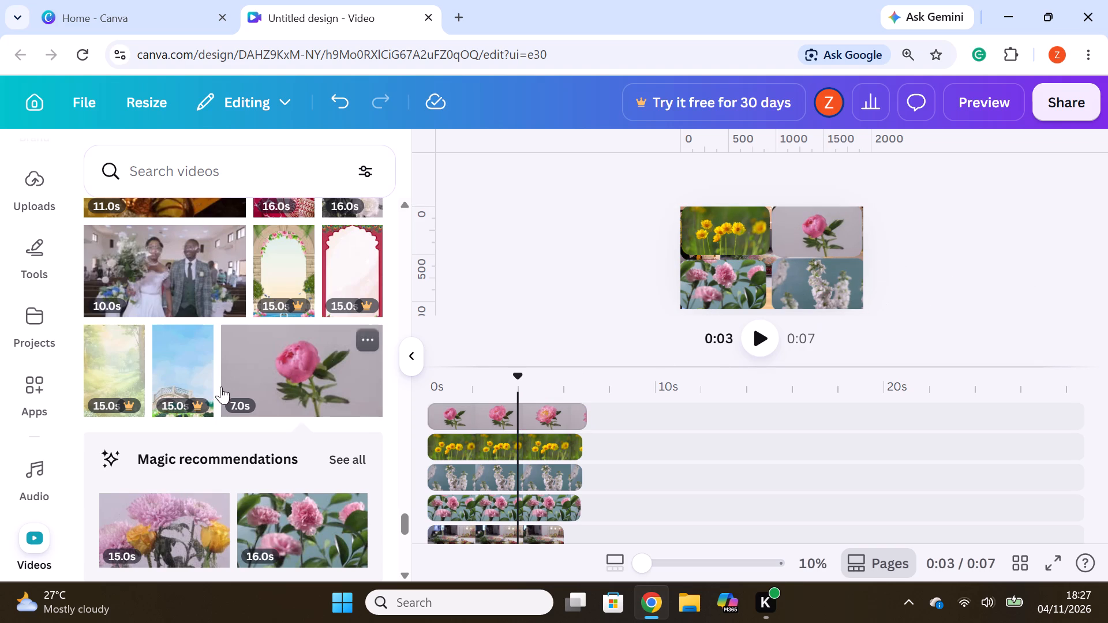
Add the recommended 15-second pink and yellow bouquet clip on a new top track, starting at 0 s.
scroll(220, 388, down, 2)
drag(178, 373, 493, 395)
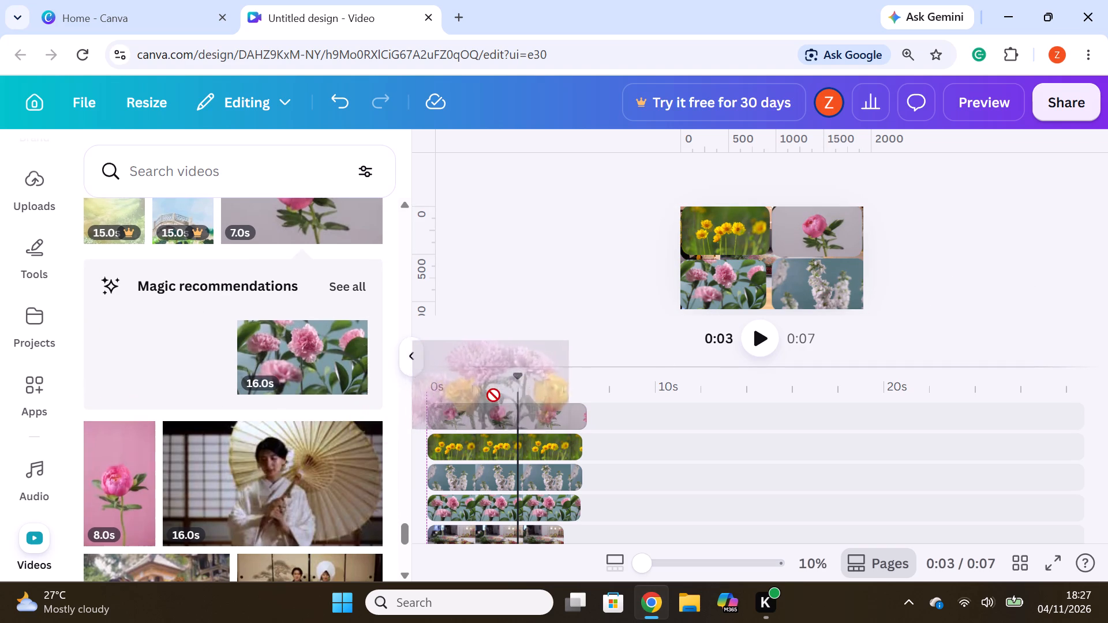
drag(493, 395, 503, 402)
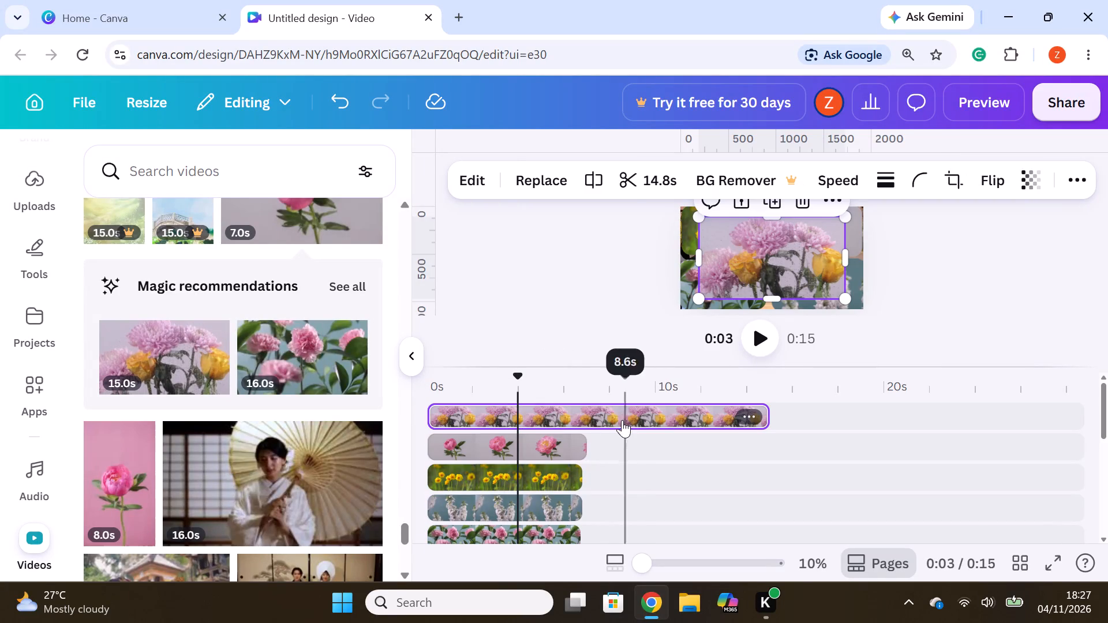
Split the pink and yellow bouquet clip at about 6.9 s and delete the part after the split.
click(587, 416)
right_click(587, 416)
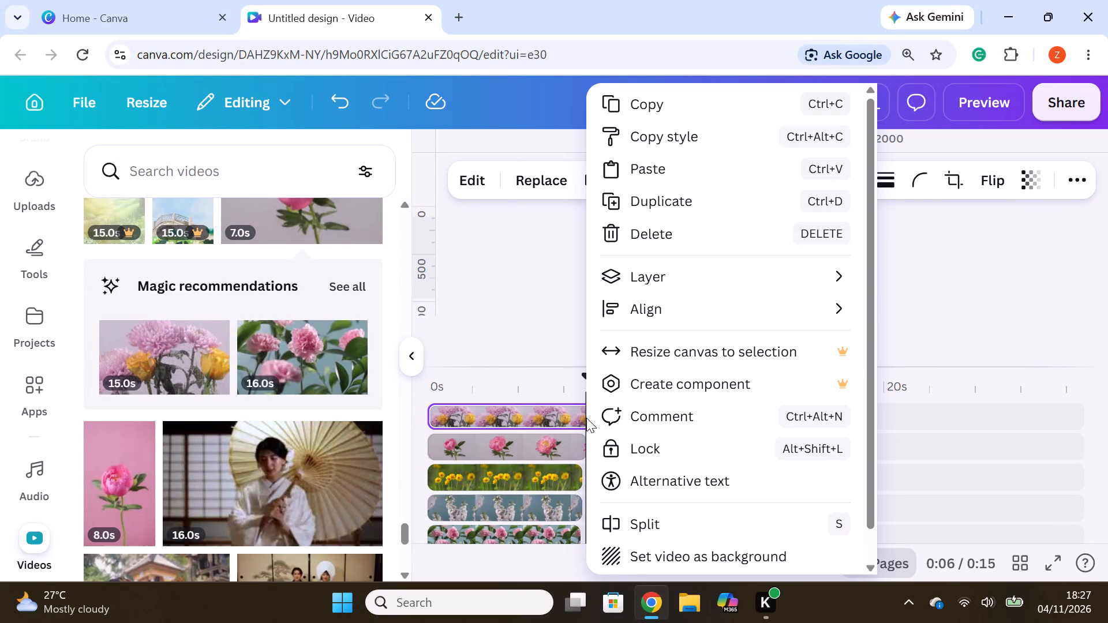
click(609, 521)
right_click(613, 411)
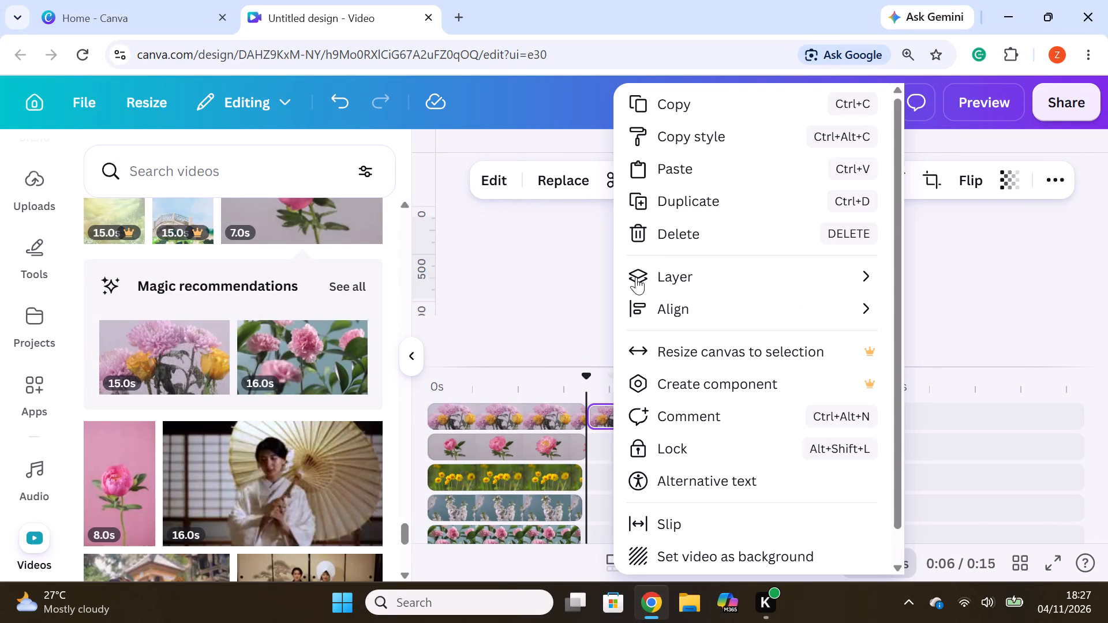
click(669, 228)
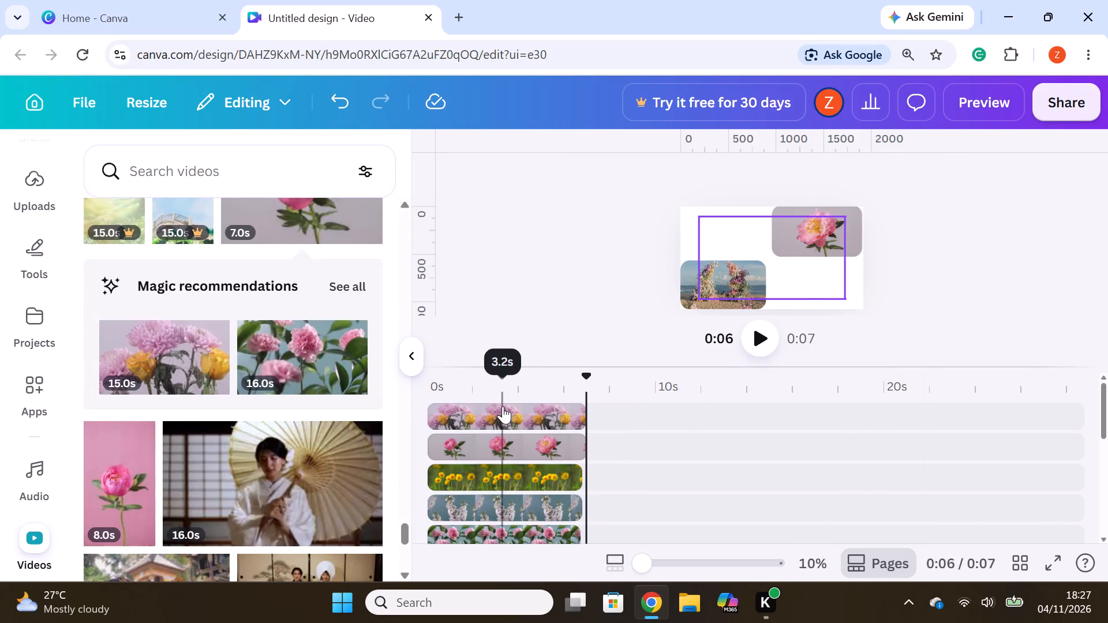
Shrink the pink and yellow bouquet clip proportionally and place it in the page's upper-left corner, over the yellow flowers clip.
click(504, 405)
click(496, 455)
click(496, 489)
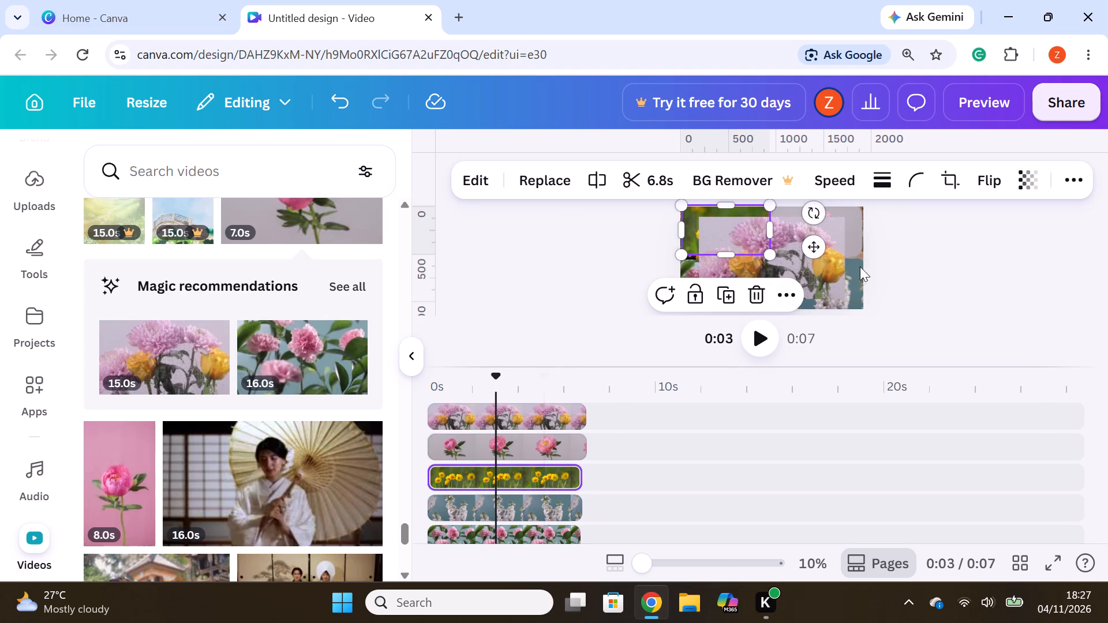
click(979, 303)
click(770, 269)
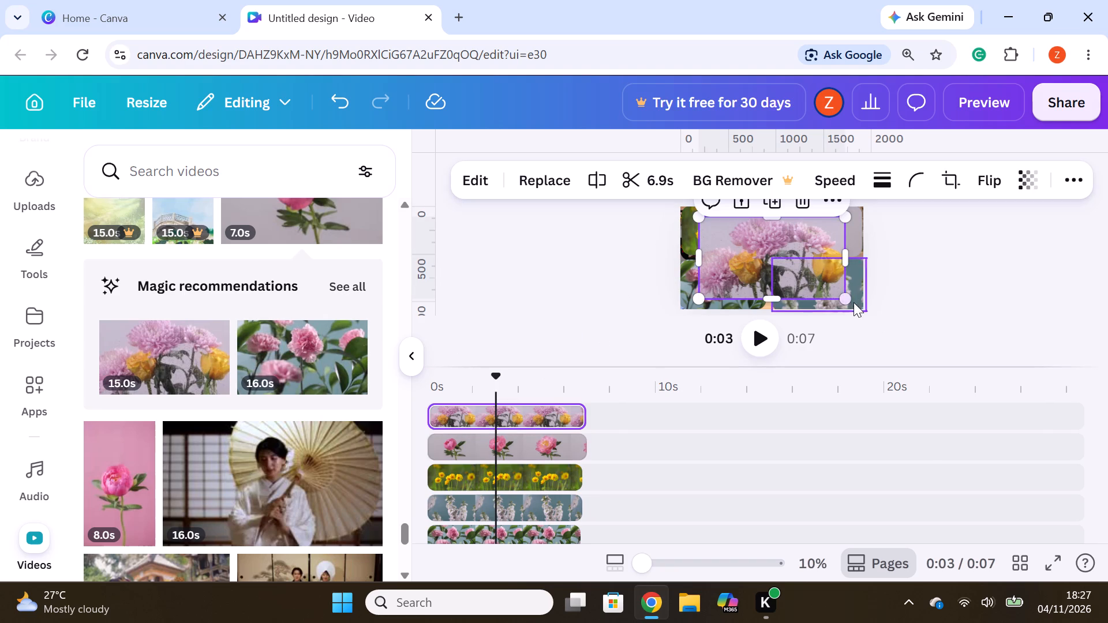
drag(848, 301, 815, 267)
drag(757, 244, 754, 246)
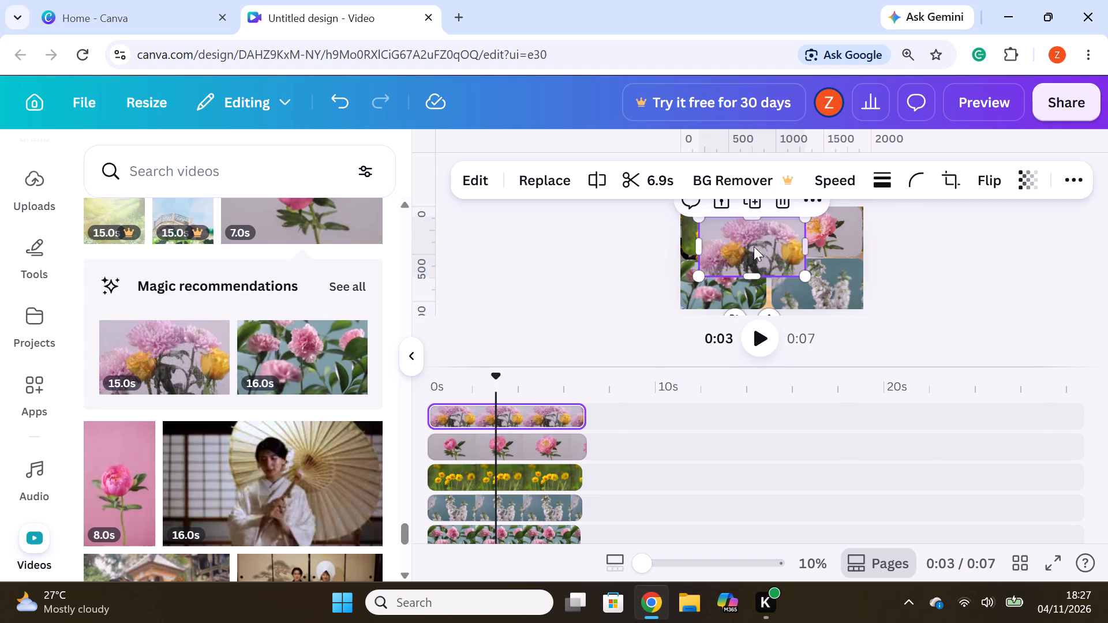
drag(754, 246, 829, 283)
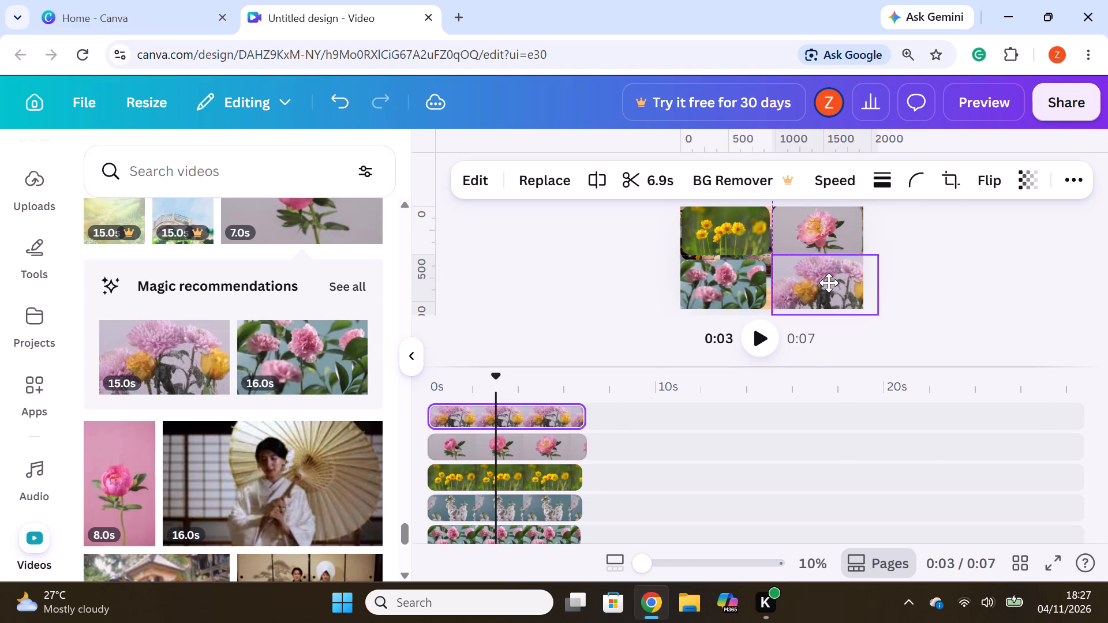
drag(829, 283, 729, 230)
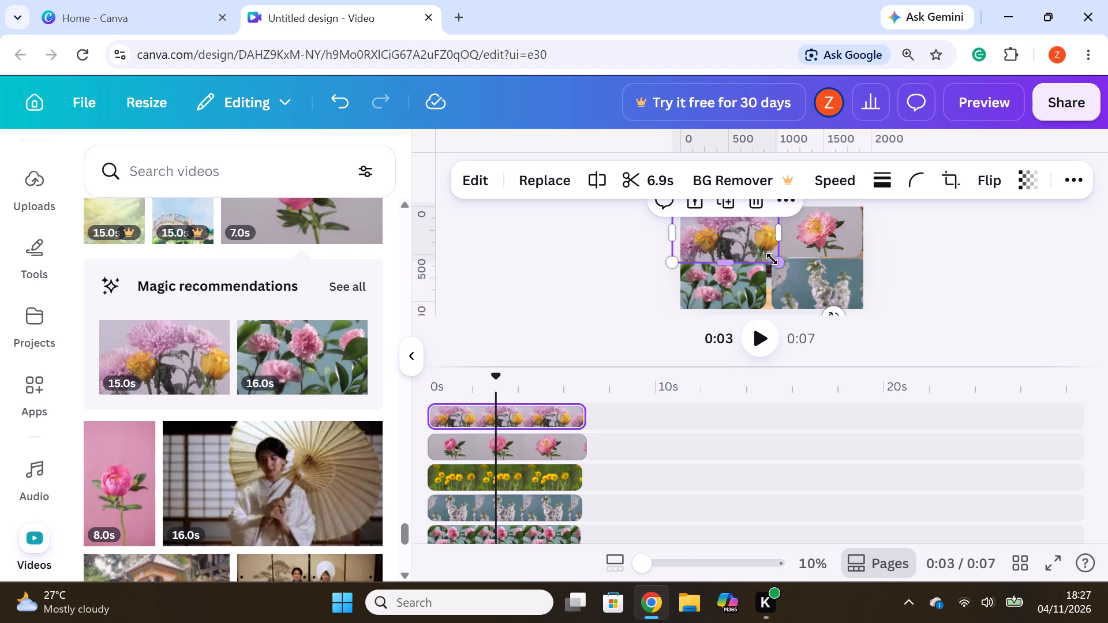
click(787, 264)
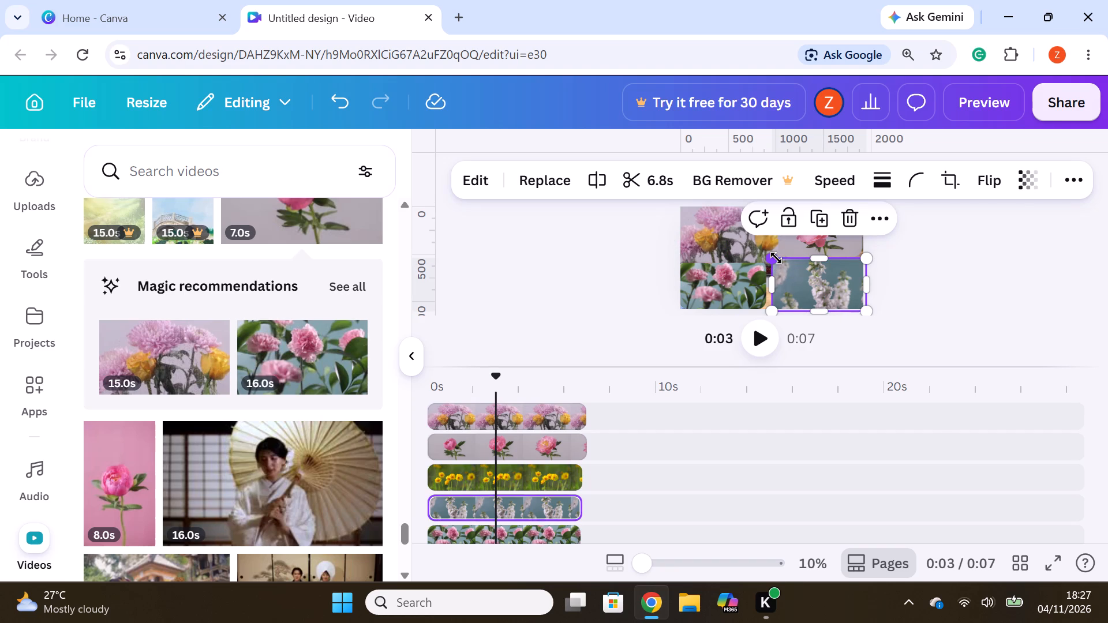
click(774, 259)
click(739, 245)
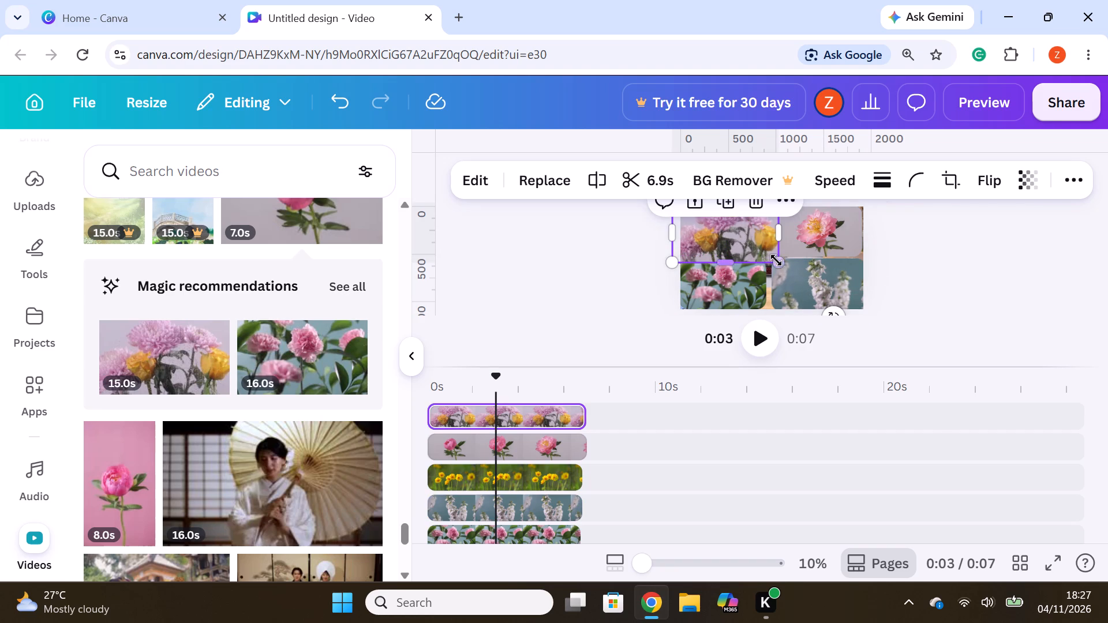
drag(784, 264, 777, 261)
click(745, 245)
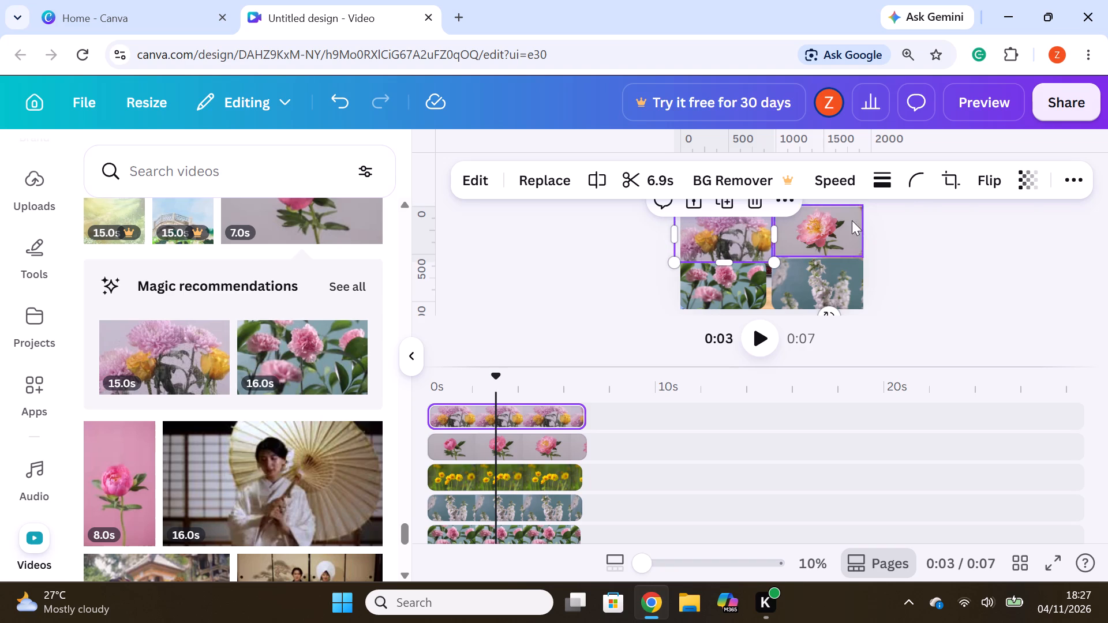
Set the bouquet clip's corner rounding to 100.
click(914, 178)
drag(823, 262, 1037, 302)
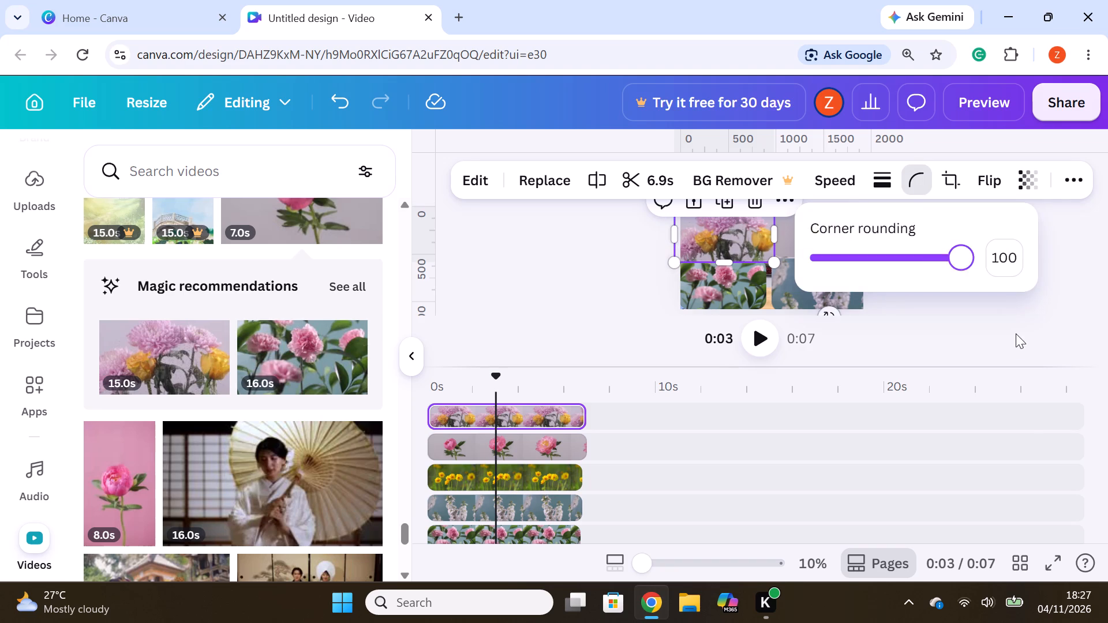
click(1013, 339)
Find the 10-second pink balloons clip in the video library and add it on a new top track, starting at 0 s.
scroll(154, 424, down, 2)
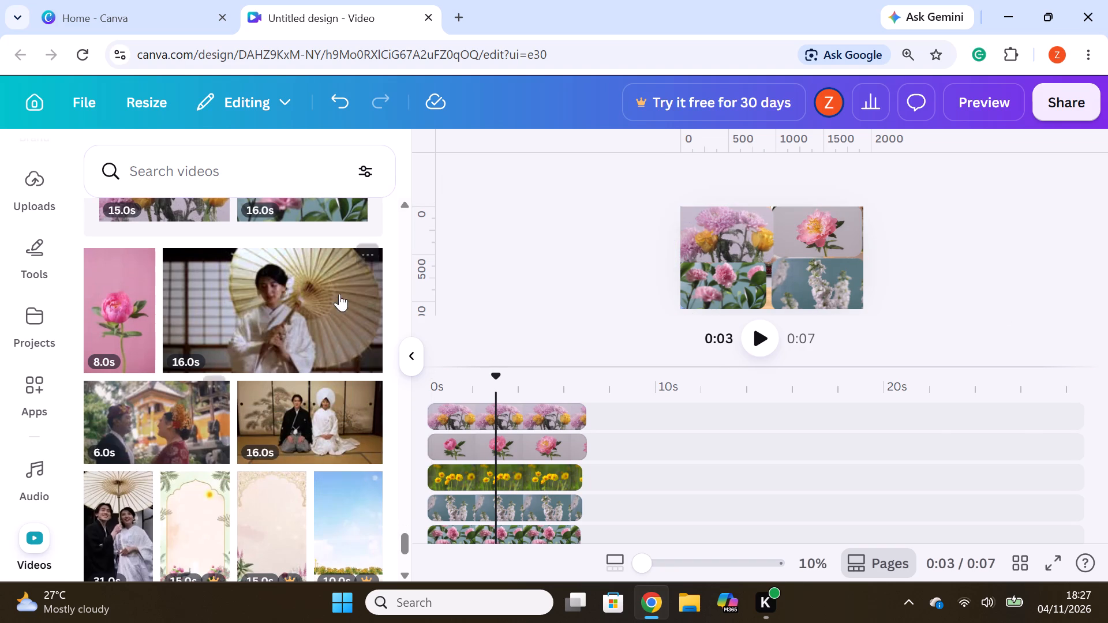
scroll(336, 295, down, 2)
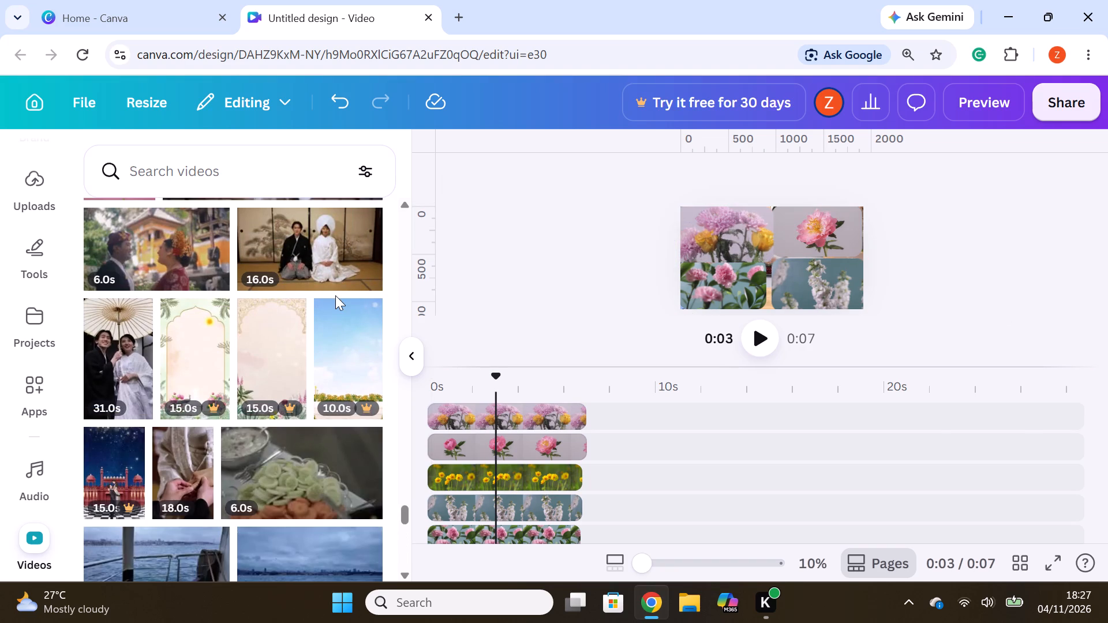
scroll(335, 295, down, 11)
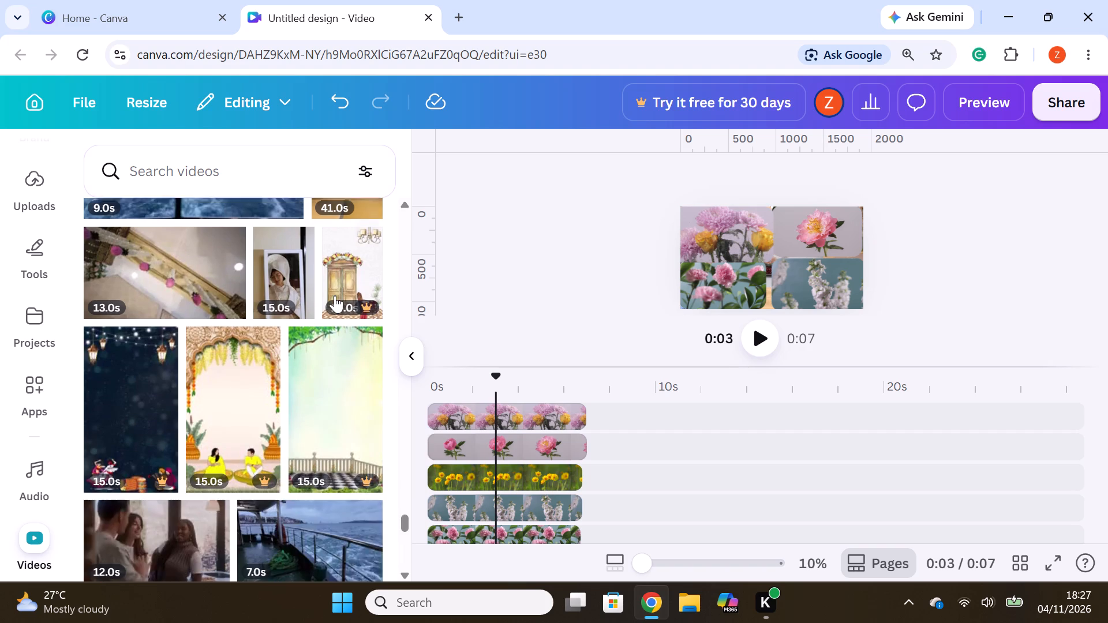
scroll(335, 295, down, 8)
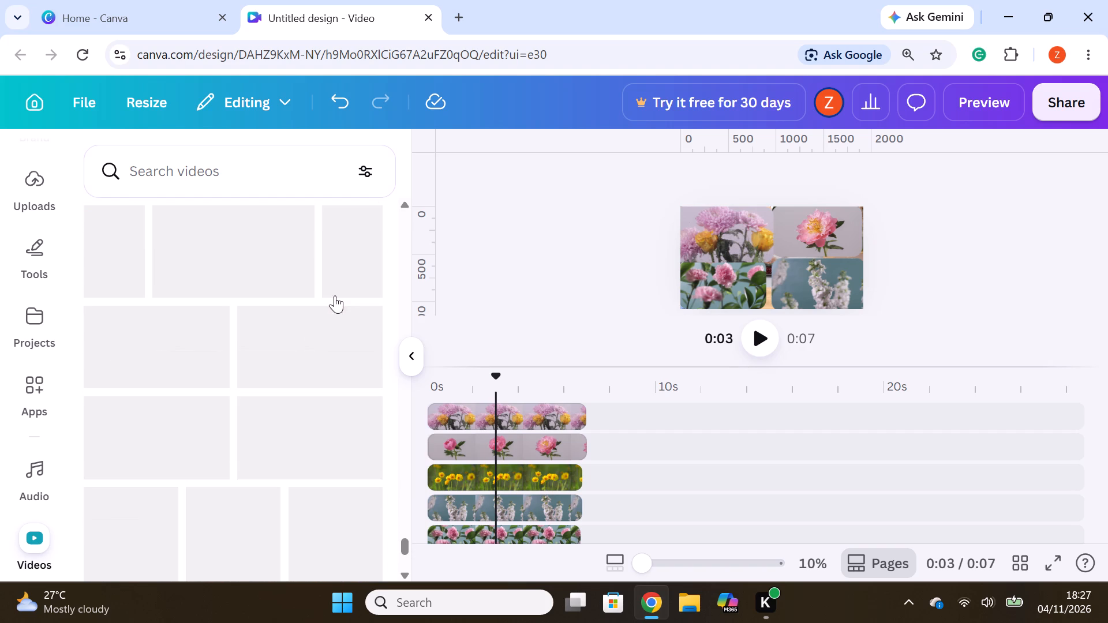
scroll(335, 295, down, 7)
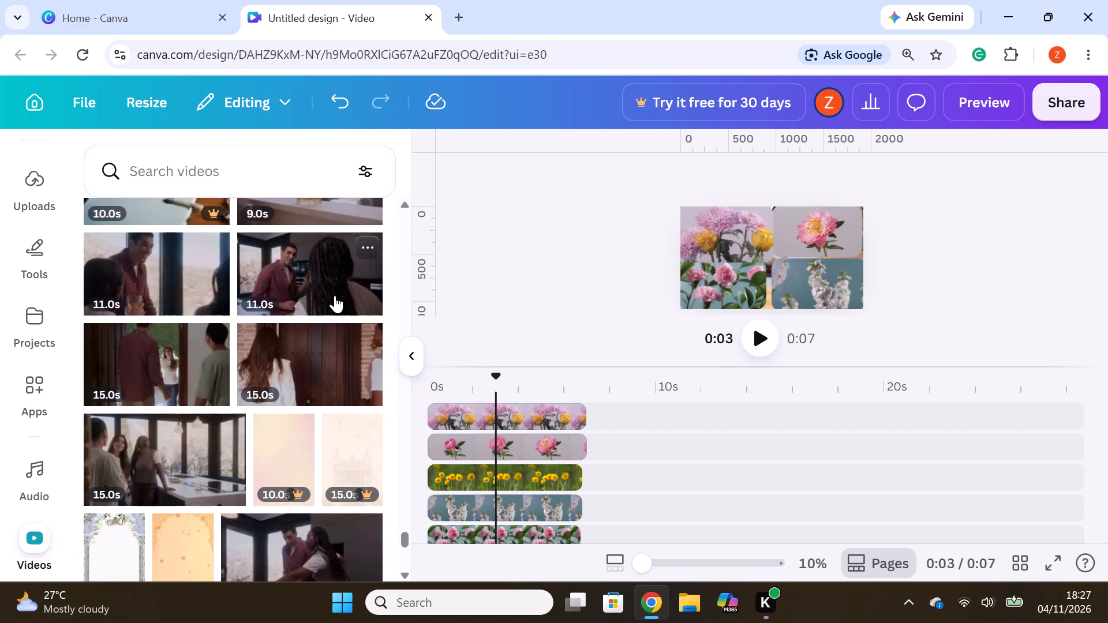
scroll(335, 295, down, 7)
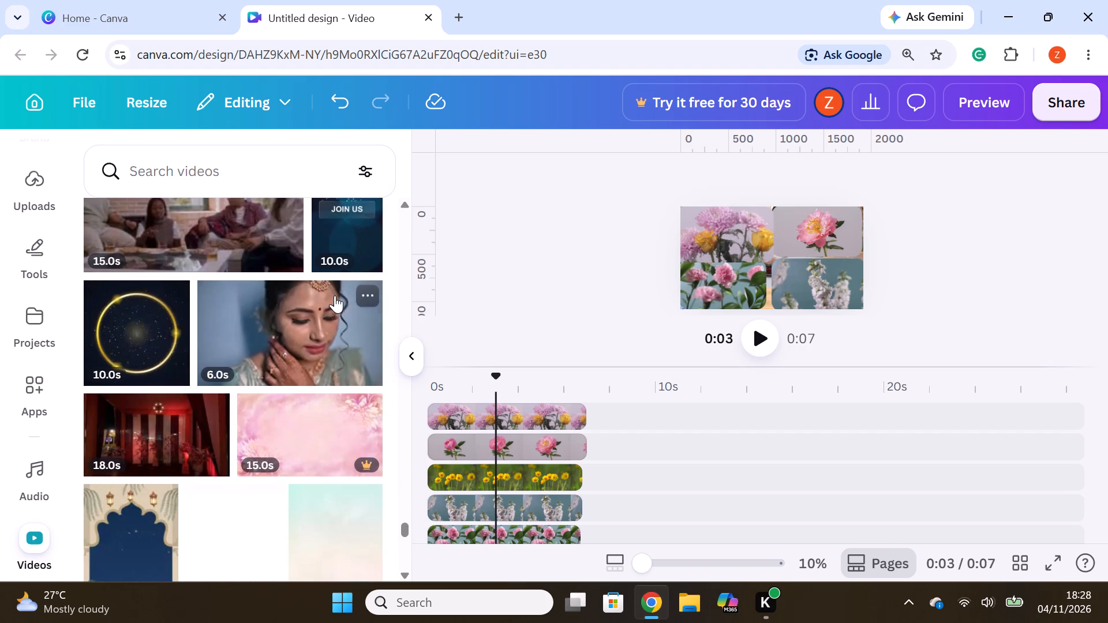
scroll(335, 295, down, 6)
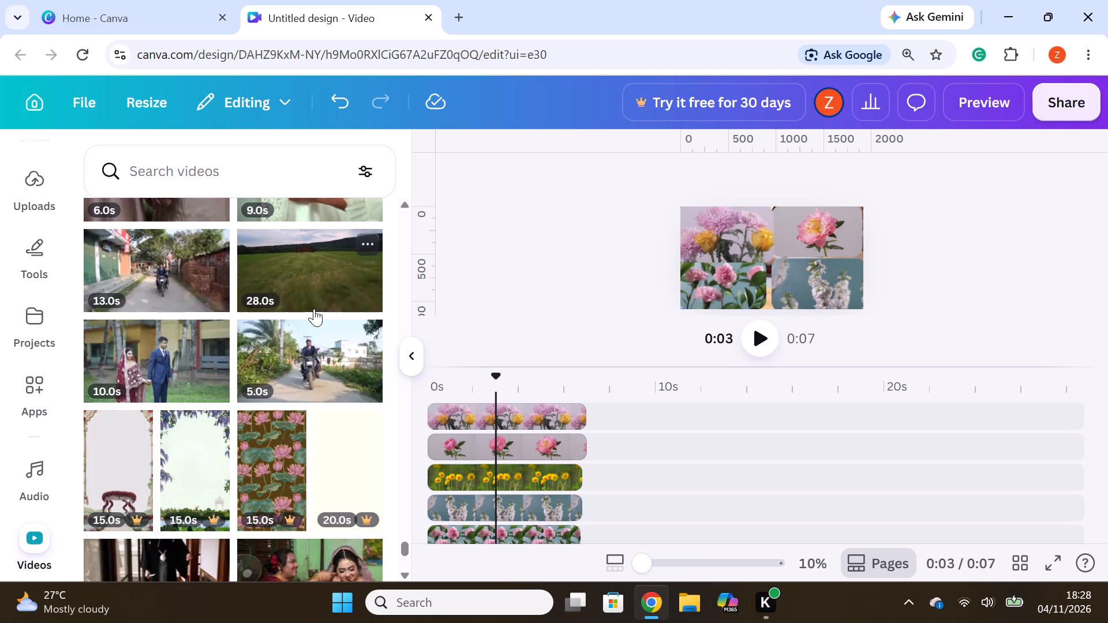
scroll(314, 309, down, 5)
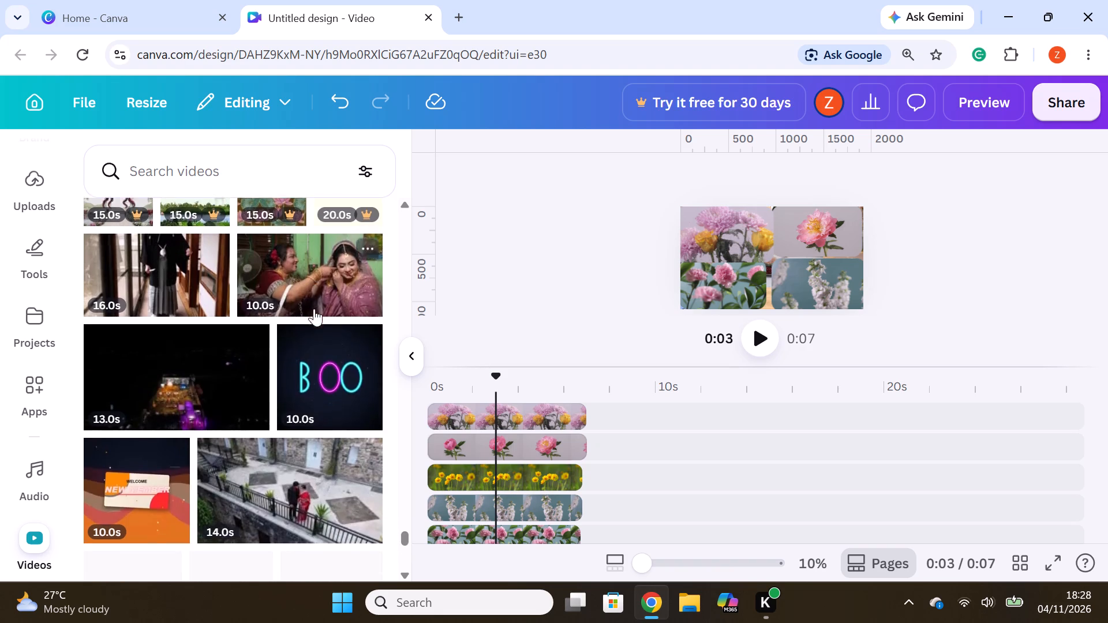
scroll(314, 309, down, 3)
scroll(314, 309, up, 2)
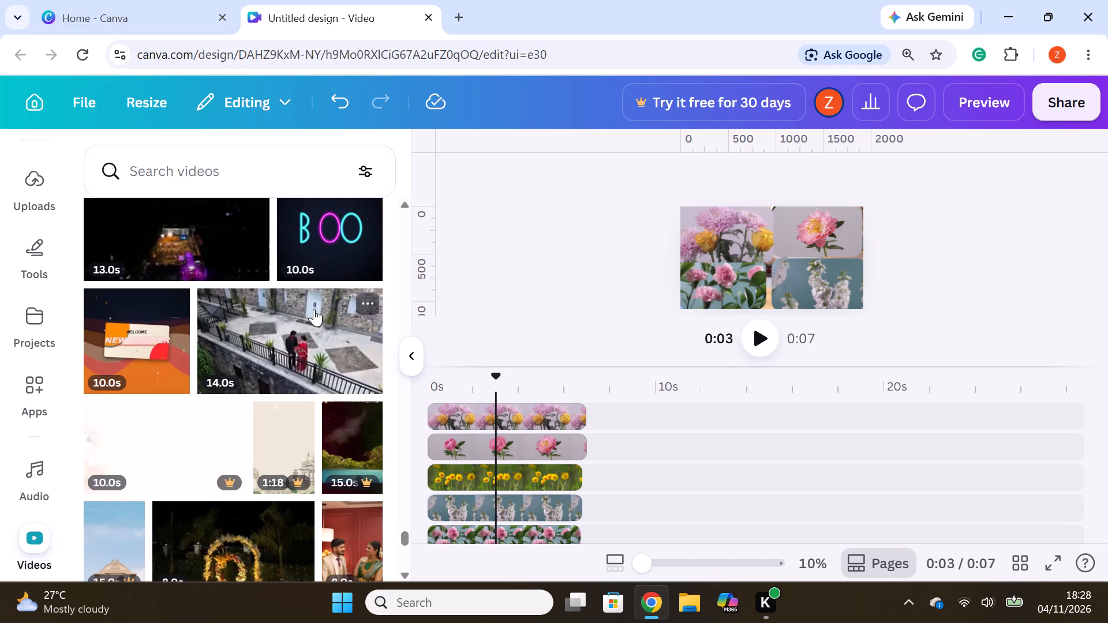
scroll(314, 309, down, 5)
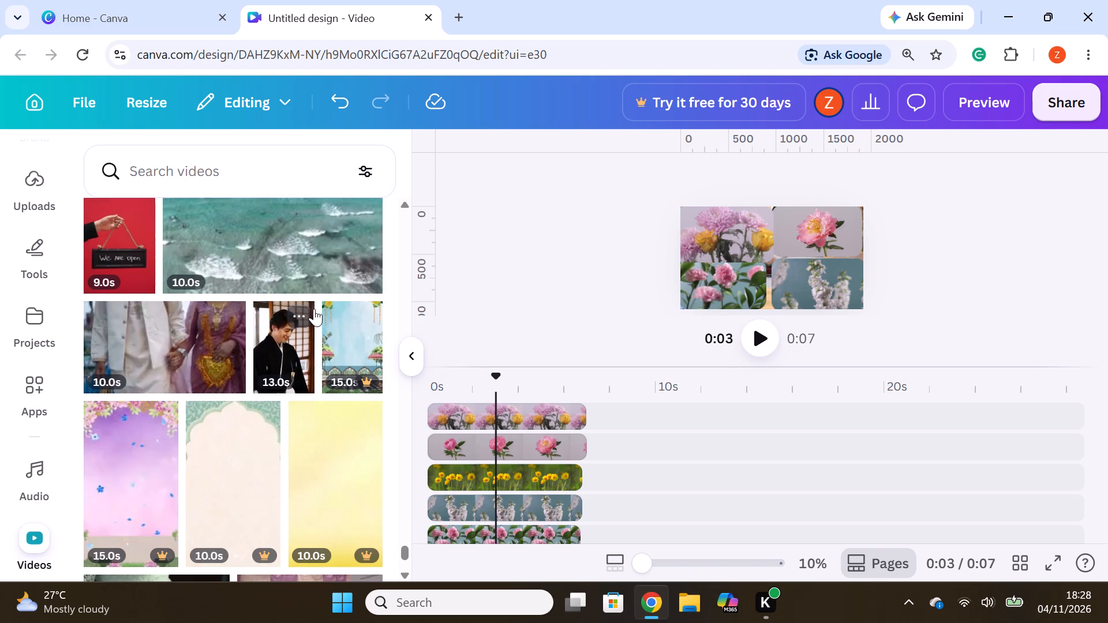
scroll(314, 309, down, 7)
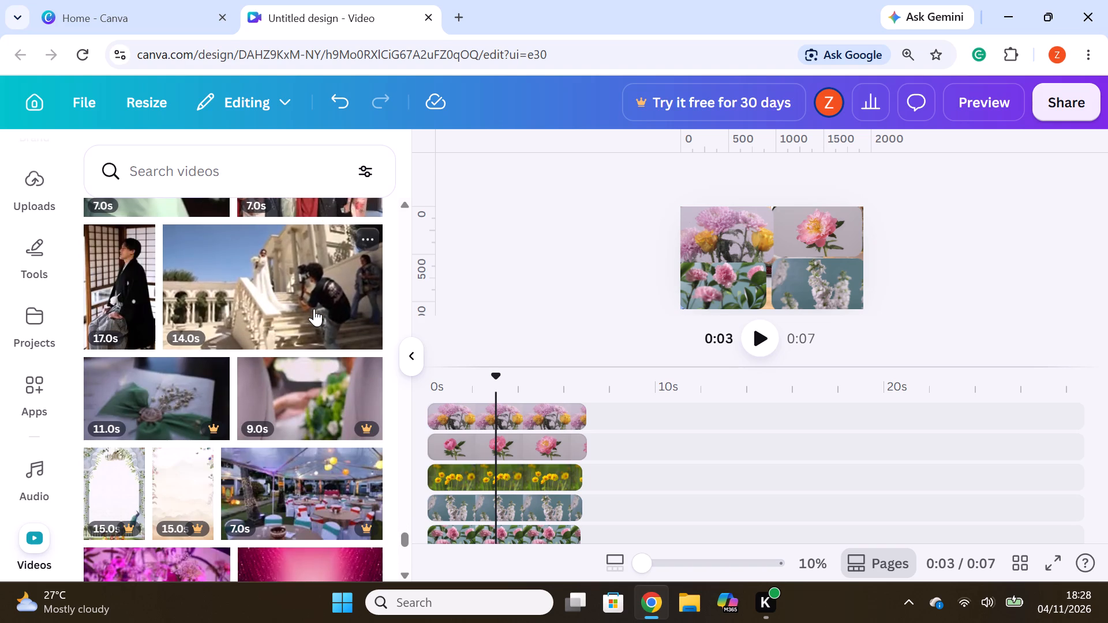
scroll(314, 309, down, 2)
scroll(203, 415, down, 3)
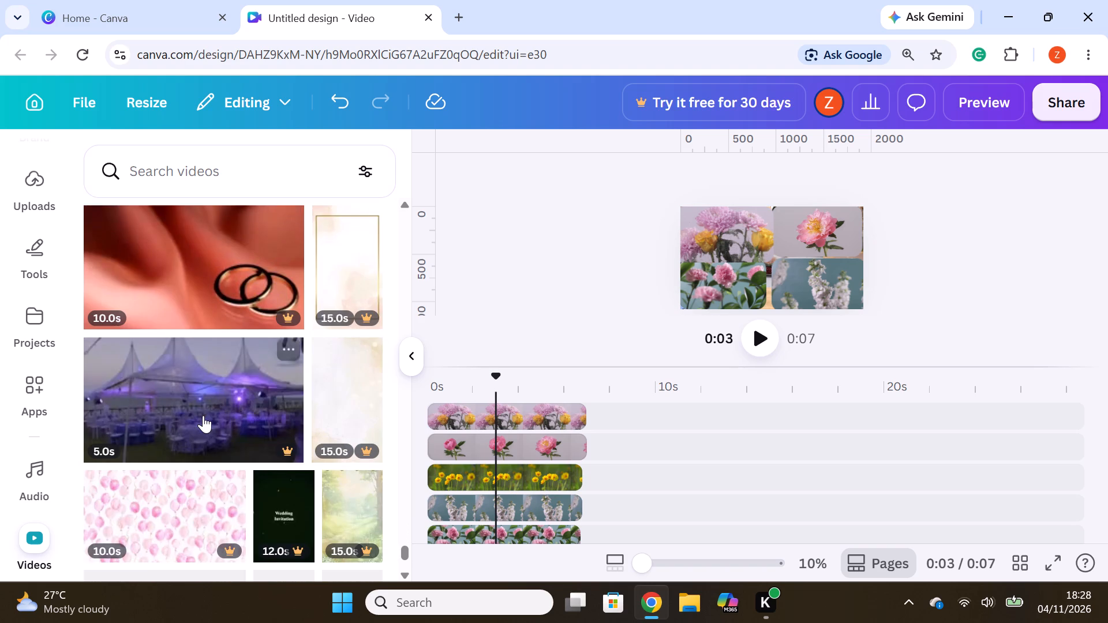
scroll(203, 415, down, 4)
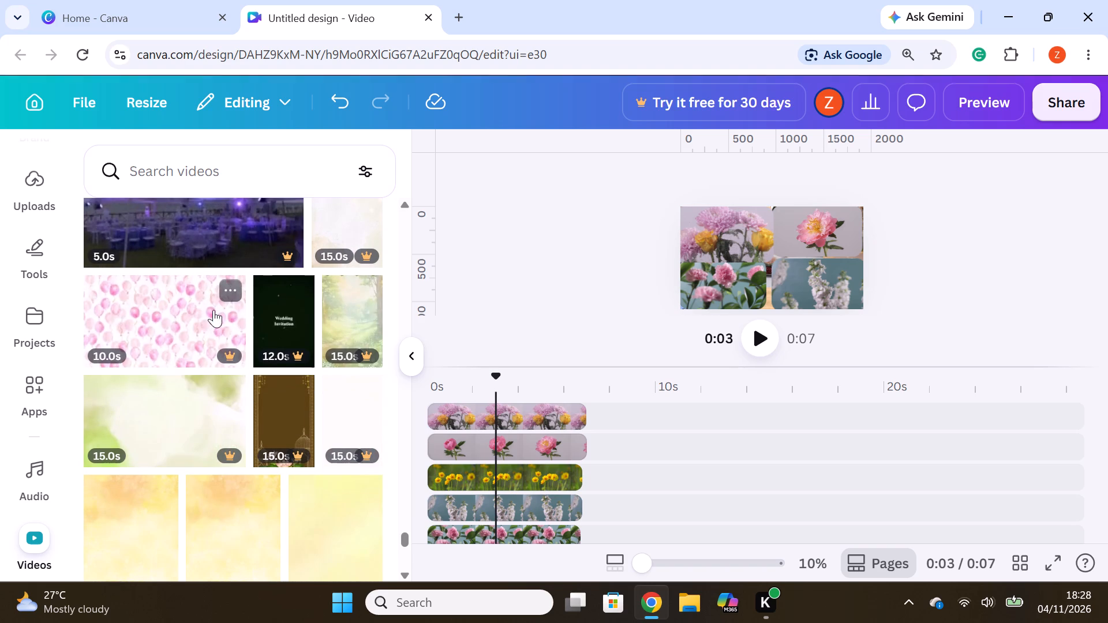
drag(201, 301, 529, 403)
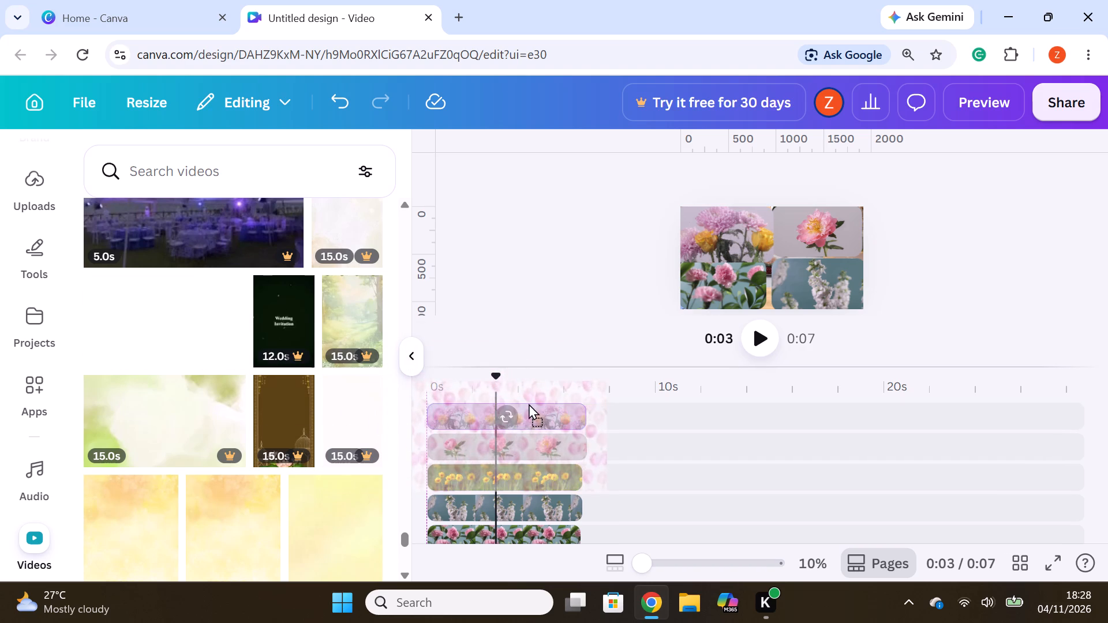
drag(529, 403, 527, 402)
Split the pink balloons clip at 7.0 s and delete the part after the split.
click(589, 416)
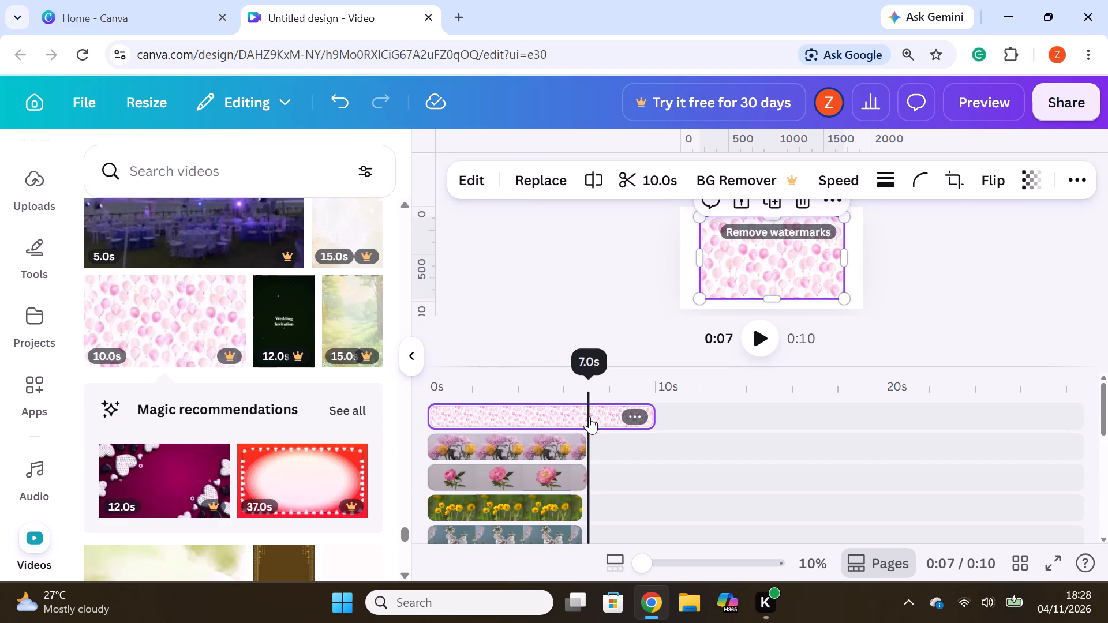
right_click(587, 415)
click(635, 517)
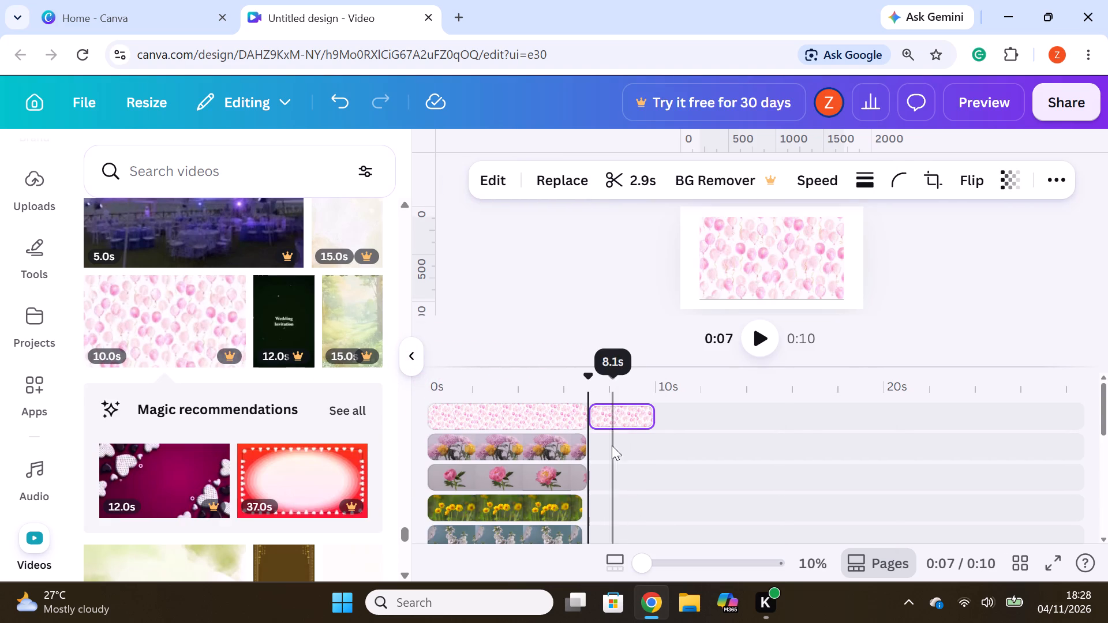
right_click(613, 407)
click(692, 232)
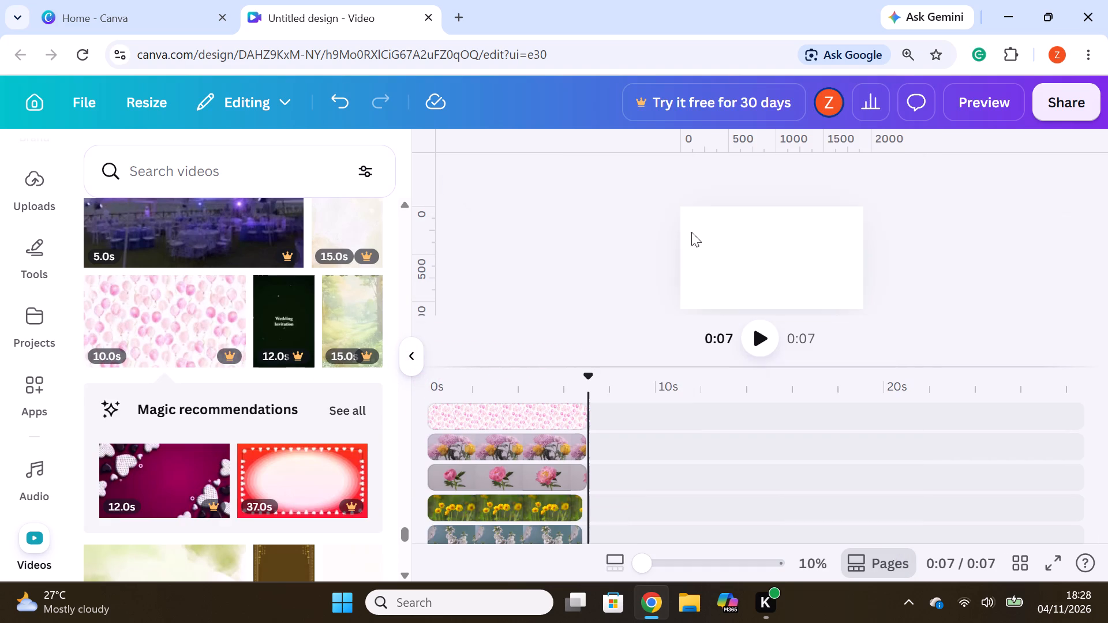
Shrink the pink balloons clip proportionally and move it to the page's lower-right corner, over the white blossoms clip.
click(527, 413)
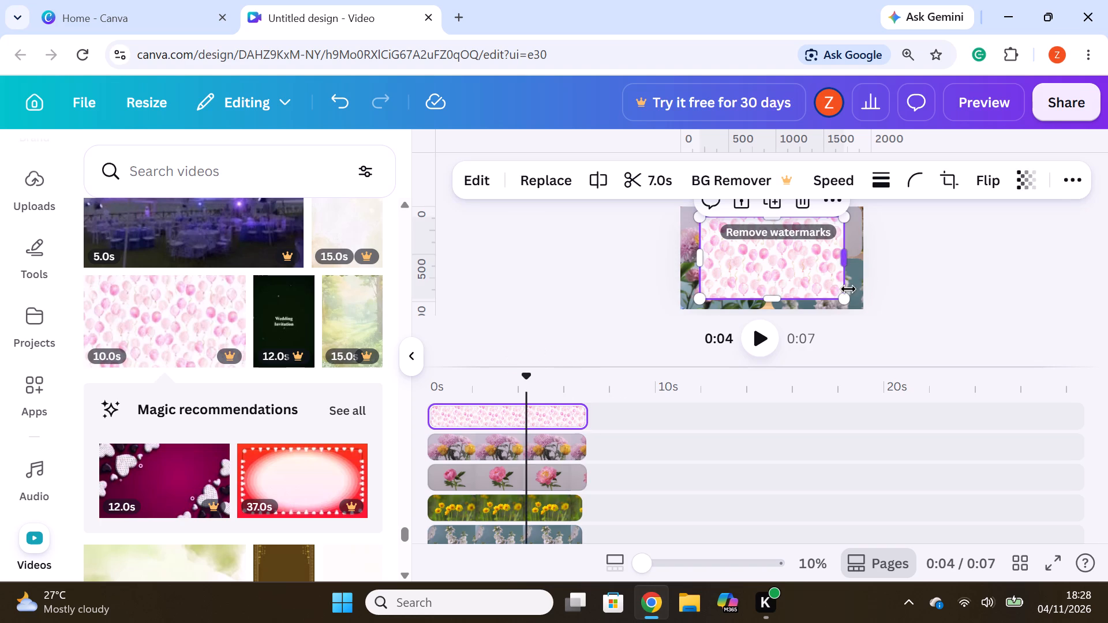
drag(847, 298, 803, 267)
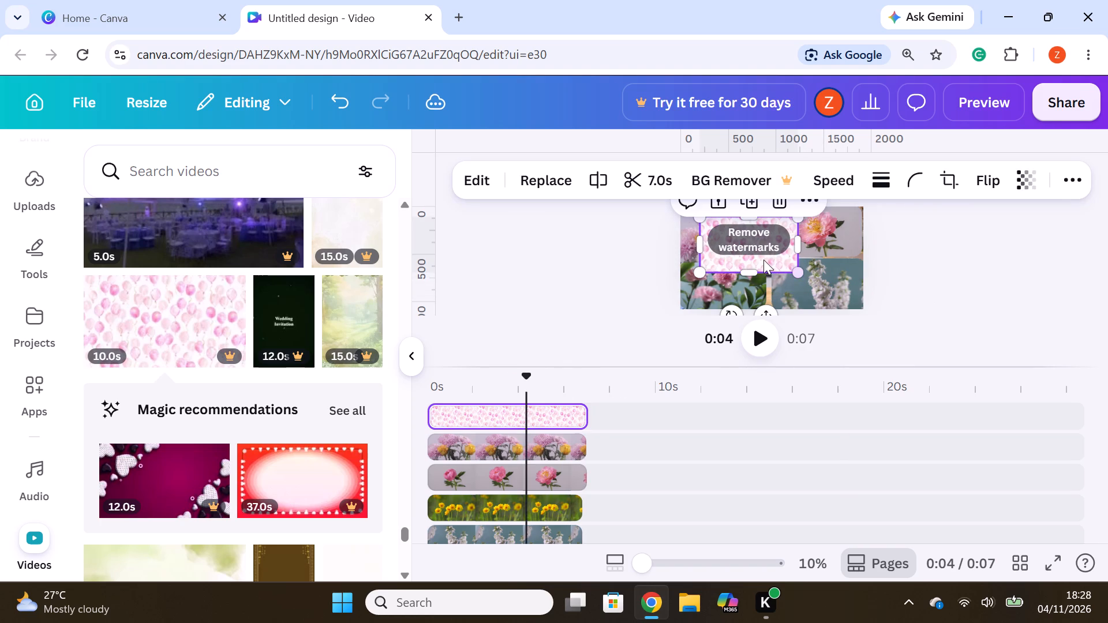
drag(763, 260, 836, 301)
Round the pink balloons clip's corners to the maximum.
click(921, 179)
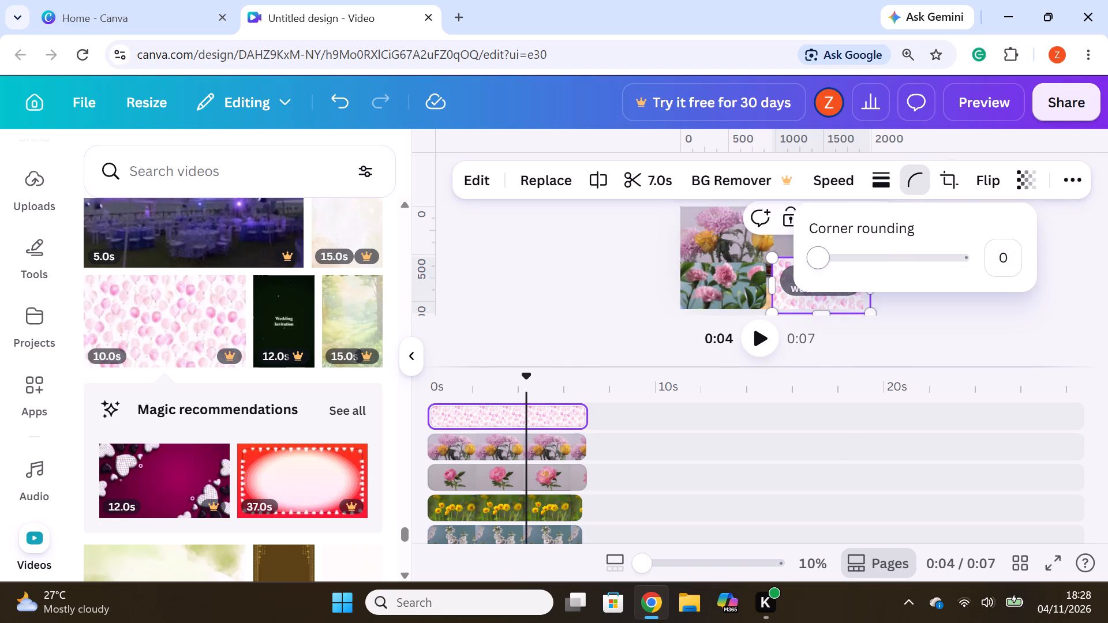
drag(819, 268, 995, 279)
click(998, 295)
click(969, 296)
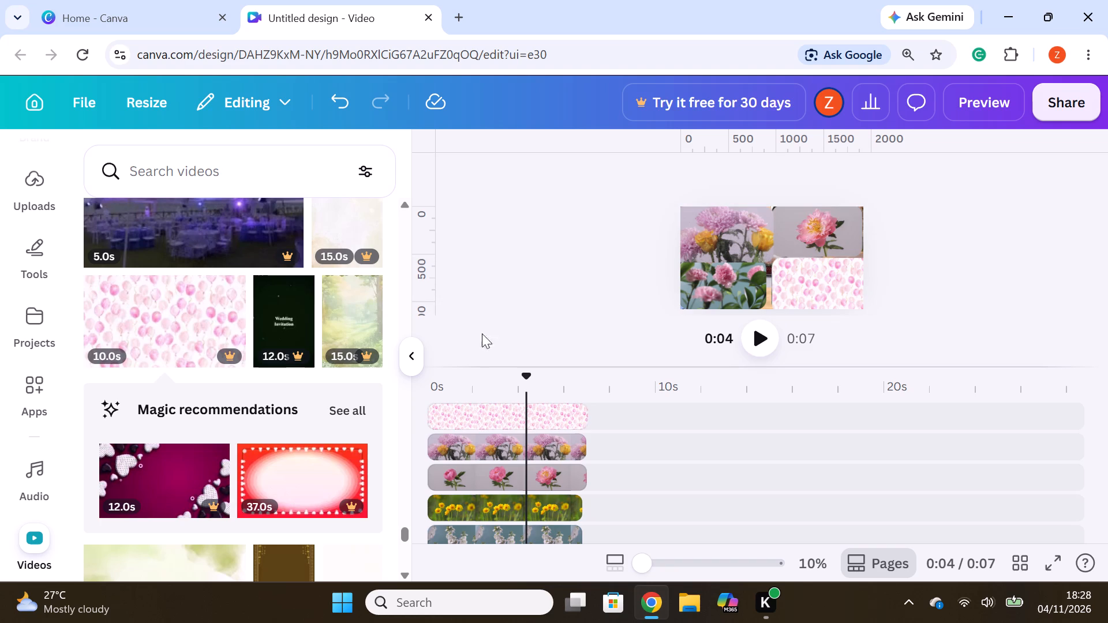
Find the 10-second magenta hearts clip in the video library and replace the pink-and-yellow flowers clip on the second track with it.
click(739, 275)
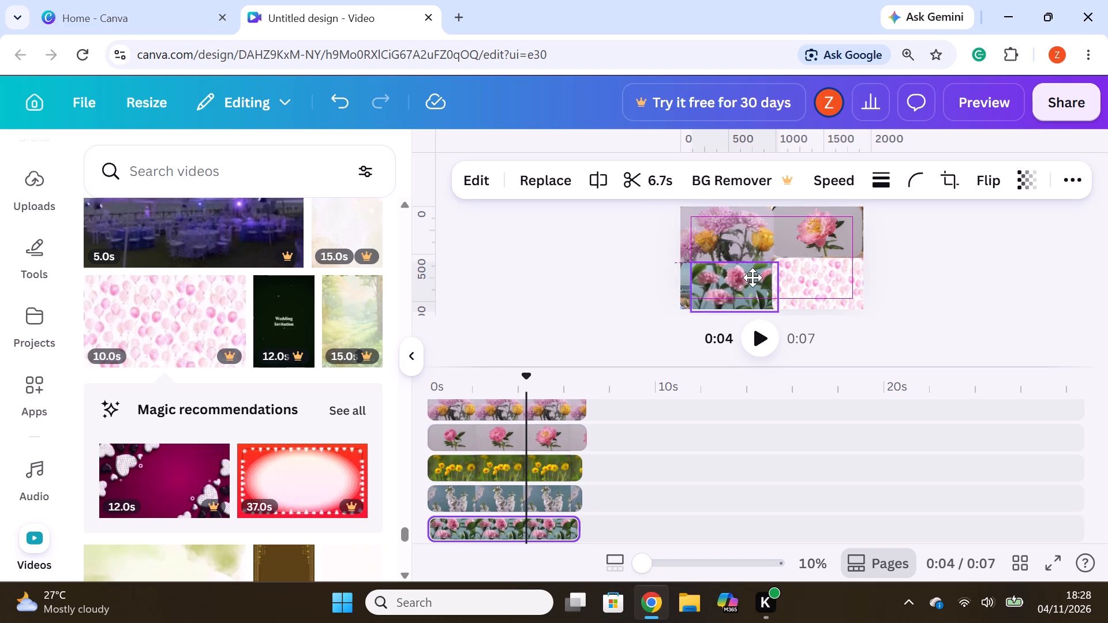
click(949, 272)
scroll(137, 389, down, 3)
scroll(214, 366, down, 4)
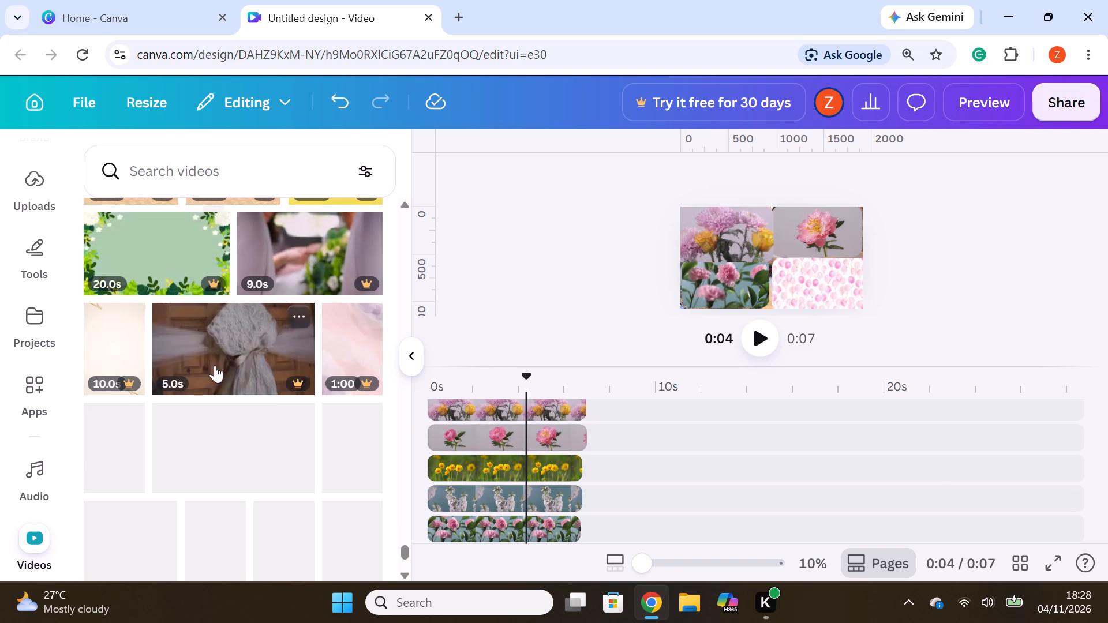
scroll(215, 365, down, 7)
scroll(215, 365, up, 3)
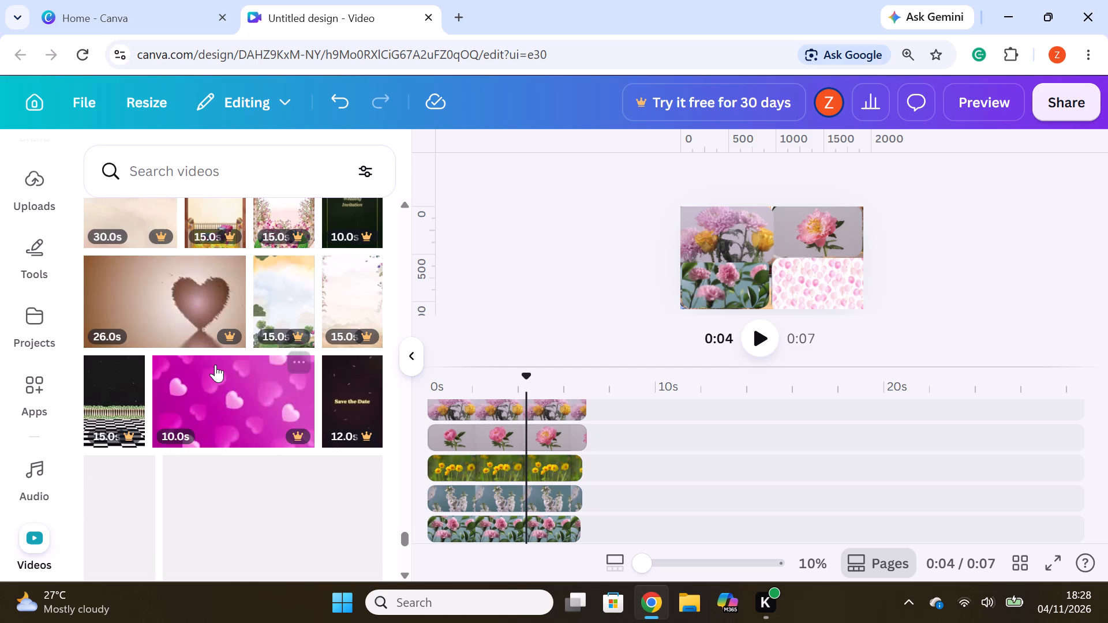
drag(238, 399, 527, 403)
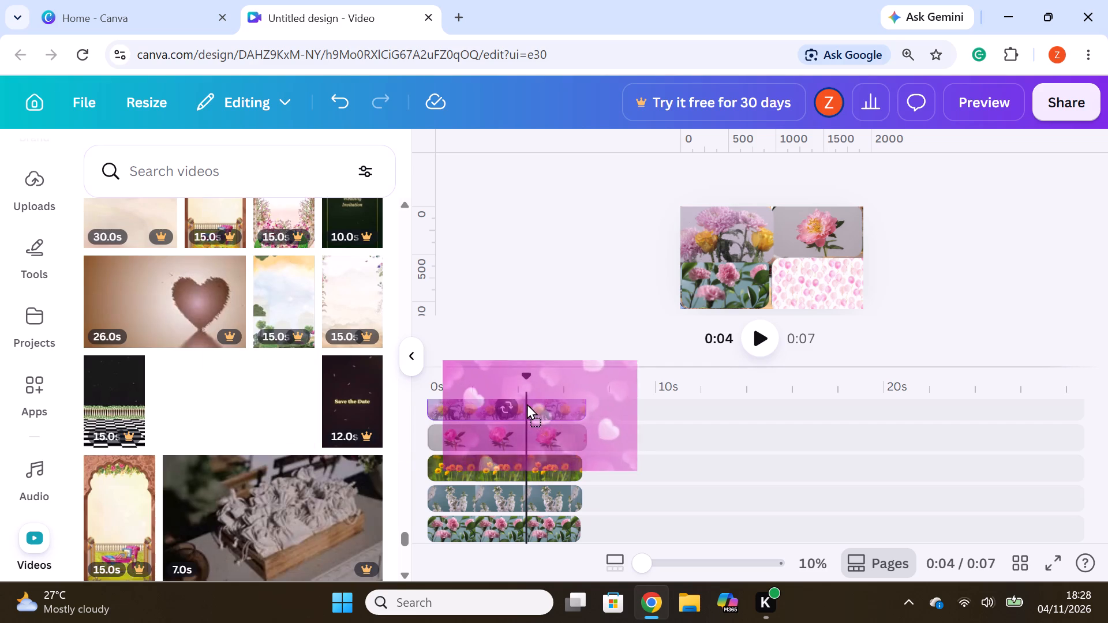
drag(527, 403, 506, 401)
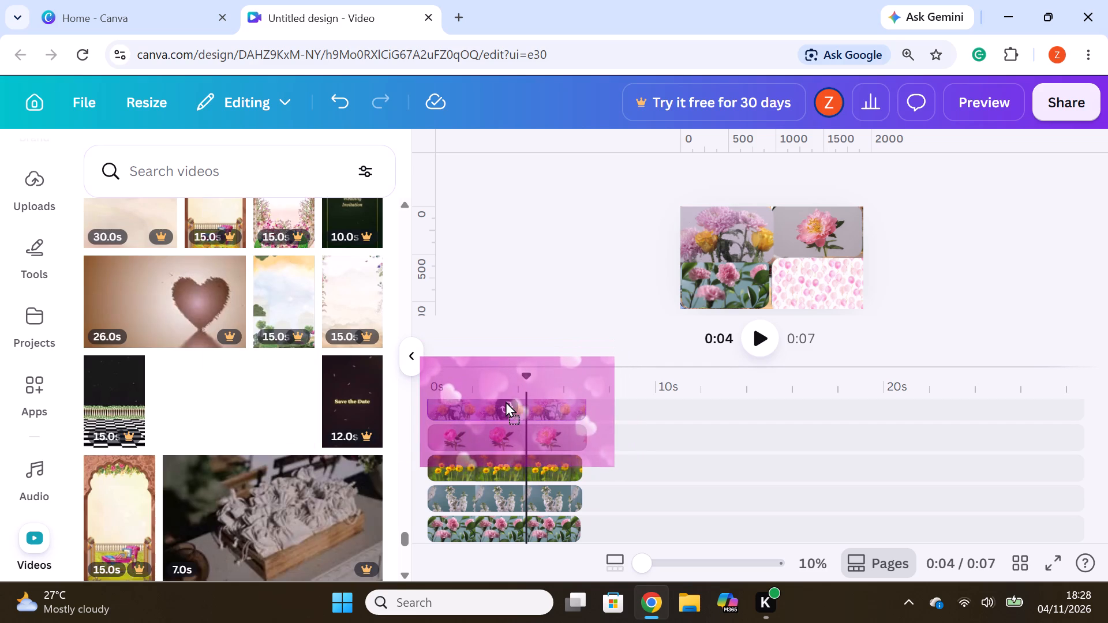
drag(506, 401, 503, 434)
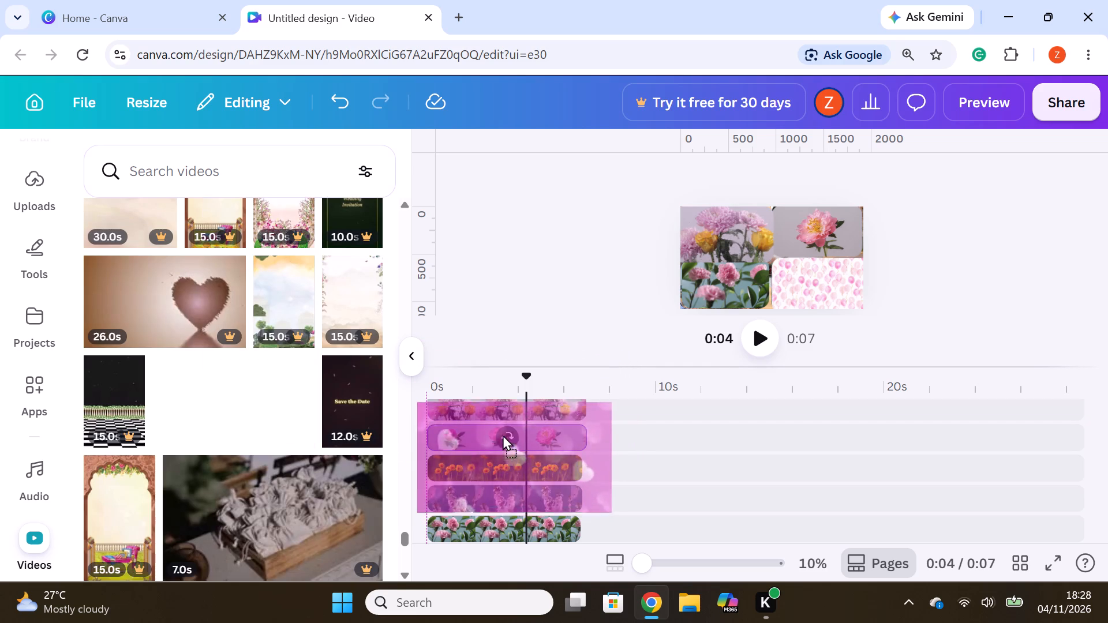
drag(503, 434, 522, 405)
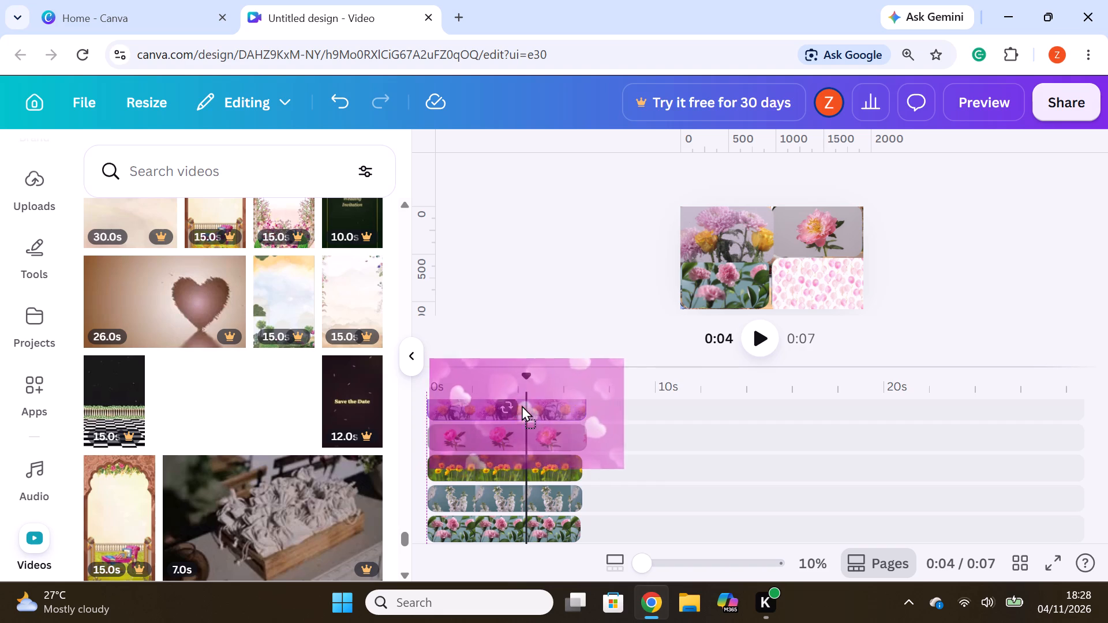
drag(522, 405, 535, 401)
click(531, 399)
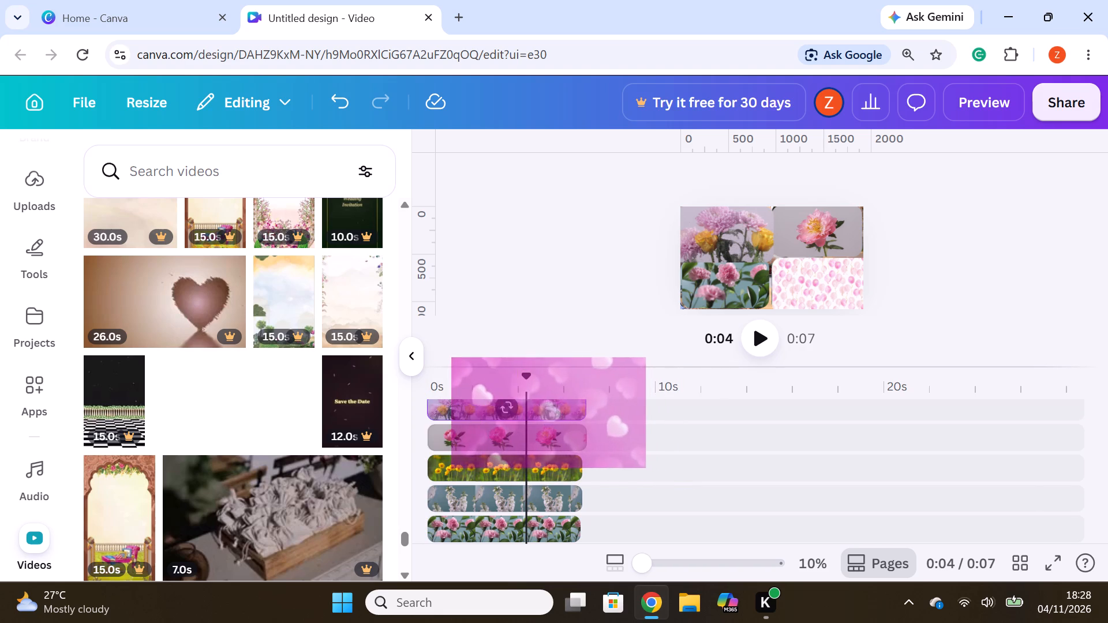
scroll(632, 424, up, 5)
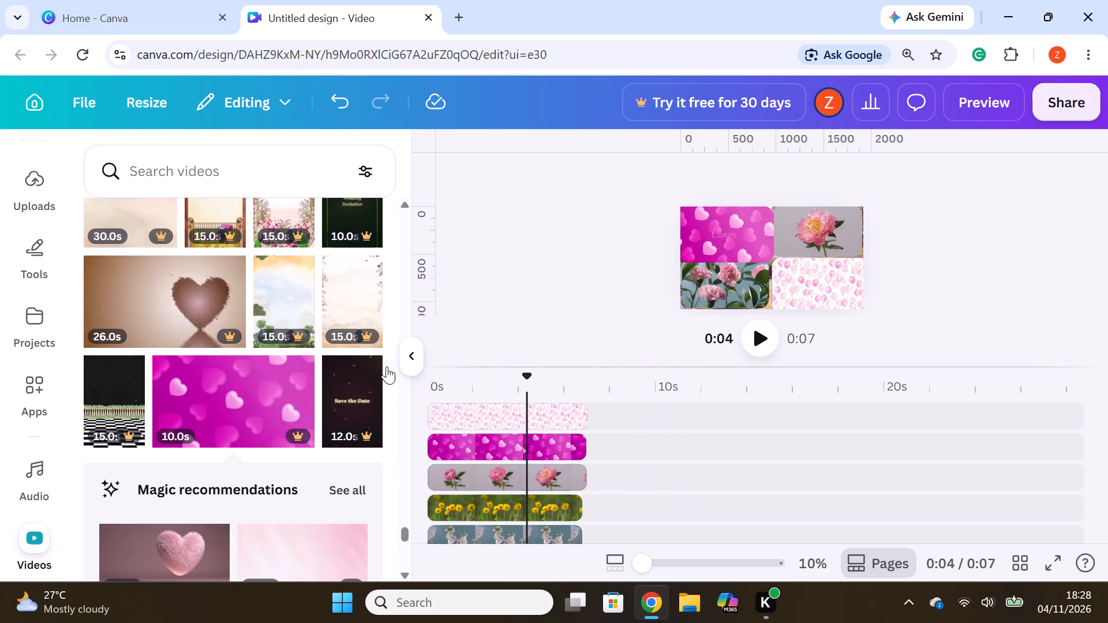
Find the 15-second sage-green floral clip in the video library and add it on a new top track, starting at 0 s.
scroll(283, 380, down, 6)
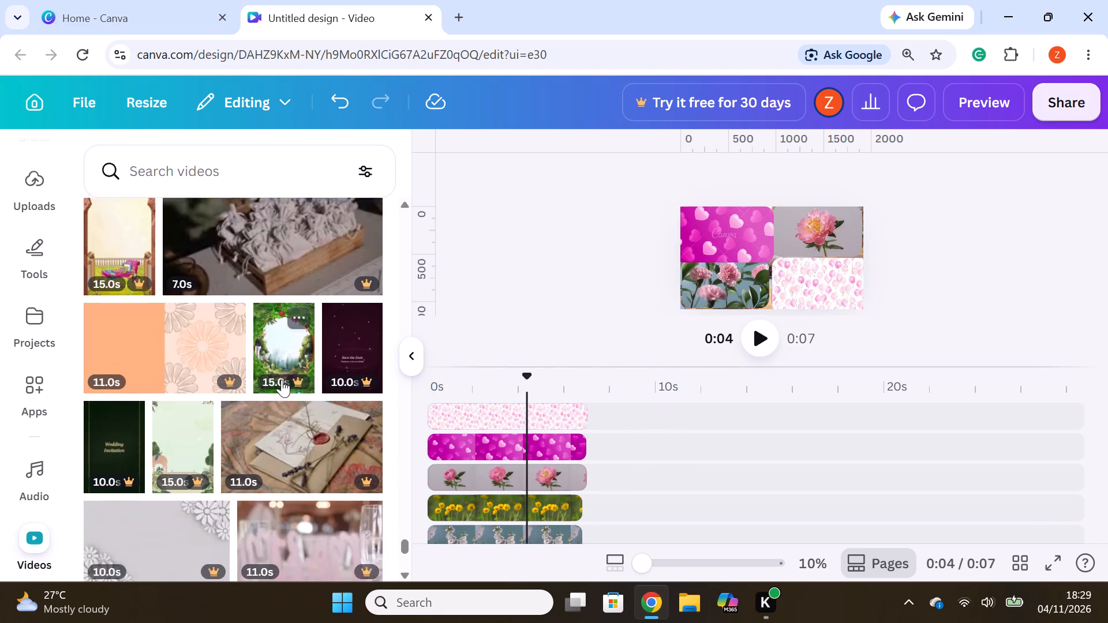
scroll(282, 380, down, 10)
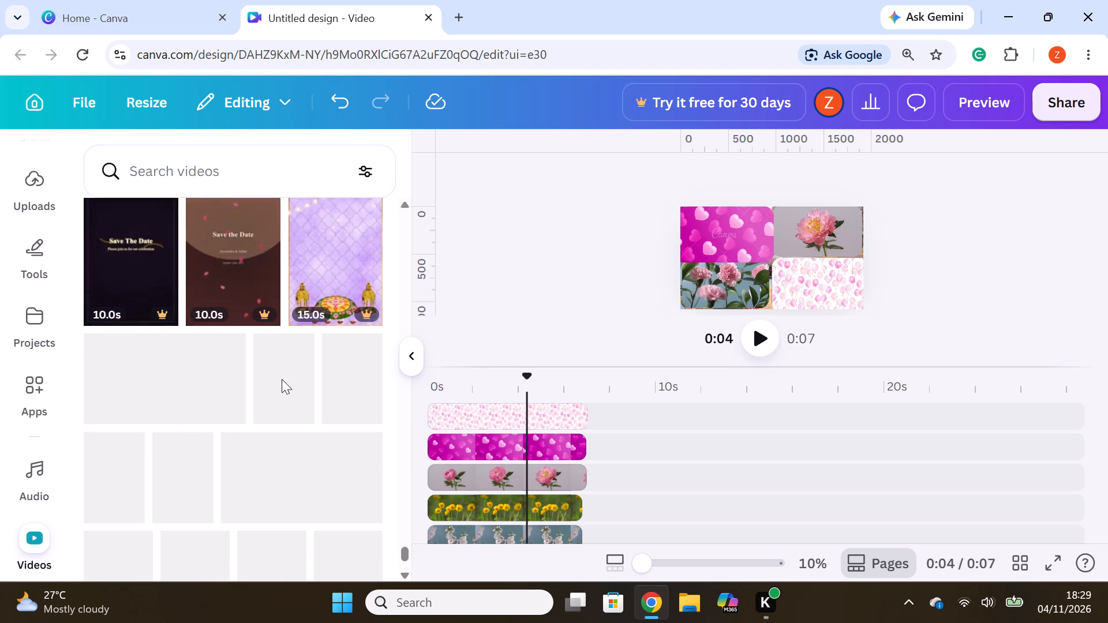
scroll(304, 316, down, 2)
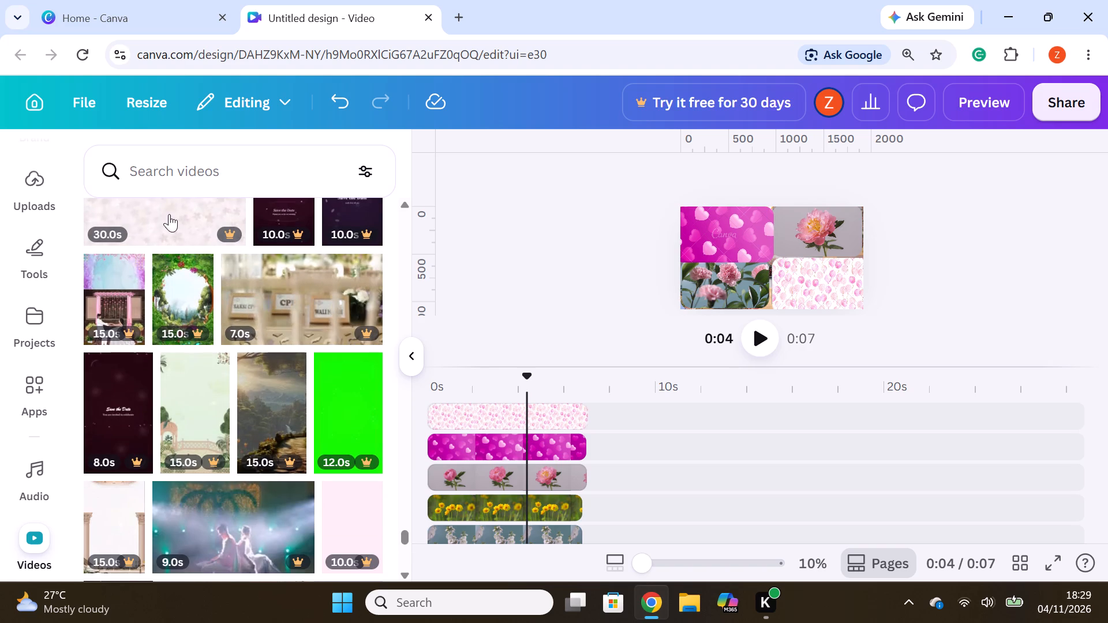
scroll(219, 361, down, 3)
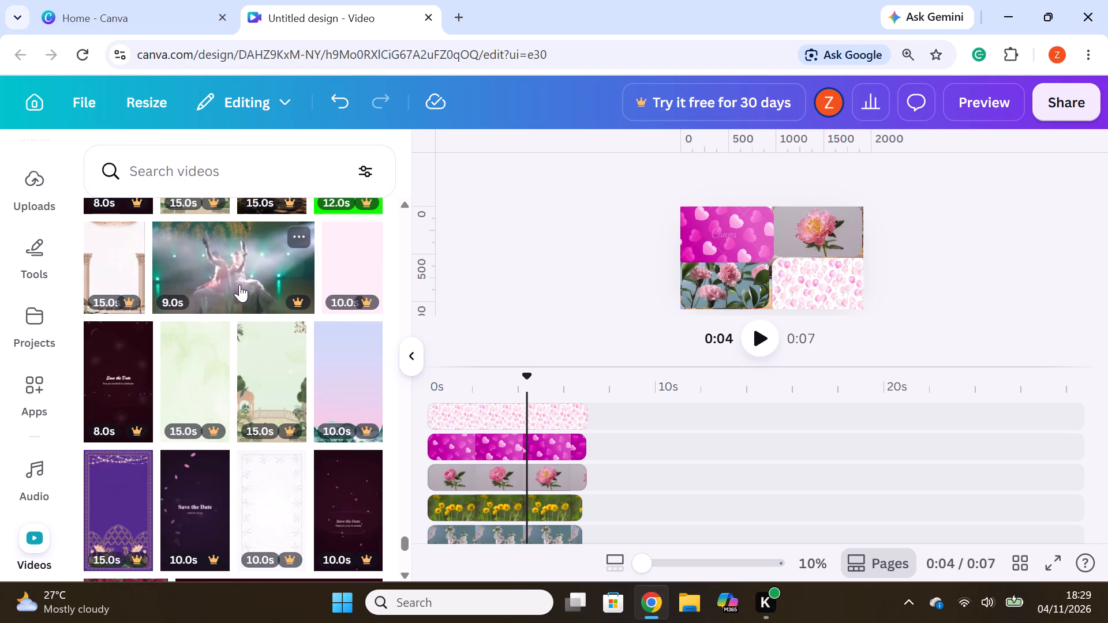
scroll(239, 287, down, 5)
drag(256, 336, 507, 421)
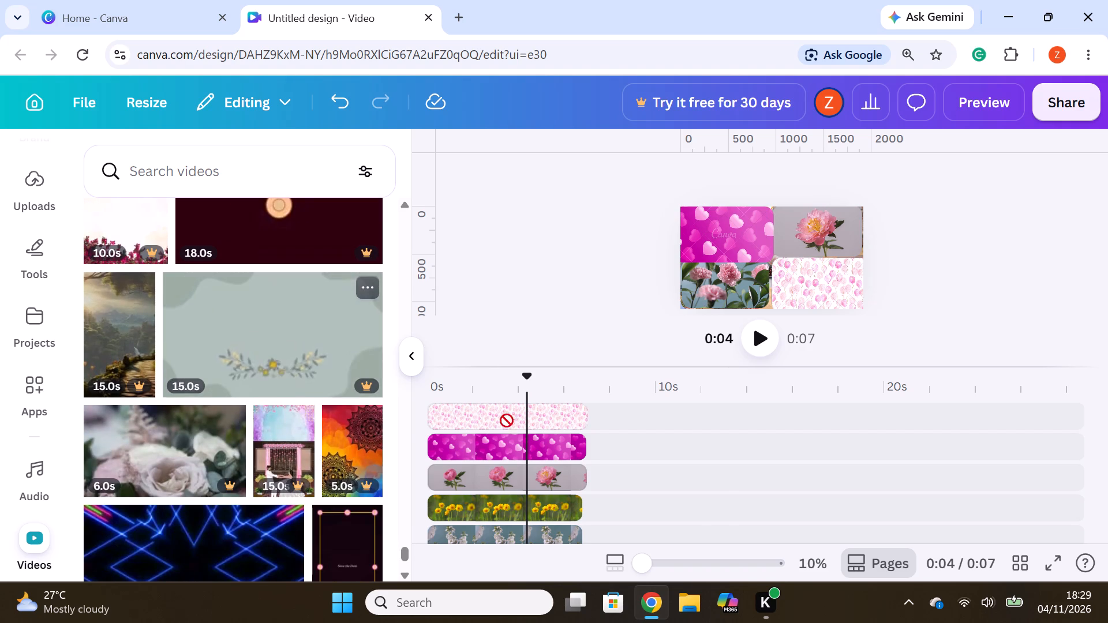
drag(507, 421, 518, 405)
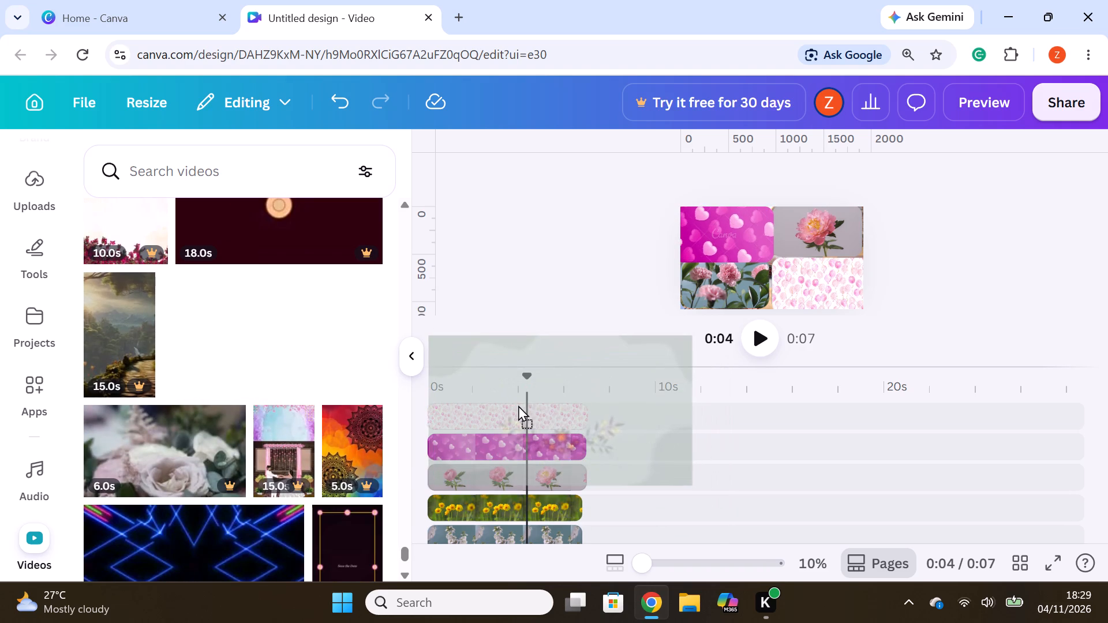
drag(518, 405, 517, 396)
drag(517, 396, 518, 391)
scroll(508, 426, up, 6)
scroll(506, 428, down, 3)
scroll(506, 428, up, 9)
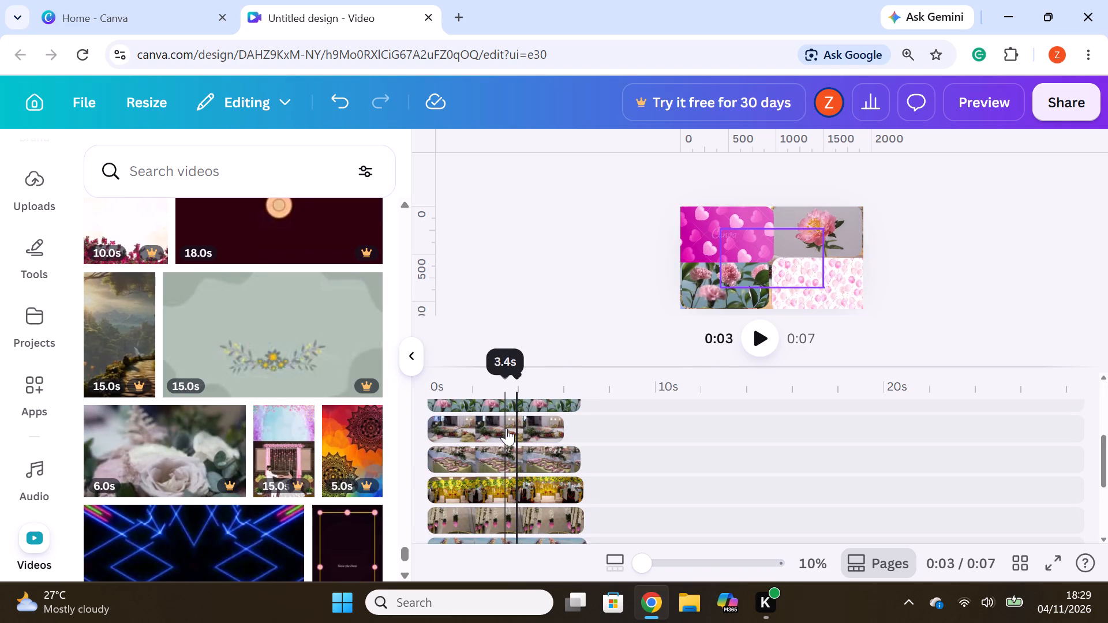
drag(256, 362, 518, 401)
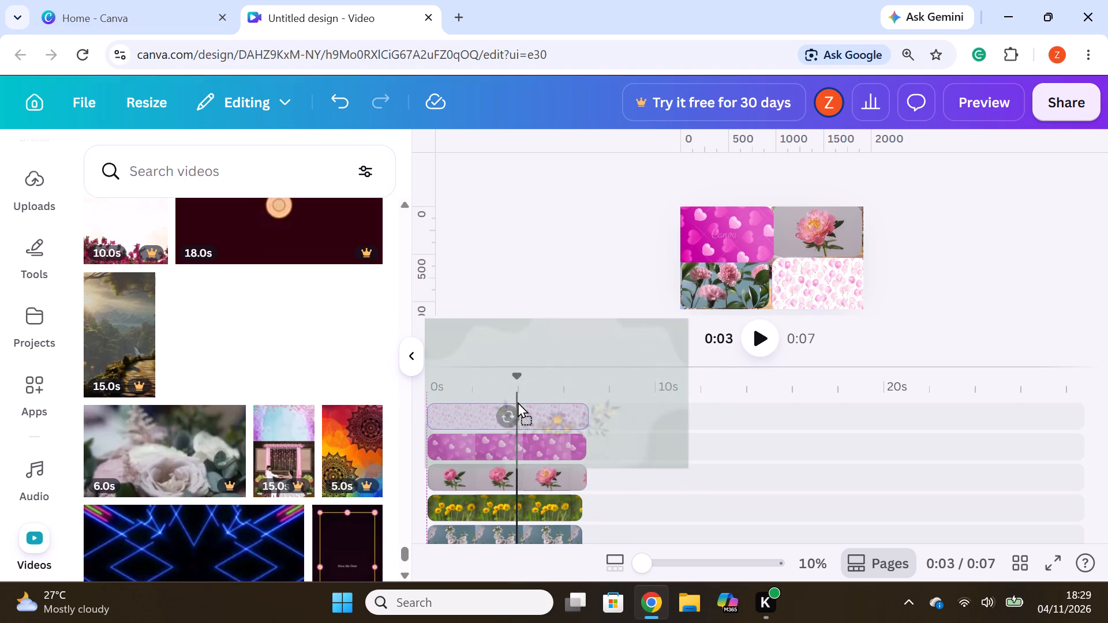
drag(518, 401, 518, 401)
Split the sage-green floral clip at 7.1 s and delete the part after the split.
click(592, 412)
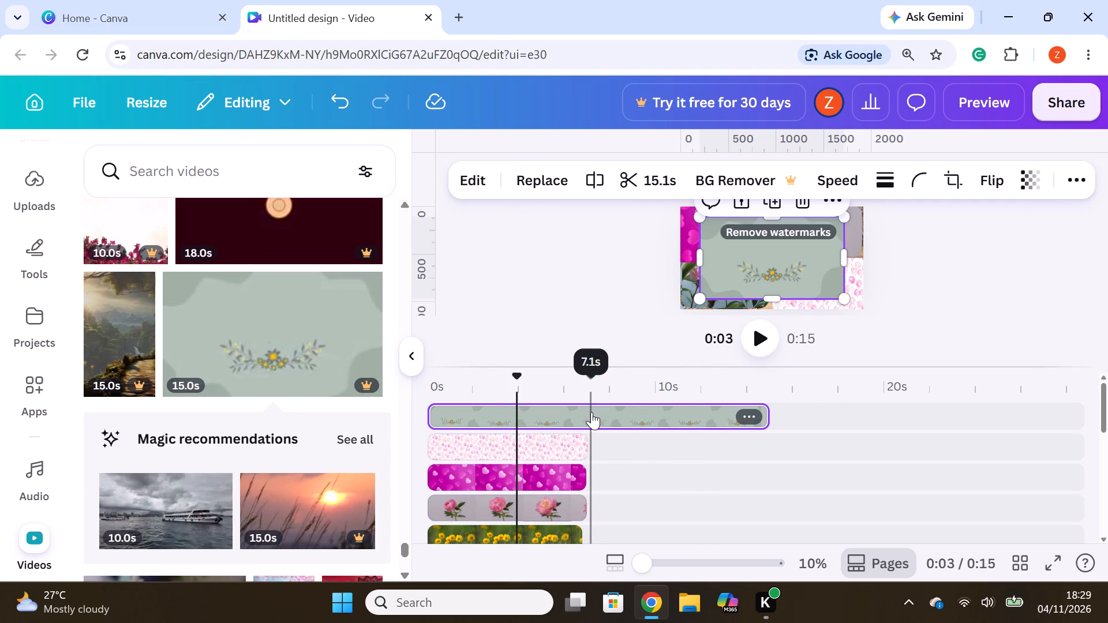
right_click(592, 412)
click(661, 522)
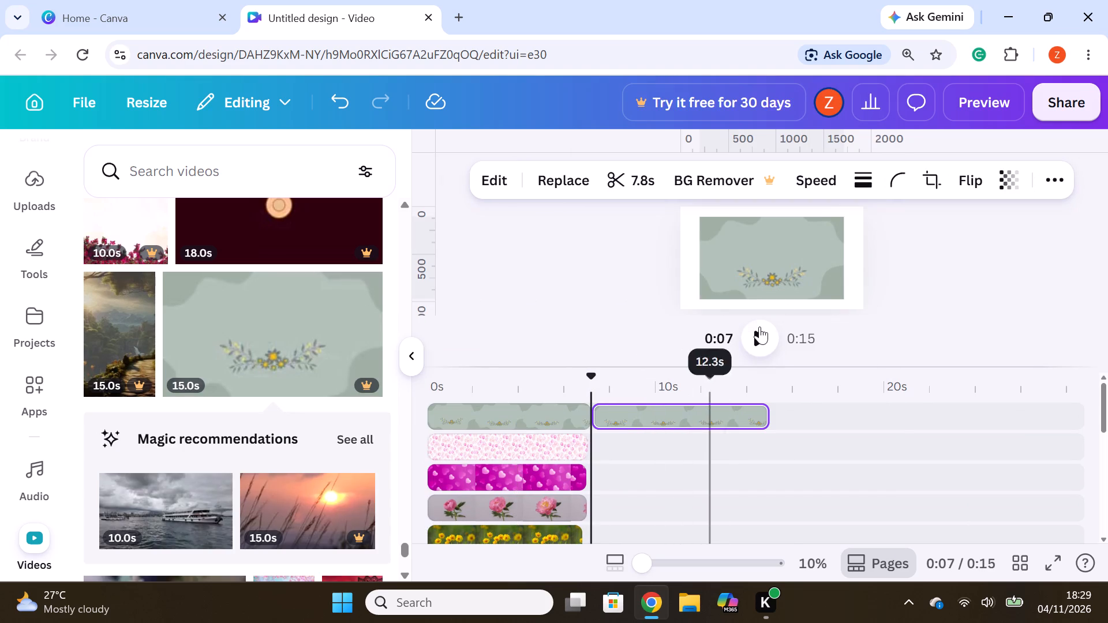
right_click(645, 411)
click(728, 245)
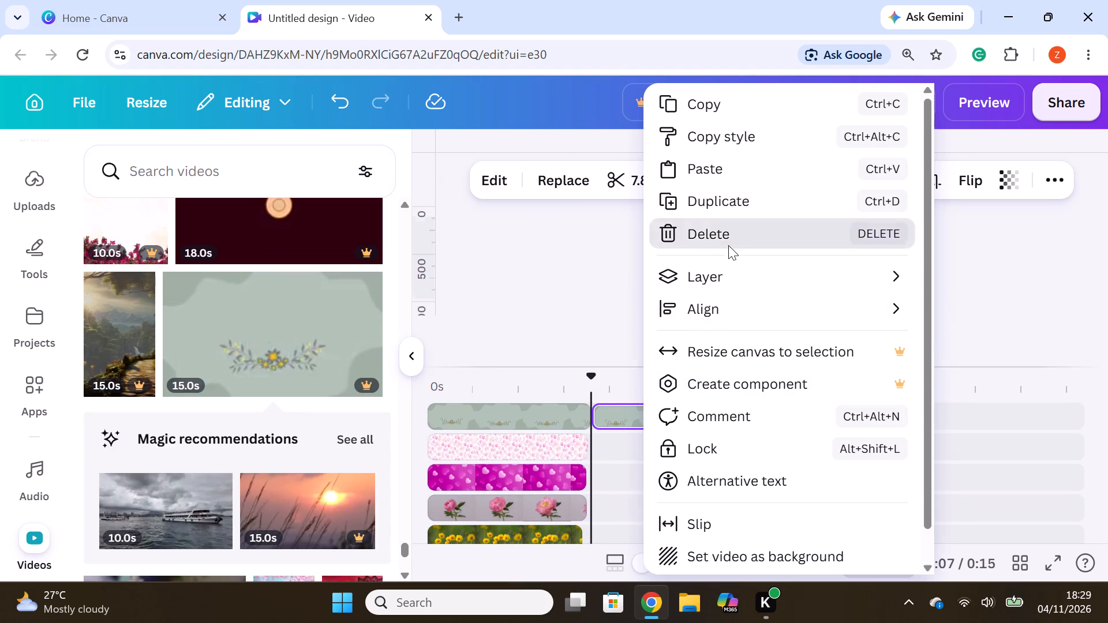
Shrink the sage-green floral clip proportionally and move it to the page's lower-left corner, over the pink peonies clip.
click(542, 408)
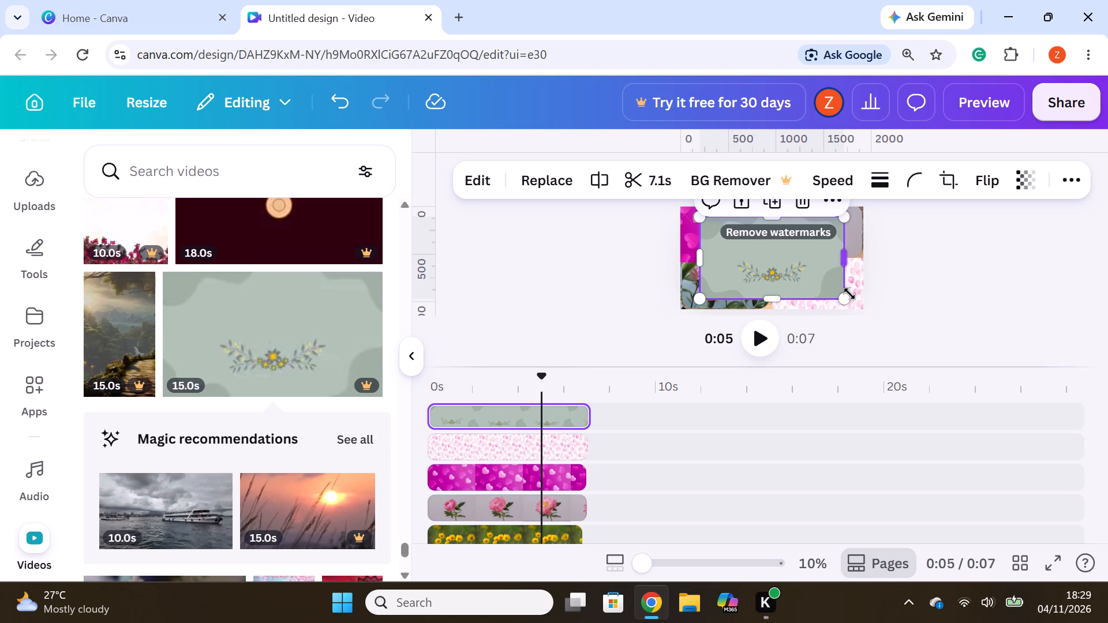
drag(840, 298, 808, 260)
drag(778, 254, 745, 293)
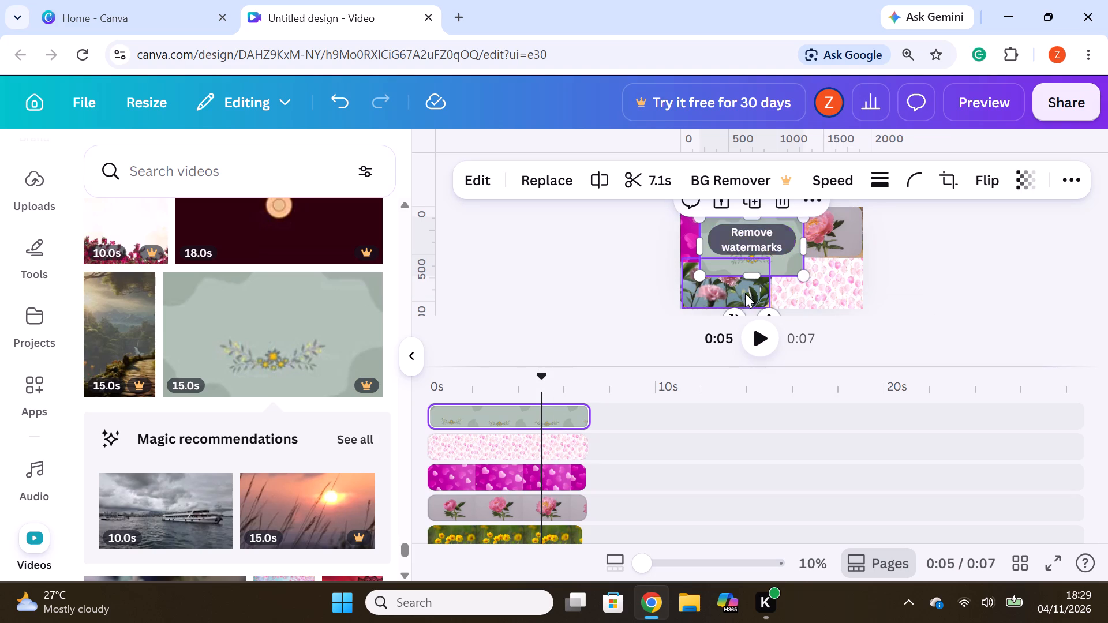
drag(745, 293, 743, 294)
drag(783, 262, 753, 301)
drag(771, 311, 767, 309)
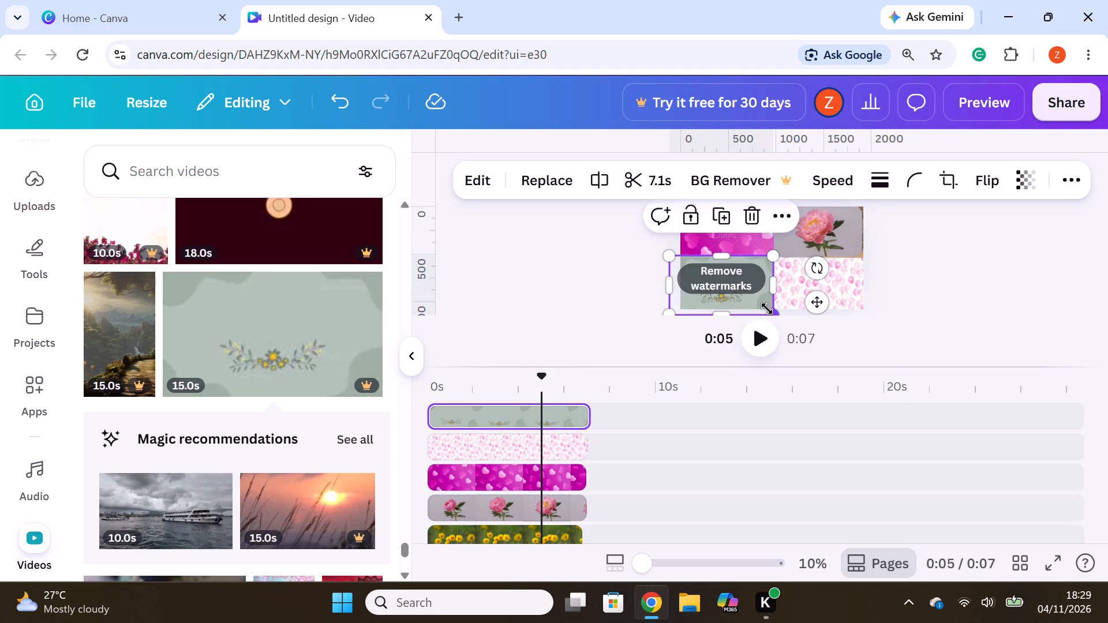
drag(767, 309, 761, 303)
drag(744, 294, 751, 294)
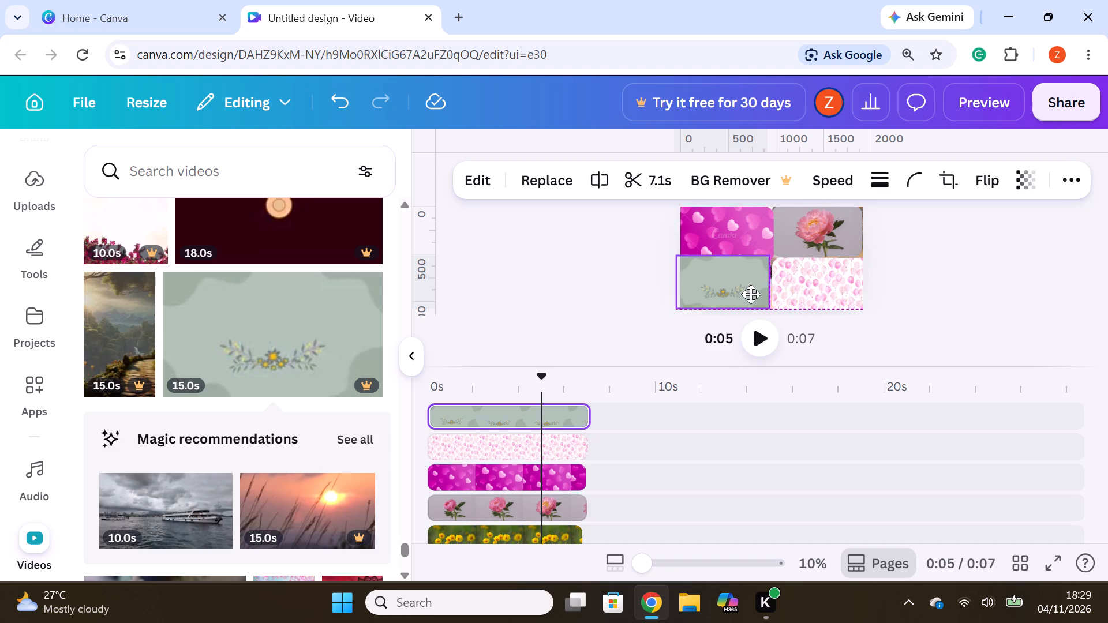
drag(751, 294, 753, 295)
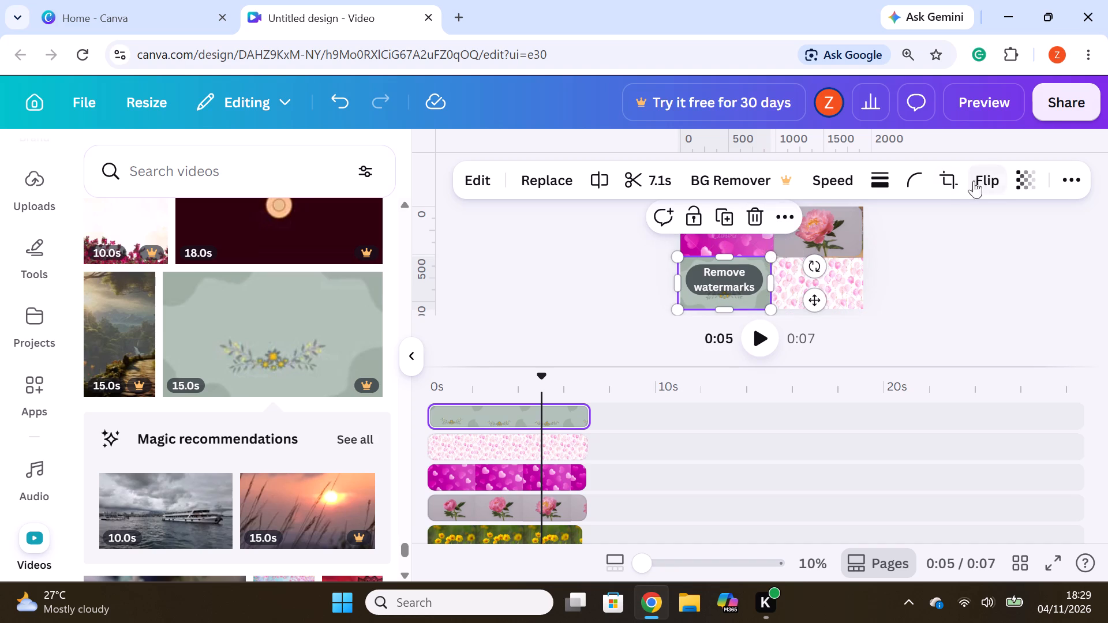
Round the sage-green floral clip's corners to the maximum.
click(918, 183)
drag(818, 267, 1015, 292)
click(1017, 310)
click(923, 328)
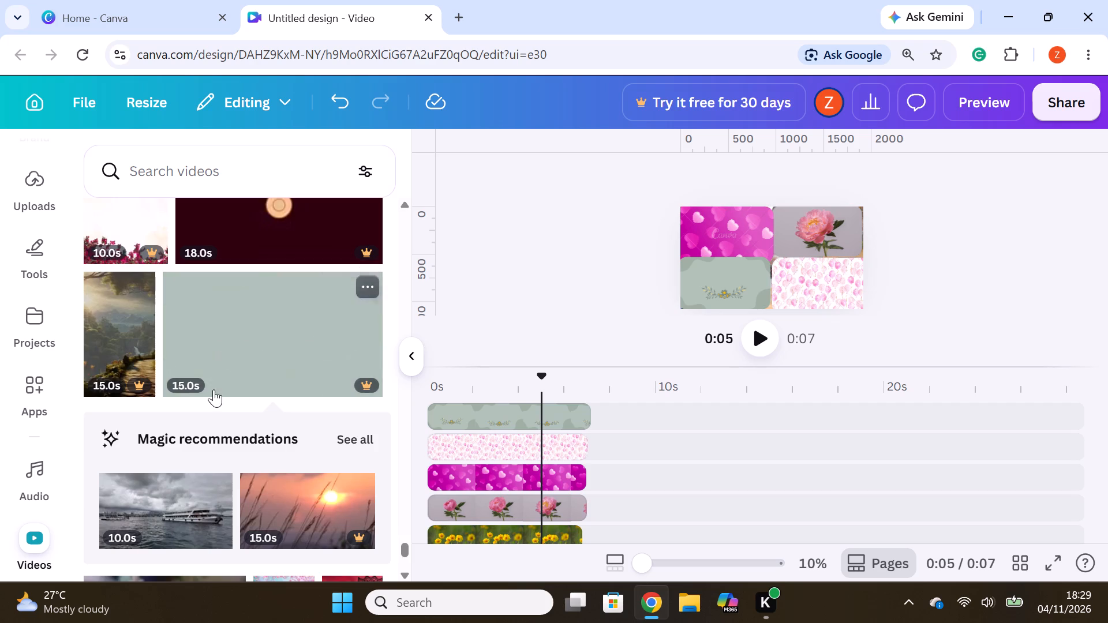
Find the 10-second white blossoms clip with a yellow background and add it on a new top track, starting at 0 s.
scroll(214, 389, down, 9)
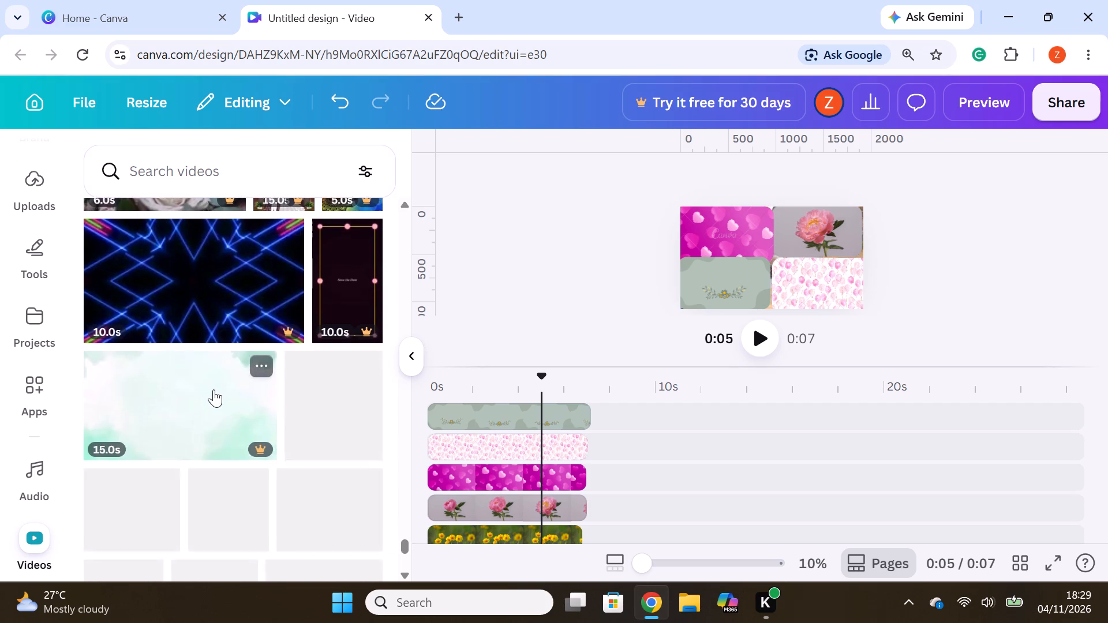
drag(200, 442, 460, 435)
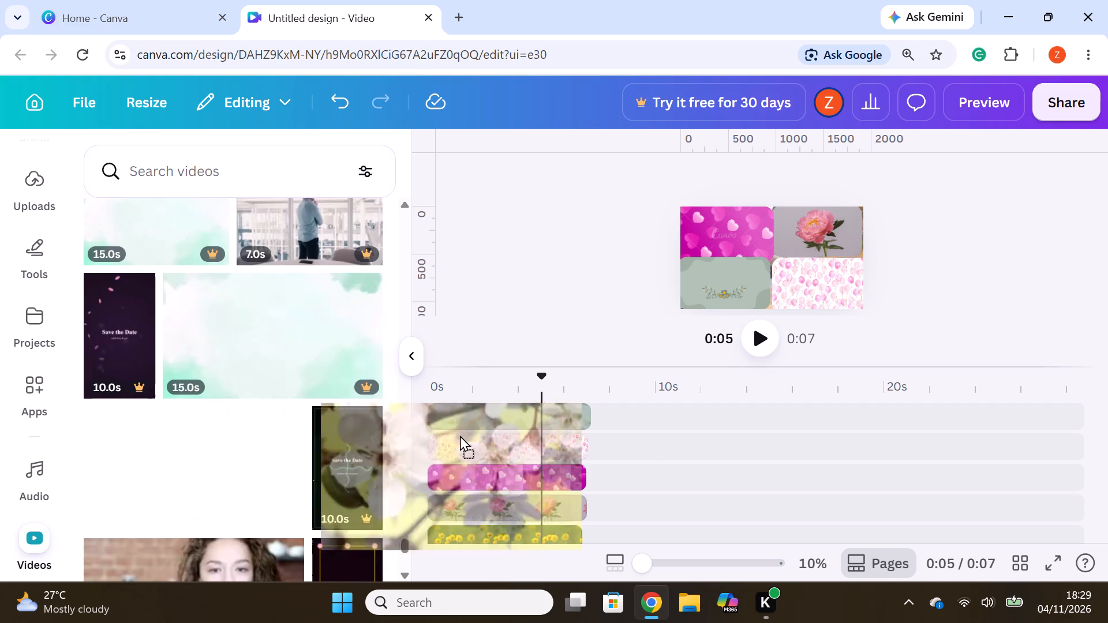
drag(460, 435, 504, 403)
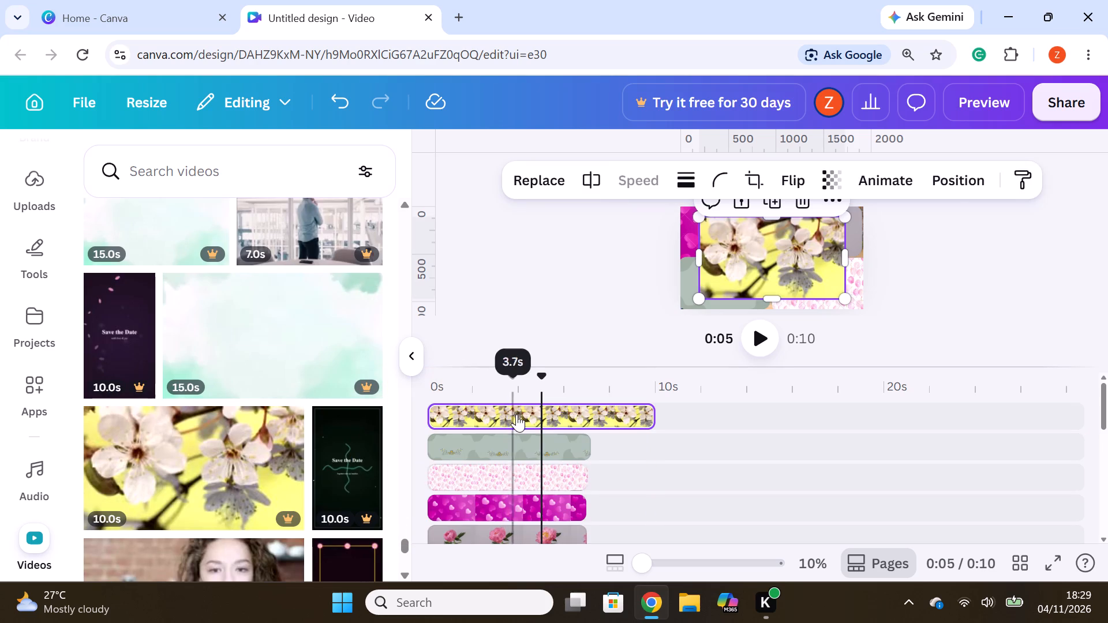
Split the yellow-background blossoms clip at 7.1 s and delete the part after the split.
click(590, 417)
right_click(590, 417)
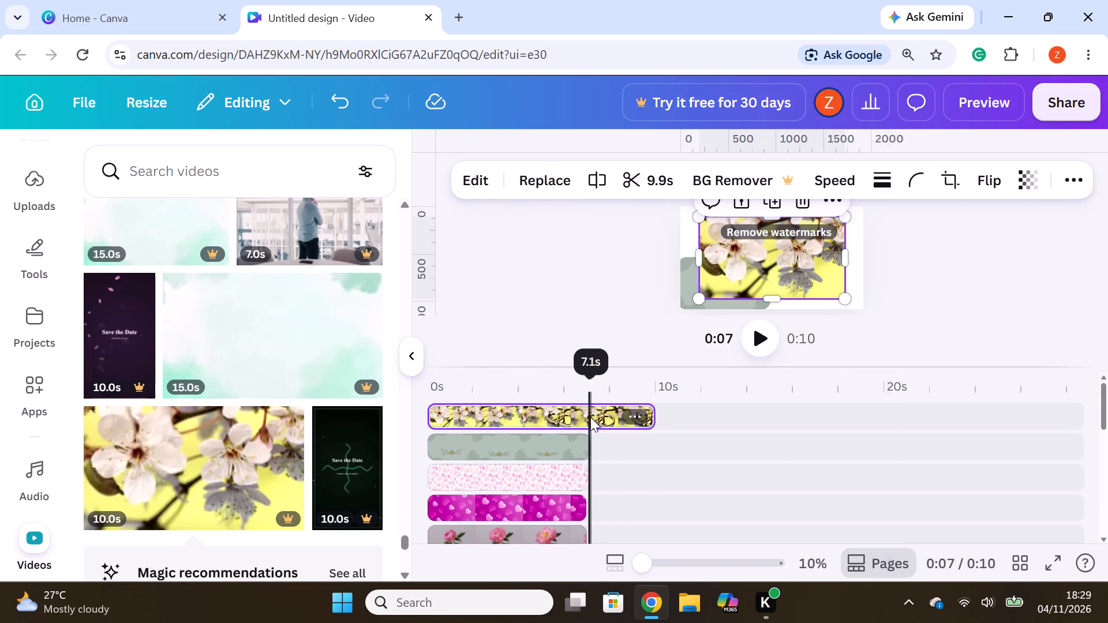
click(652, 515)
right_click(609, 419)
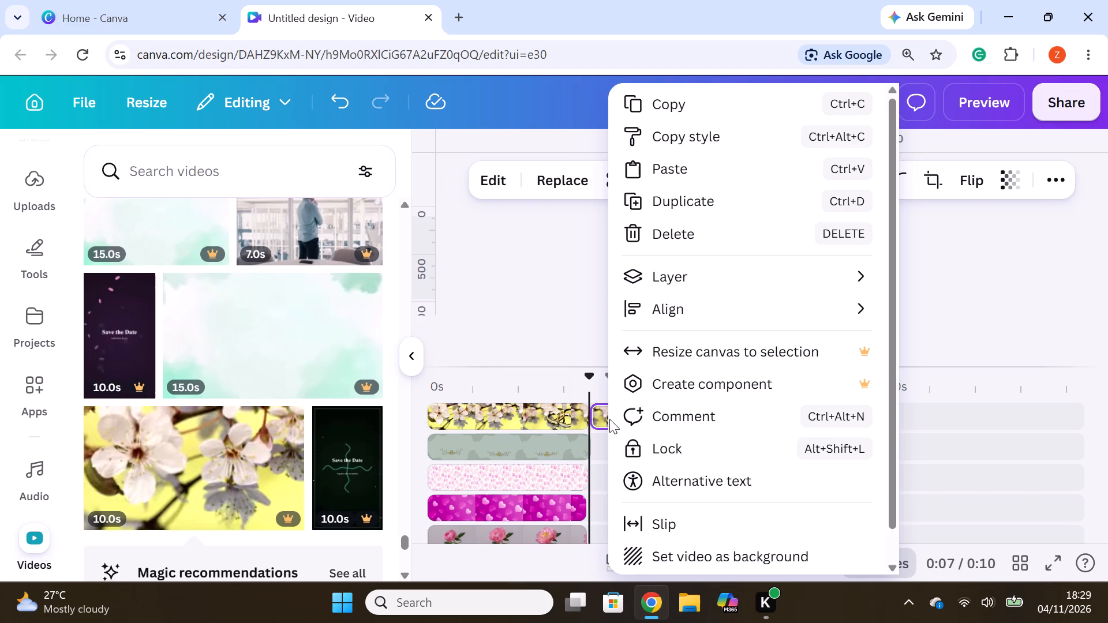
click(699, 243)
Shrink the yellow-background blossoms clip proportionally and move it to the page's lower-right corner, over the pink balloons clip.
click(549, 421)
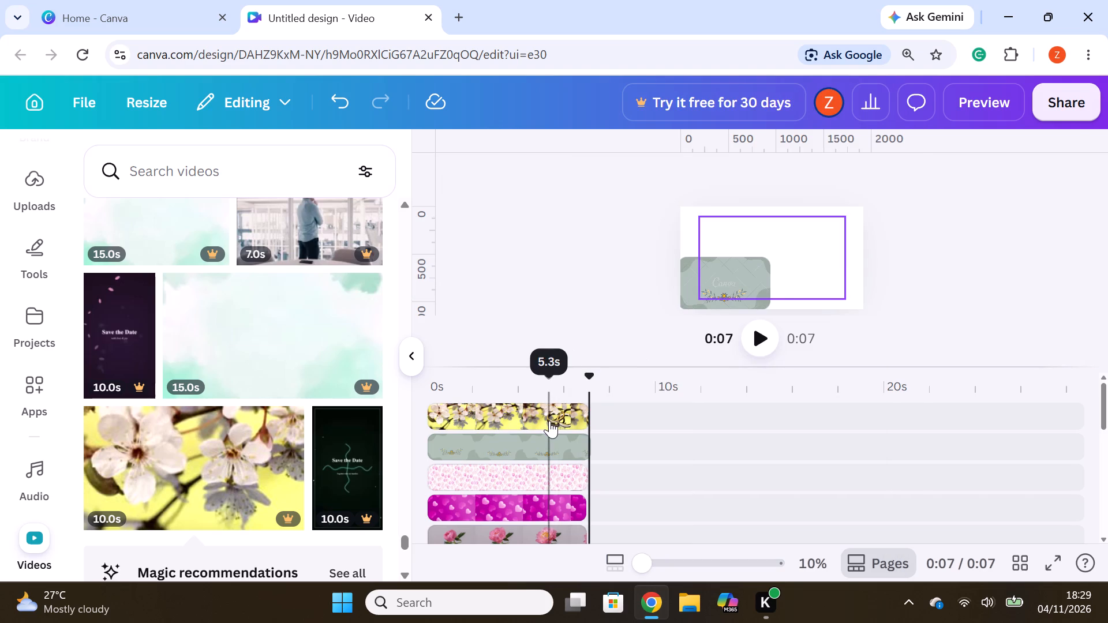
drag(845, 298, 811, 277)
drag(774, 258, 833, 289)
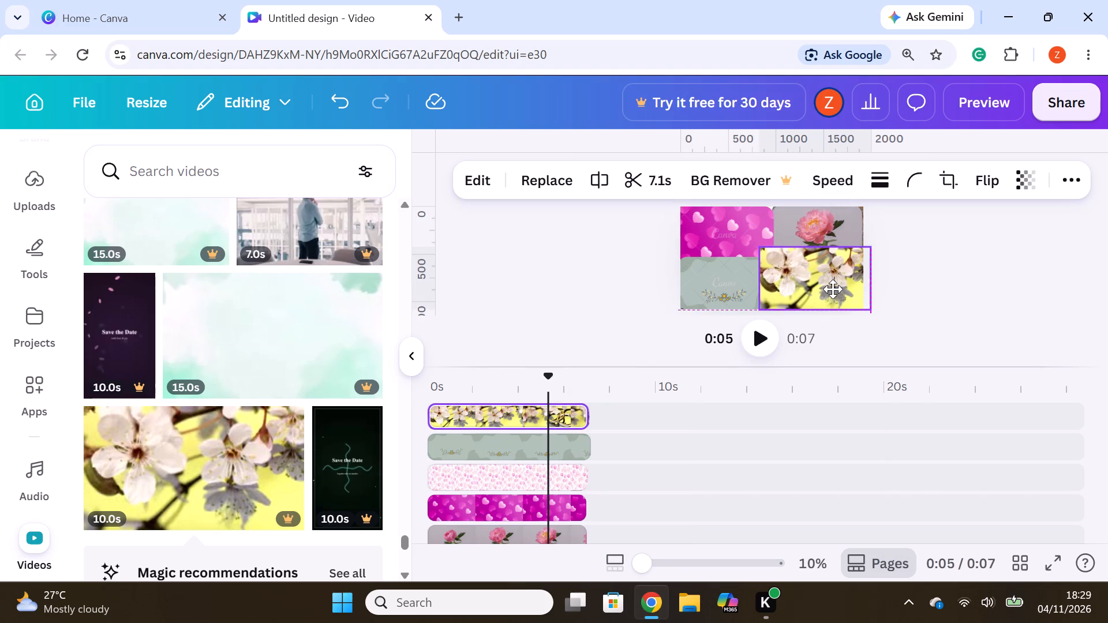
drag(833, 289, 840, 296)
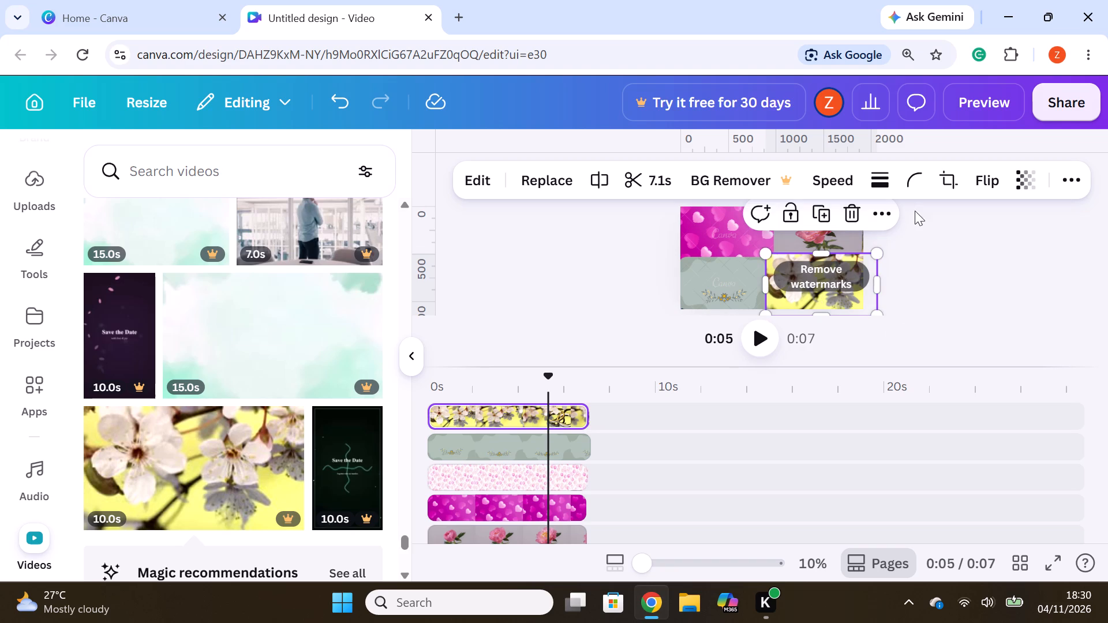
Set the yellow-background blossoms clip's corner rounding to 100.
click(909, 178)
drag(824, 262, 1107, 314)
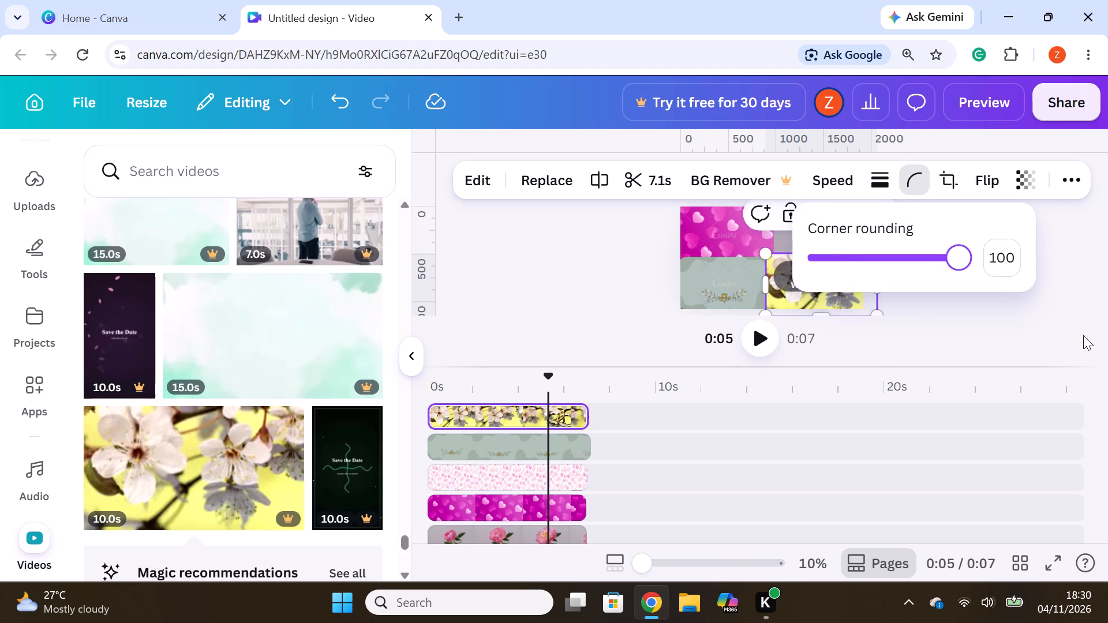
Find the 11-second pink cherry blossom tree clip and add it on a new top track, starting at 0 s.
click(1021, 332)
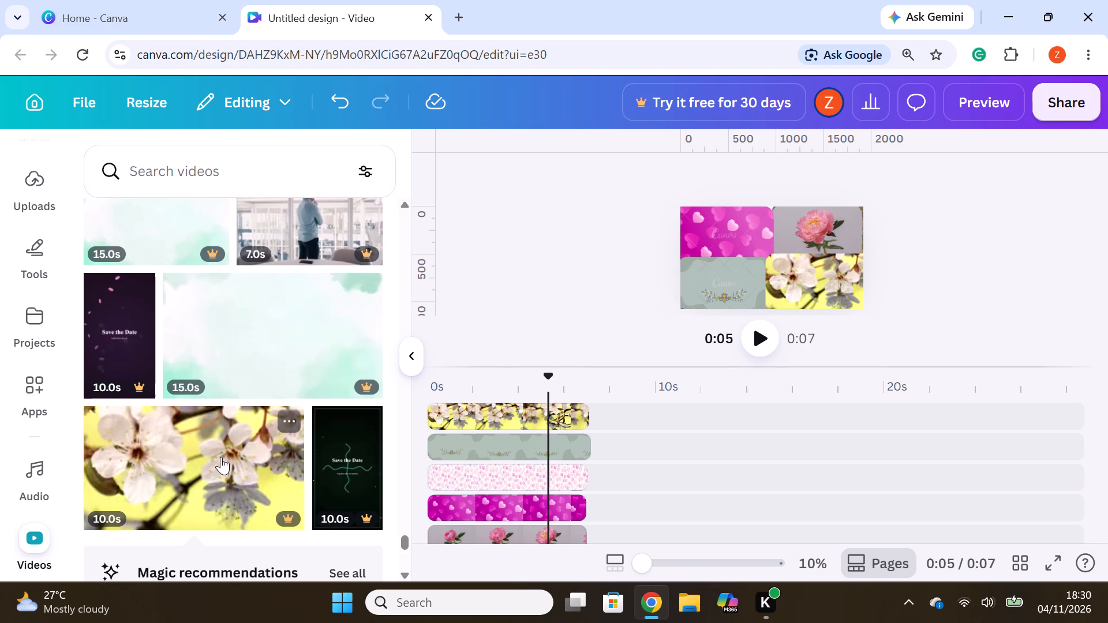
scroll(221, 457, down, 7)
scroll(220, 457, up, 3)
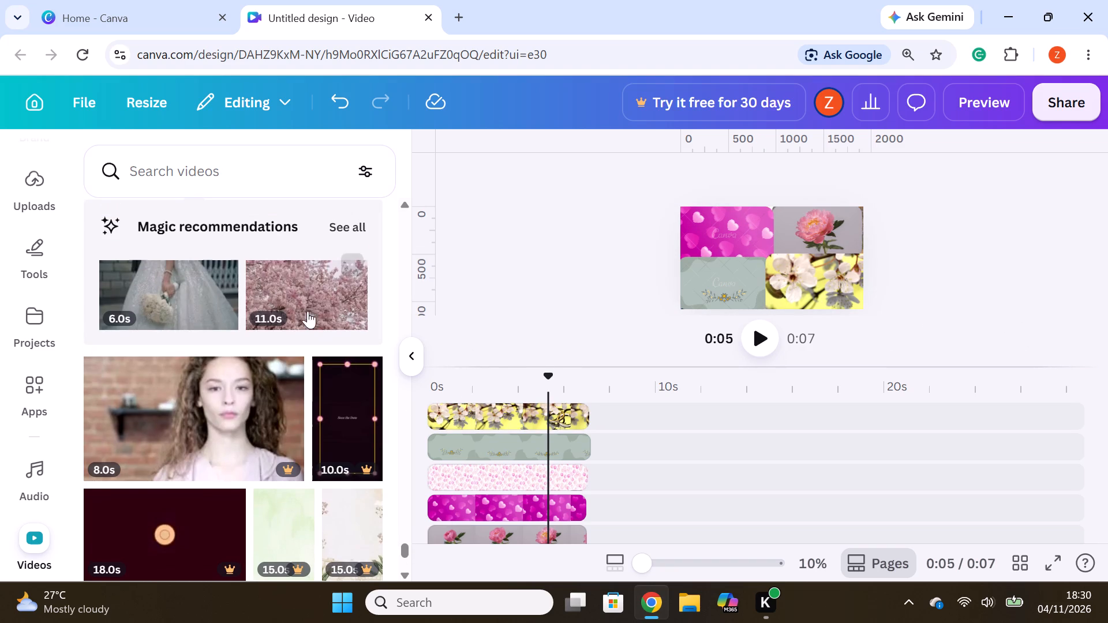
drag(309, 299, 525, 402)
Split the pink cherry blossom clip at 7.1 s and delete the part after the split.
drag(593, 415, 563, 418)
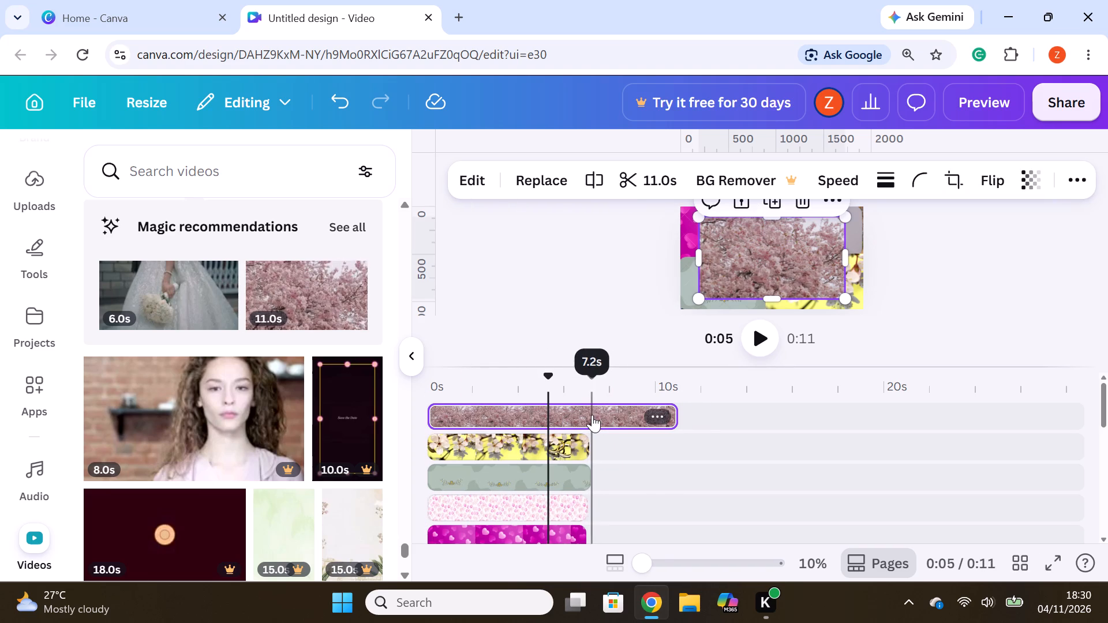
click(592, 415)
right_click(592, 415)
click(658, 518)
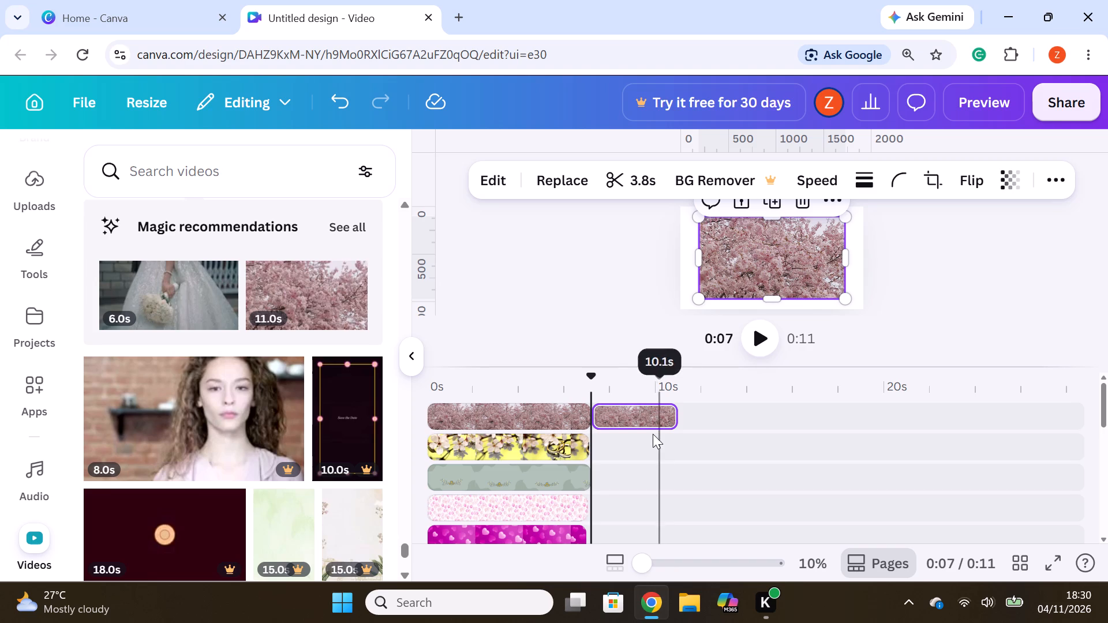
right_click(632, 416)
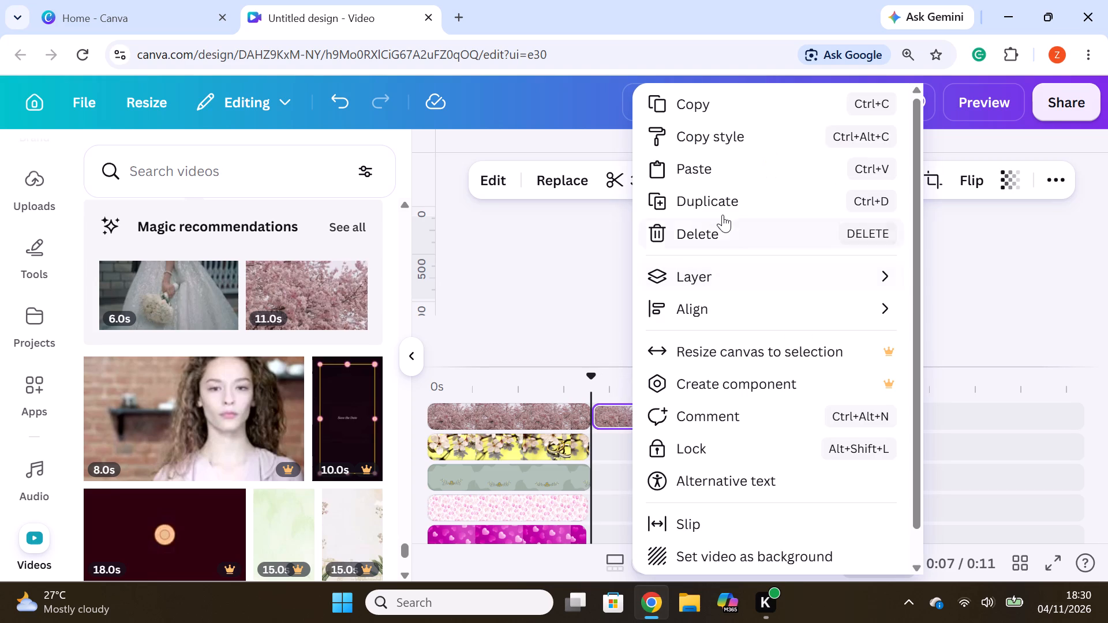
click(728, 228)
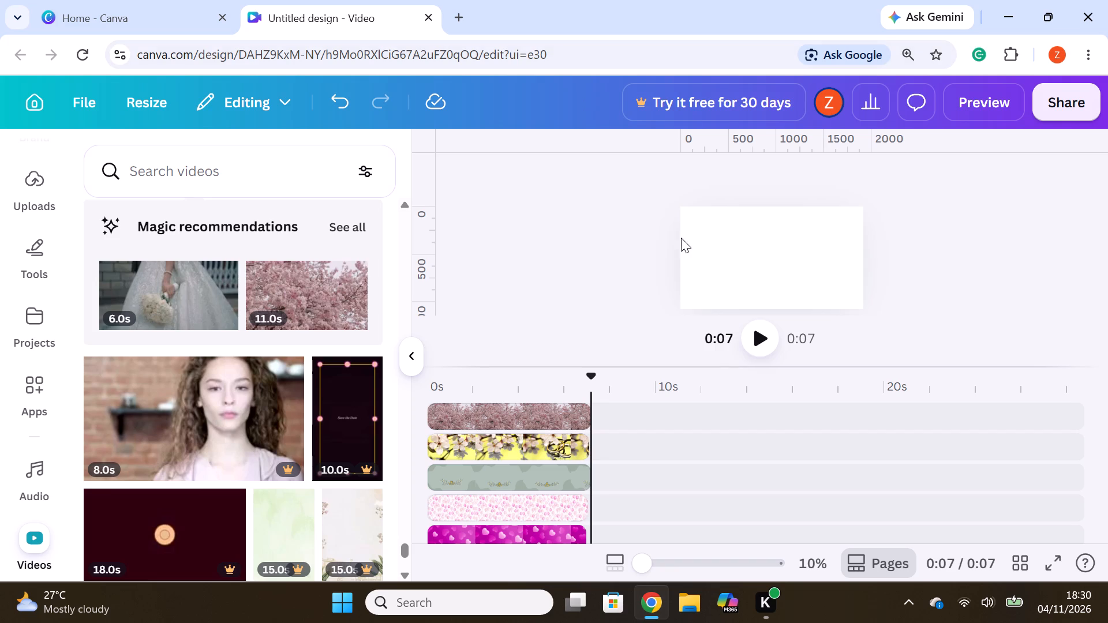
Shrink the pink cherry blossom clip proportionally and fit it in the page's upper-left corner, over the magenta hearts clip.
click(564, 434)
click(519, 453)
click(507, 494)
click(516, 421)
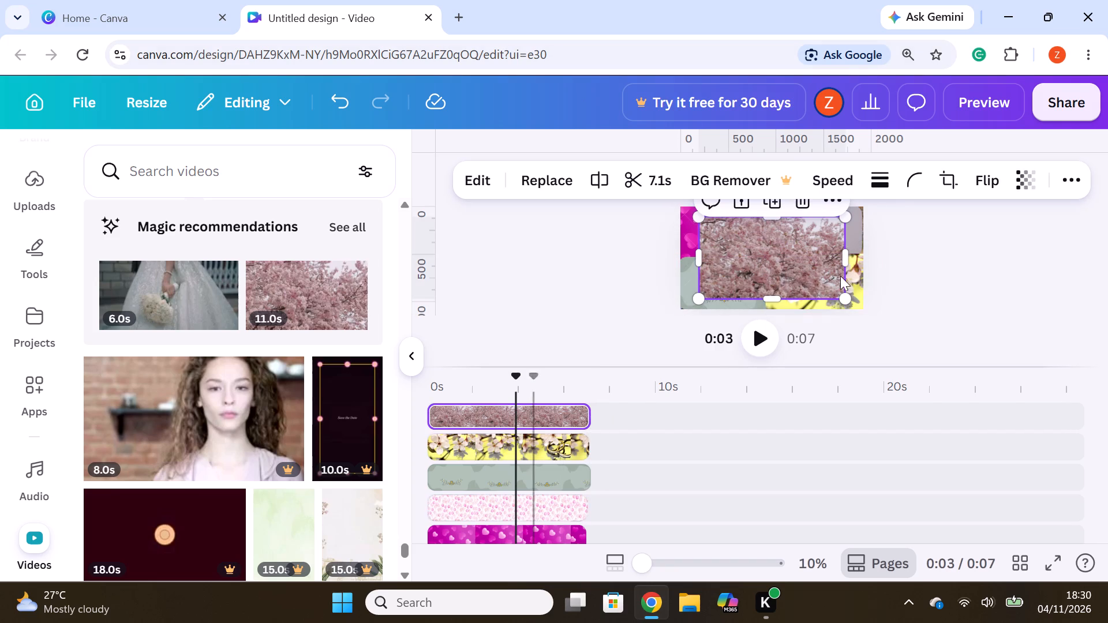
drag(847, 302, 835, 288)
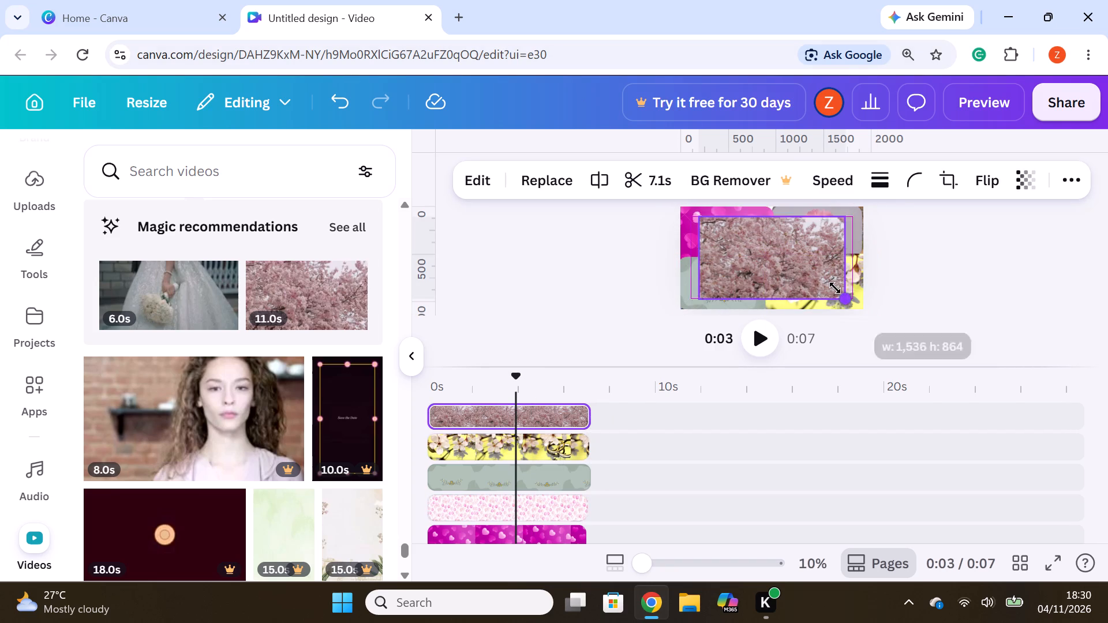
drag(835, 288, 813, 274)
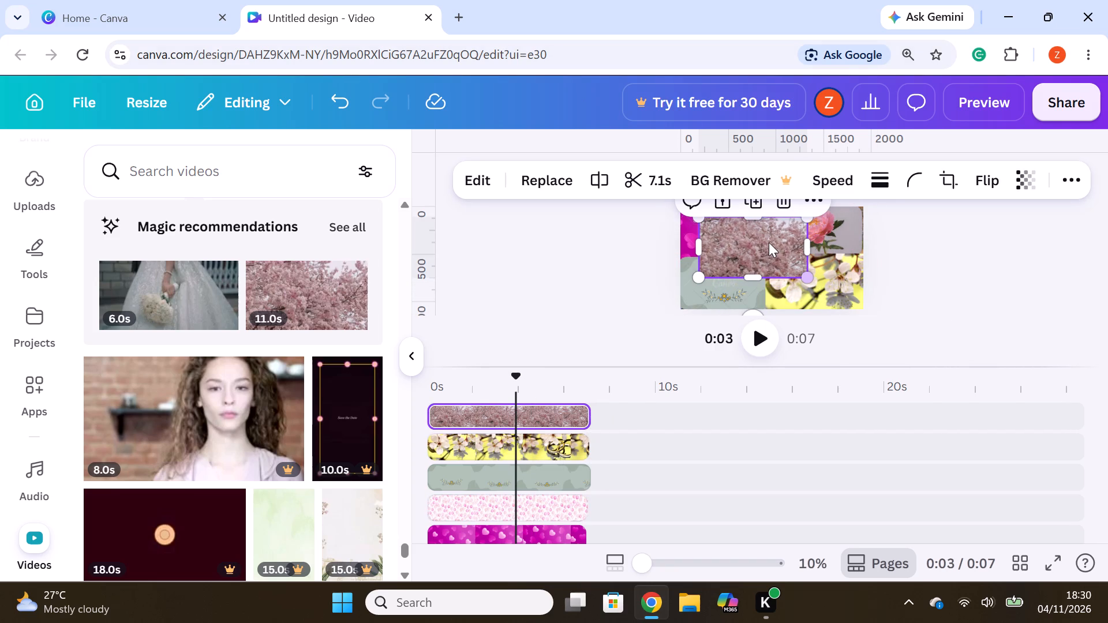
drag(769, 242, 829, 228)
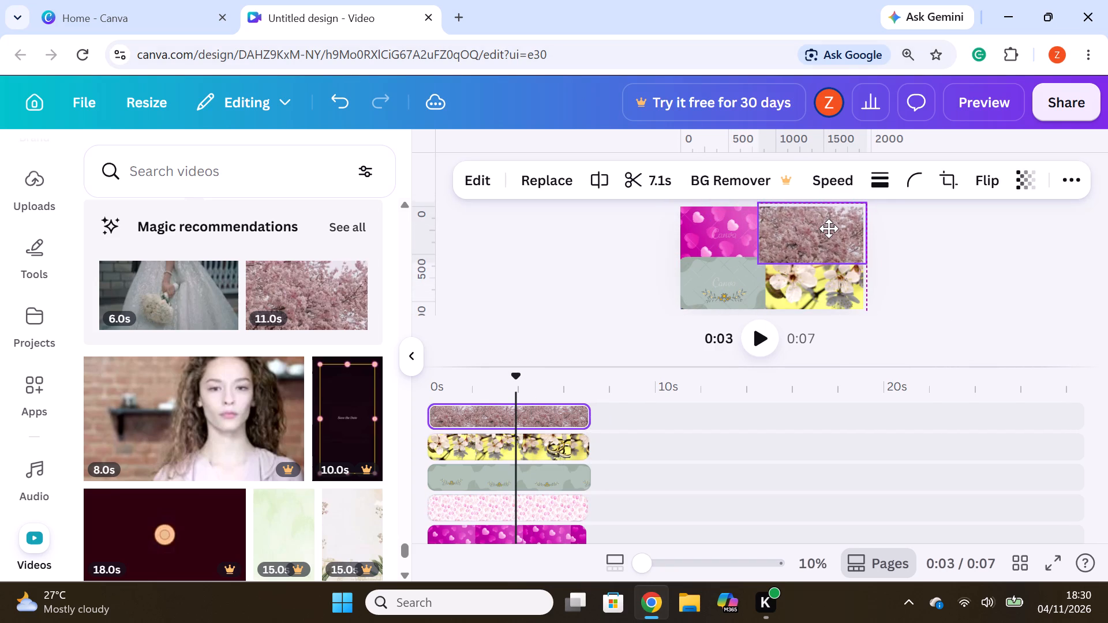
drag(829, 228, 736, 226)
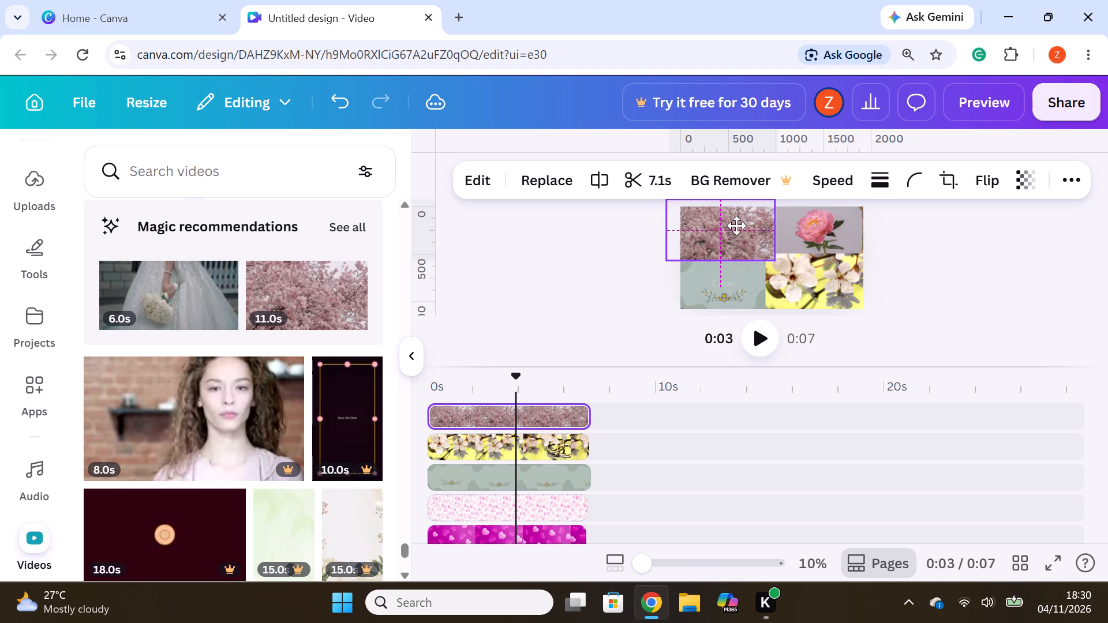
drag(736, 226, 733, 226)
drag(770, 257, 769, 257)
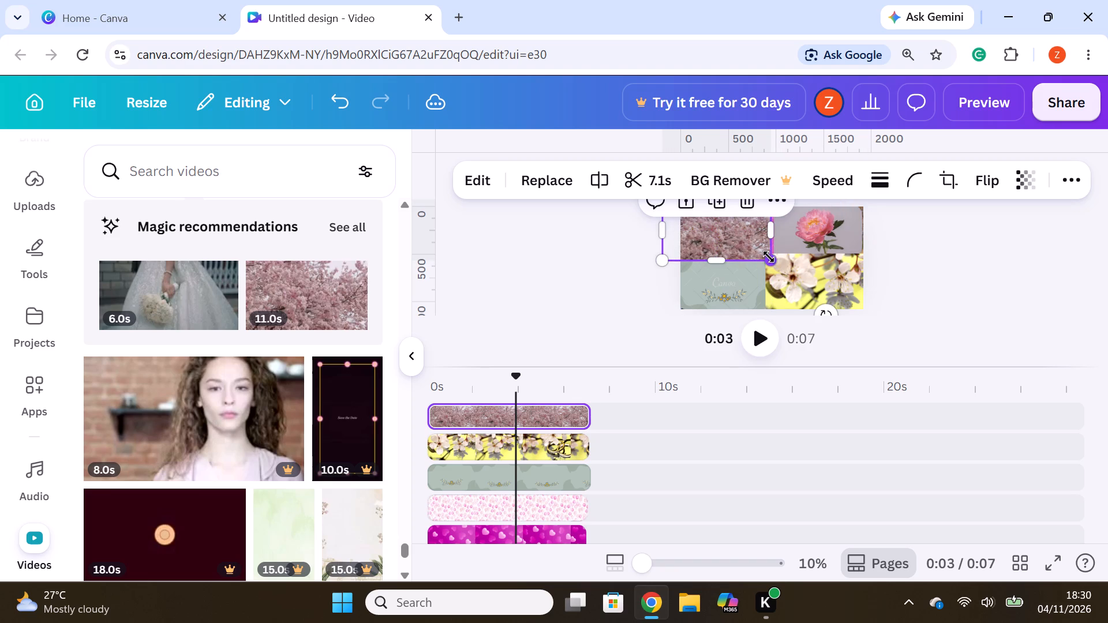
drag(769, 257, 753, 242)
drag(733, 226, 755, 231)
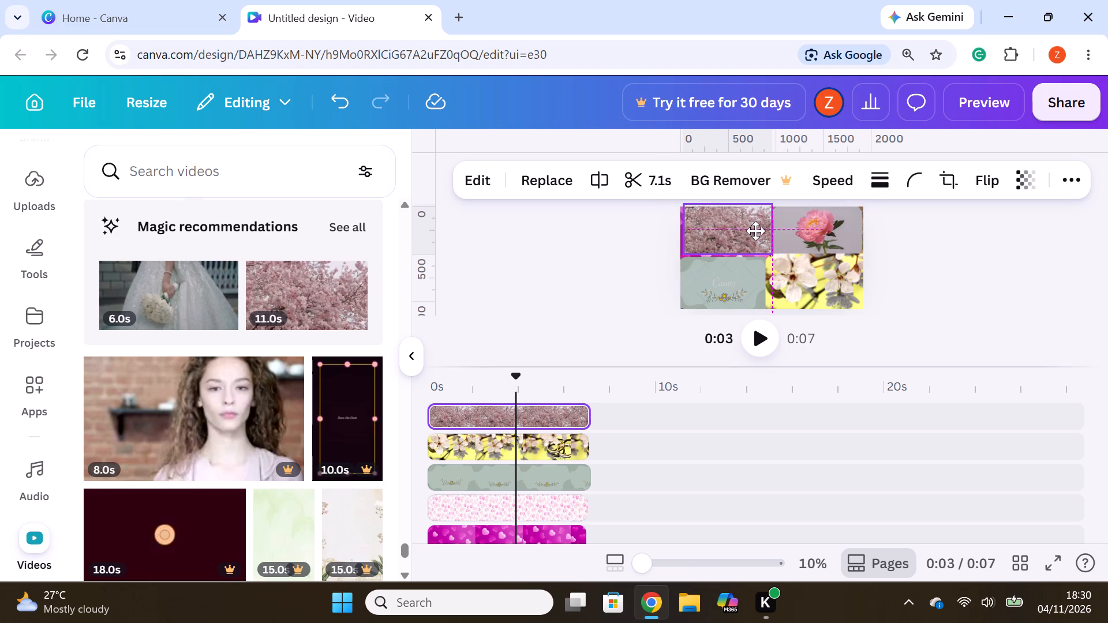
drag(755, 231, 753, 233)
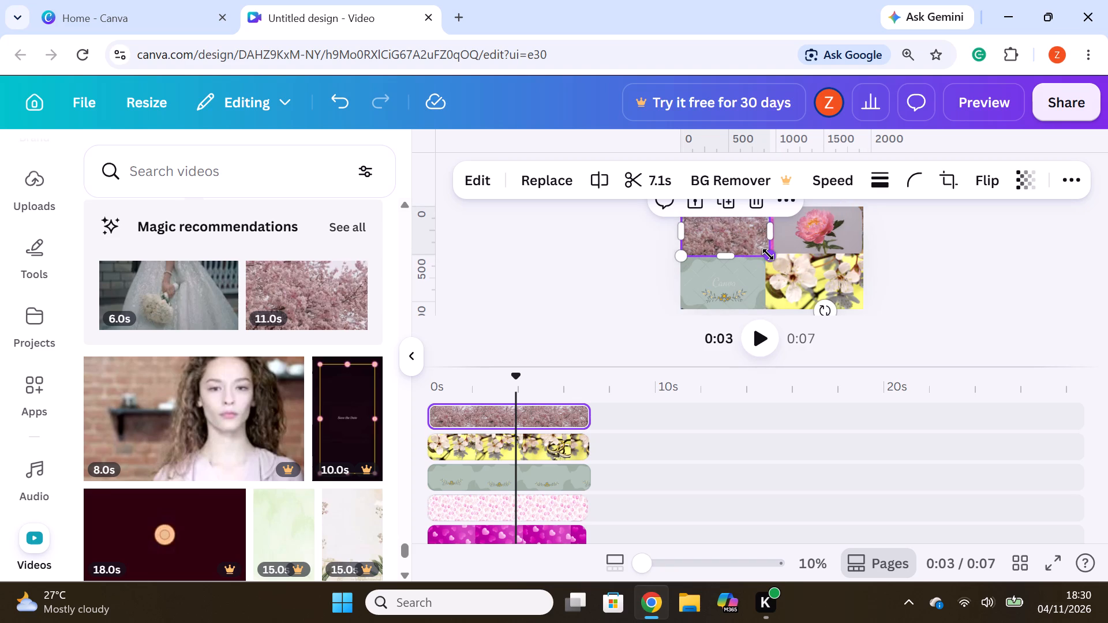
click(768, 254)
Set the pink cherry blossom clip's corner rounding to the maximum.
click(905, 190)
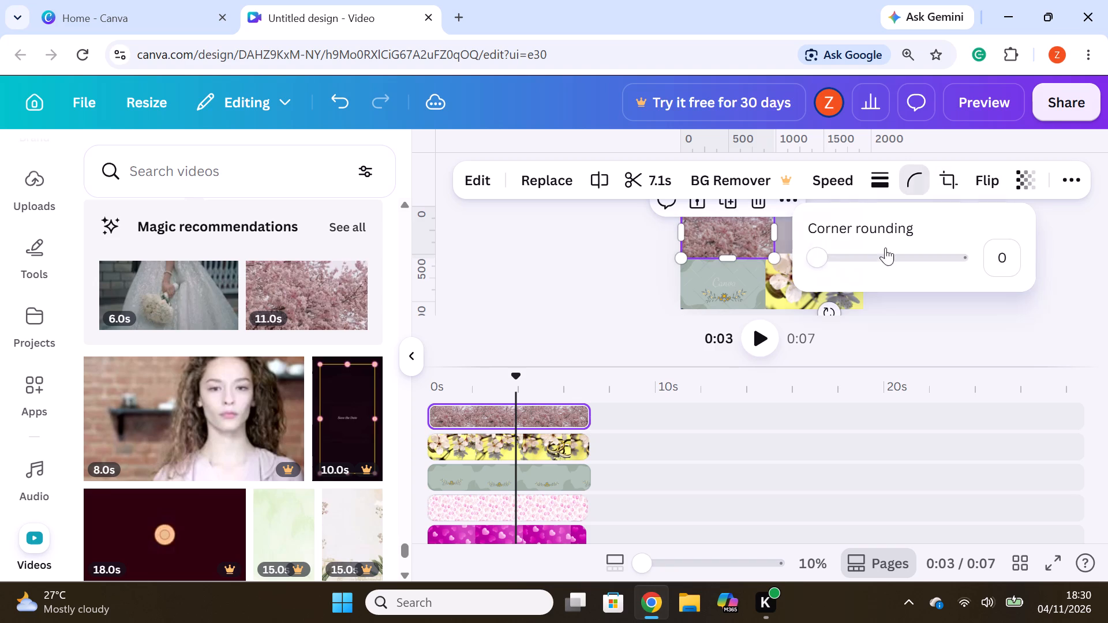
drag(815, 257, 1079, 292)
click(1073, 306)
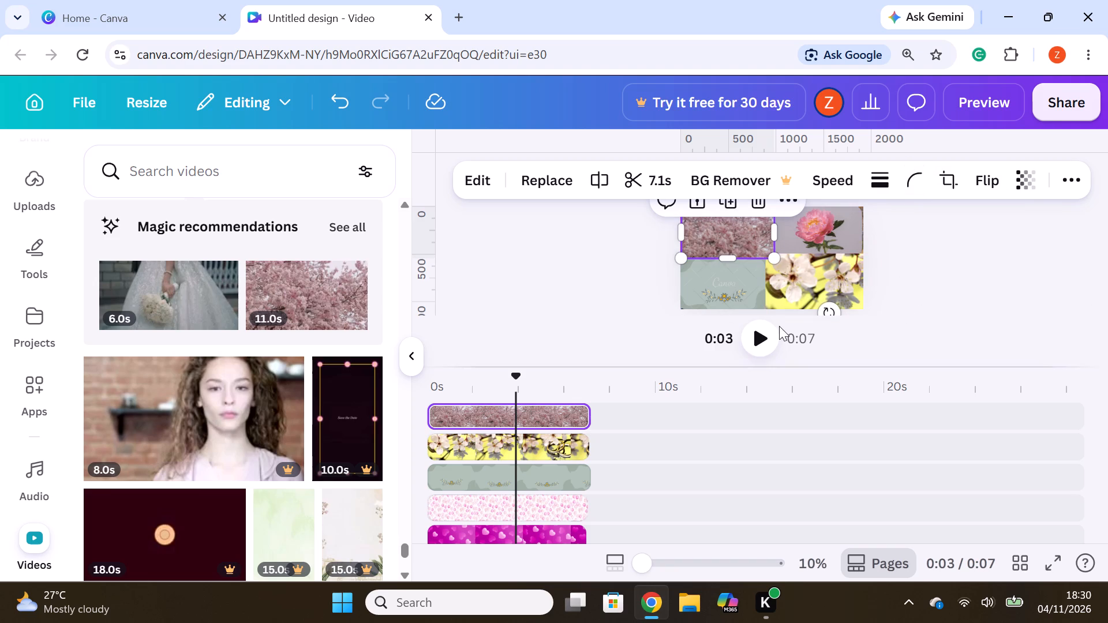
Find the 8-second red hearts clip and add it on a new top track, starting at 0 s.
scroll(419, 378, down, 4)
scroll(413, 380, up, 11)
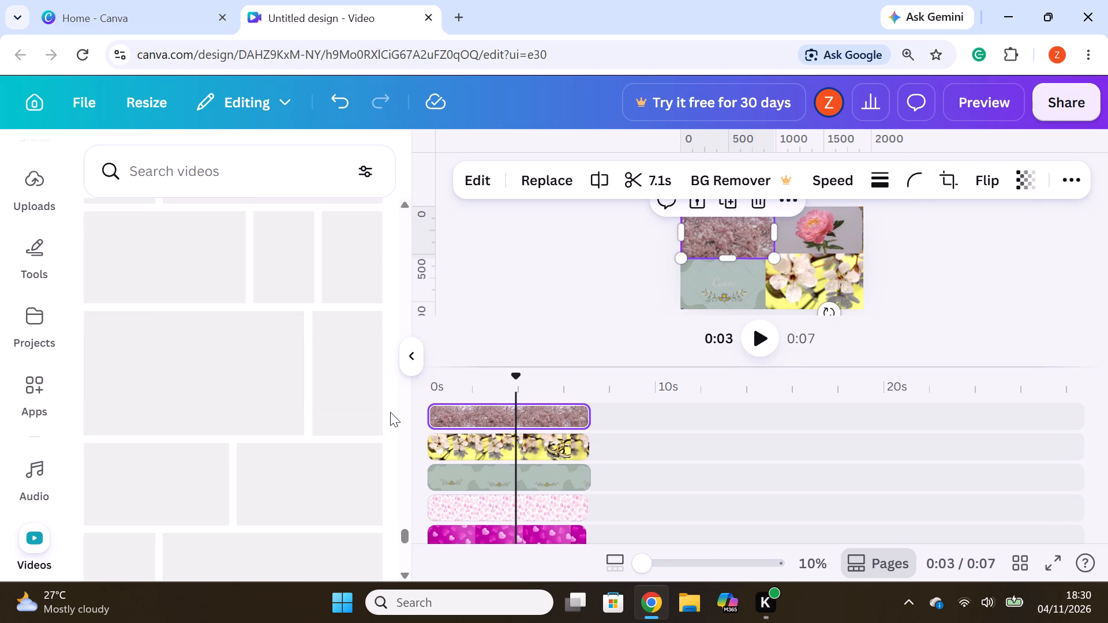
scroll(388, 411, down, 4)
scroll(295, 411, down, 5)
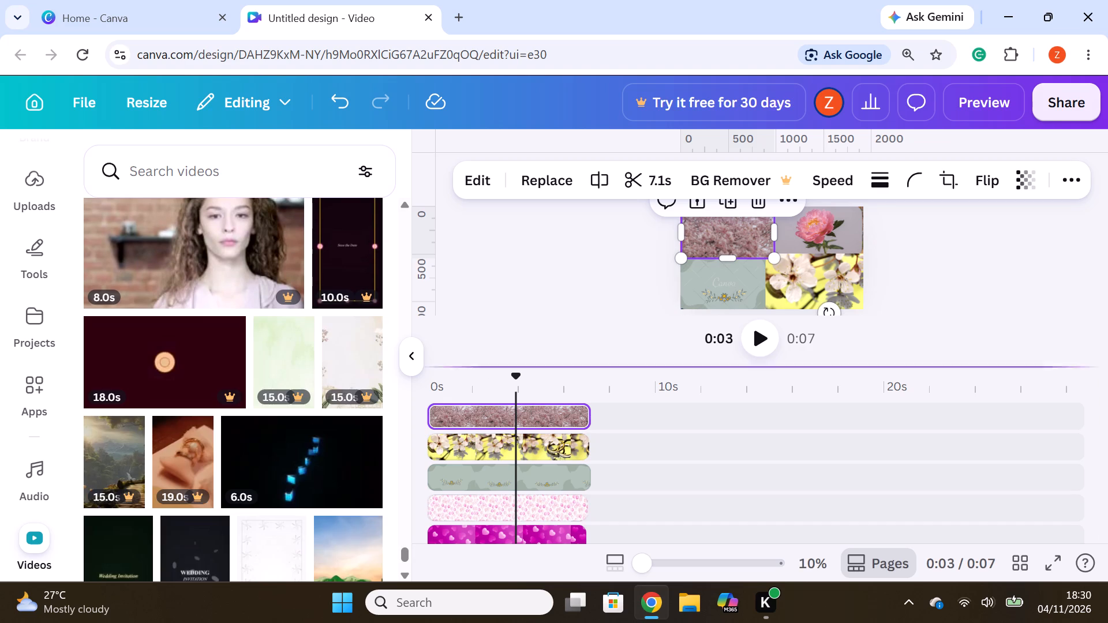
scroll(263, 426, down, 3)
scroll(263, 426, up, 3)
scroll(263, 426, down, 4)
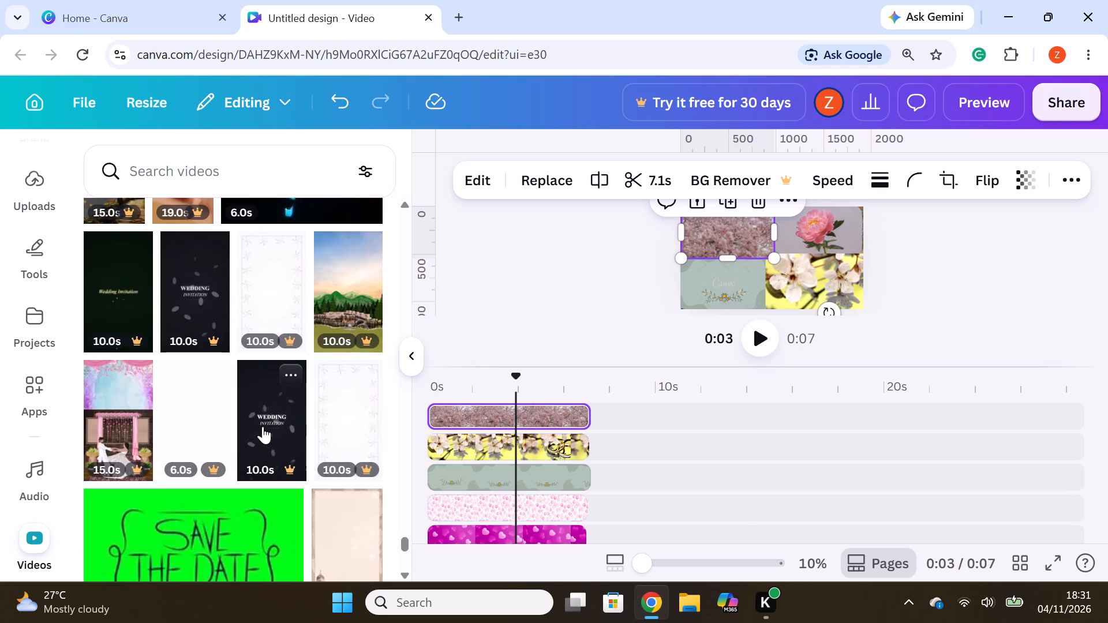
scroll(263, 426, down, 7)
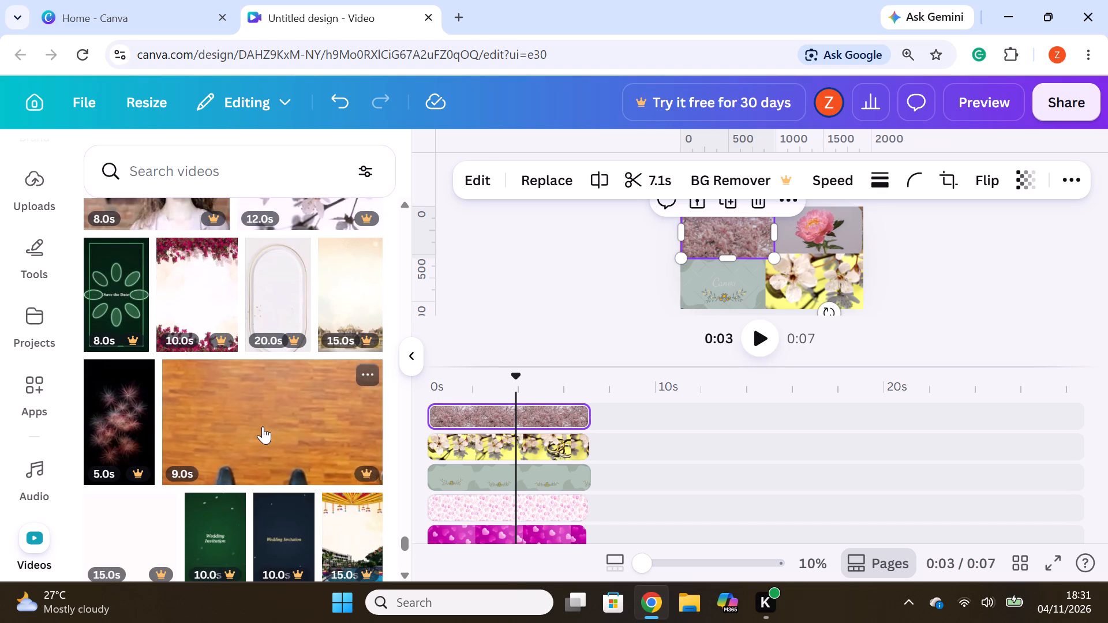
scroll(263, 426, down, 3)
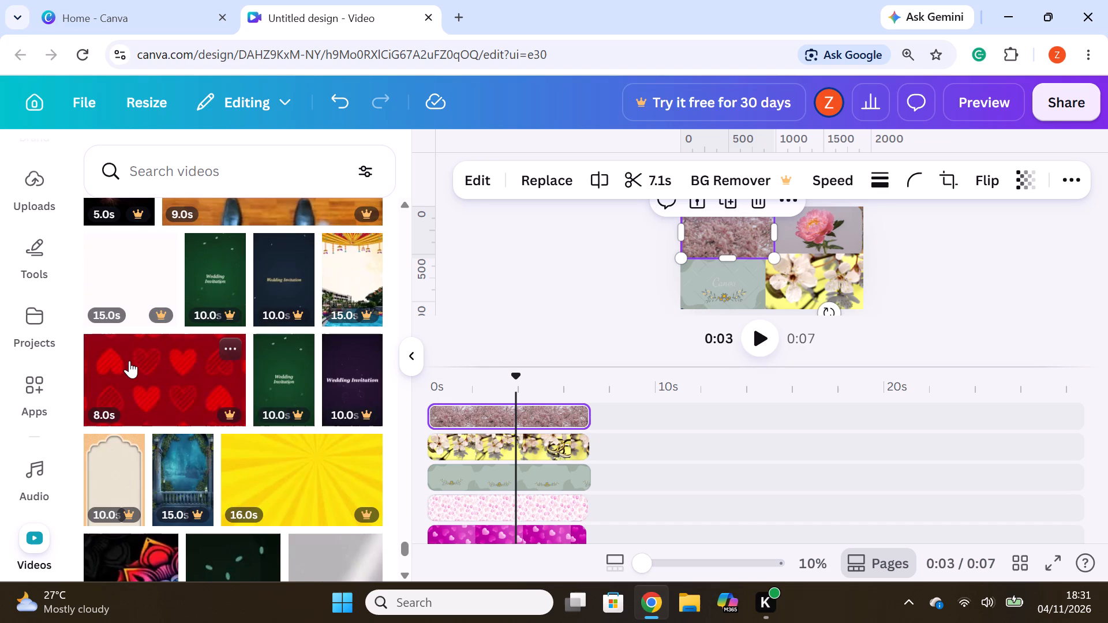
drag(129, 362, 510, 390)
drag(510, 390, 478, 402)
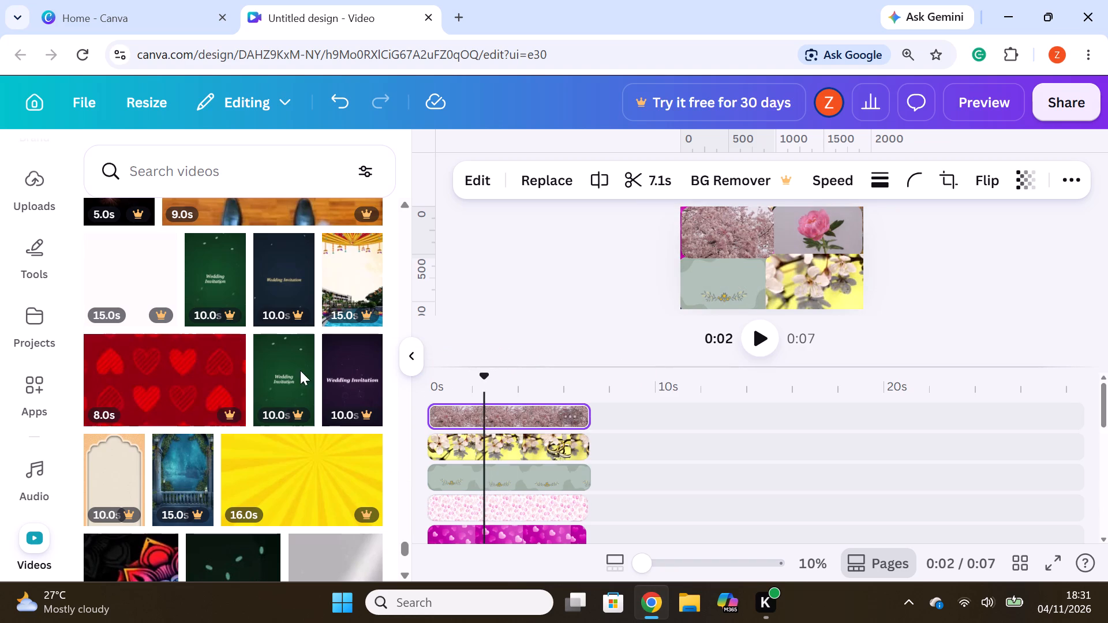
drag(168, 356, 501, 408)
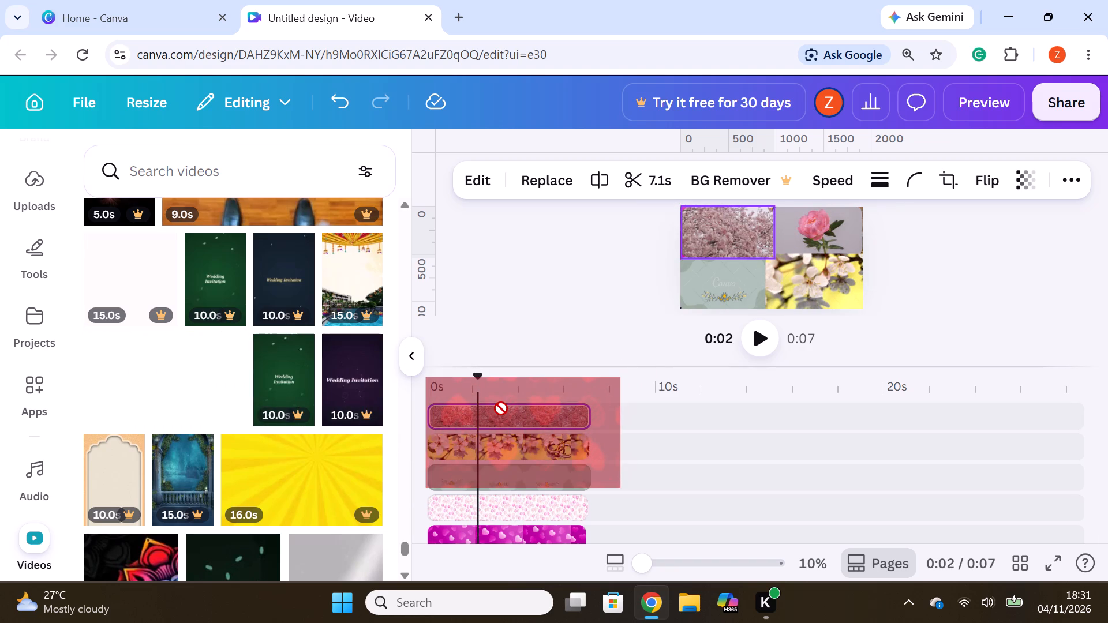
drag(501, 408, 506, 406)
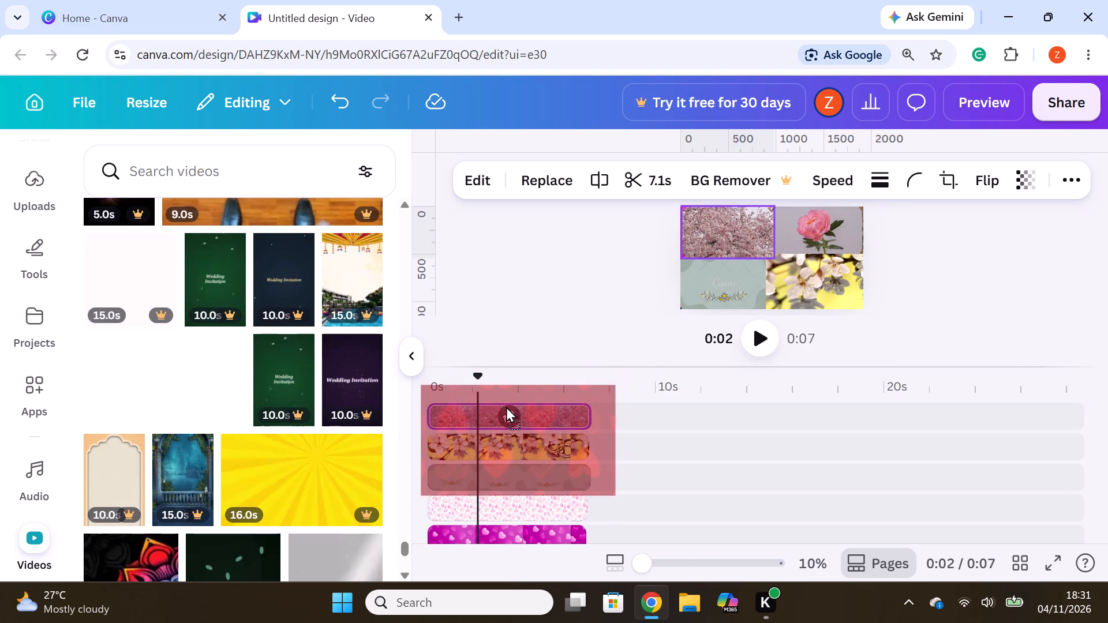
drag(506, 406, 507, 402)
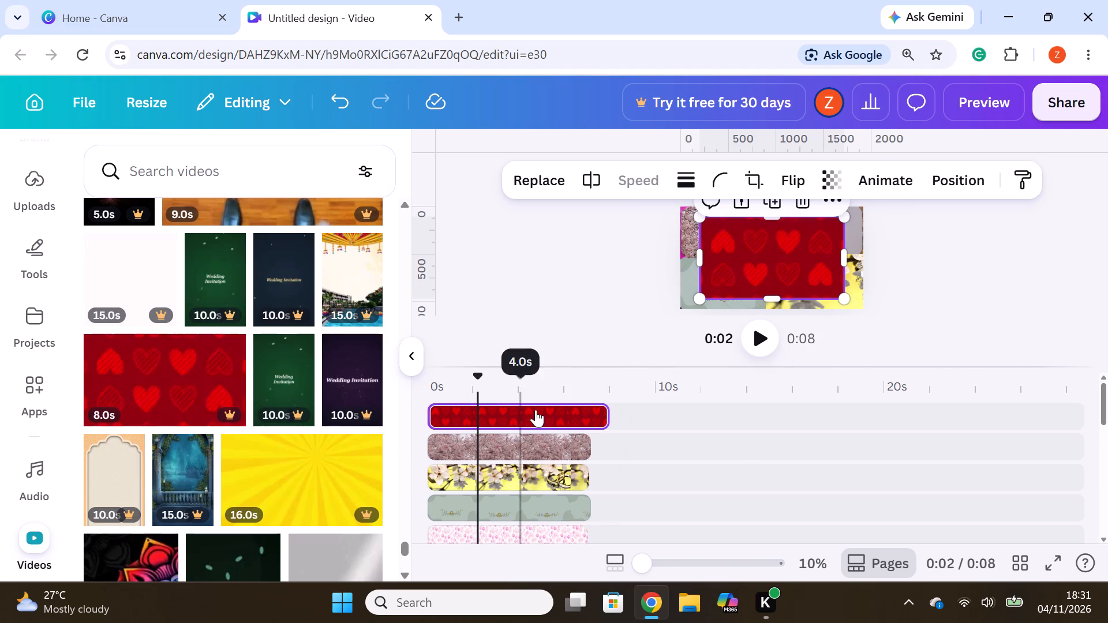
Split the red hearts clip at 7.1 s and delete the part after the split.
click(548, 418)
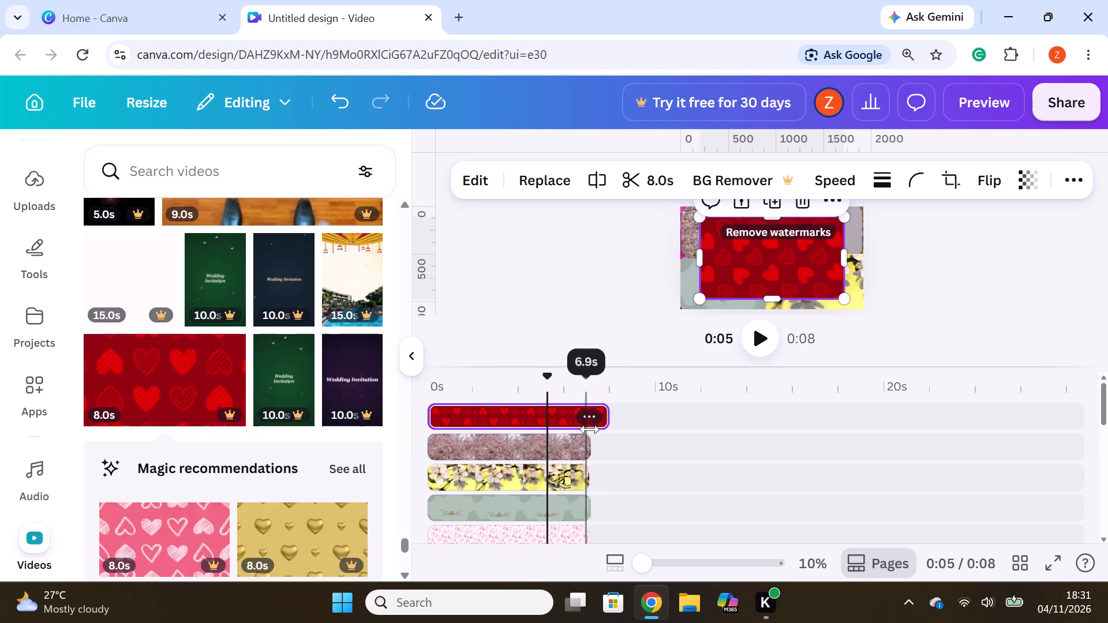
click(591, 434)
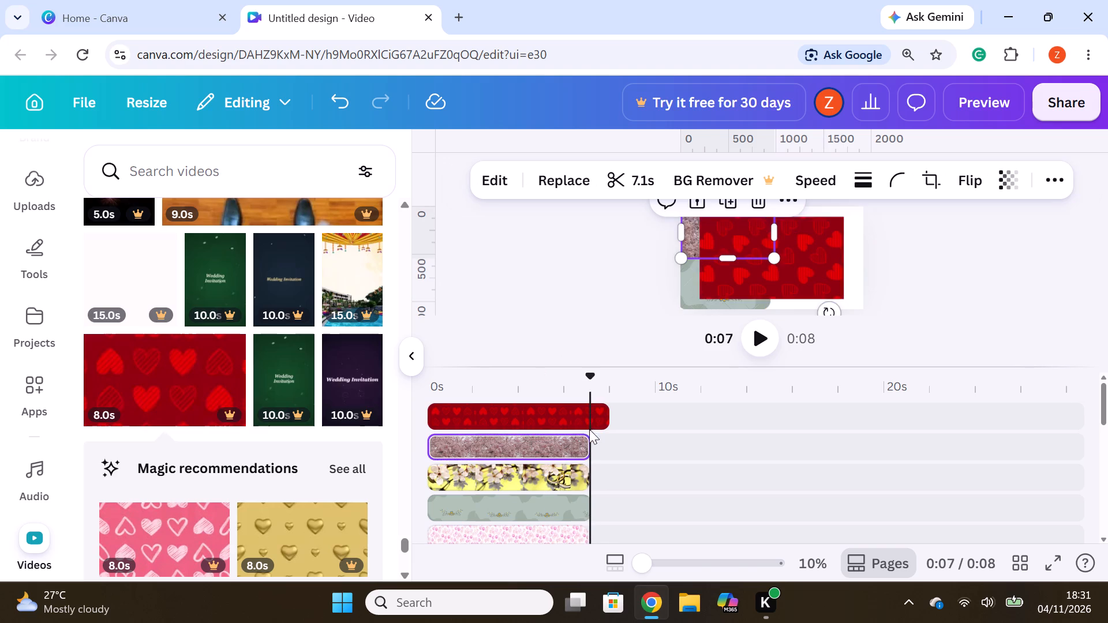
right_click(589, 417)
click(637, 517)
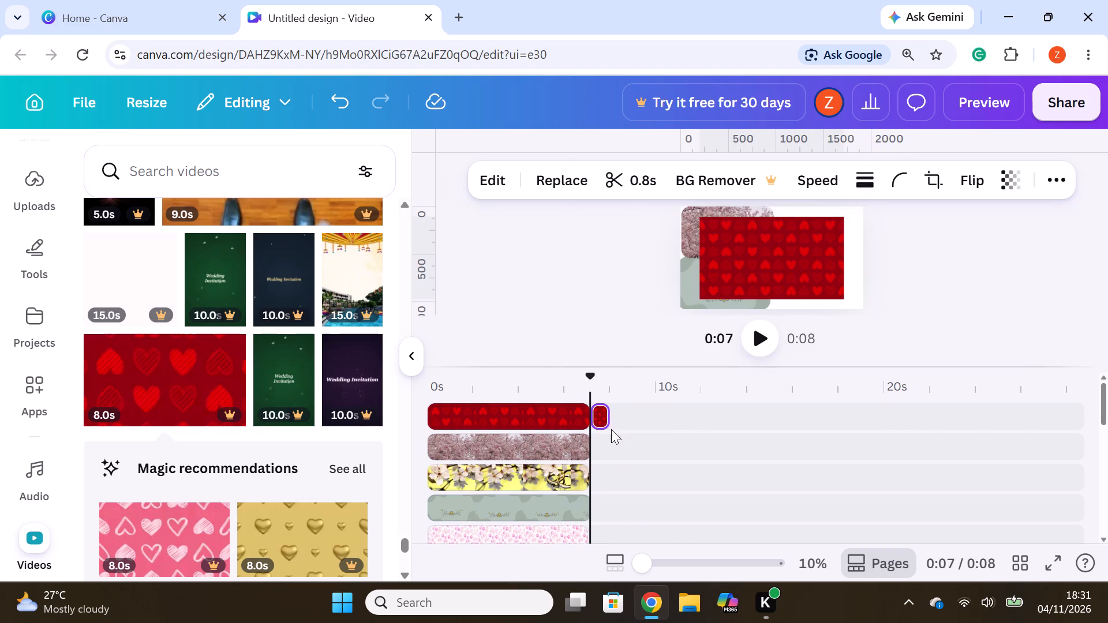
right_click(601, 417)
click(692, 237)
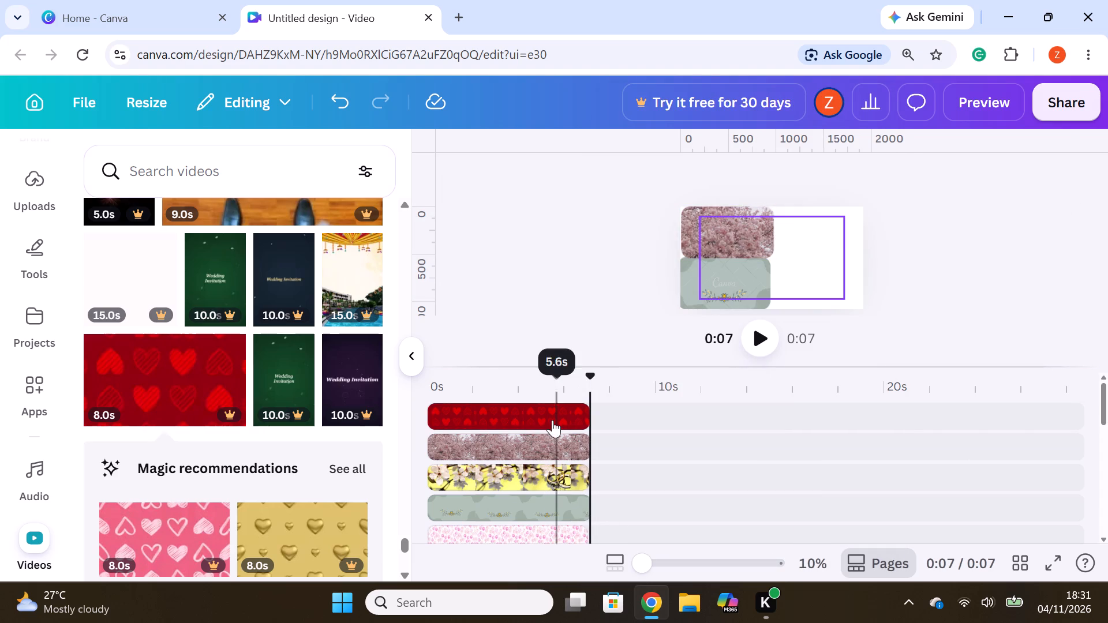
Shrink the red hearts clip proportionally and move it to the page's lower-left corner, over the green floral clip.
click(542, 410)
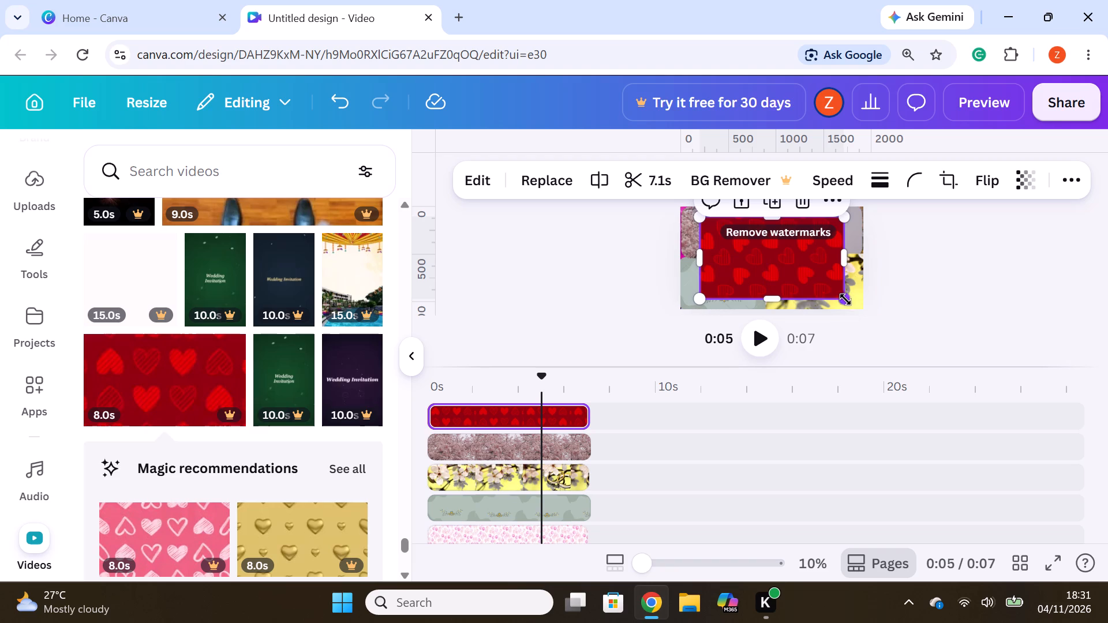
drag(846, 300, 793, 276)
drag(768, 257, 769, 256)
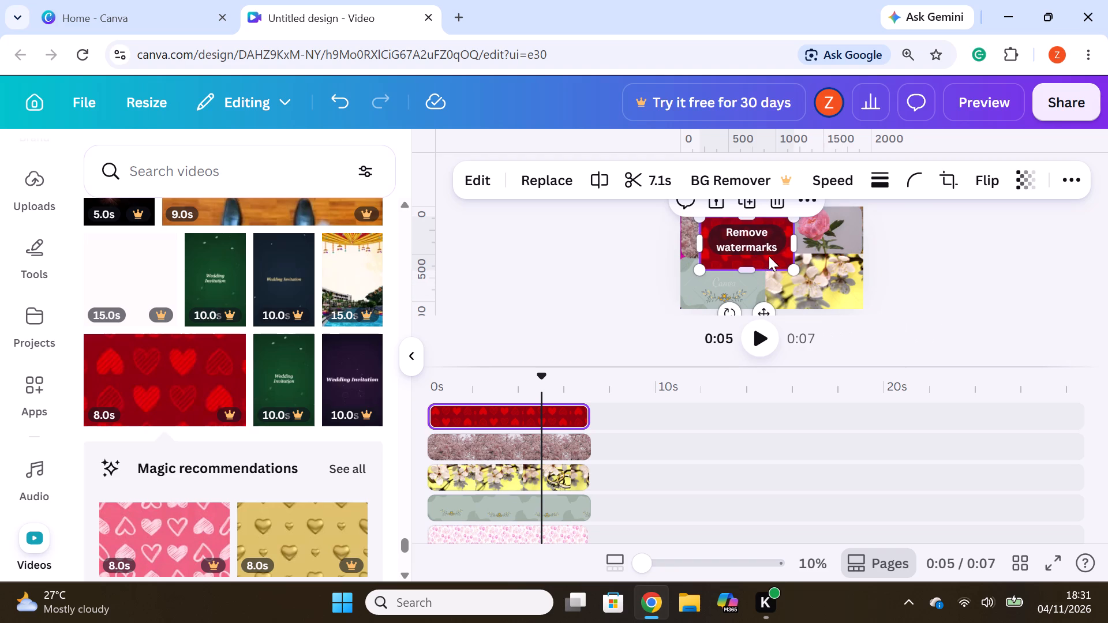
drag(769, 256, 750, 298)
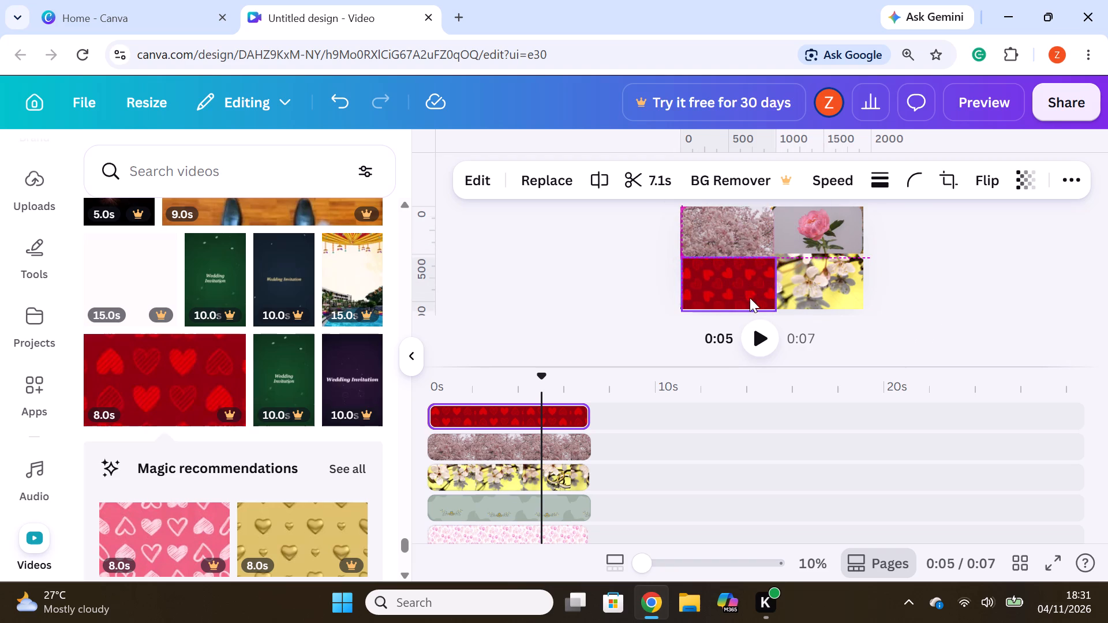
Set the red hearts clip's corner rounding to 100.
click(920, 172)
drag(817, 260, 988, 272)
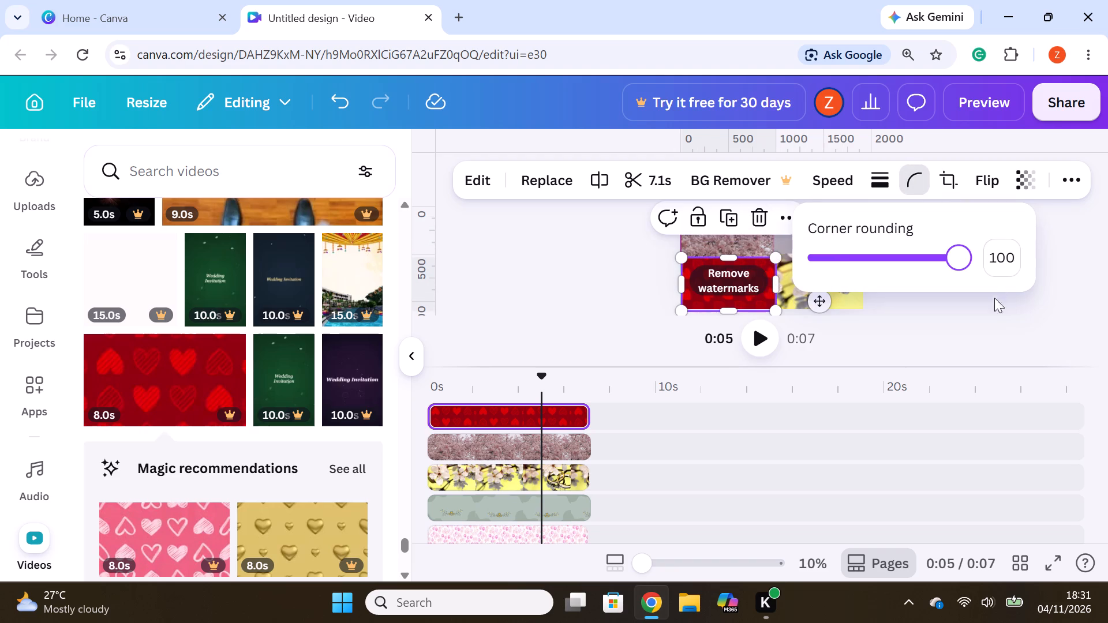
click(992, 305)
click(946, 304)
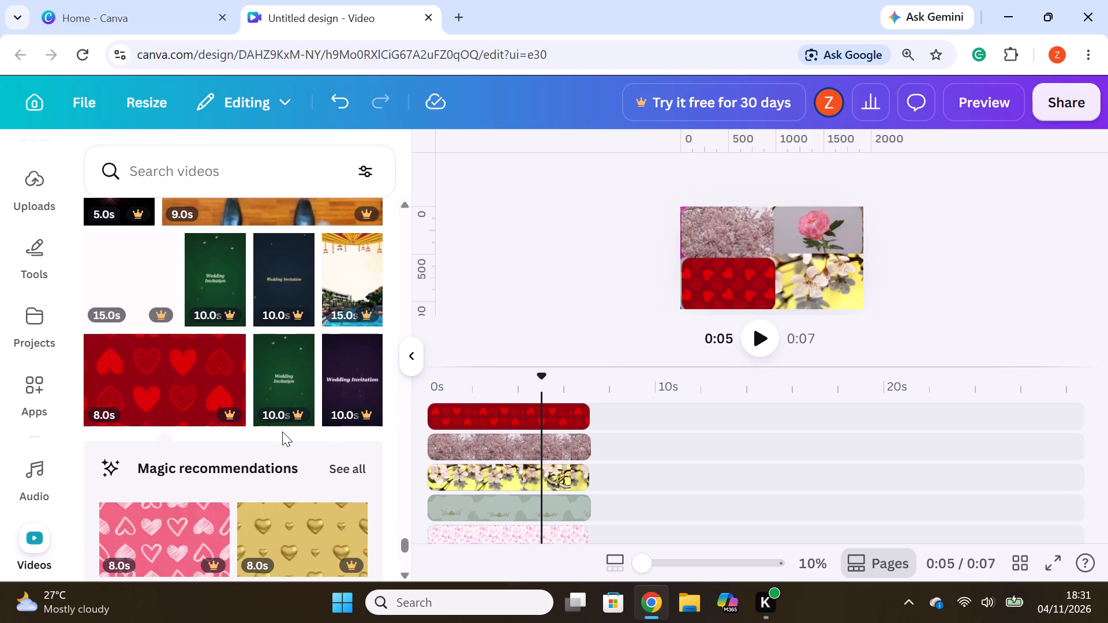
Add the recommended 8-second pink clip with white hearts on a new top track, starting at 0 s.
drag(189, 526, 517, 403)
click(596, 423)
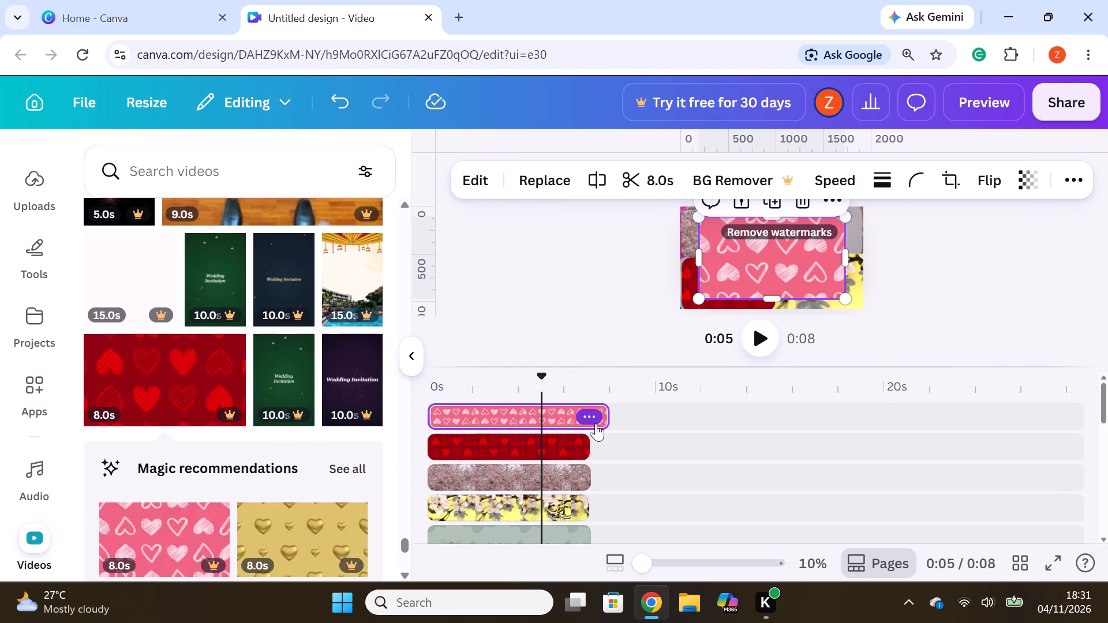
Shrink the pink hearts clip proportionally to about half the page's width and fit it into the page's lower-right corner.
click(894, 398)
click(510, 412)
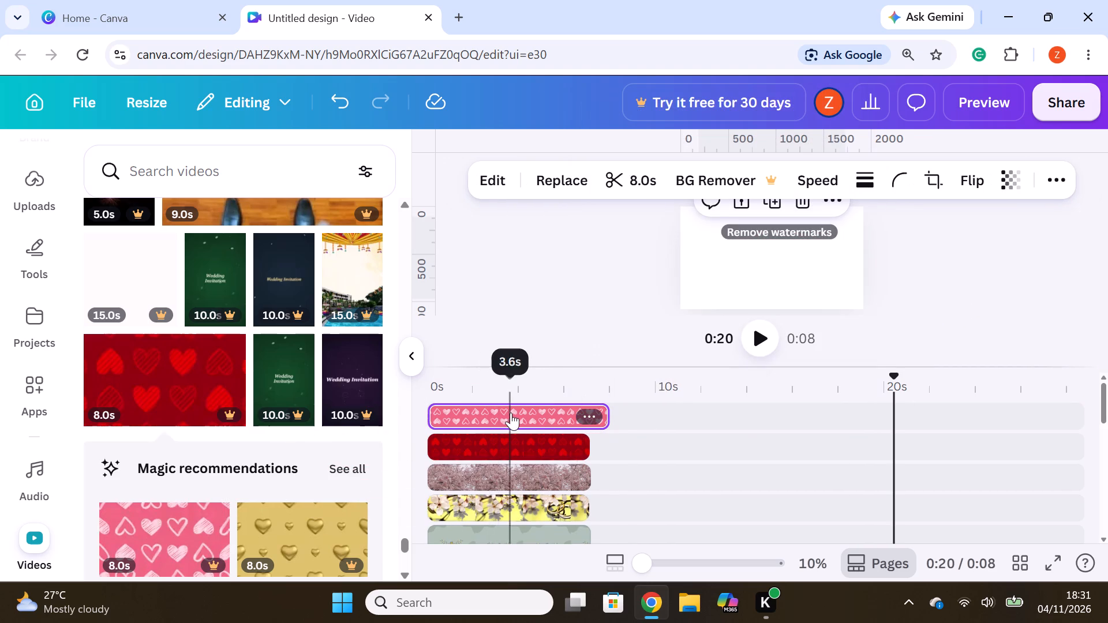
drag(844, 300, 814, 286)
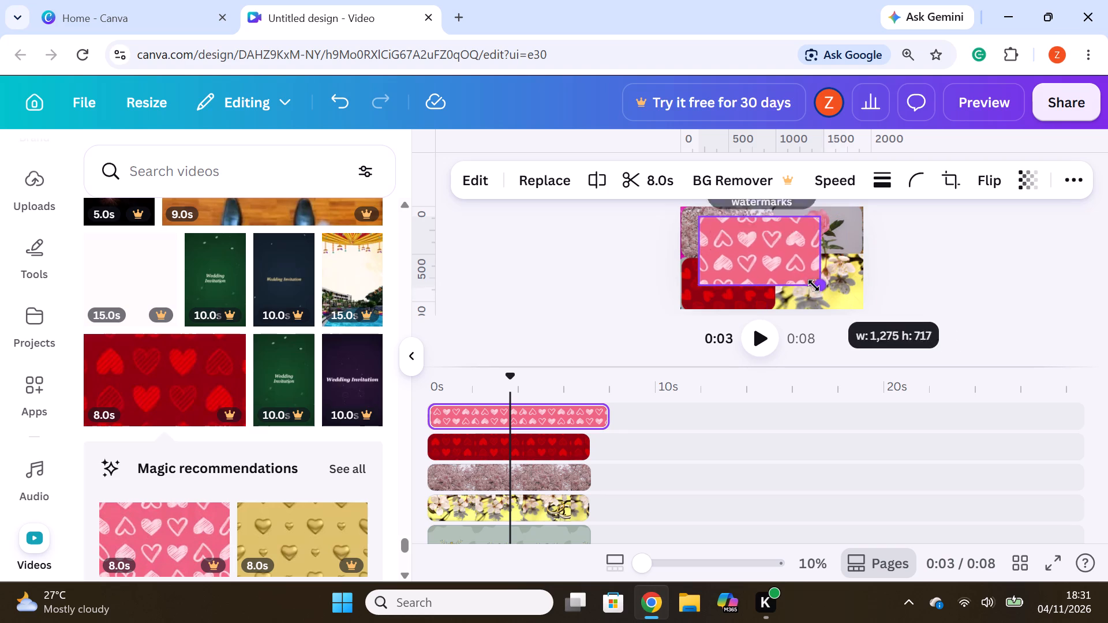
drag(814, 286, 785, 269)
drag(761, 253, 782, 256)
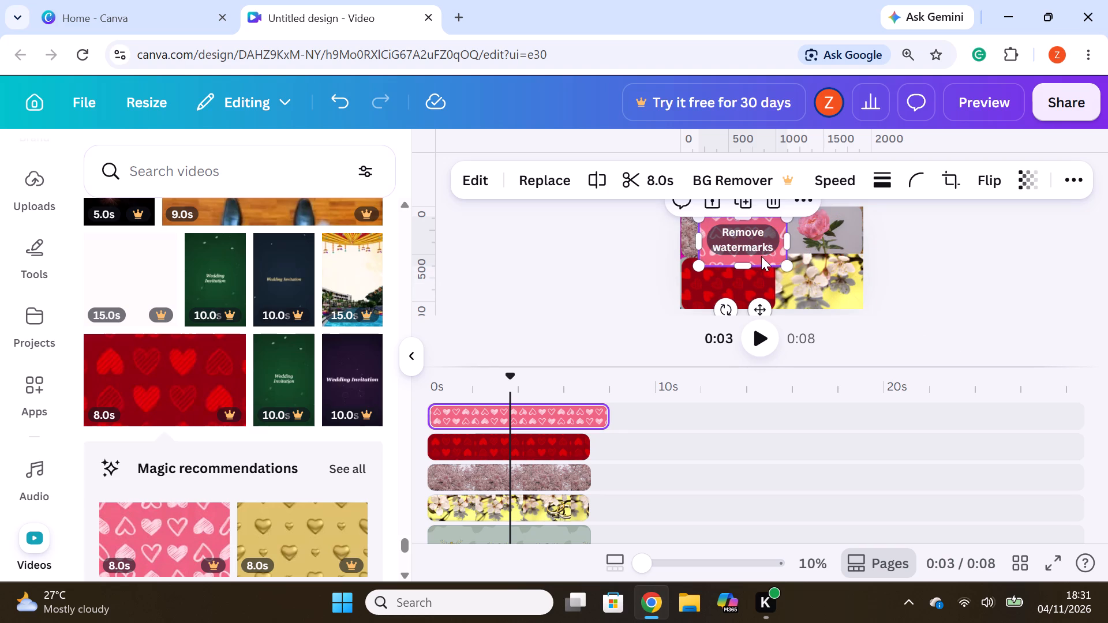
drag(769, 256, 845, 290)
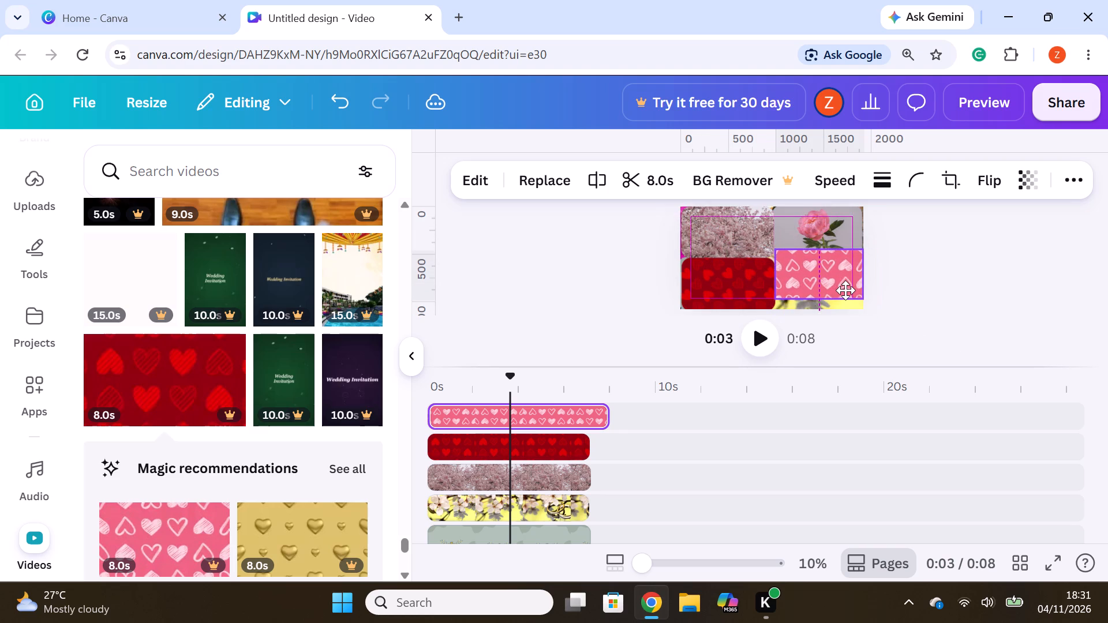
drag(845, 290, 844, 294)
drag(859, 301, 864, 308)
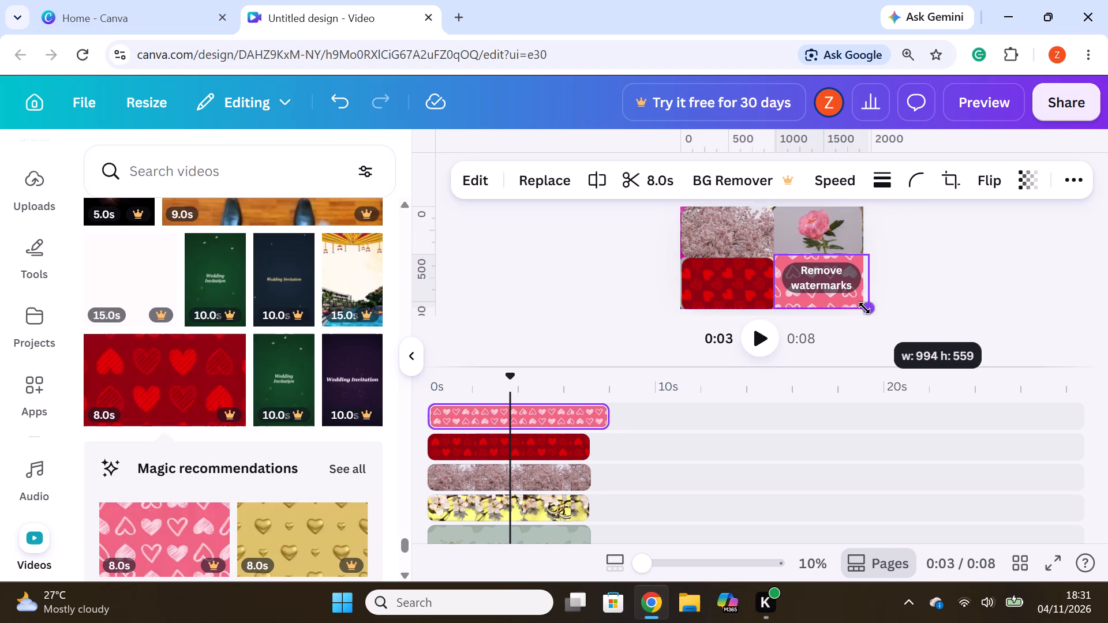
drag(864, 308, 866, 312)
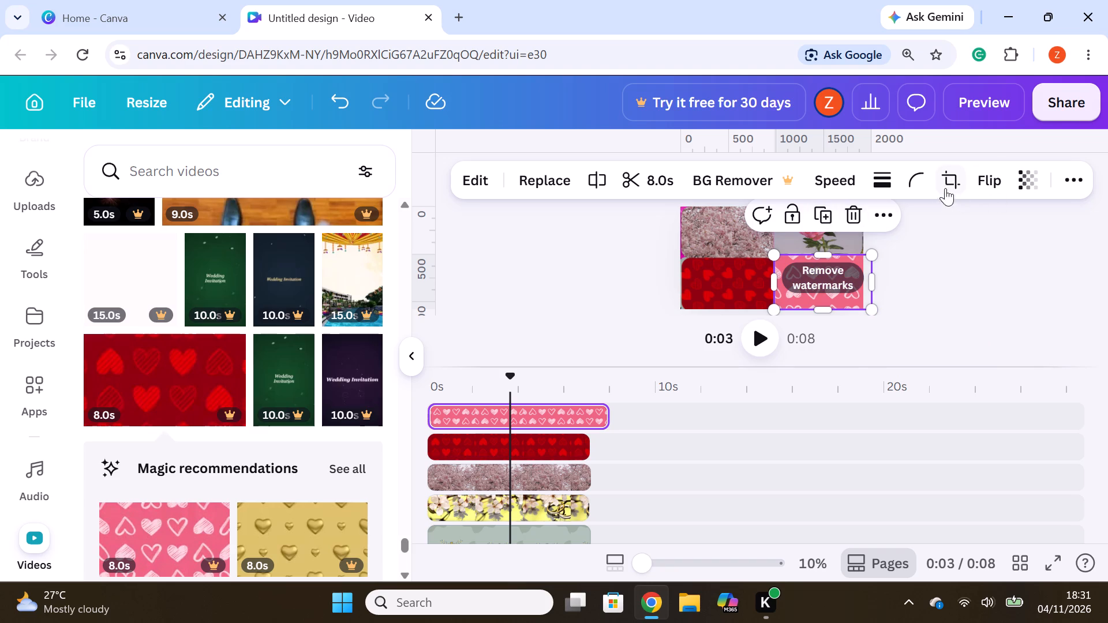
Set the pink hearts clip's corner rounding to 100.
click(915, 186)
drag(823, 260, 1065, 311)
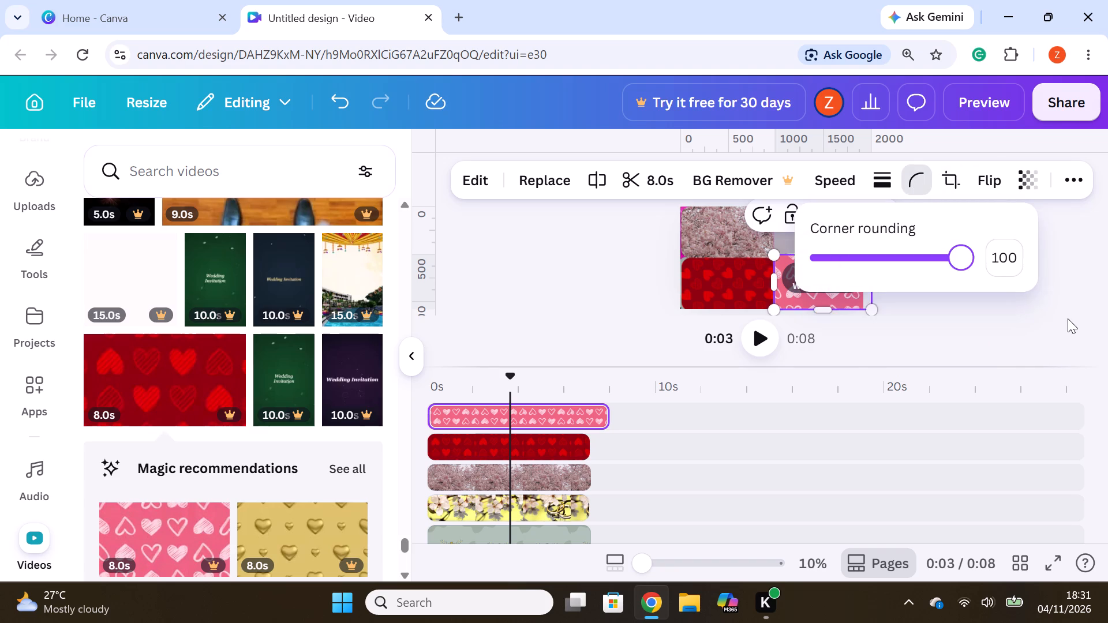
click(1069, 320)
Nudge the pink hearts clip so it lines up beside the red hearts clip in the page's lower-right corner.
click(811, 280)
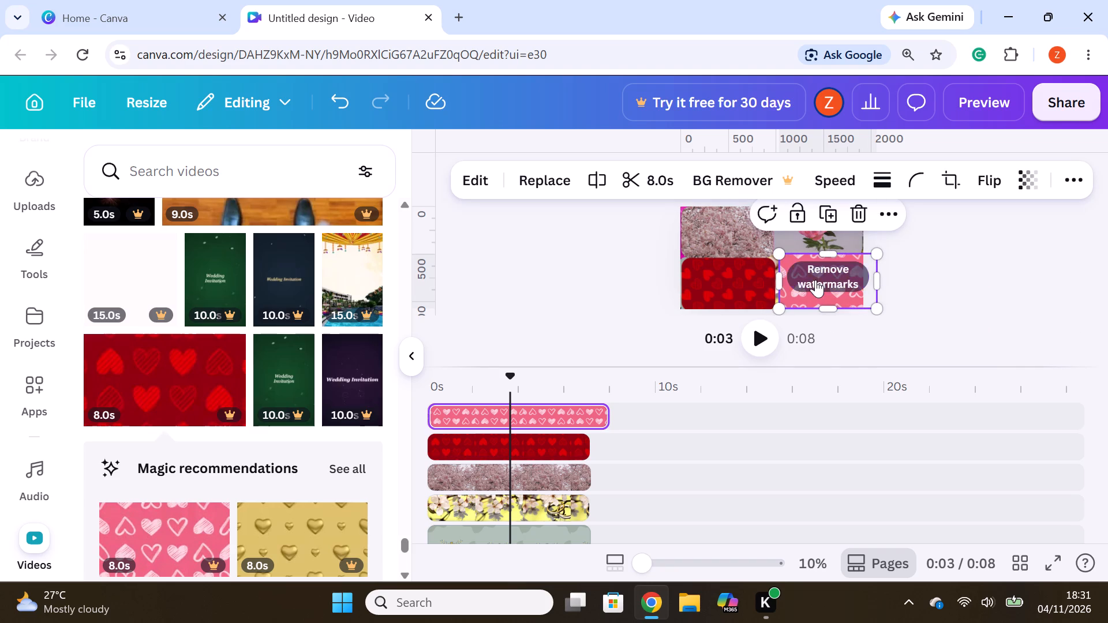
drag(826, 293, 821, 294)
click(990, 296)
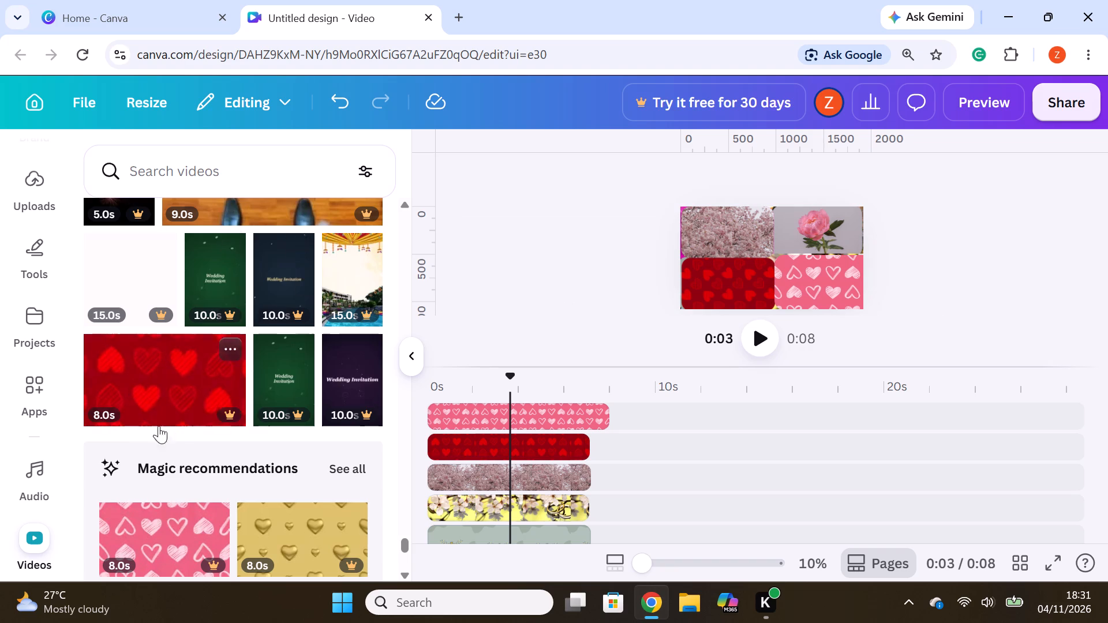
Add the recommended 8-second gold hearts clip on a new top track, starting at 0 s.
scroll(190, 459, down, 2)
scroll(190, 457, up, 1)
drag(275, 456, 448, 415)
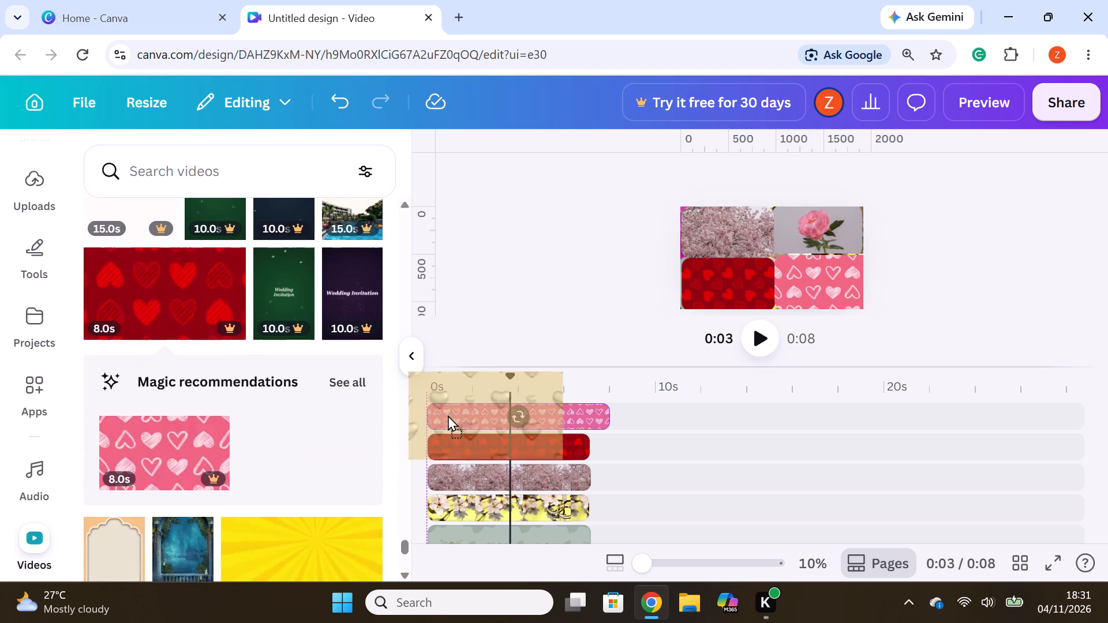
drag(448, 415, 463, 401)
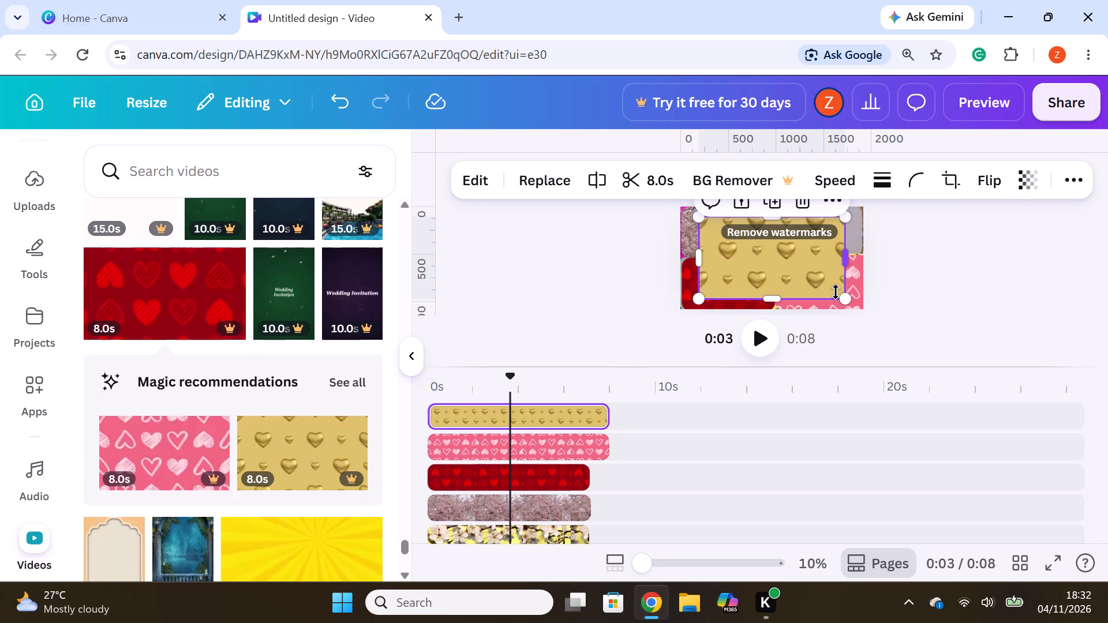
Shrink the gold hearts clip proportionally and move it to the page's upper-right corner, over the pink flower clip.
drag(844, 298, 774, 262)
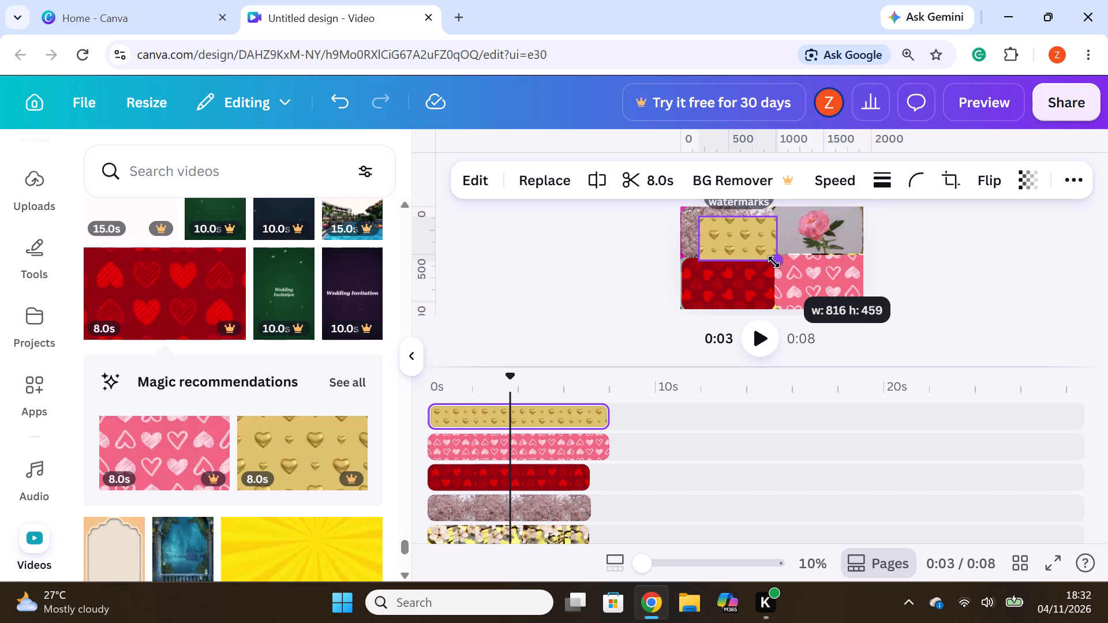
drag(774, 262, 794, 284)
drag(751, 256, 823, 237)
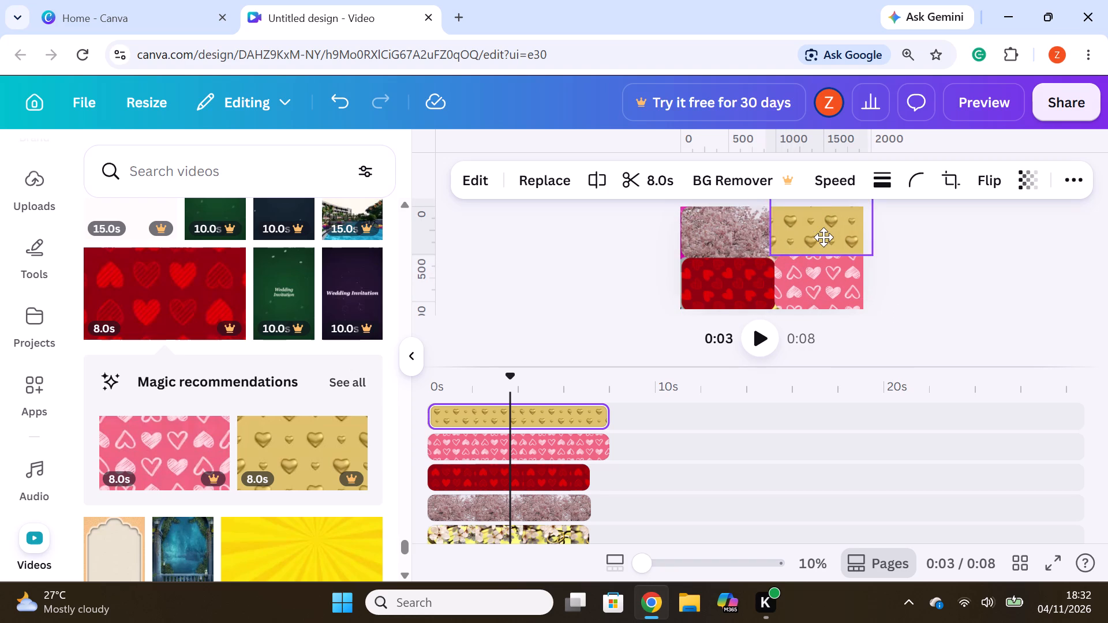
drag(823, 237, 819, 245)
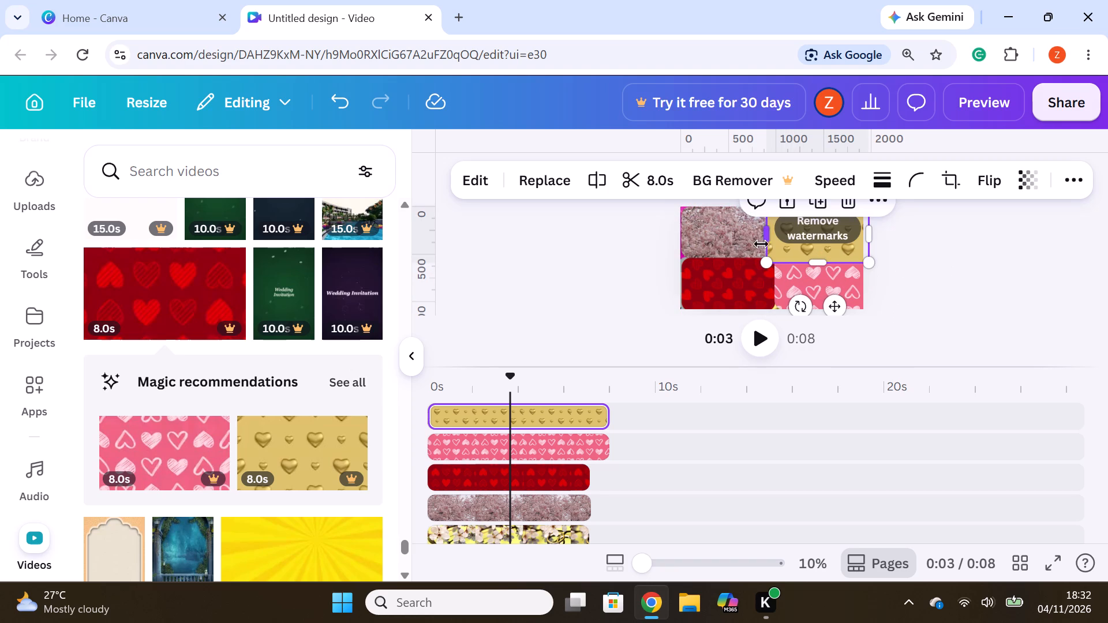
click(800, 253)
click(1009, 258)
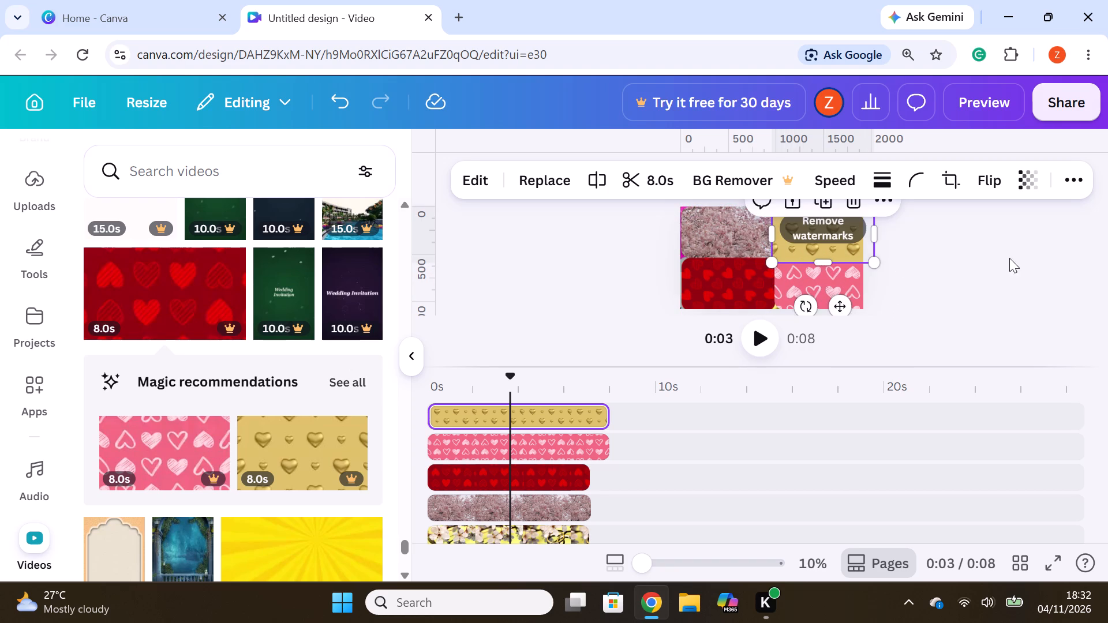
Find the 8-second crimson clip with dark hearts in the video library and add it on a new top track from 0 s.
scroll(179, 381, down, 3)
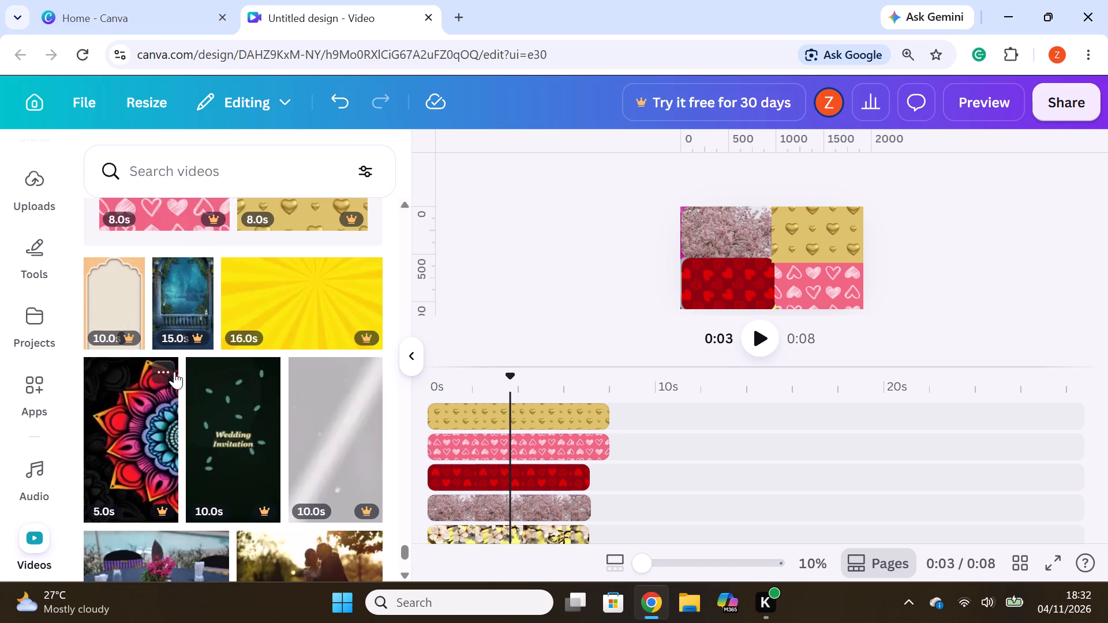
scroll(174, 371, down, 9)
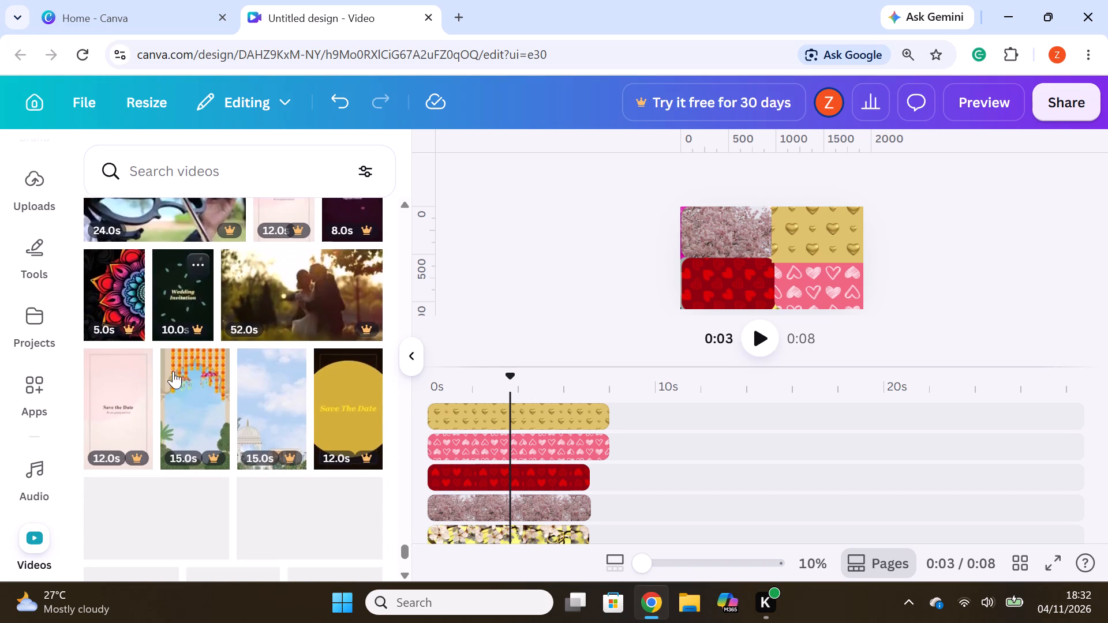
scroll(173, 371, down, 5)
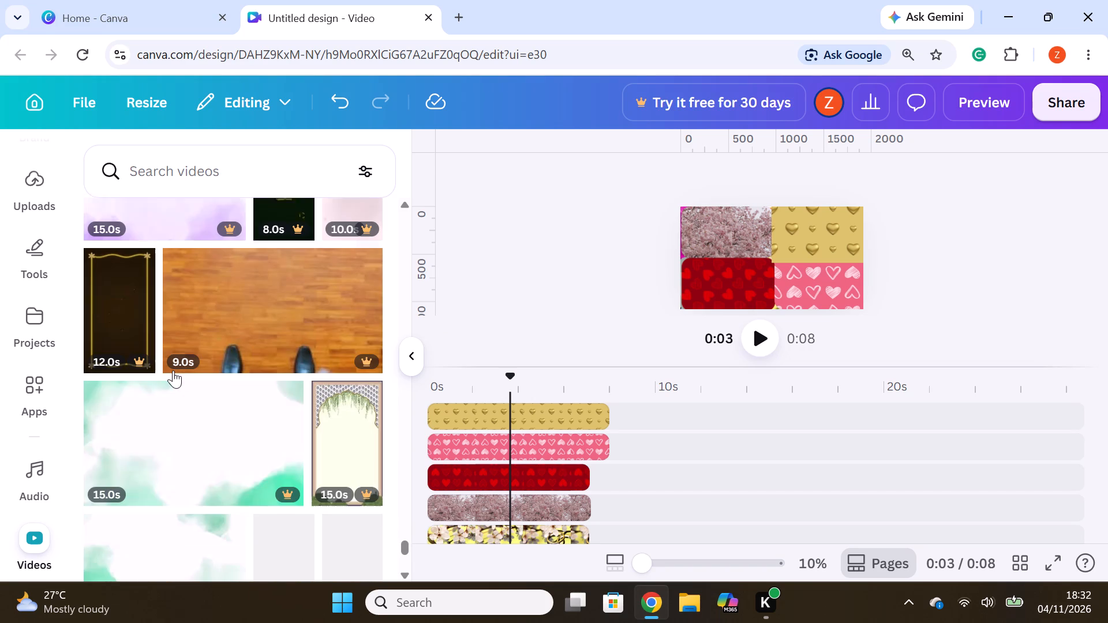
scroll(173, 370, down, 3)
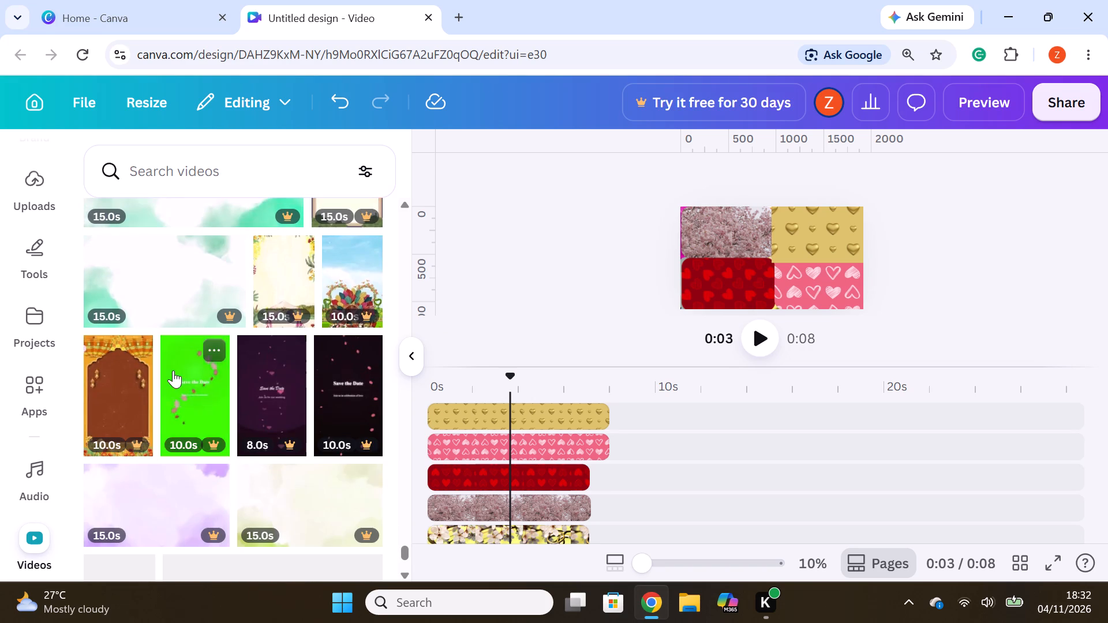
scroll(173, 370, down, 4)
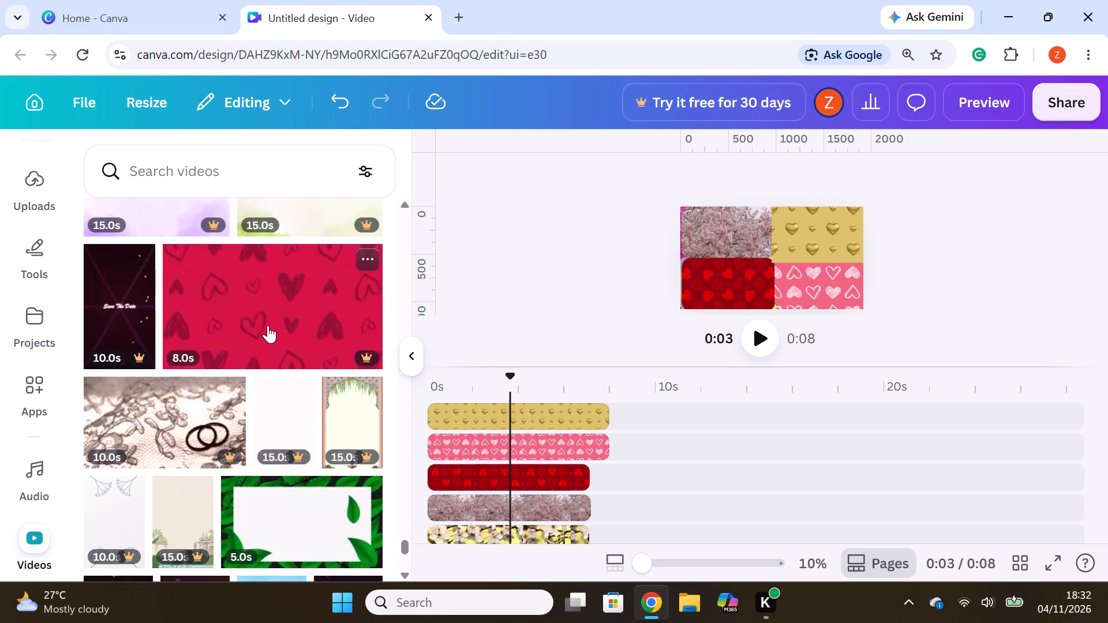
drag(267, 325, 522, 402)
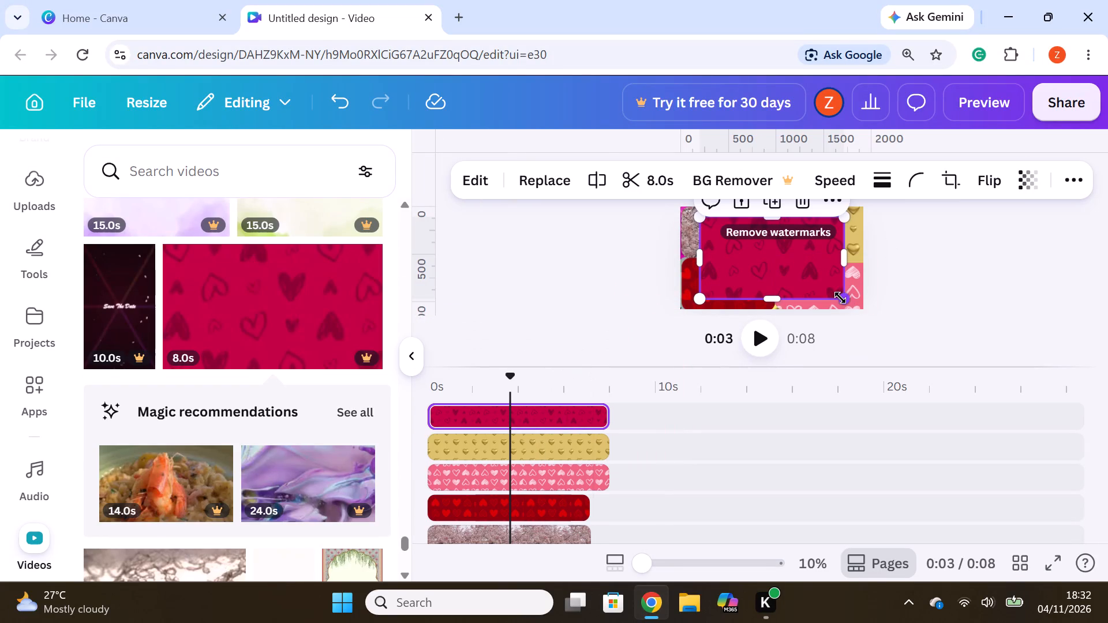
Shrink the crimson hearts clip proportionally and fit it into the page's upper-left corner, over the pink blossom tree clip.
drag(843, 298, 784, 272)
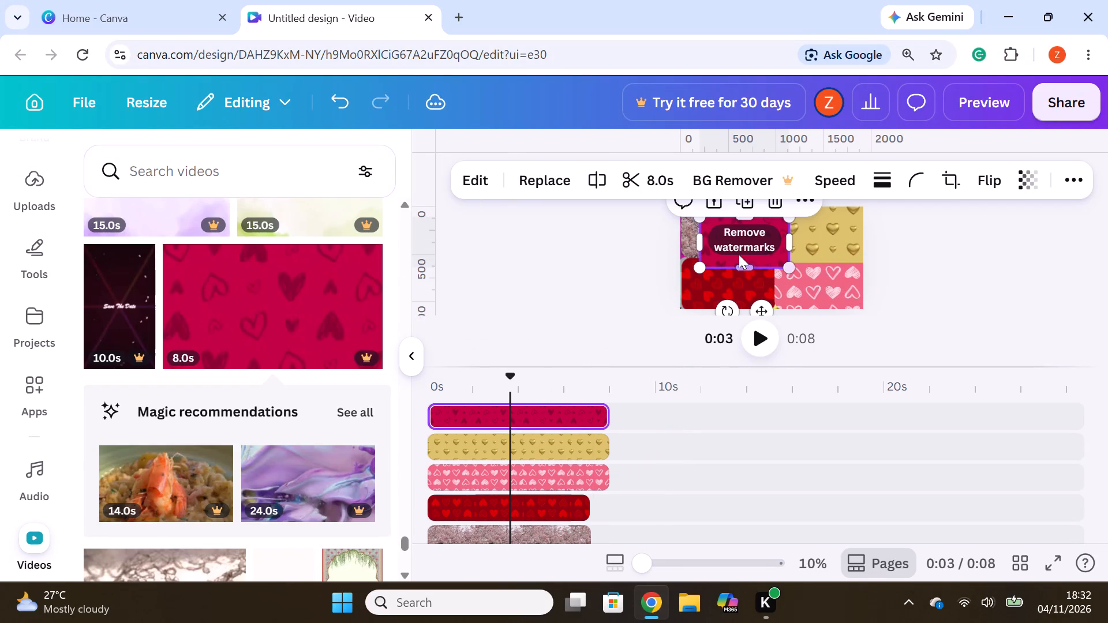
drag(757, 256, 741, 246)
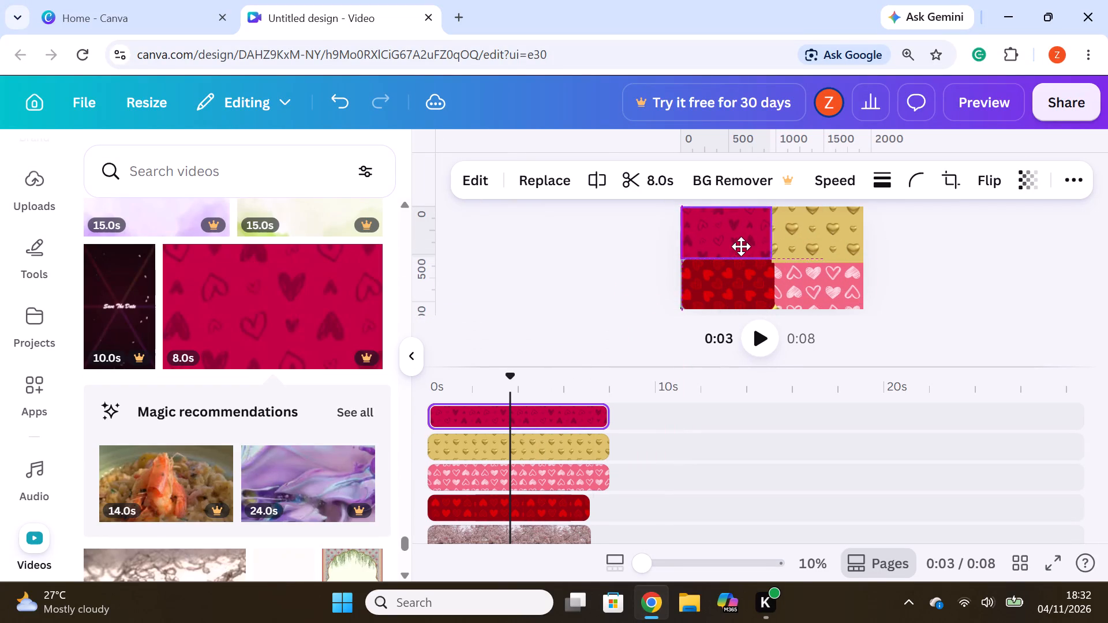
drag(741, 246, 743, 247)
click(771, 262)
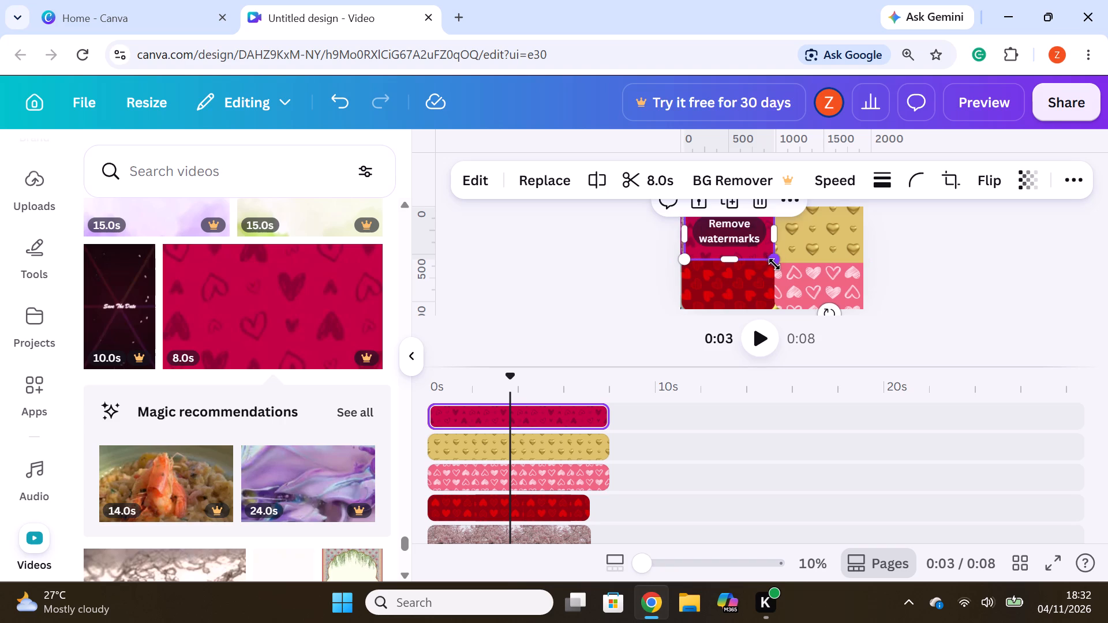
click(961, 262)
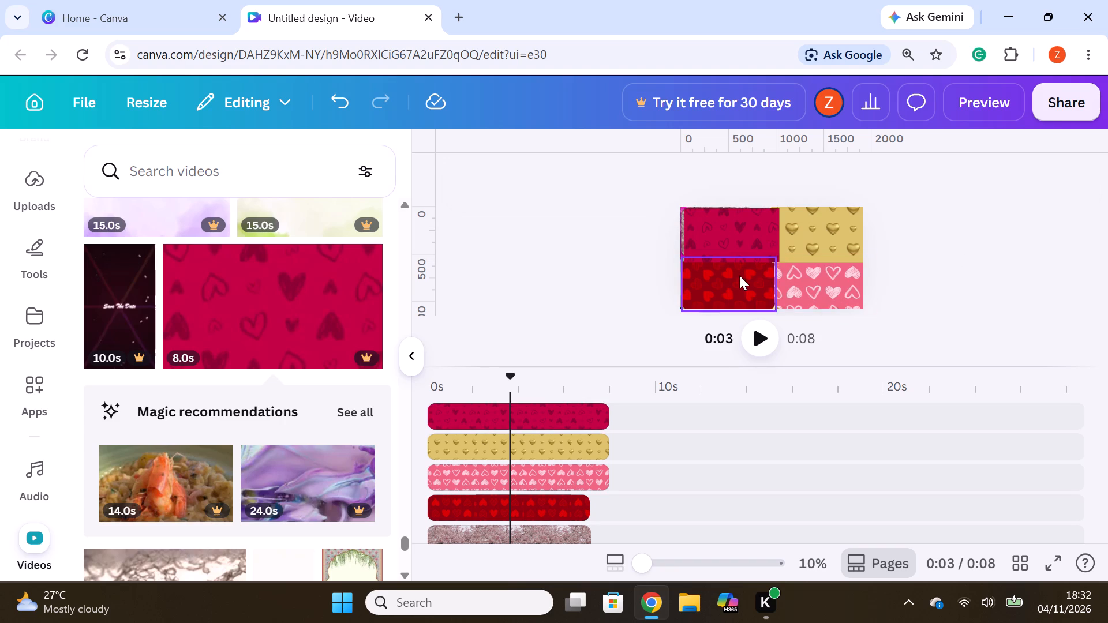
Enlarge the red hearts clip in the page's lower-left corner slightly and proportionally toward the neighbouring pink hearts clip.
click(751, 286)
click(775, 307)
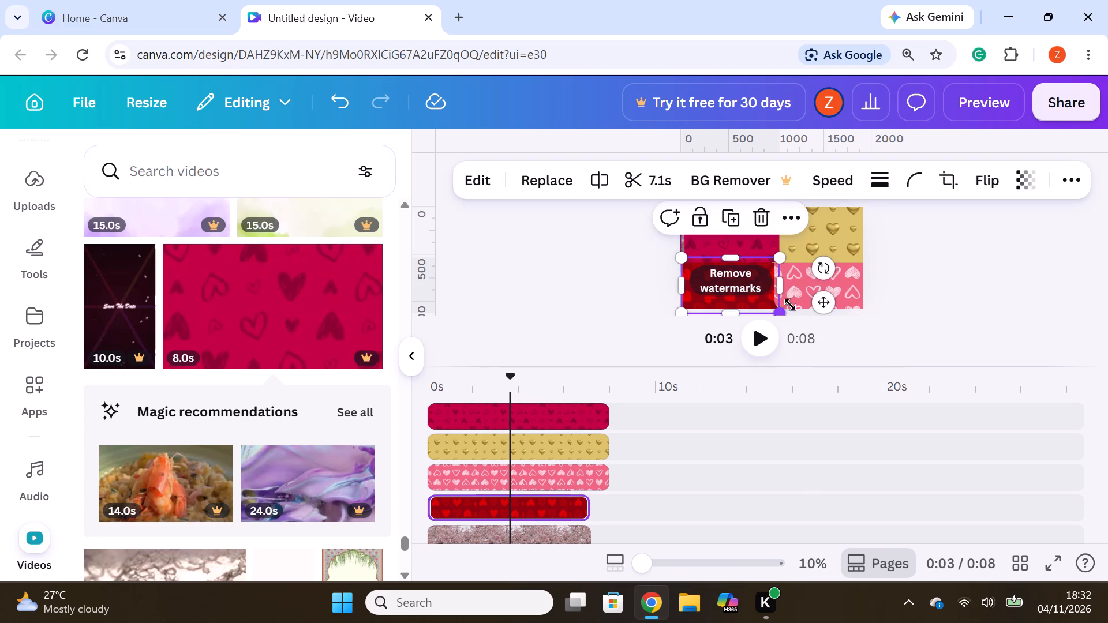
click(946, 280)
Fine-tune the pink hearts clip's size from its inner corner so it meets the neighbouring clips.
click(822, 286)
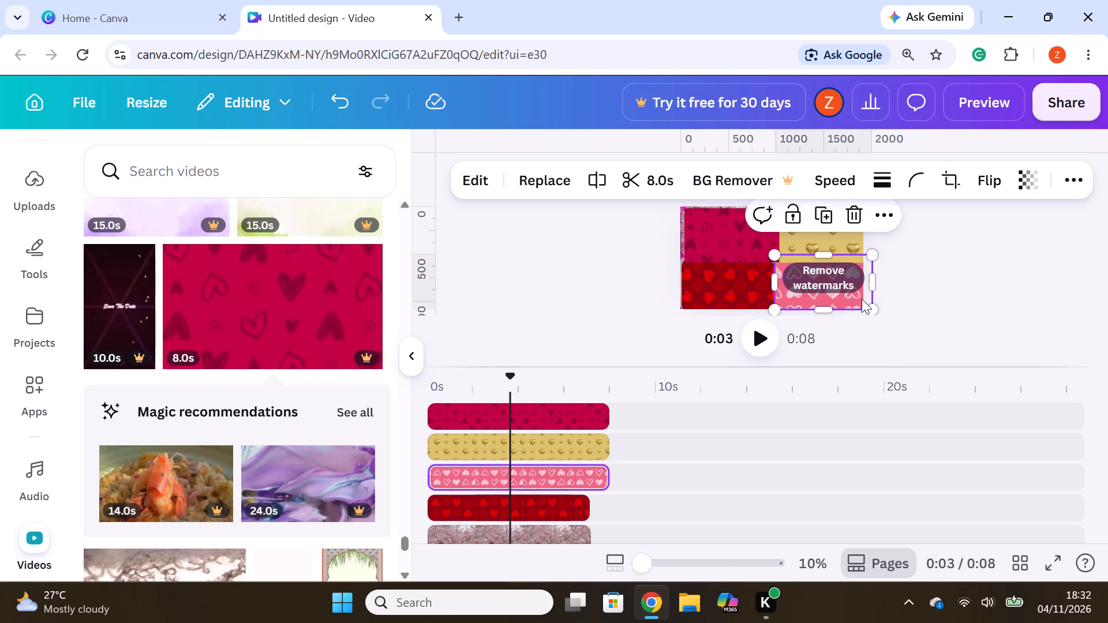
drag(776, 259, 780, 262)
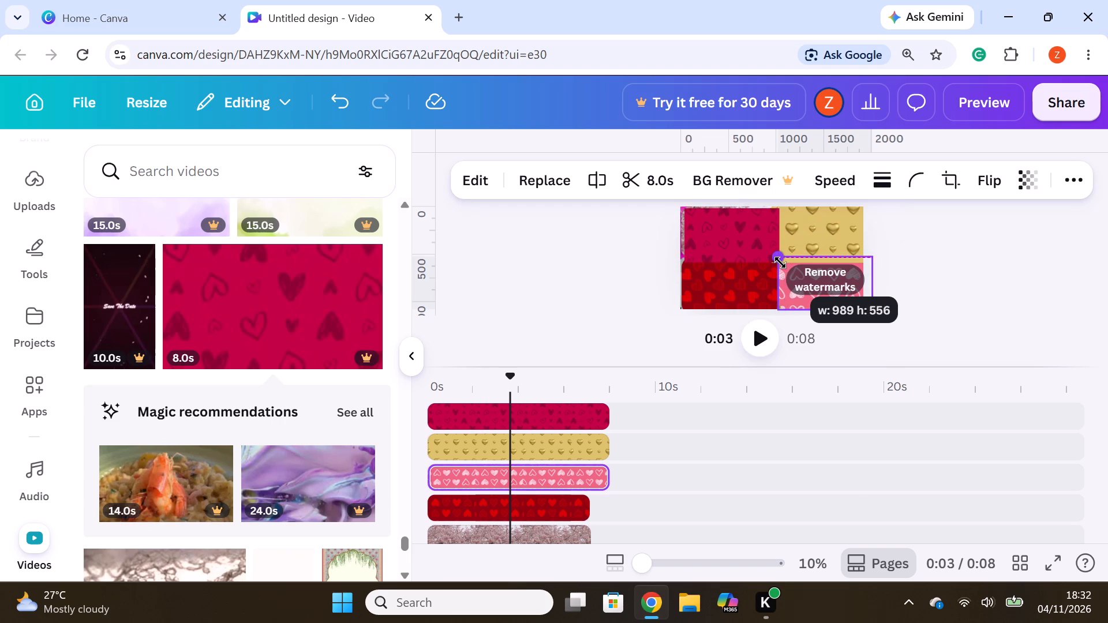
drag(780, 262, 775, 264)
click(979, 267)
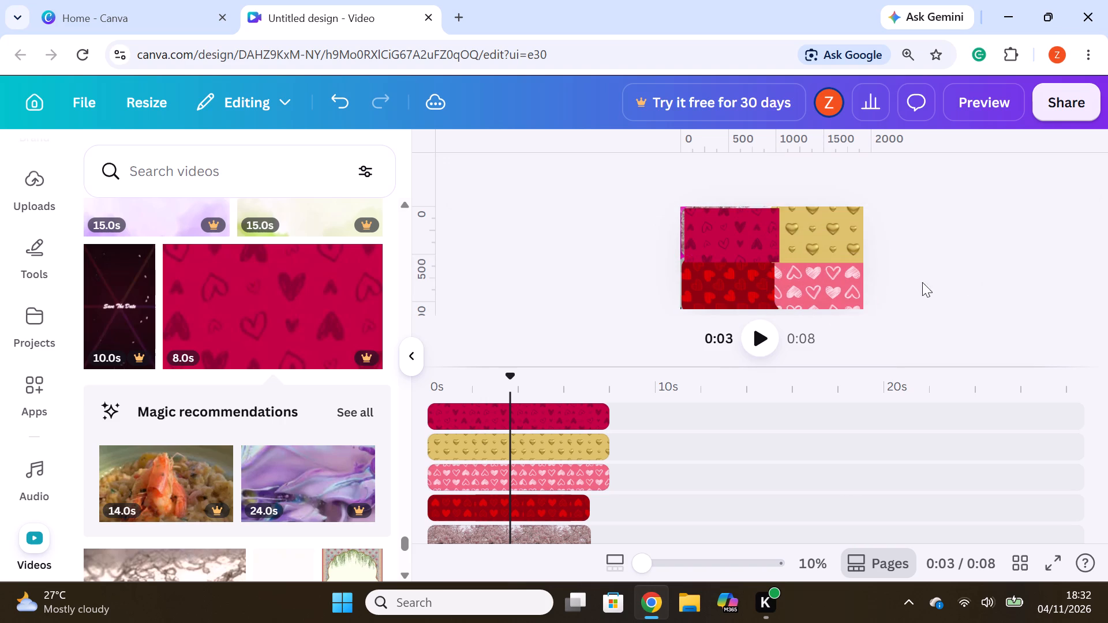
Add the 5-second green leaf frame clip on a new top track, starting at 0 s.
scroll(129, 318, down, 2)
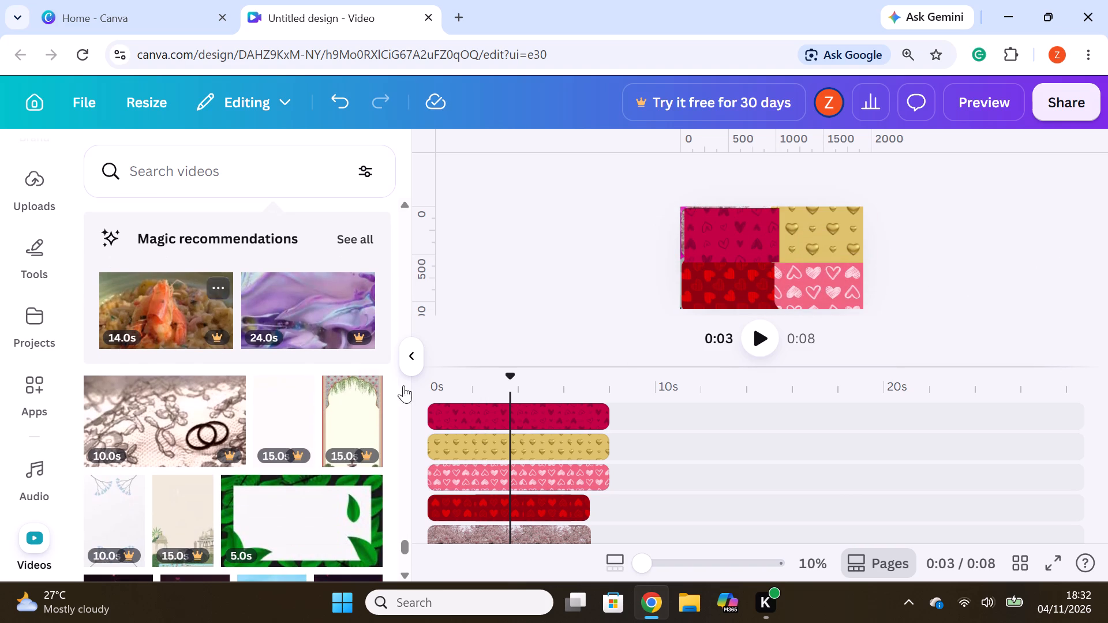
scroll(194, 426, down, 2)
drag(333, 355, 360, 361)
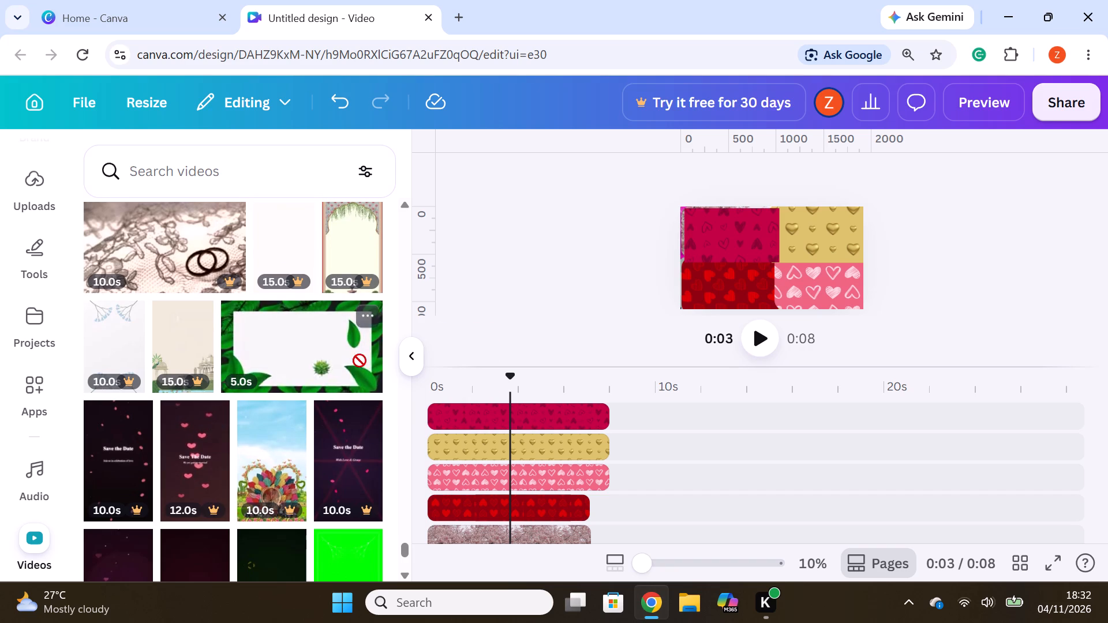
drag(360, 361, 537, 403)
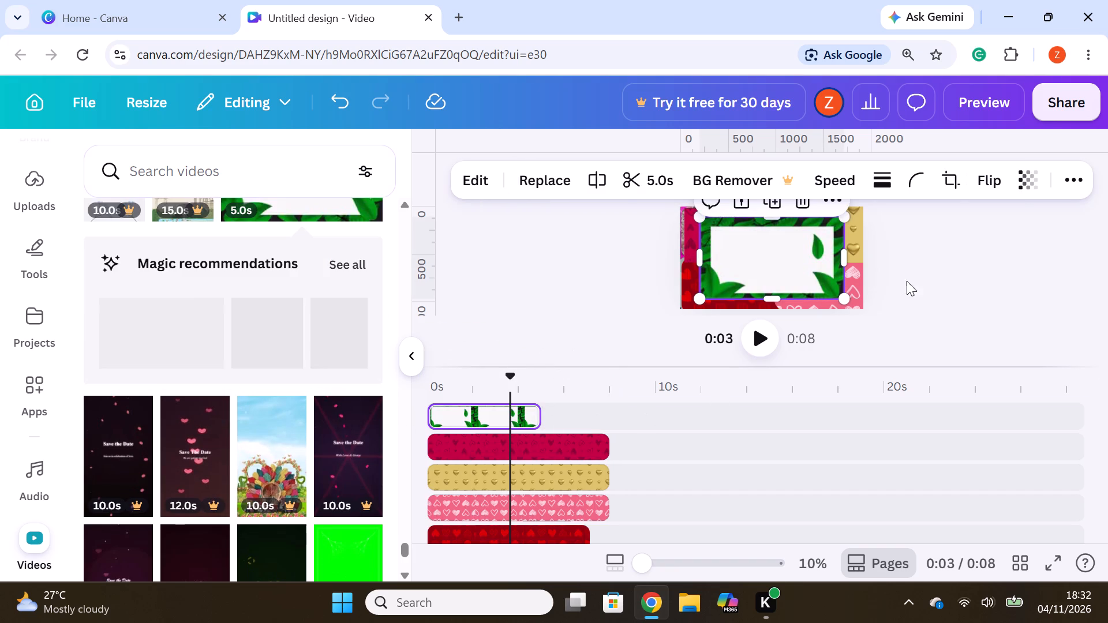
Enlarge the green leaf frame clip proportionally until it covers the whole page.
click(747, 273)
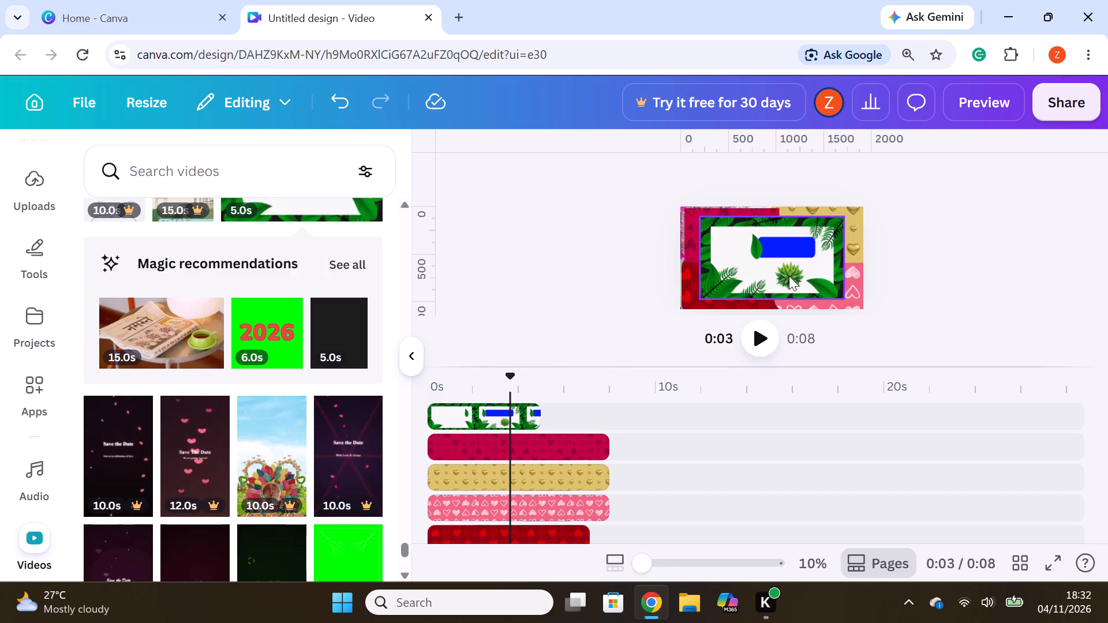
click(828, 287)
drag(845, 297, 871, 313)
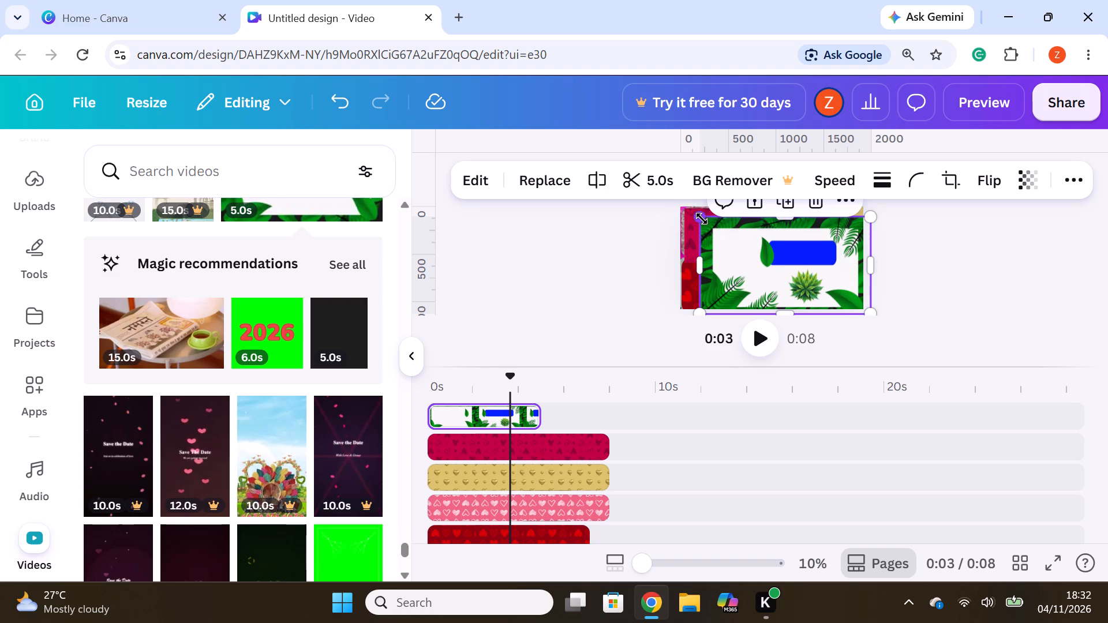
drag(702, 218, 682, 210)
click(931, 271)
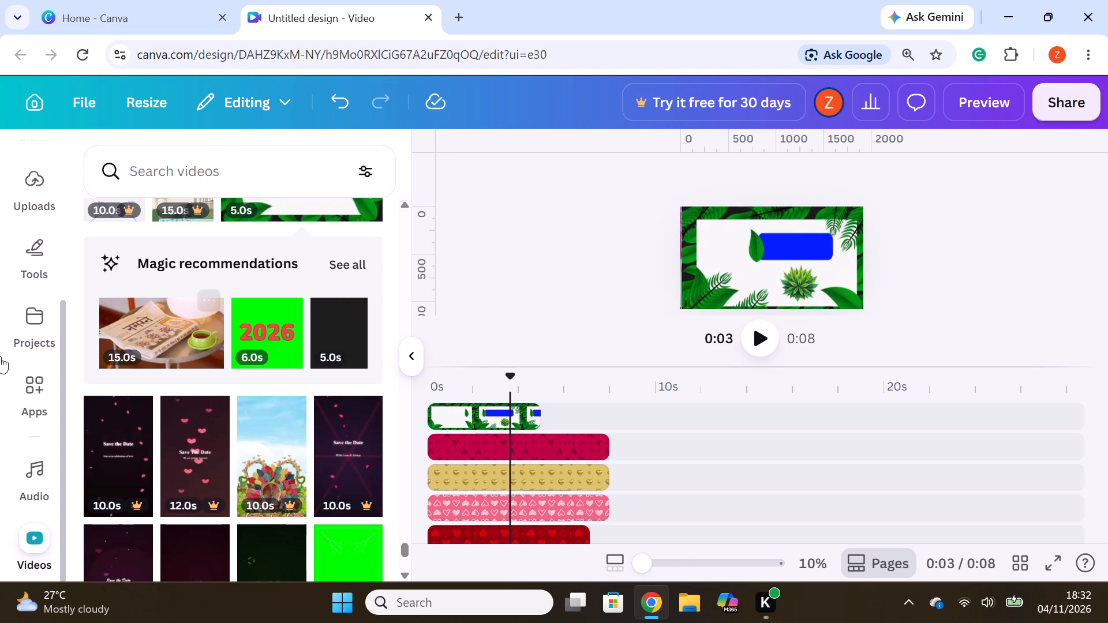
Add the 27-second white flower bouquet clip on a new top track, starting at 0 s.
scroll(33, 392, down, 2)
scroll(212, 391, down, 10)
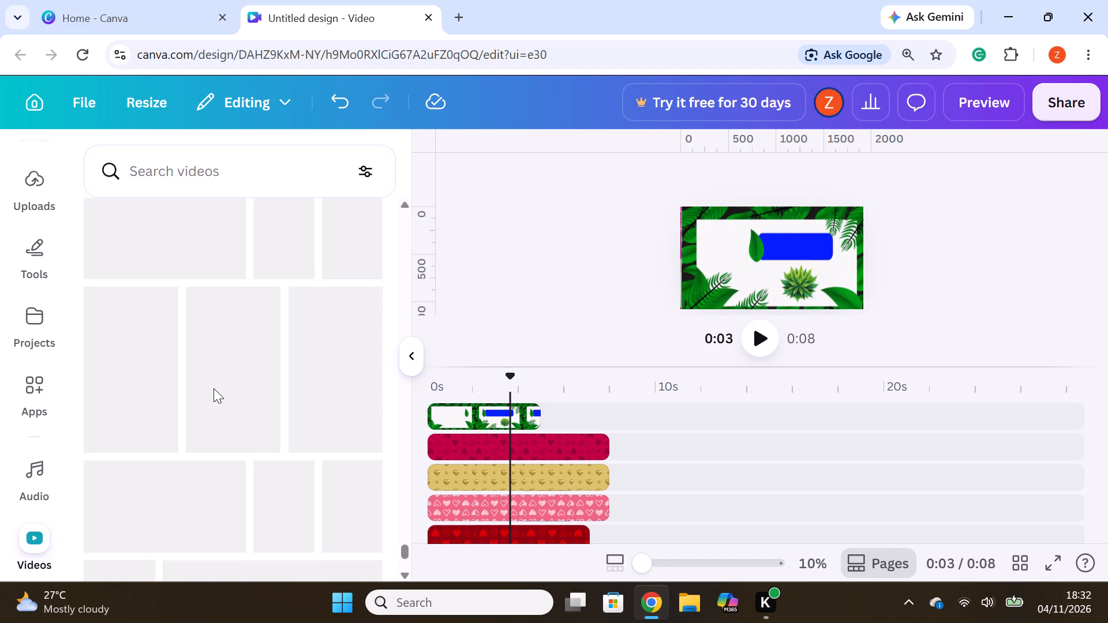
scroll(214, 388, up, 2)
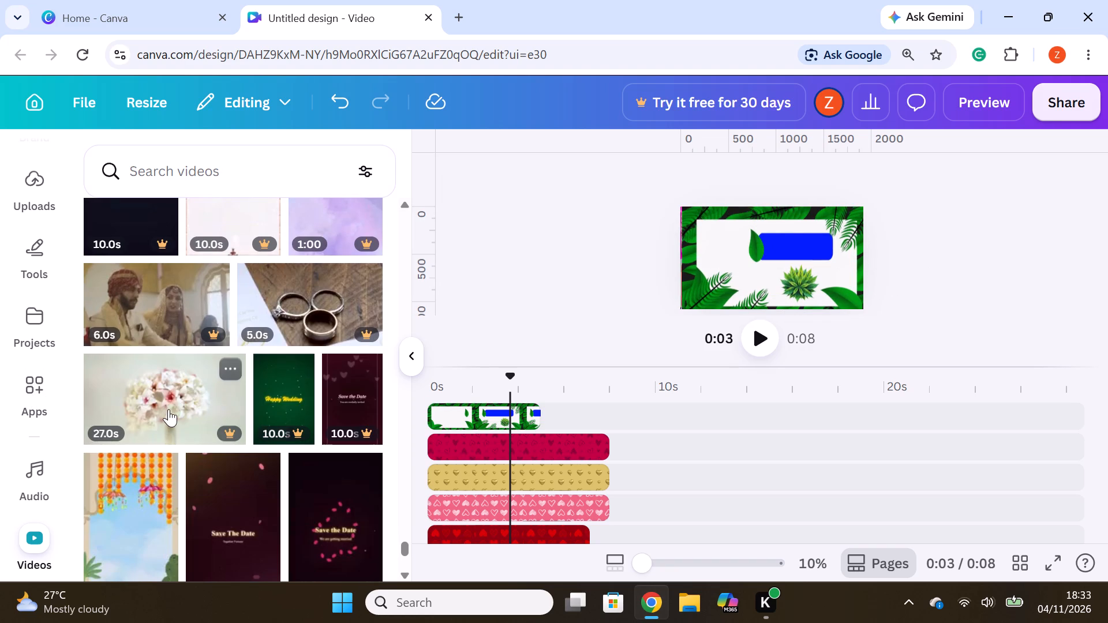
drag(167, 408, 492, 403)
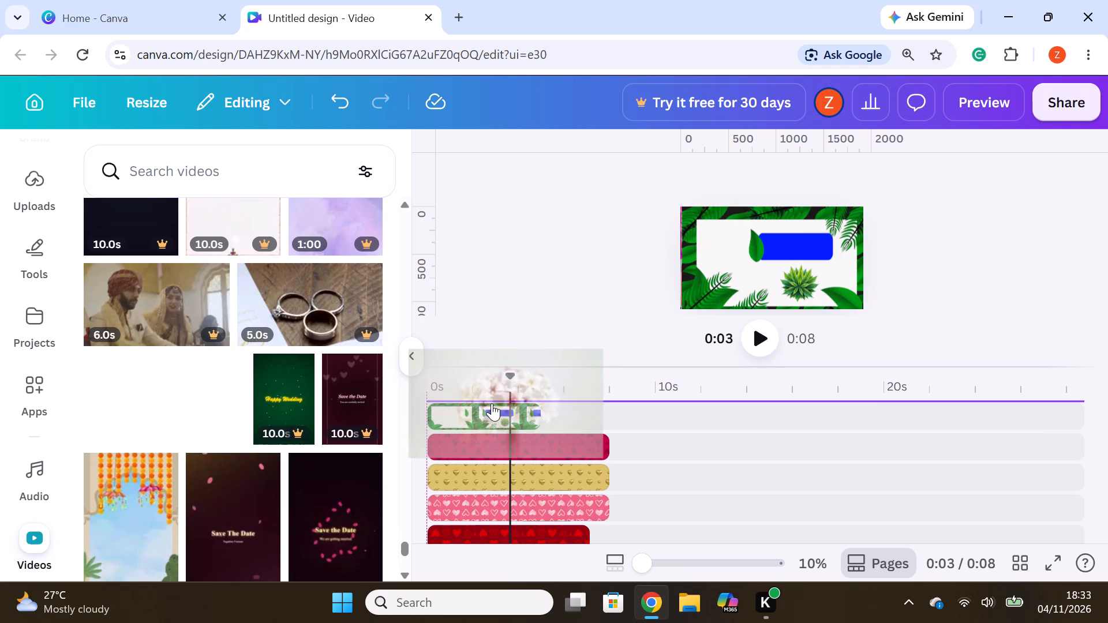
Split the white flower bouquet clip at 8.0 s and delete the remainder after the split.
click(611, 421)
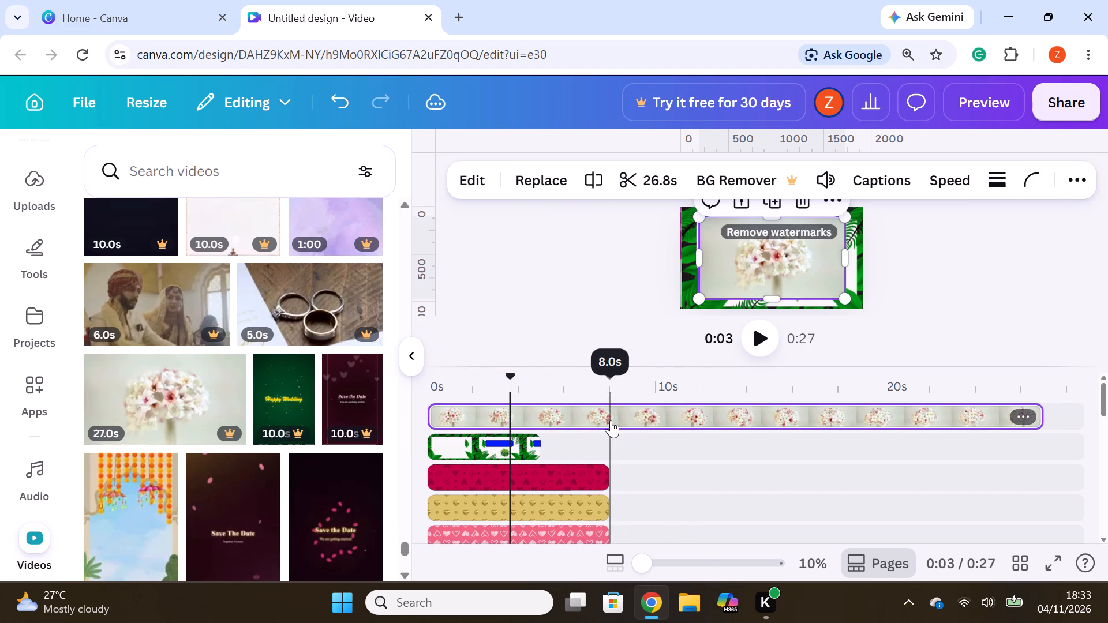
right_click(611, 420)
click(626, 519)
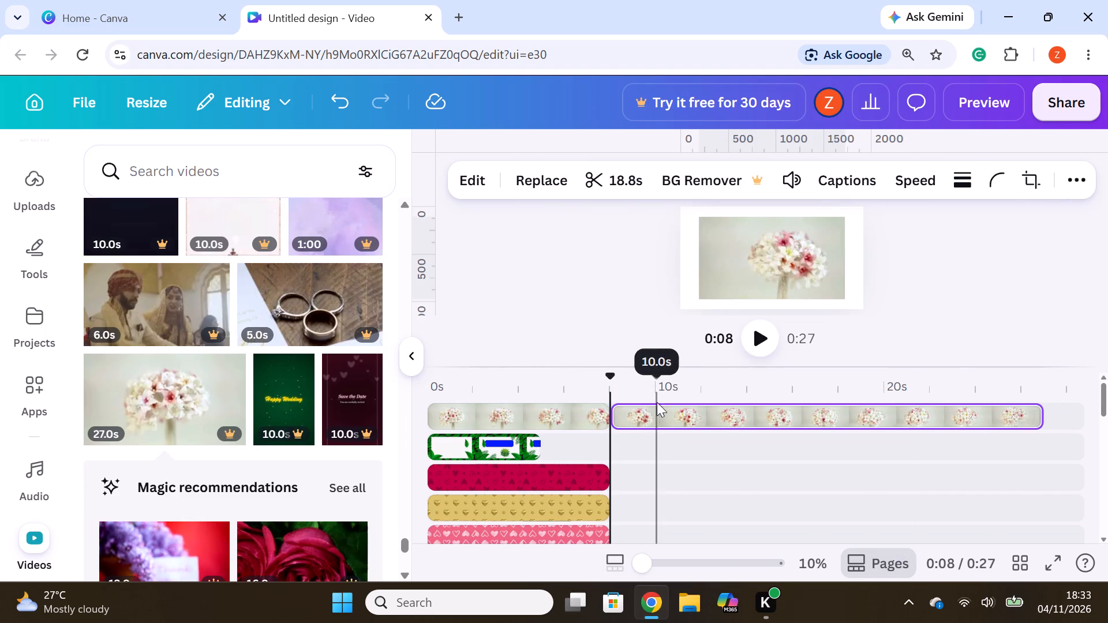
right_click(654, 421)
click(718, 235)
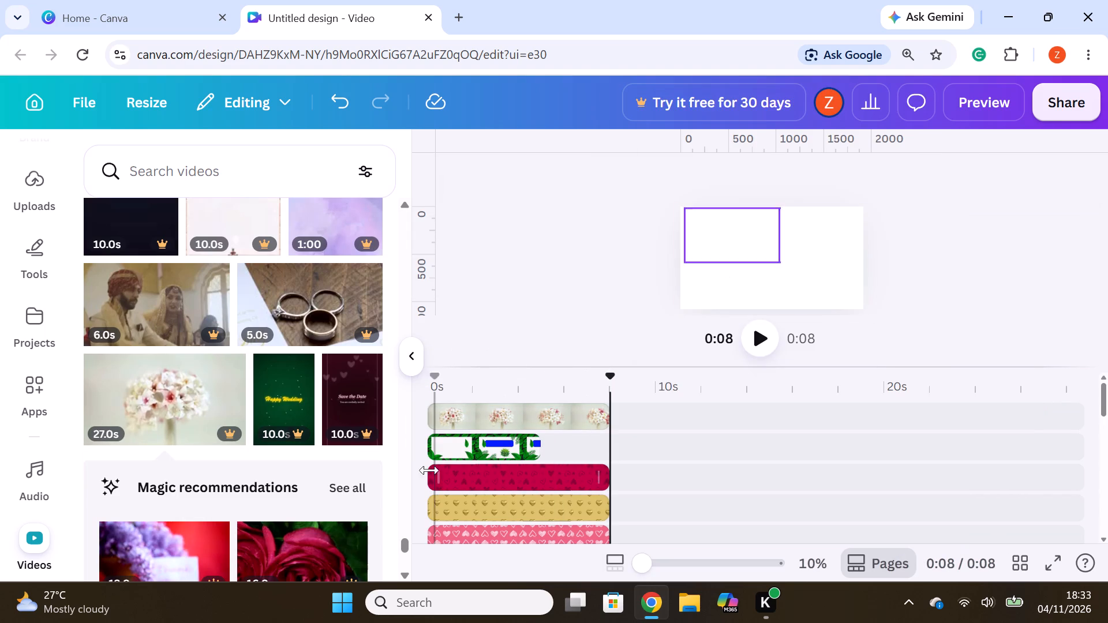
Shrink the white flower bouquet clip proportionally and place it at the centre of the page, over the four heart clips.
scroll(218, 414, down, 2)
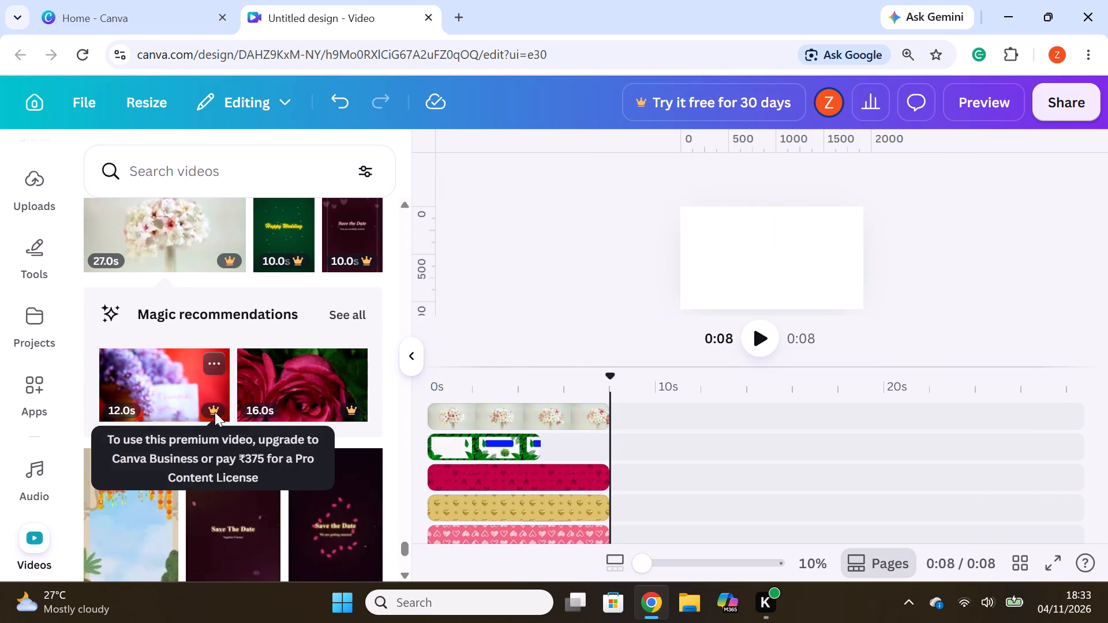
click(552, 407)
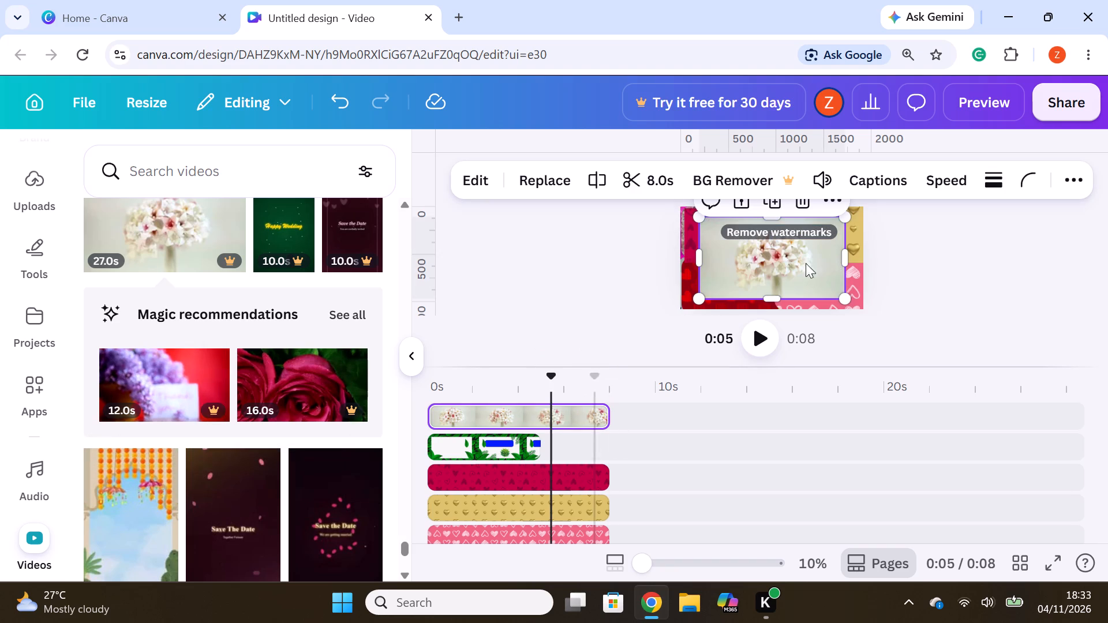
drag(847, 296, 807, 265)
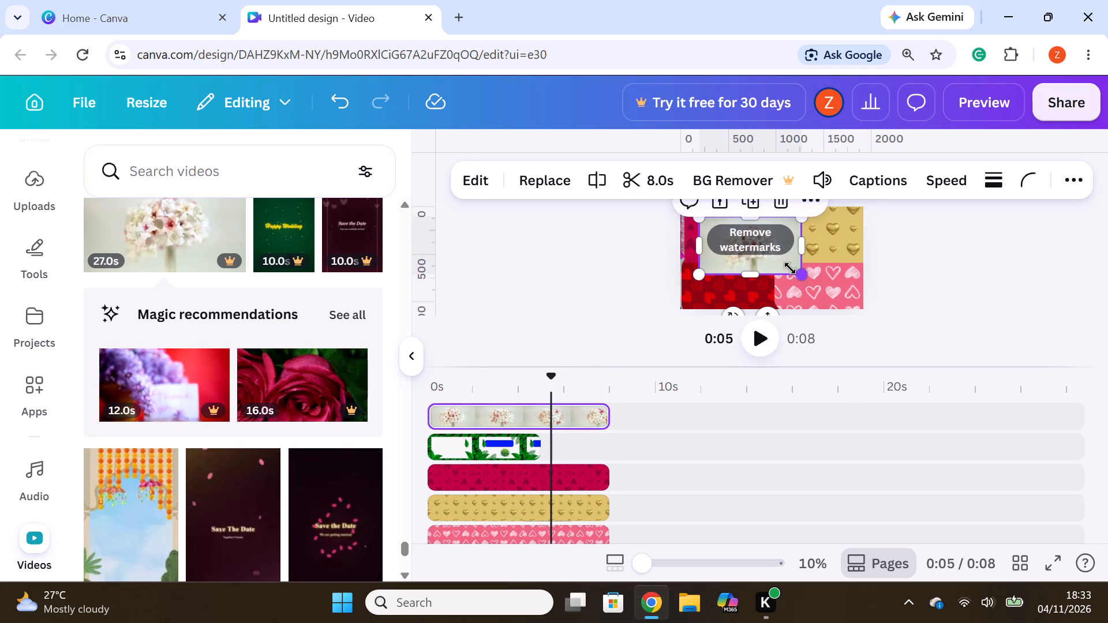
drag(773, 264, 750, 305)
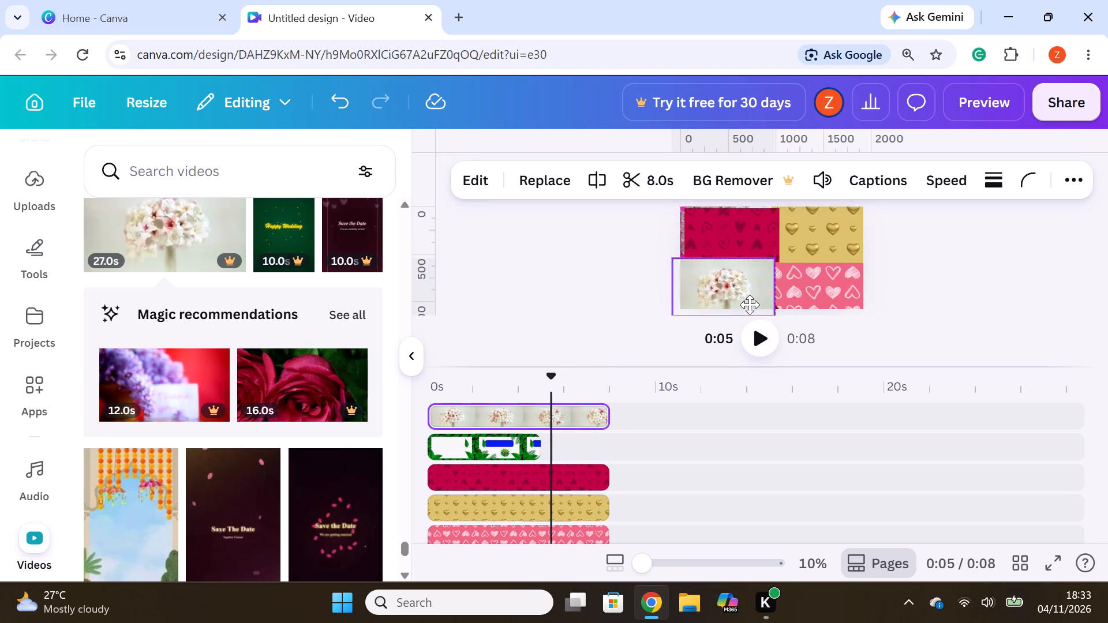
drag(750, 305, 793, 277)
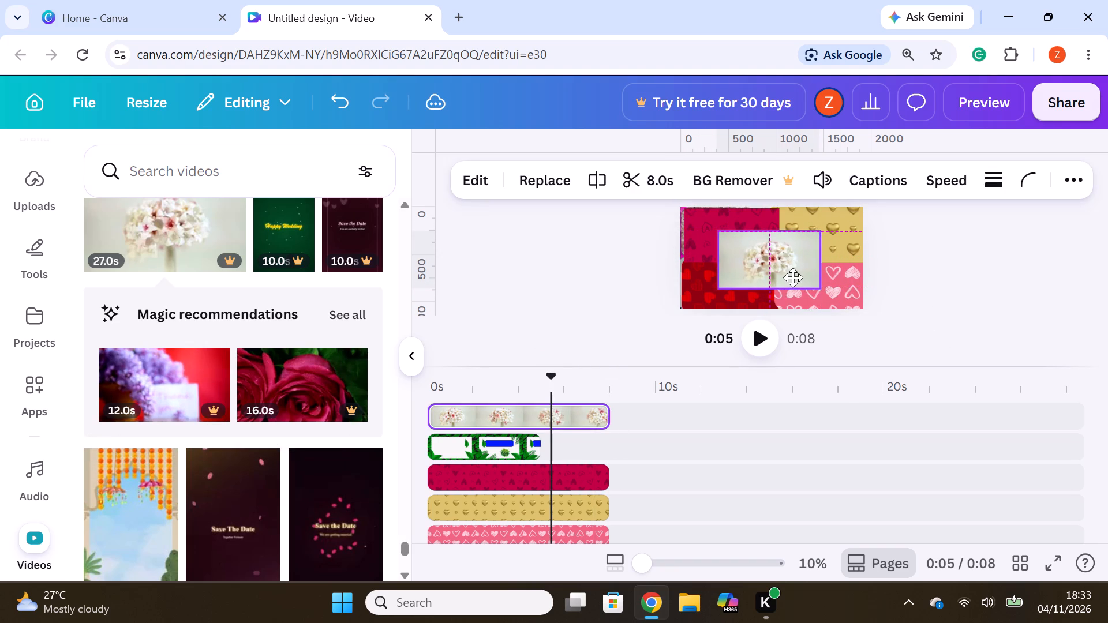
drag(793, 277, 793, 277)
click(1034, 293)
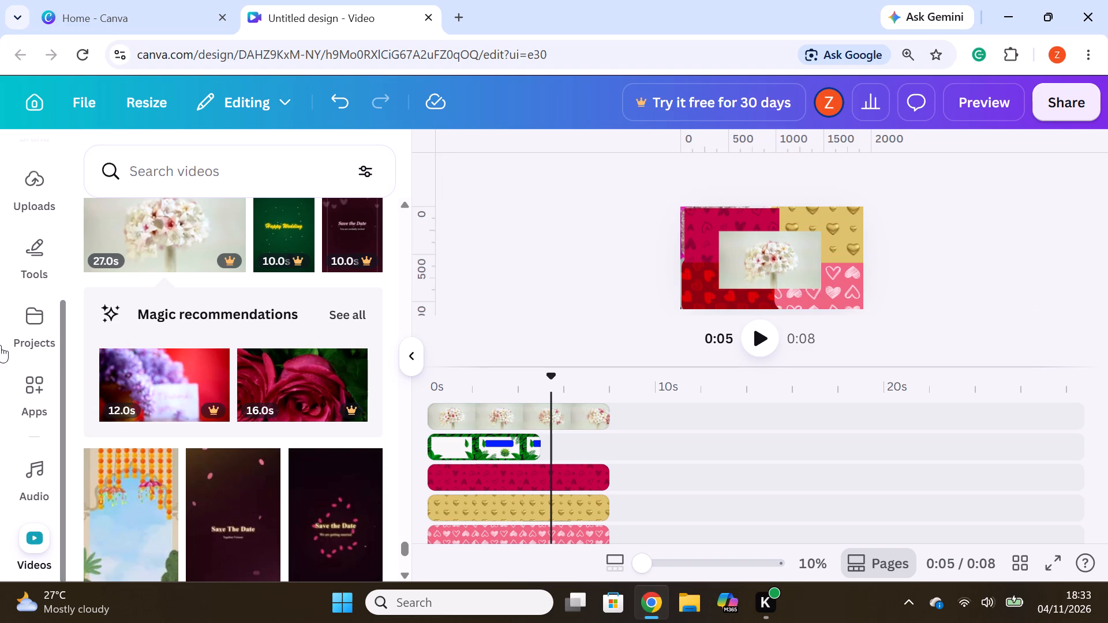
Set the white flower bouquet clip's corner rounding to 100.
click(796, 250)
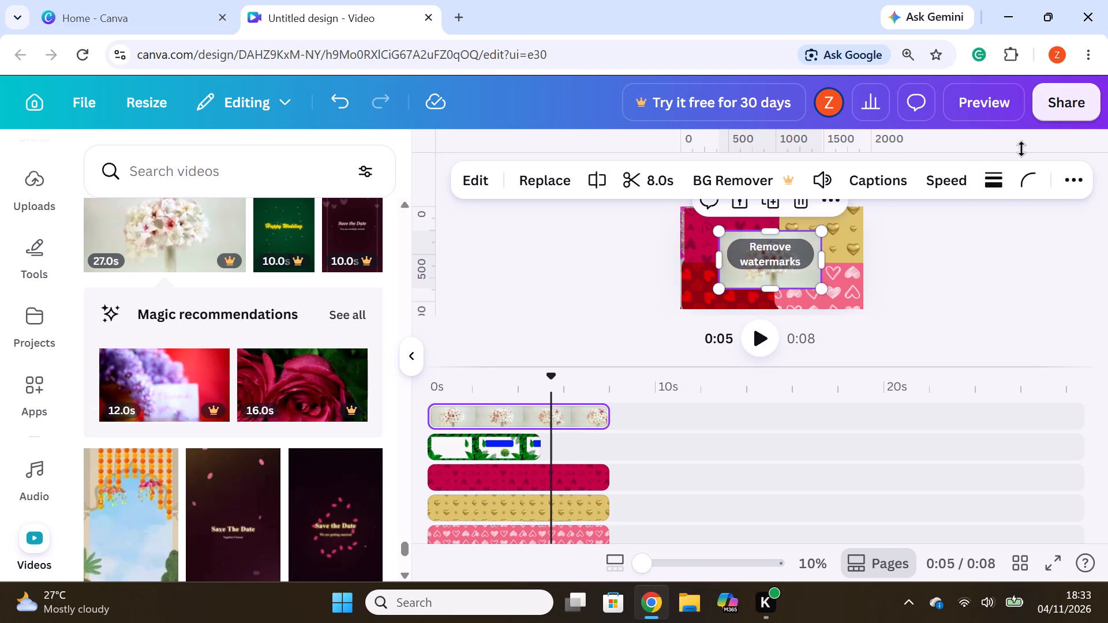
click(1035, 175)
drag(886, 254, 1107, 268)
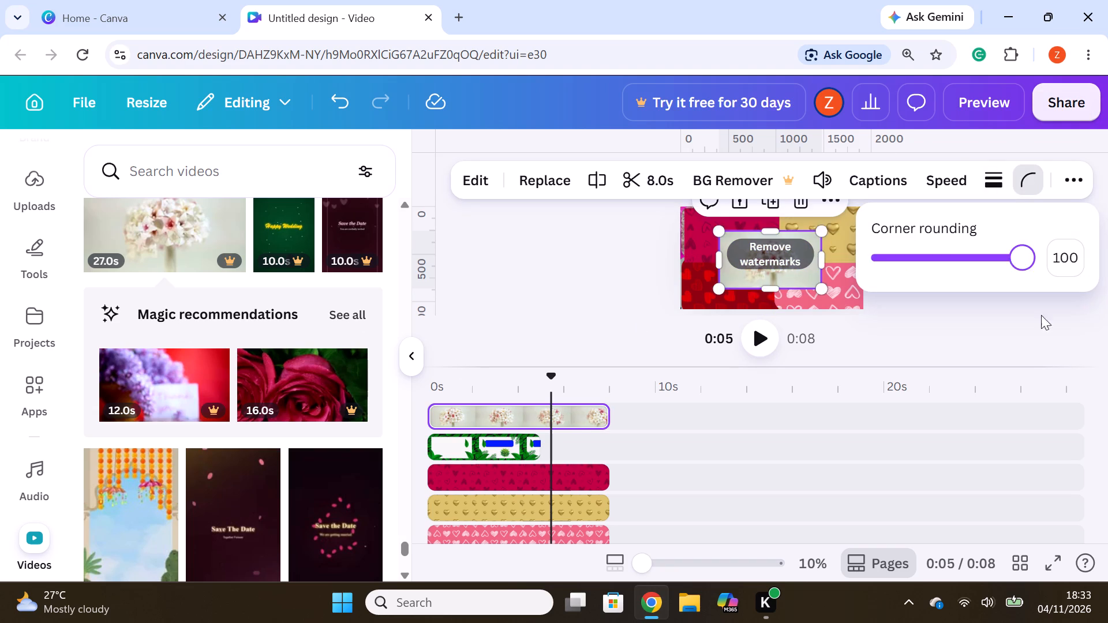
click(1017, 322)
Add the 30-second dark red ornamental clip on a new top track, starting at 0 s.
scroll(243, 298, down, 5)
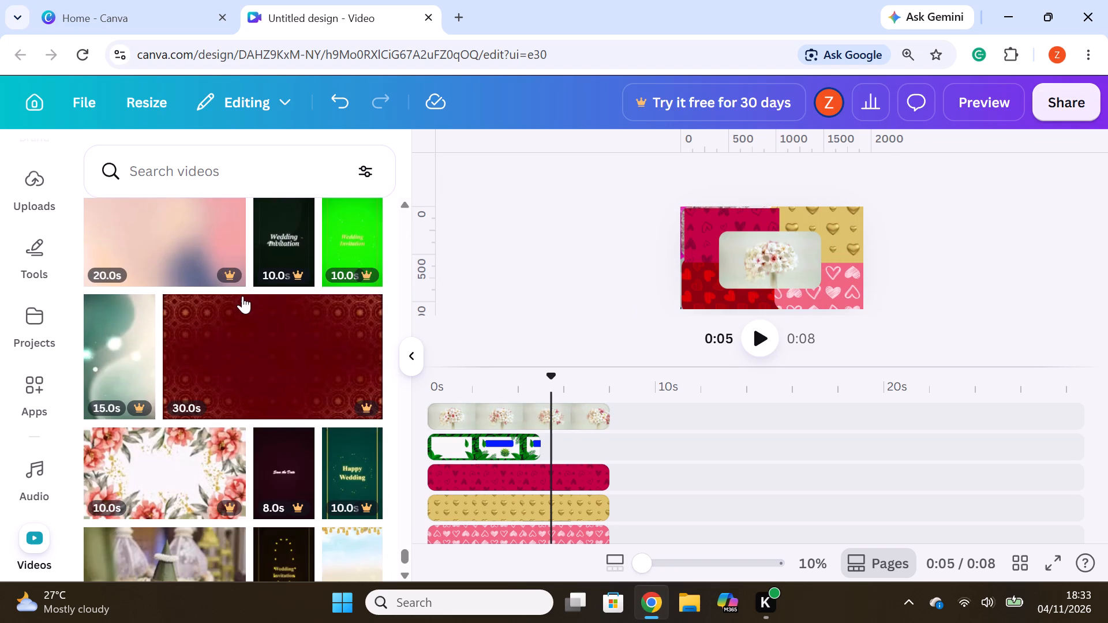
scroll(237, 363, down, 1)
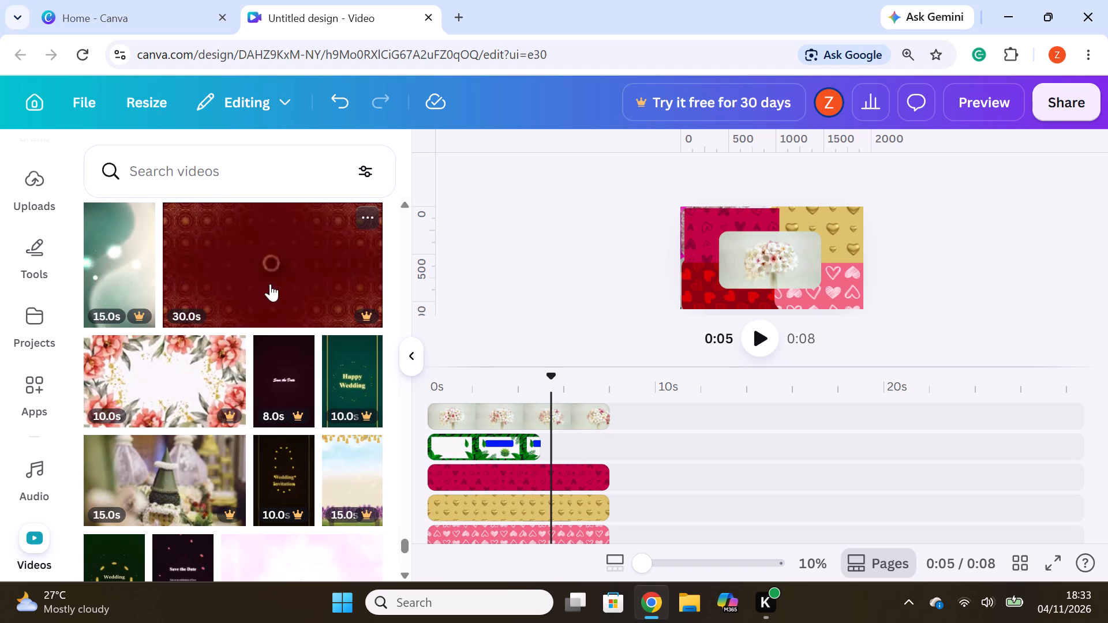
drag(270, 284, 477, 422)
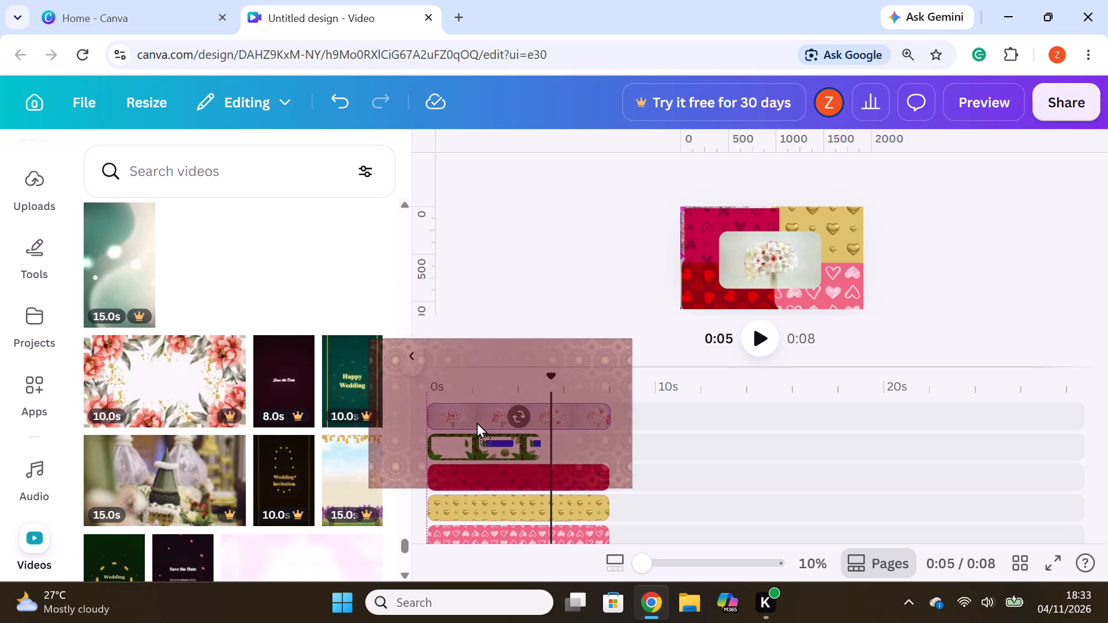
drag(477, 422, 486, 403)
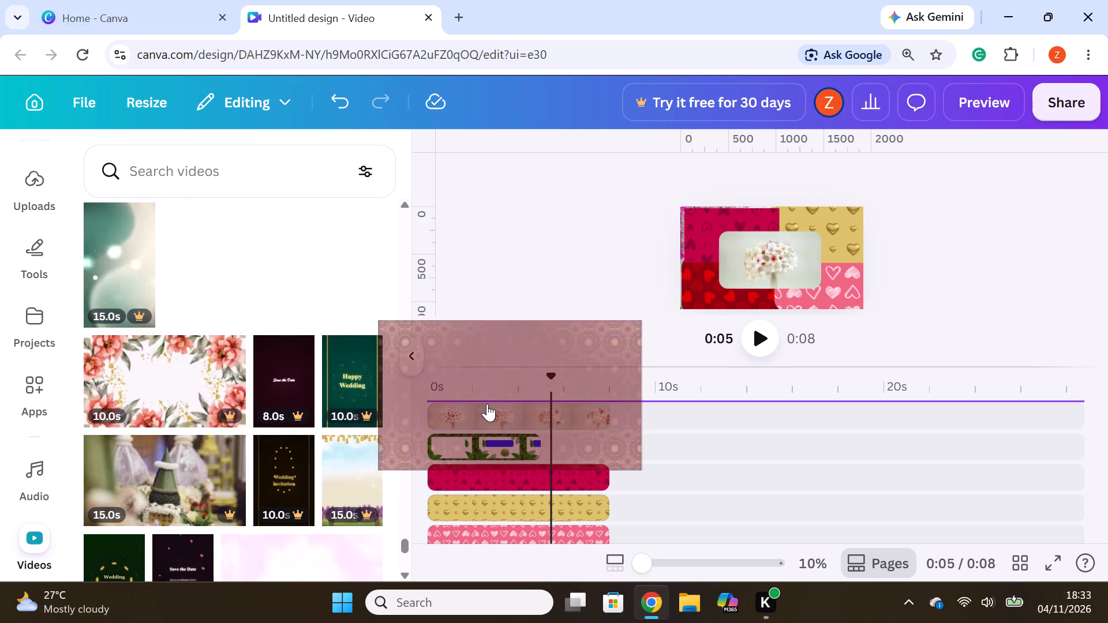
Split the dark red ornamental clip at 8.2 s and delete the remainder after the split.
click(616, 416)
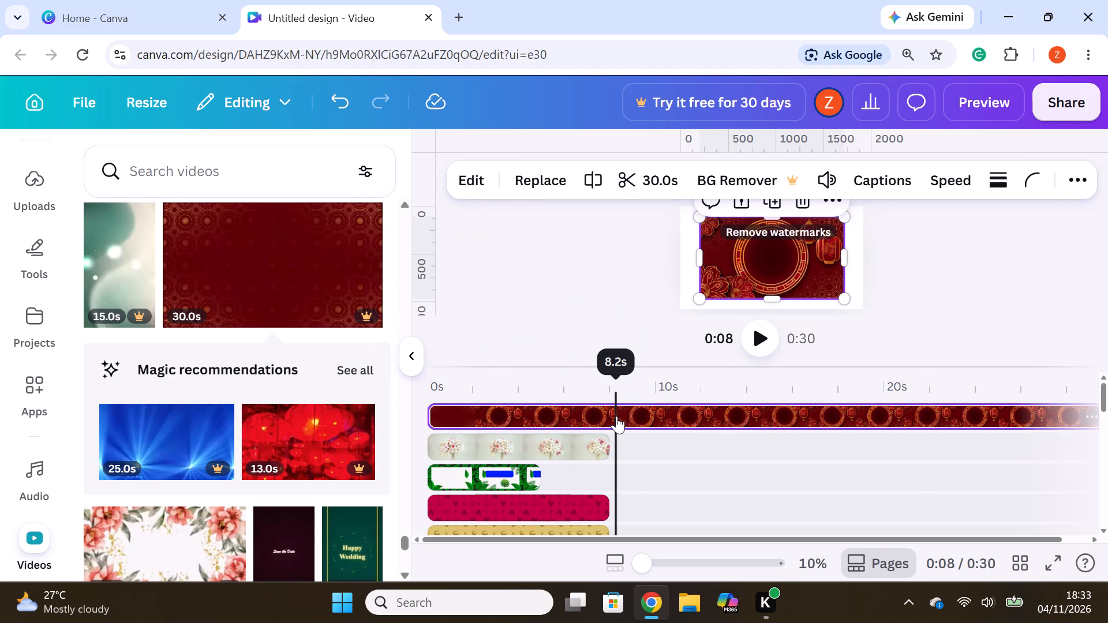
right_click(616, 416)
click(673, 517)
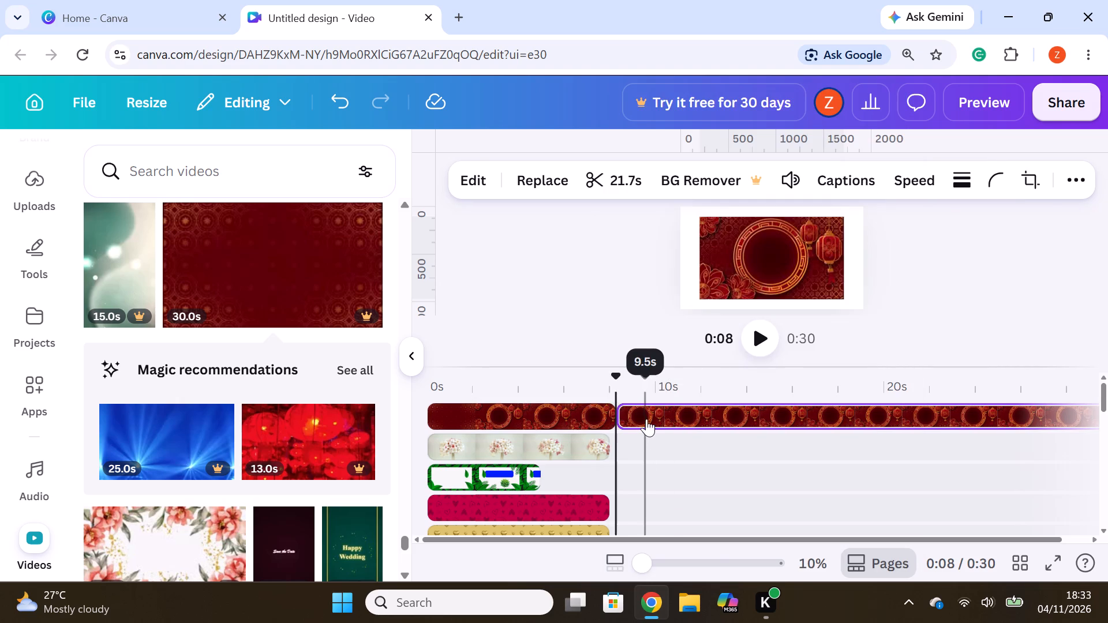
right_click(646, 418)
click(751, 231)
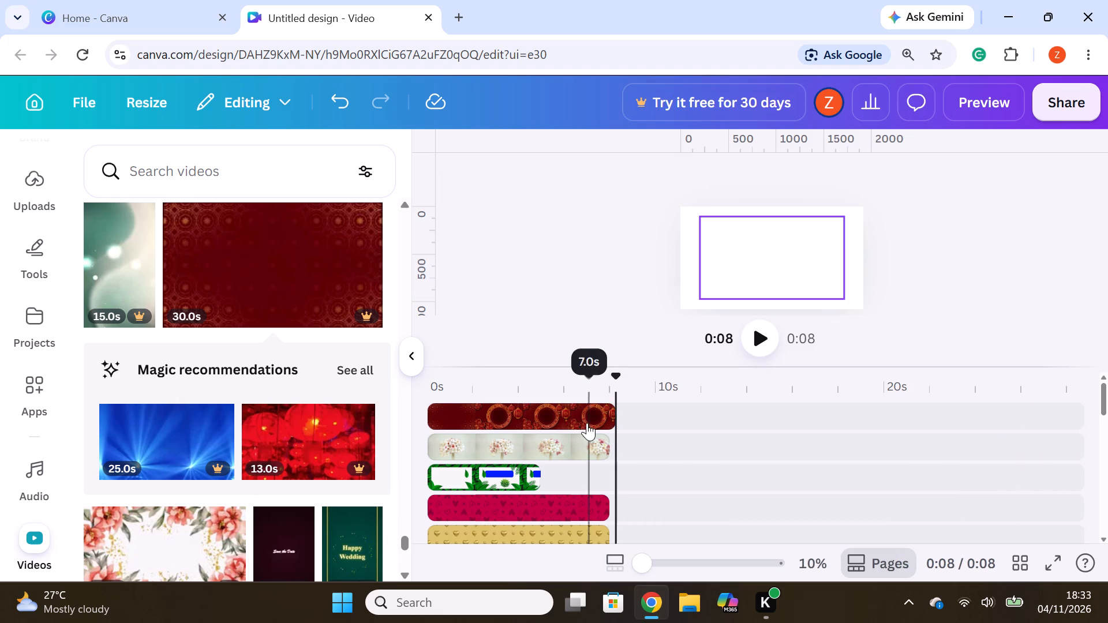
Shrink the dark red ornamental clip proportionally and fit it into the page's lower-left corner, reaching about half the page width.
click(573, 417)
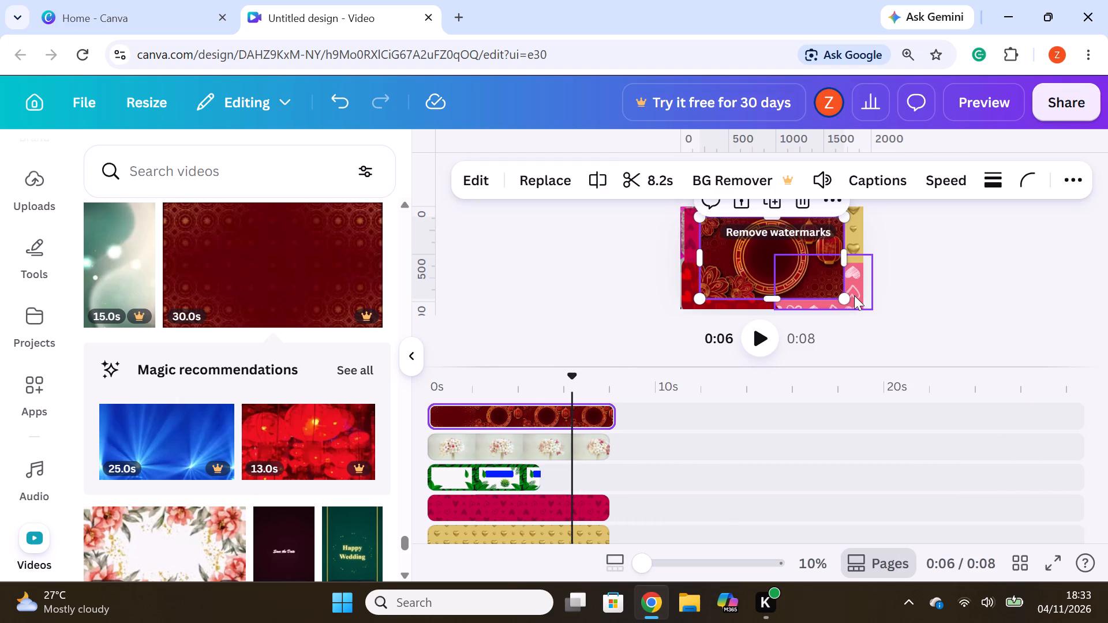
drag(843, 297, 810, 272)
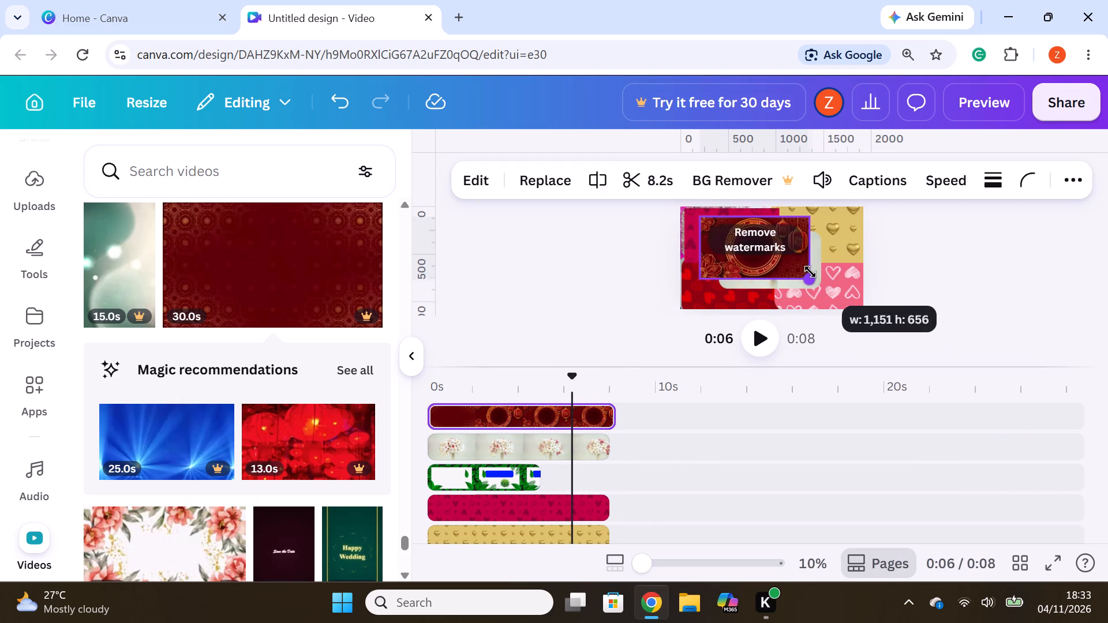
drag(810, 272, 812, 275)
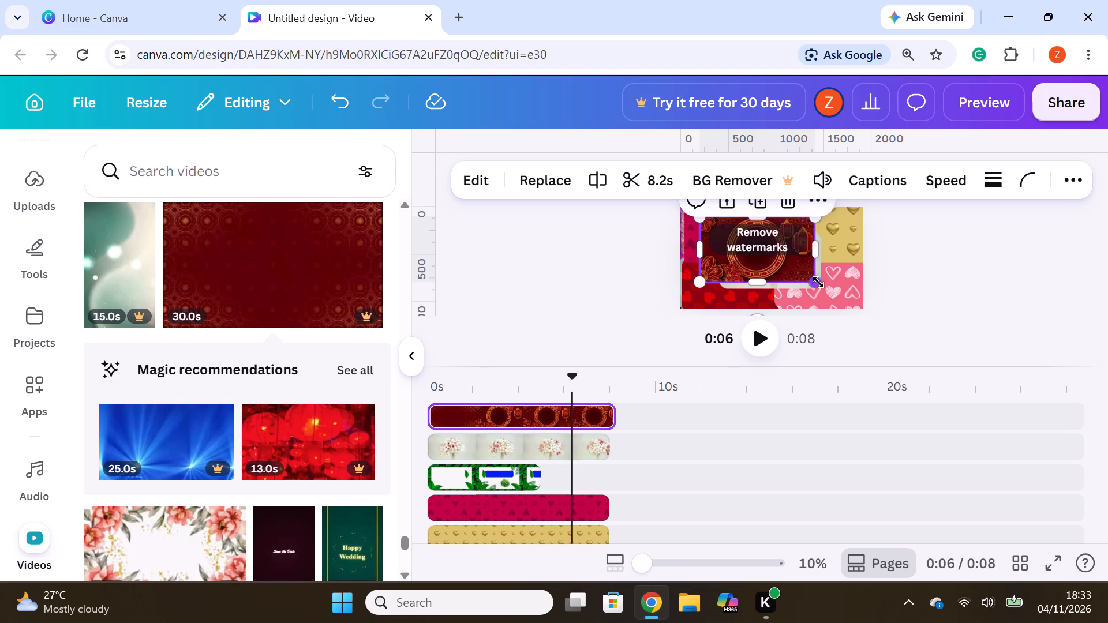
drag(819, 282, 784, 256)
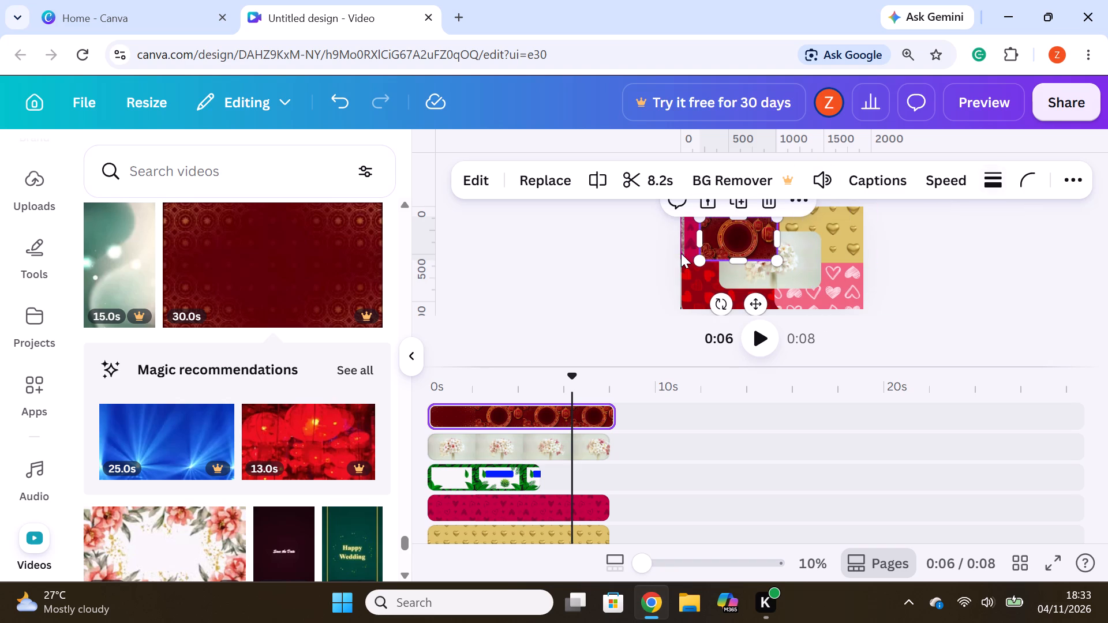
drag(740, 239, 723, 283)
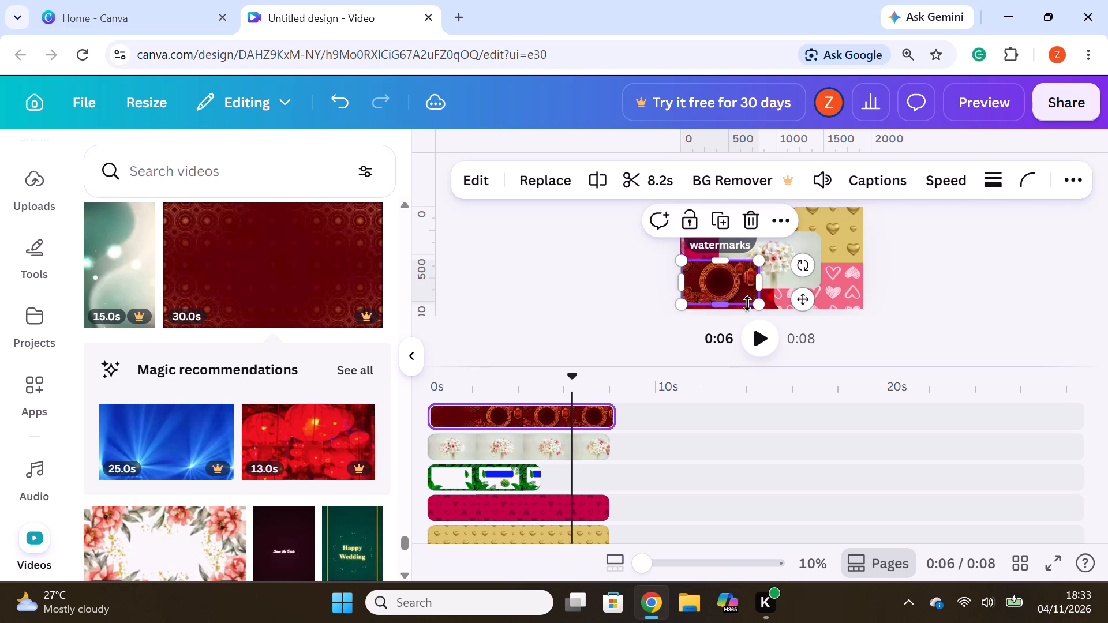
click(766, 307)
click(770, 311)
click(737, 300)
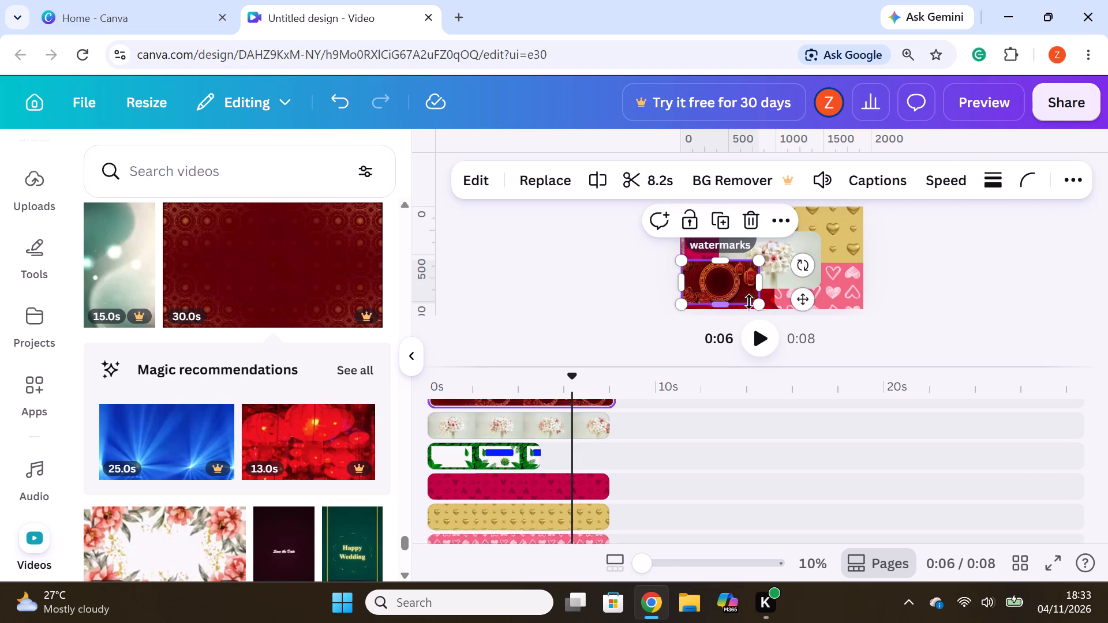
drag(757, 303, 771, 310)
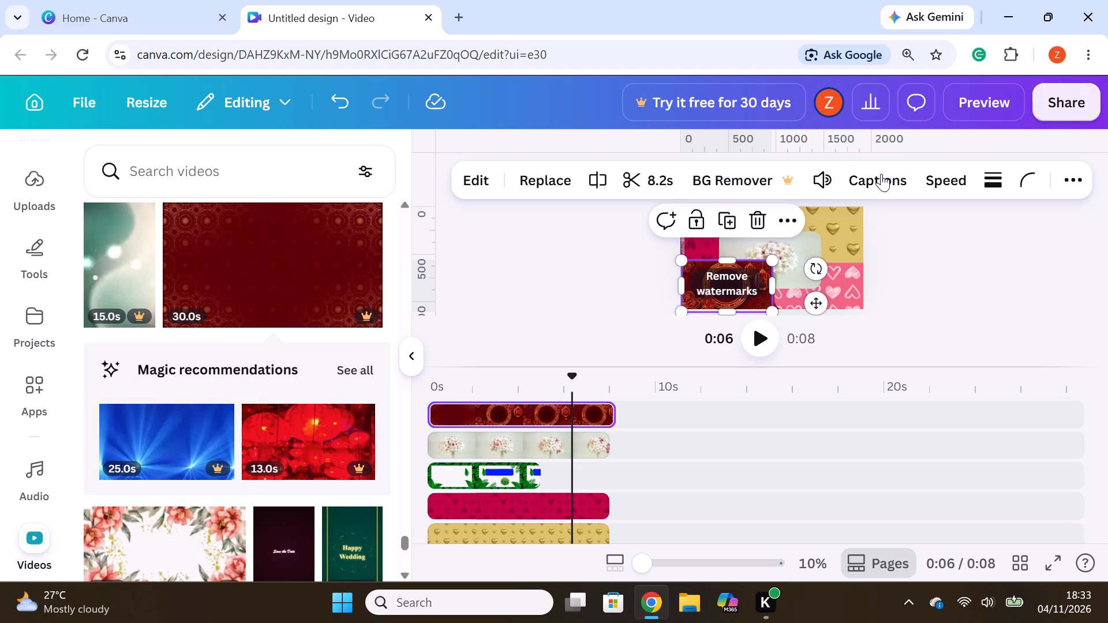
Set the dark red ornamental clip's corner rounding to the maximum.
click(1024, 167)
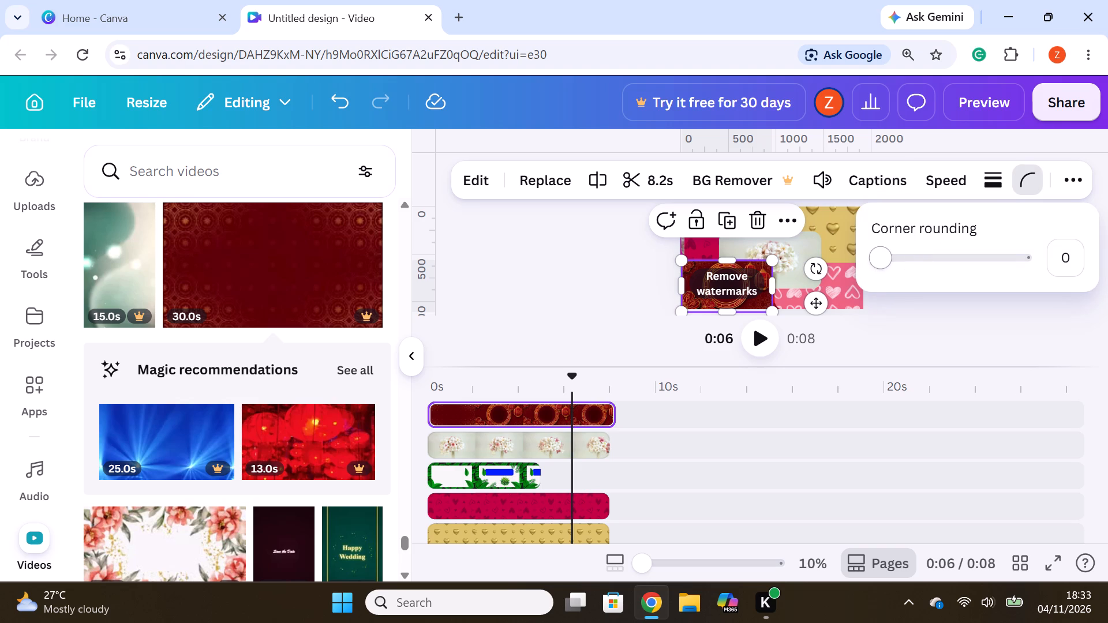
drag(883, 261, 1066, 279)
click(1019, 311)
click(998, 299)
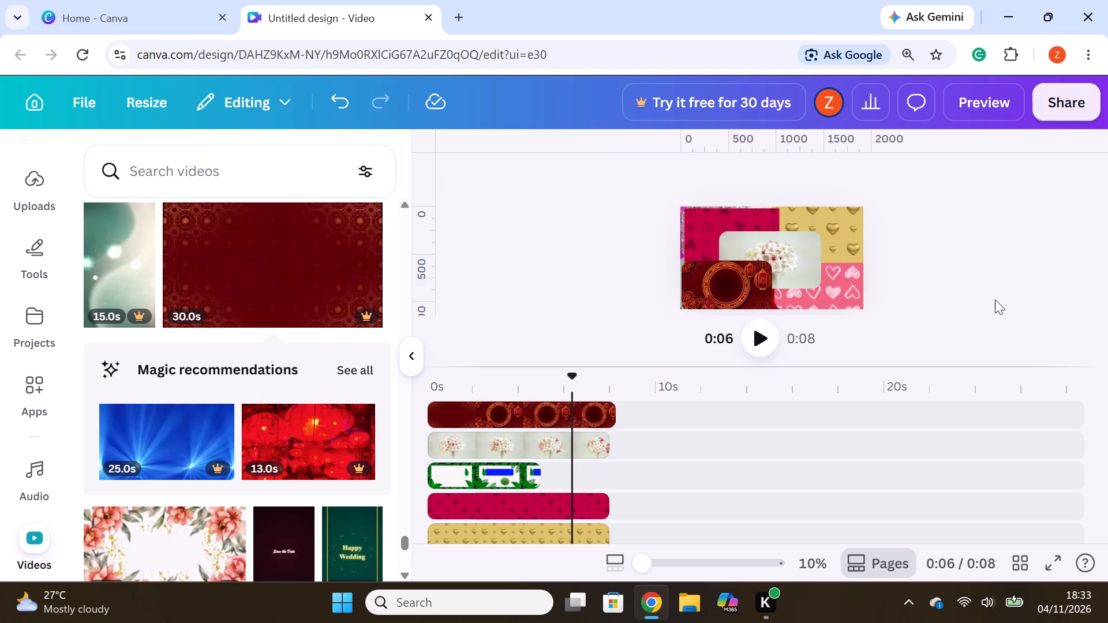
Add the recommended 13-second red lanterns clip on a new top track, starting at 0 s.
drag(297, 442, 534, 411)
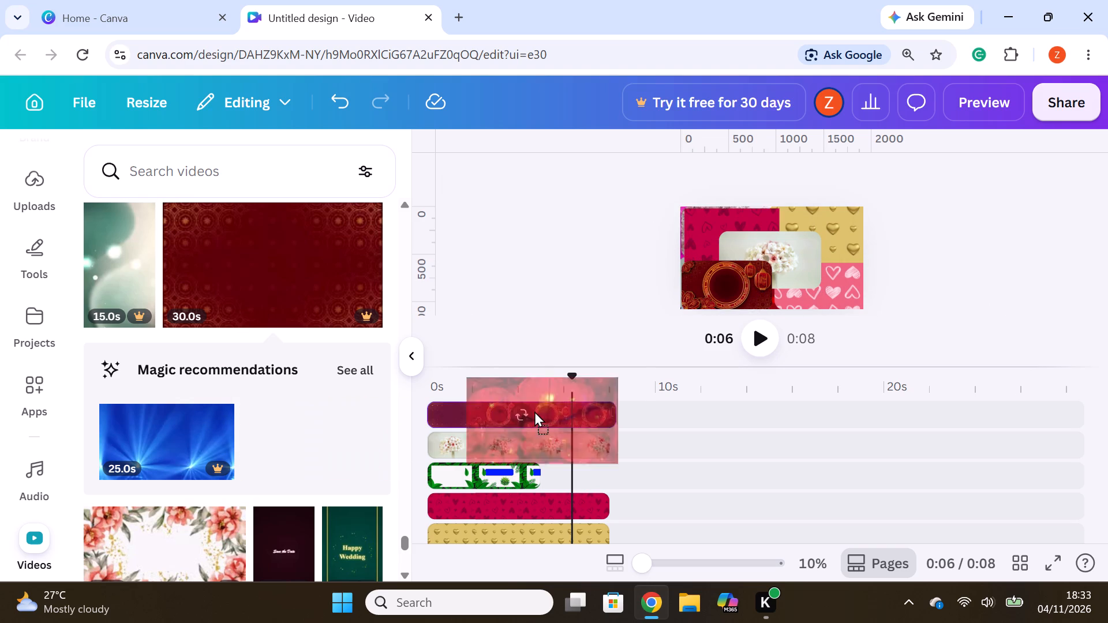
drag(534, 411, 516, 400)
drag(623, 406, 575, 413)
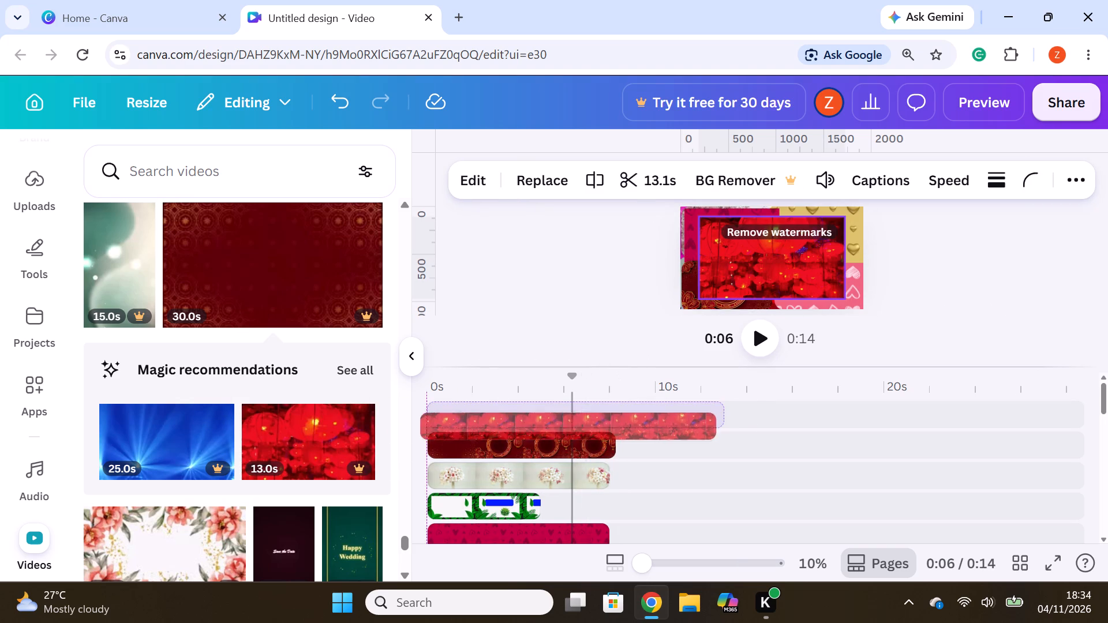
drag(575, 413, 598, 406)
drag(598, 406, 587, 406)
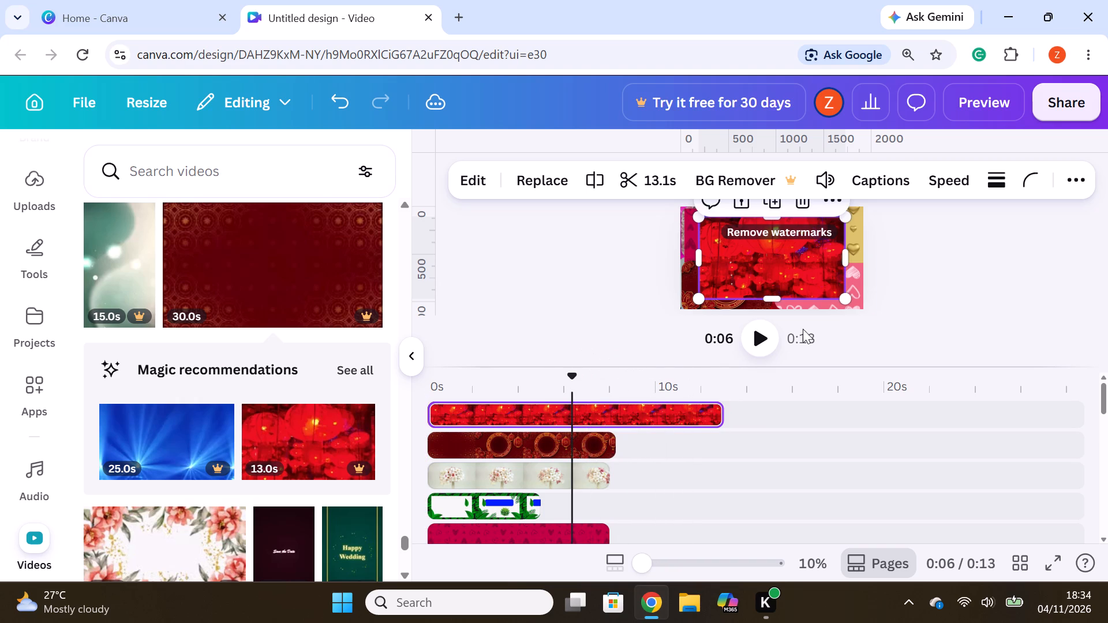
Shrink the red lanterns clip to about half the page width and move it into the page's lower-right corner.
drag(844, 302, 782, 279)
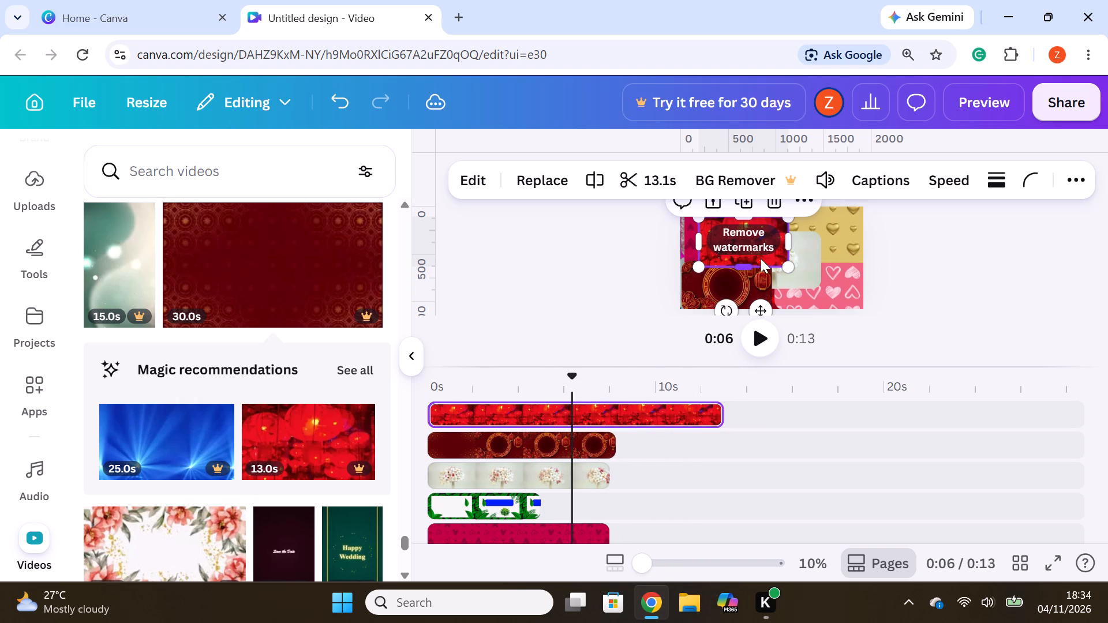
drag(763, 257, 837, 298)
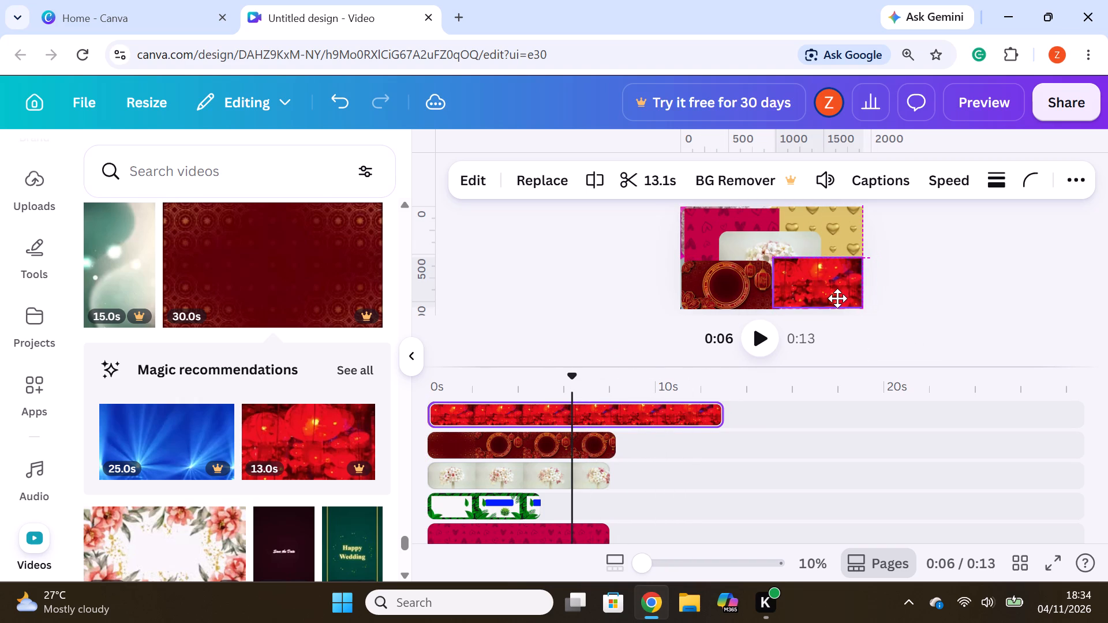
Finish placing the red lanterns clip in the page's lower-right corner.
drag(837, 298, 836, 299)
click(966, 288)
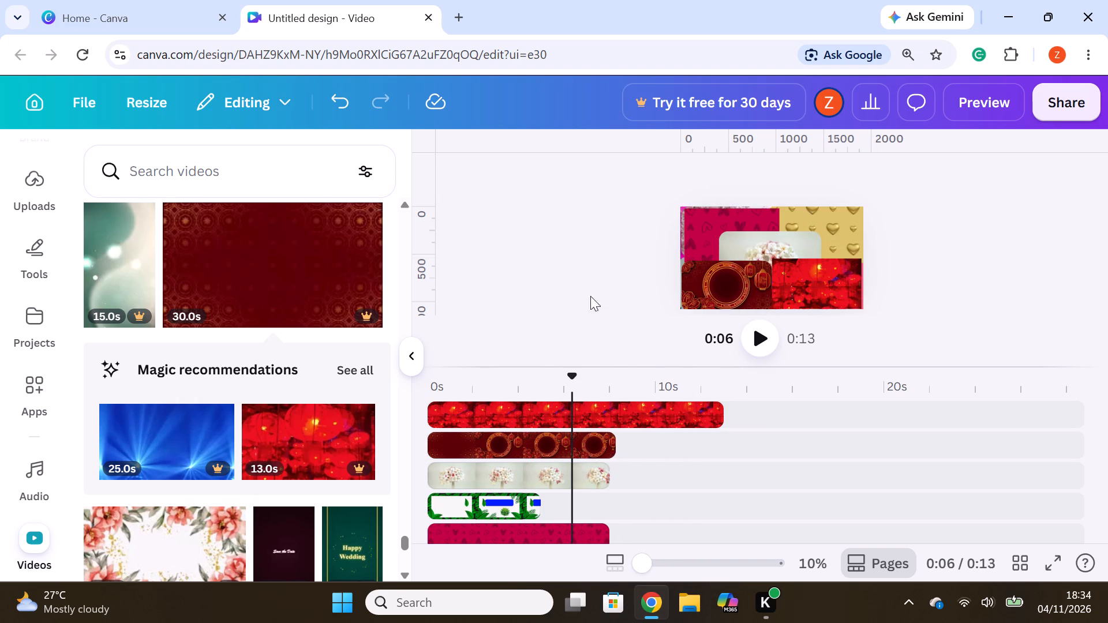
Set the red lanterns clip's corner rounding to the maximum.
click(835, 270)
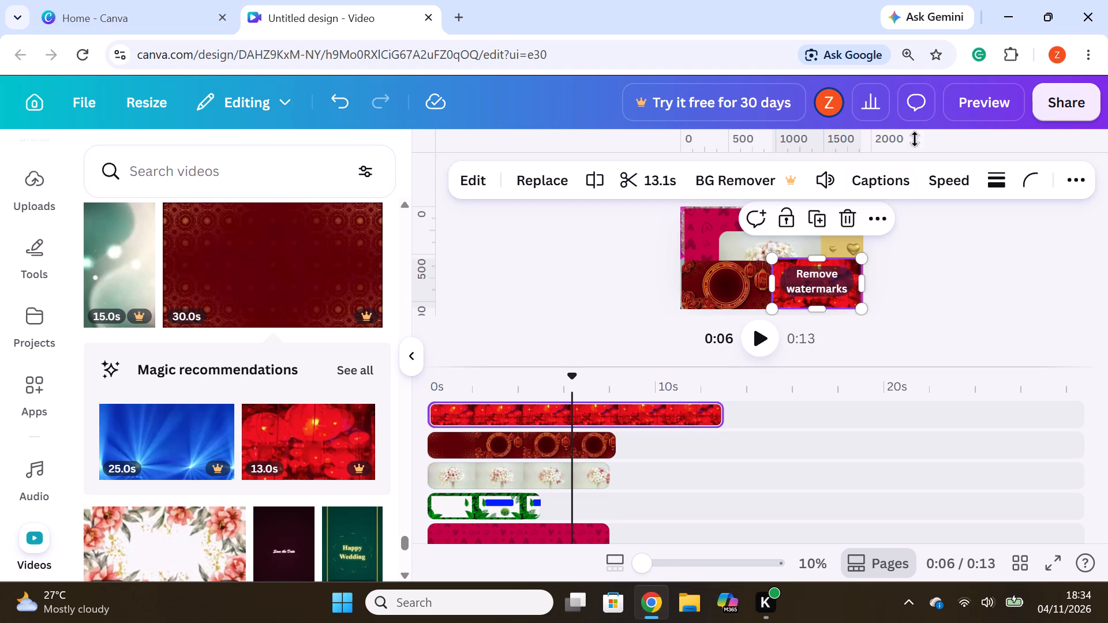
click(1020, 170)
drag(882, 255, 1038, 264)
click(1019, 313)
Add the 10-second white clip with the coral flower frame on a new top track, starting just after 0 s.
scroll(282, 406, down, 3)
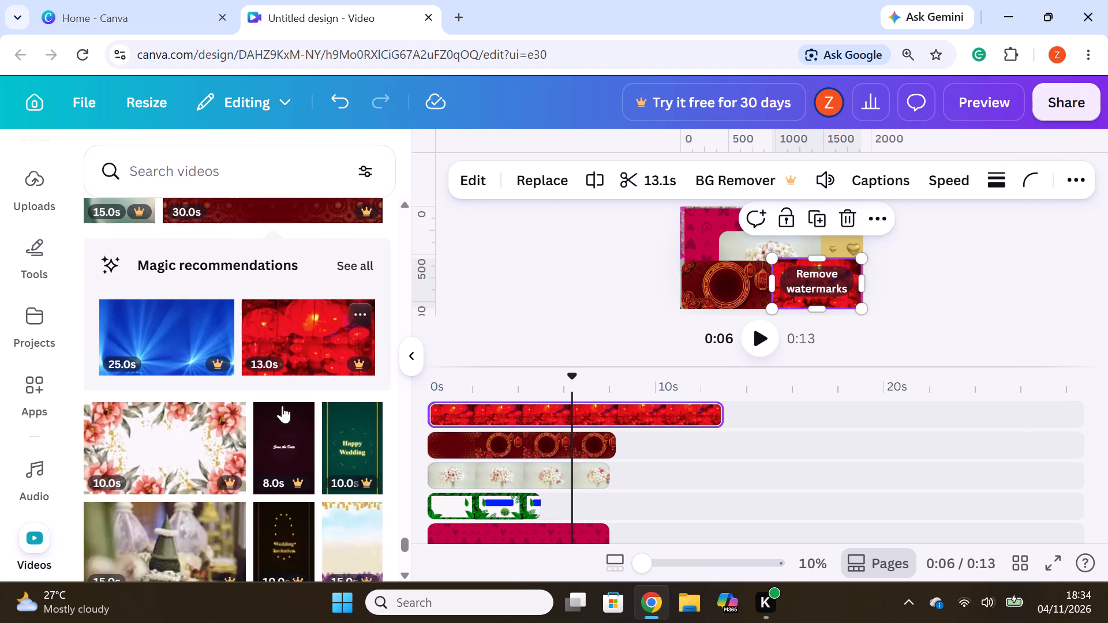
drag(160, 284, 531, 393)
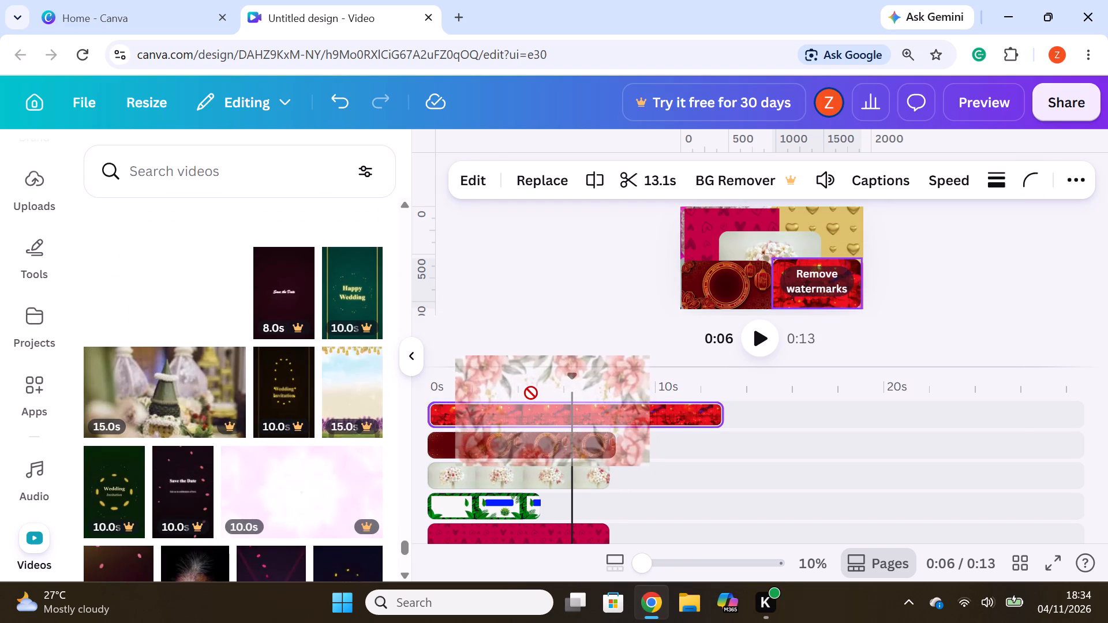
drag(531, 393, 529, 403)
drag(562, 404, 536, 407)
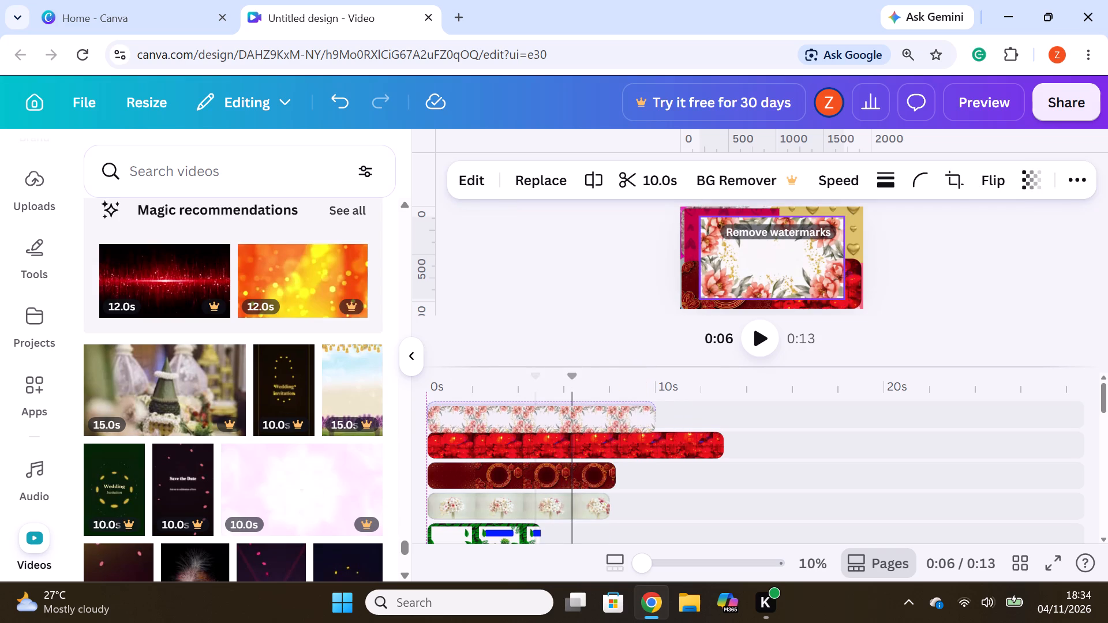
drag(536, 407, 541, 406)
Shrink the coral flower-frame clip proportionally to slightly over half the page width and move it into the page's upper-right corner.
drag(845, 299, 796, 281)
drag(759, 258, 825, 249)
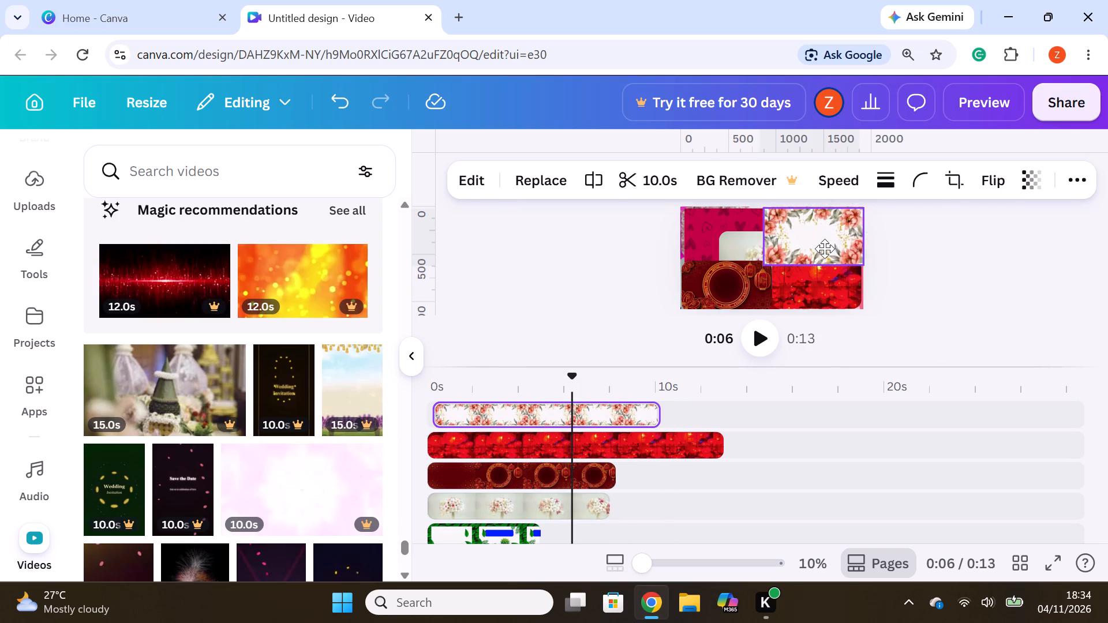
drag(825, 249, 829, 247)
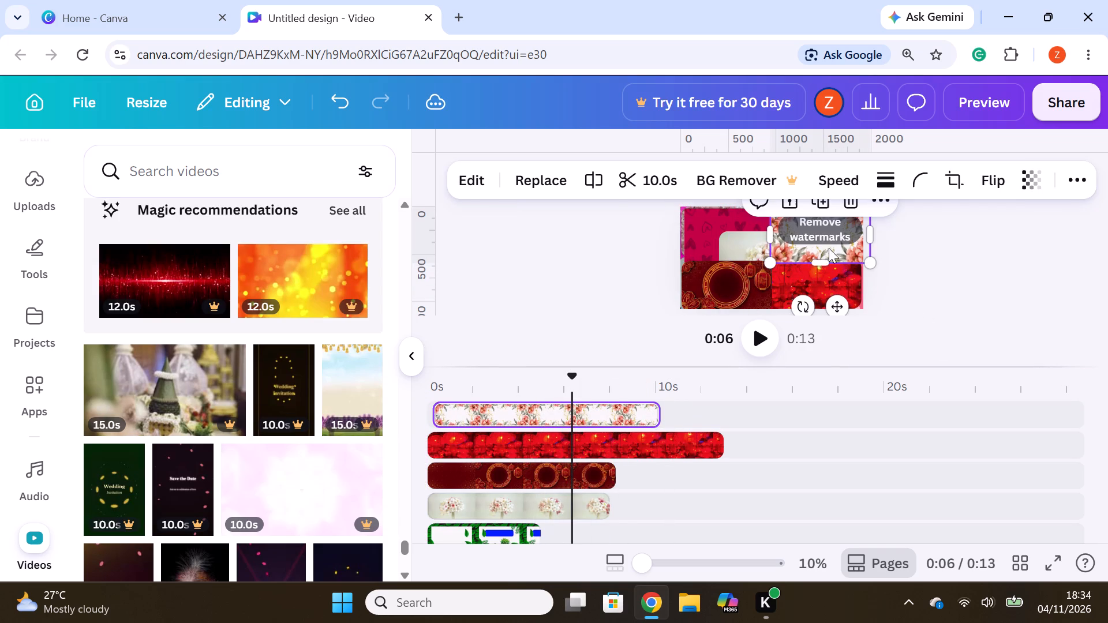
Set the coral flower-frame clip's corner rounding to the maximum.
click(919, 186)
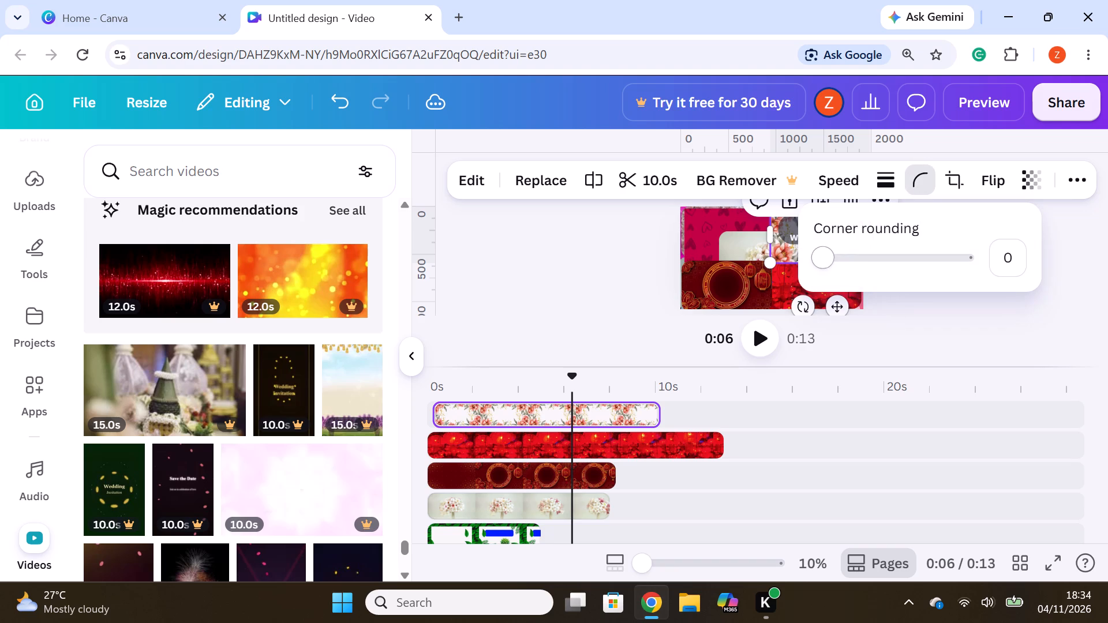
drag(818, 265, 1006, 273)
click(1000, 305)
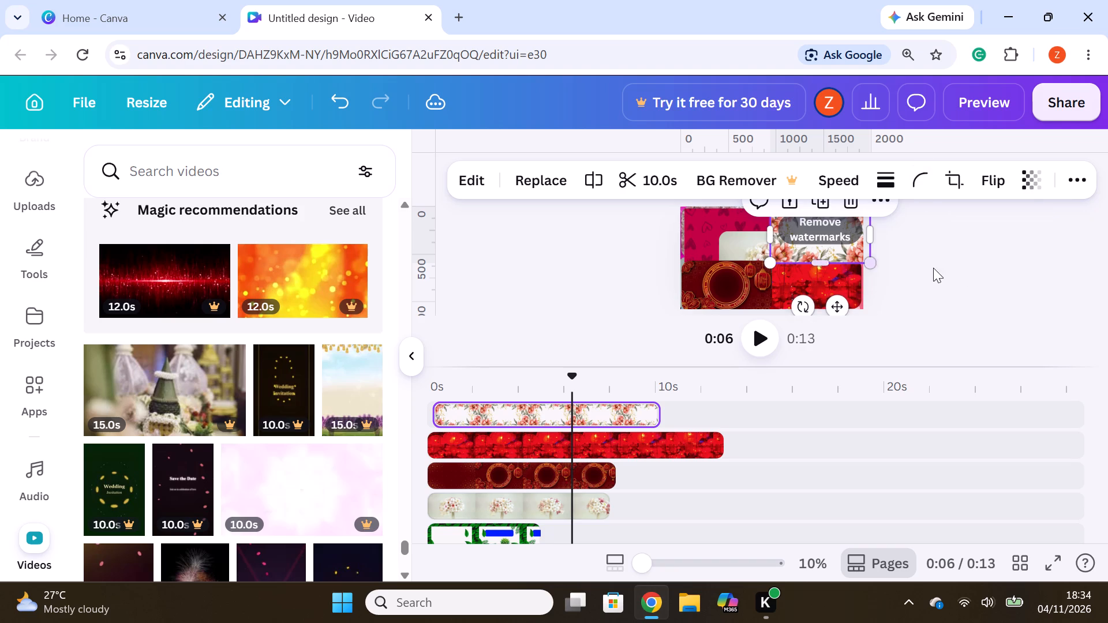
click(963, 269)
Add the 15-second teal clip with the golden leaf border on a new top track, starting at 0 s.
scroll(133, 386, down, 3)
scroll(216, 370, down, 2)
scroll(266, 301, down, 2)
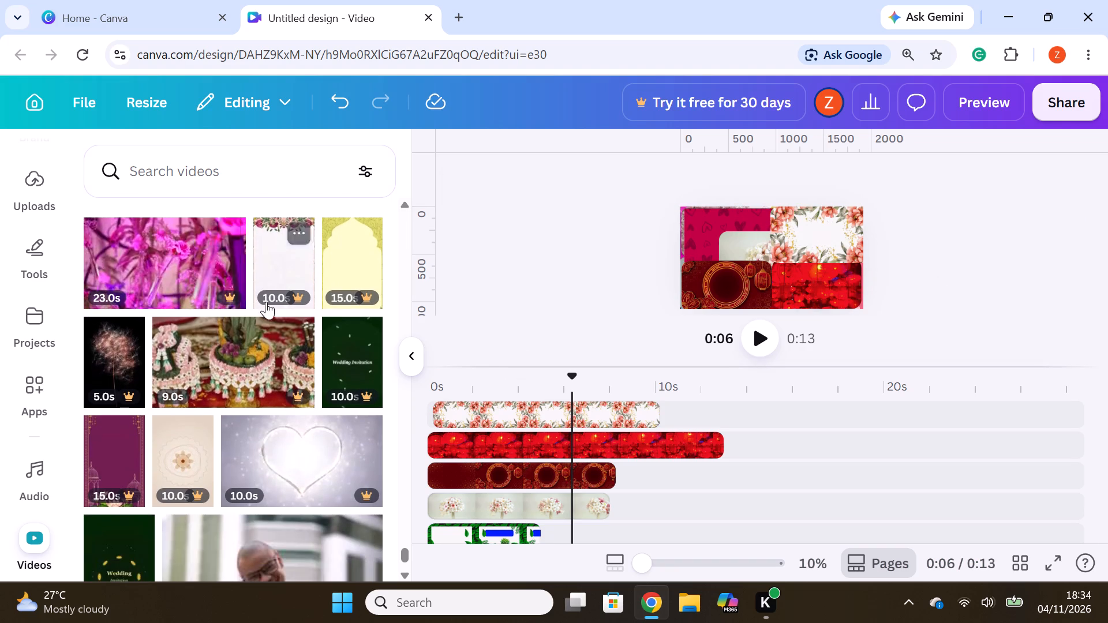
scroll(266, 302, down, 3)
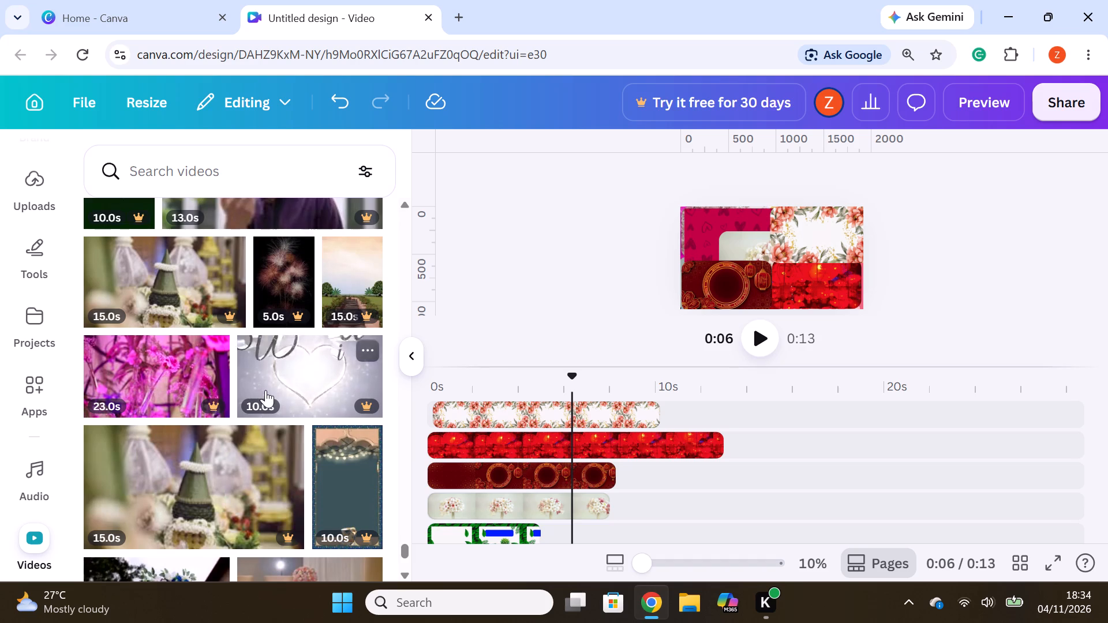
scroll(169, 374, down, 2)
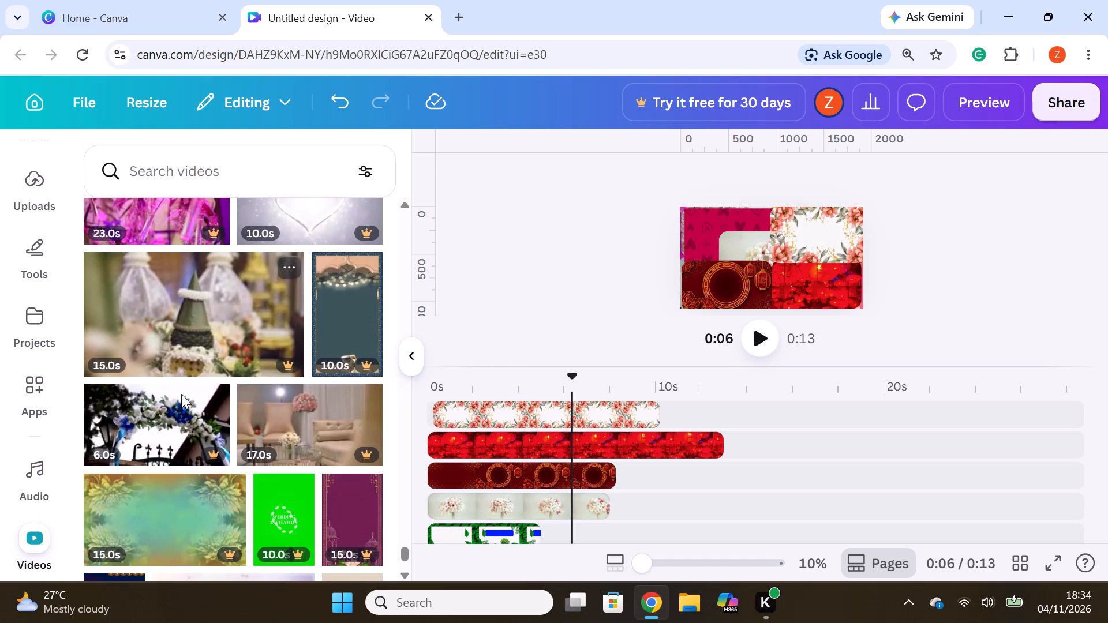
drag(188, 494, 492, 394)
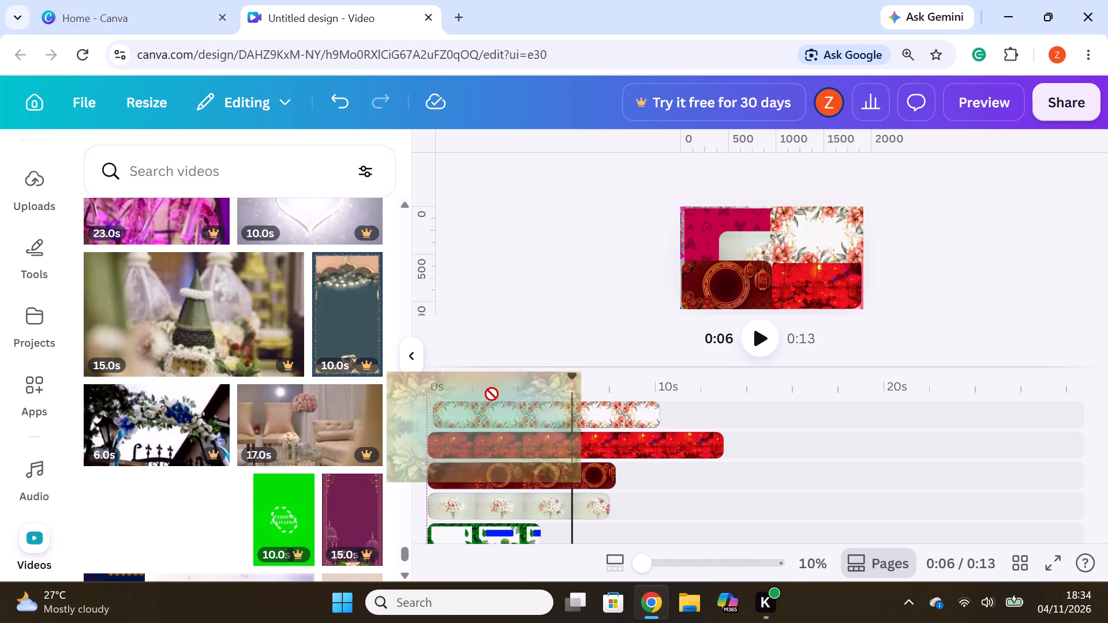
drag(492, 394, 496, 400)
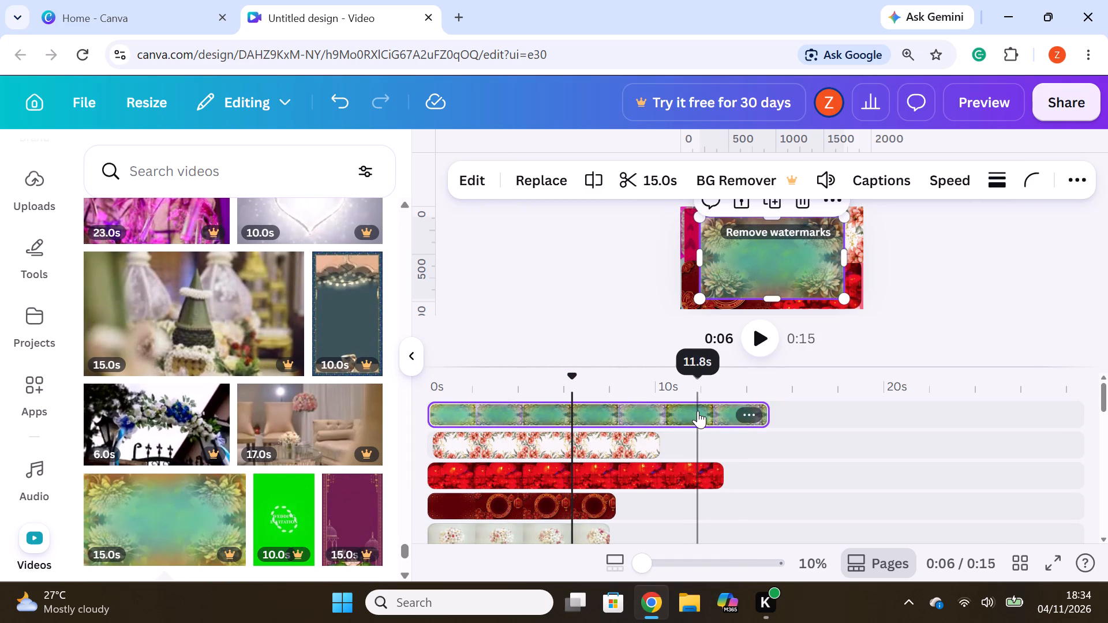
Split the teal leaf-border clip at 11.8 s and delete the piece after the split.
click(698, 409)
right_click(699, 408)
click(729, 515)
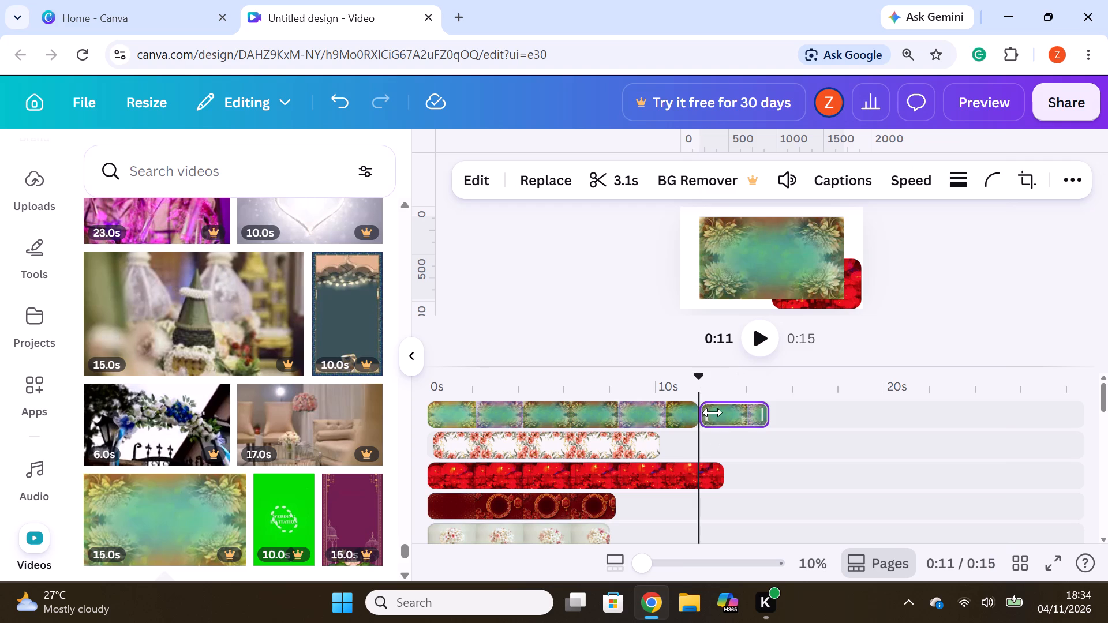
right_click(726, 418)
click(790, 243)
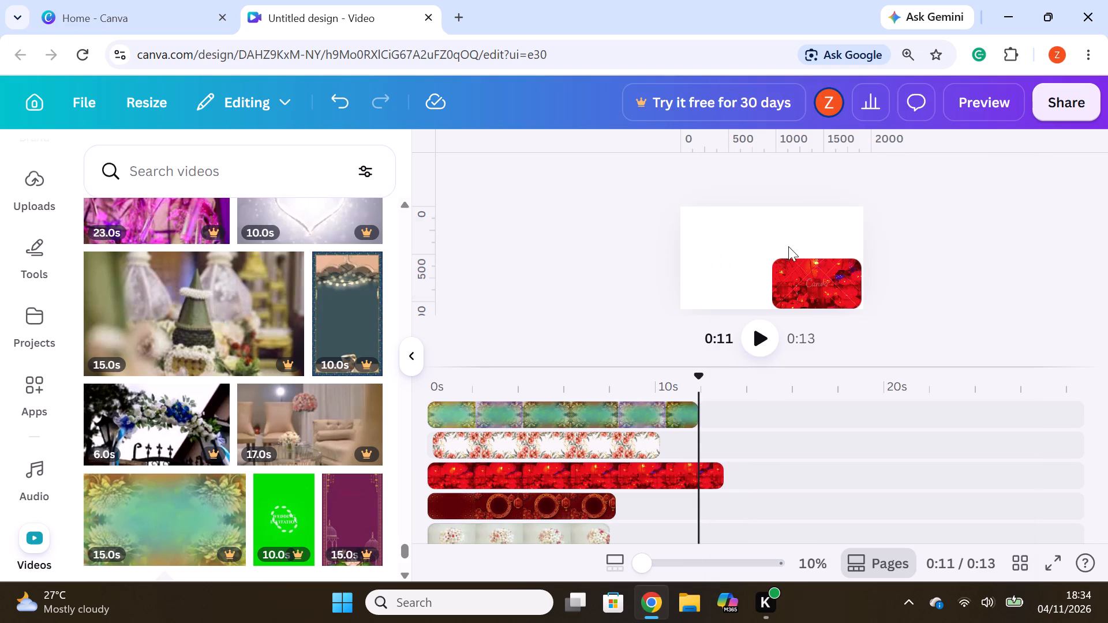
Shrink the teal leaf-border clip to about half the page width and move it into the page's upper-left corner.
click(624, 416)
click(541, 492)
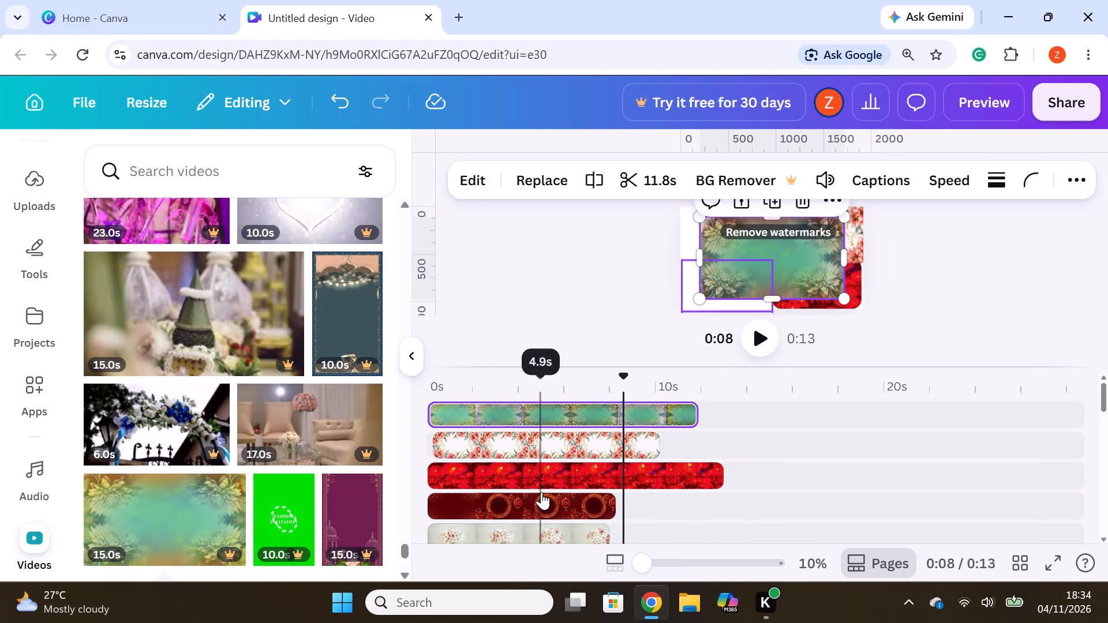
click(537, 527)
click(559, 456)
click(559, 422)
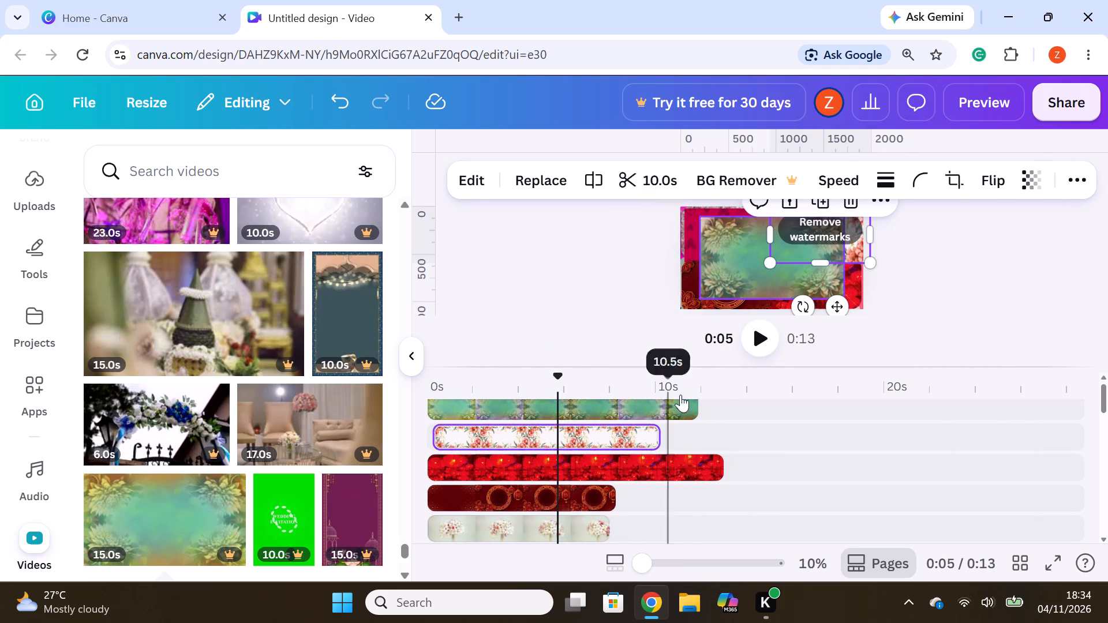
click(752, 264)
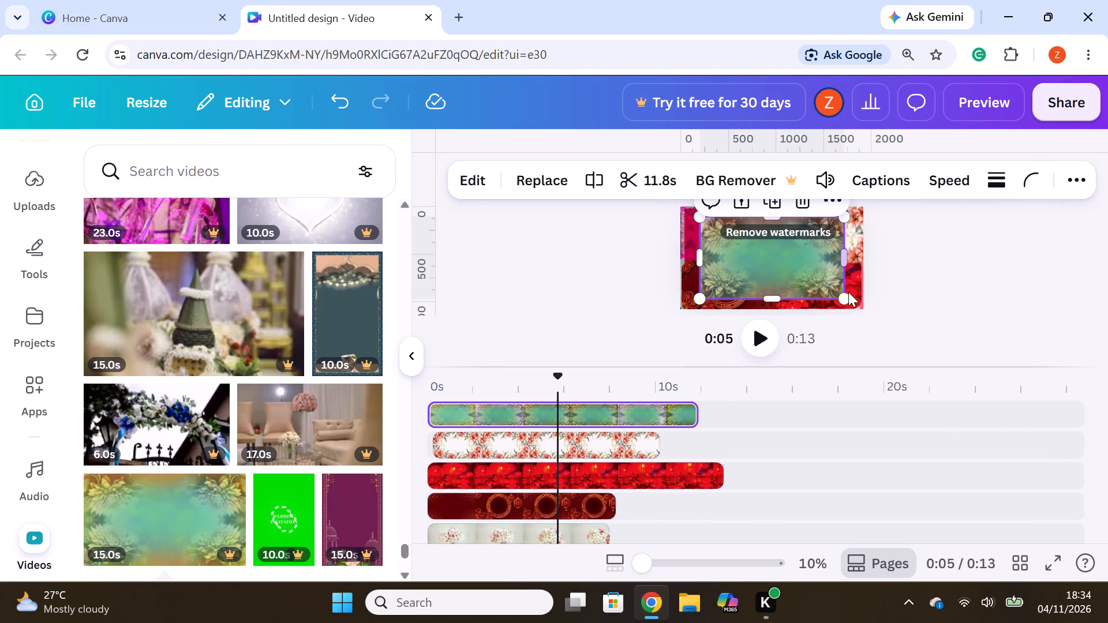
drag(847, 299, 796, 264)
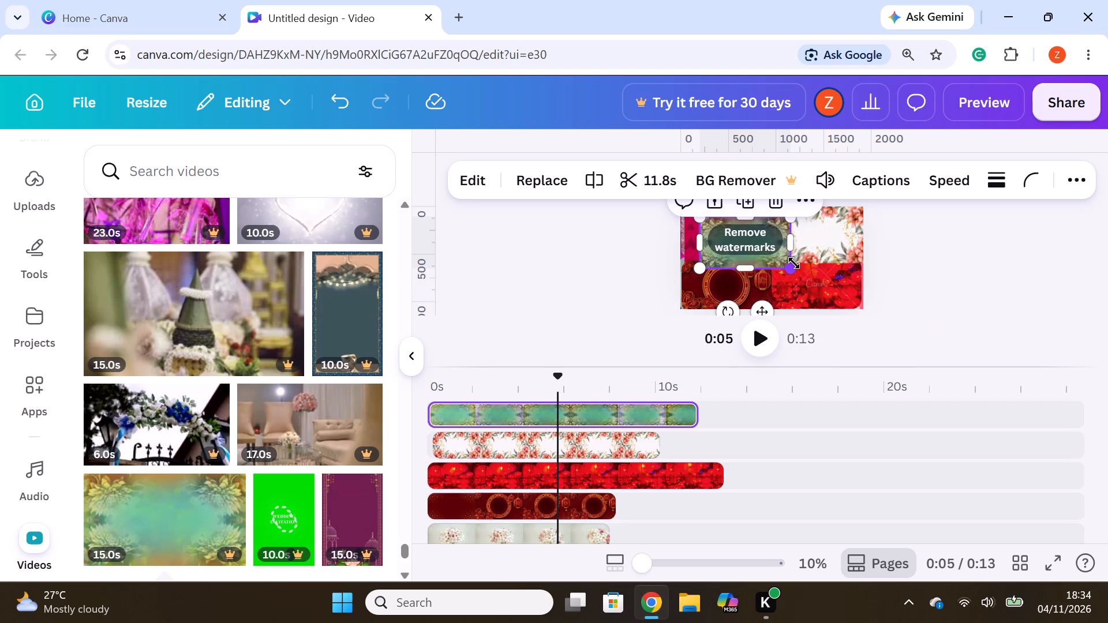
drag(773, 254, 753, 247)
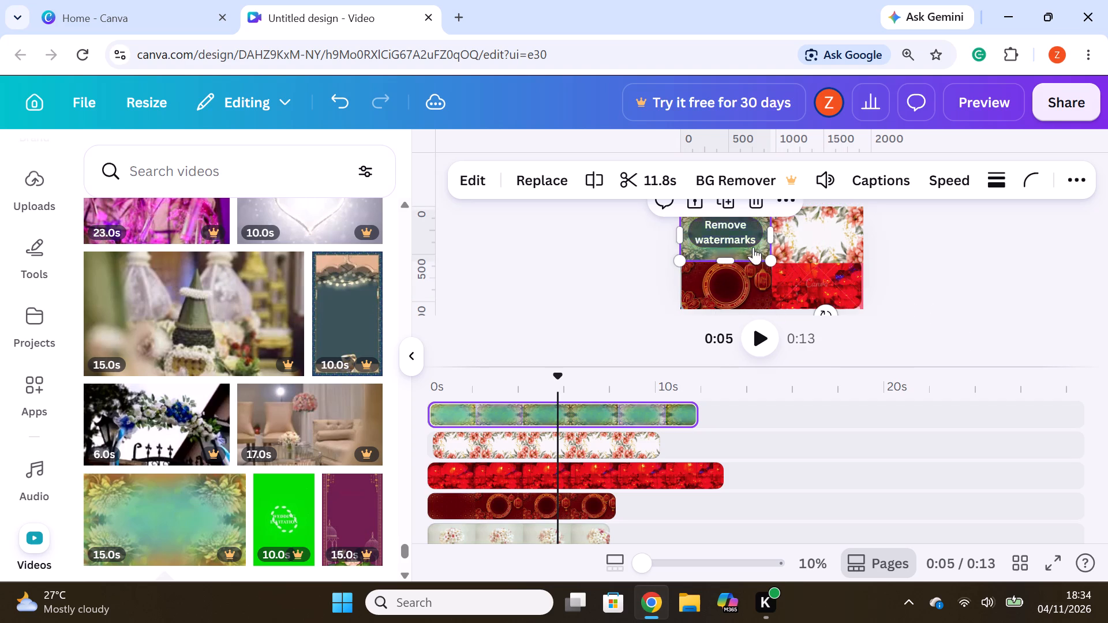
Set the teal leaf-border clip's corner rounding to the maximum.
click(1026, 174)
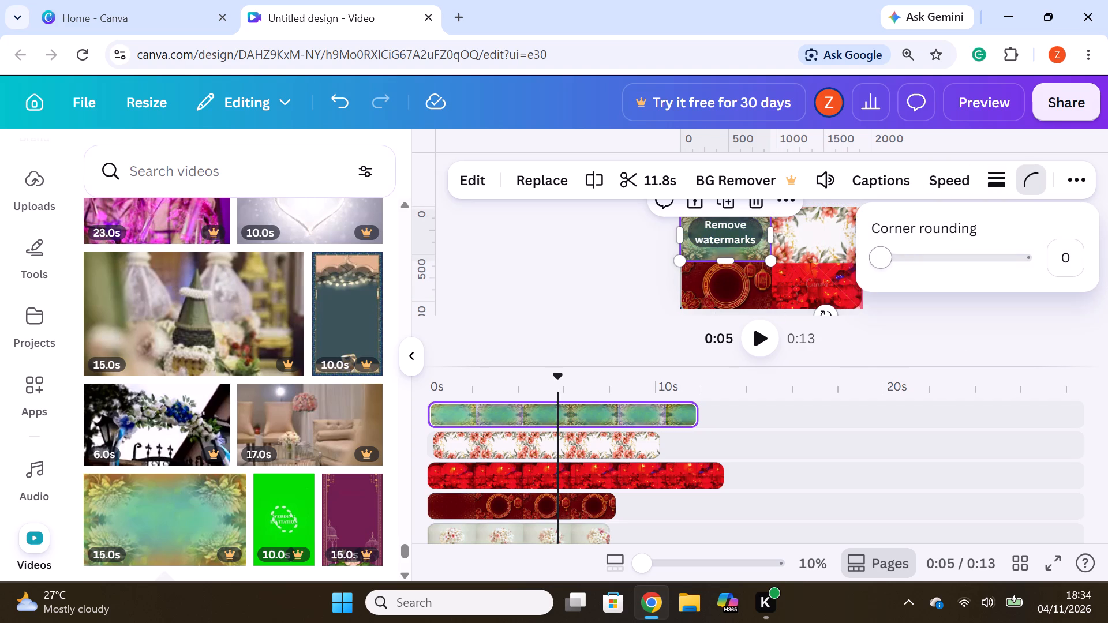
drag(882, 260, 1061, 302)
click(1040, 341)
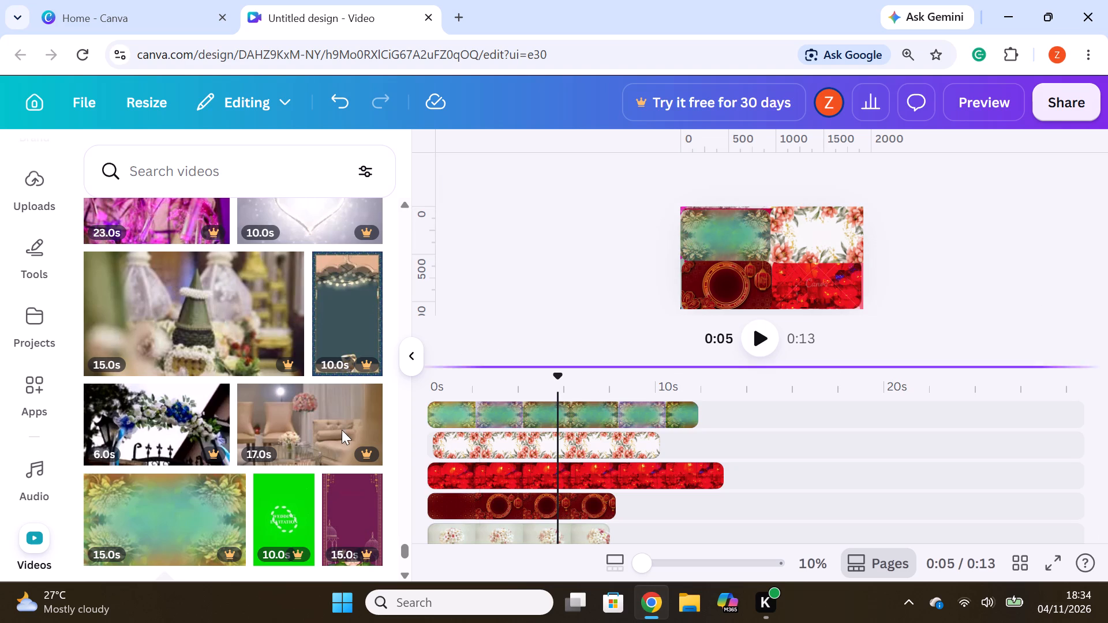
Add the 10-second pink blurred-lights clip on a new top track, starting at about 1 s.
scroll(250, 404, down, 6)
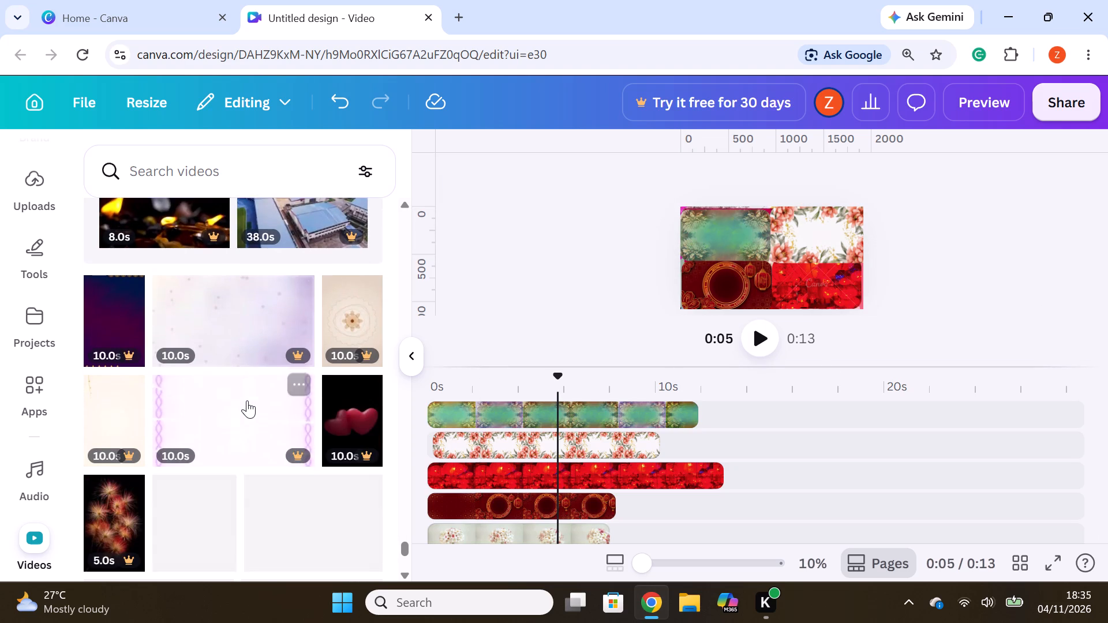
scroll(247, 400, down, 3)
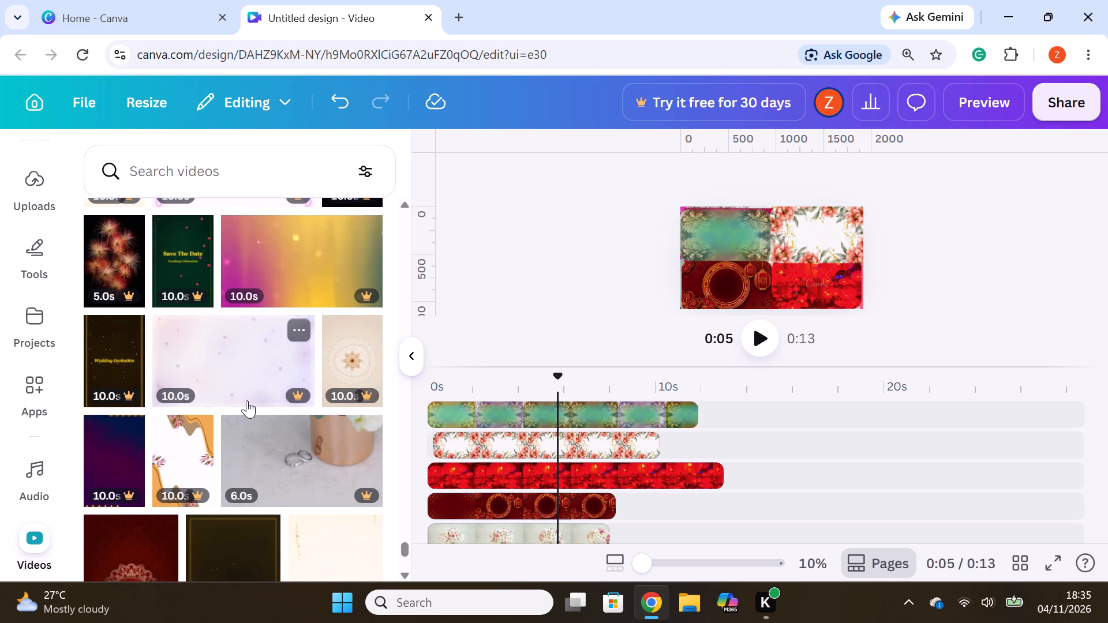
scroll(247, 400, down, 5)
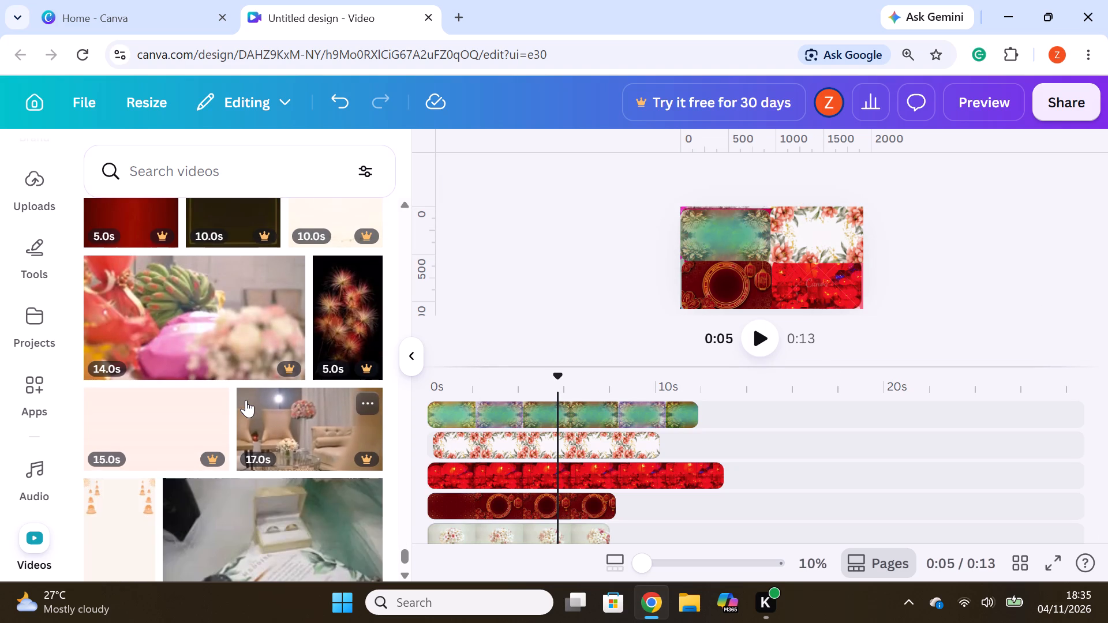
scroll(246, 400, down, 6)
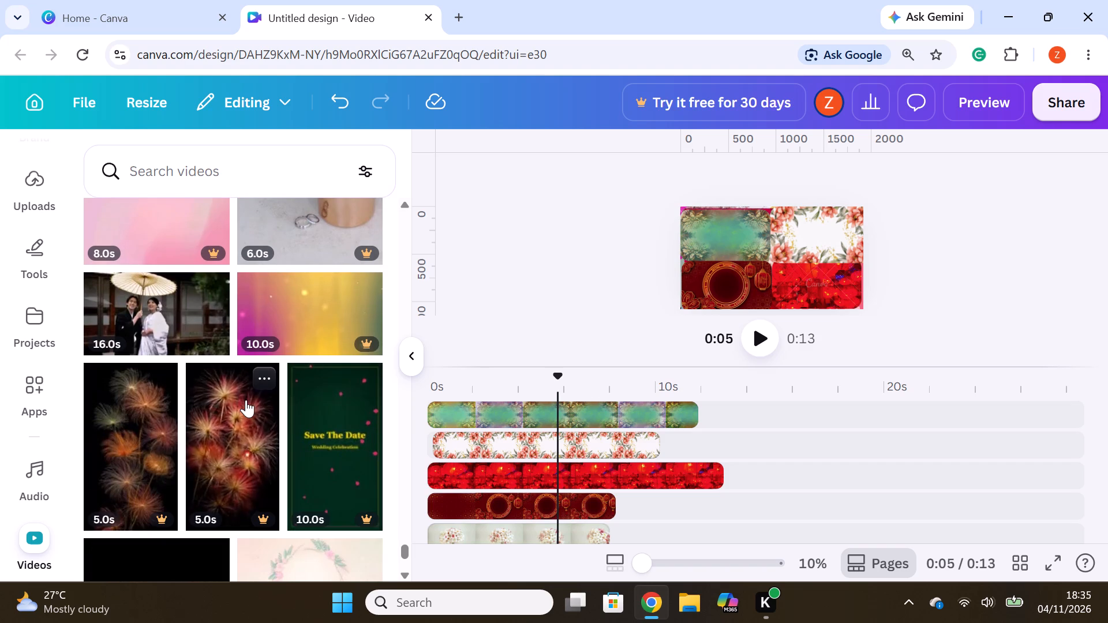
scroll(246, 400, down, 2)
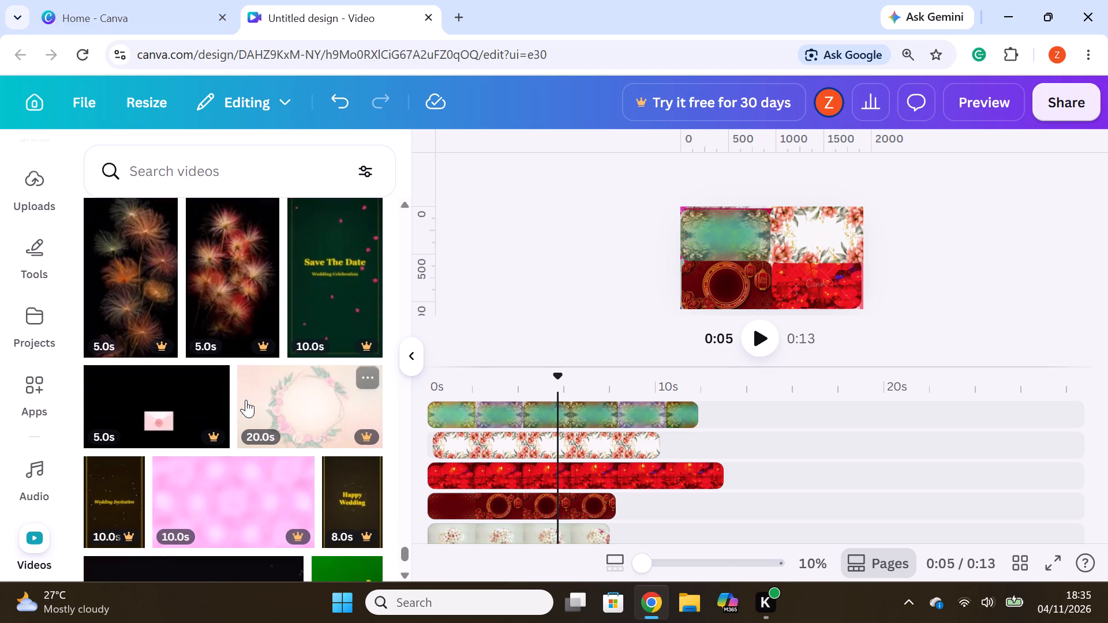
drag(230, 494, 594, 394)
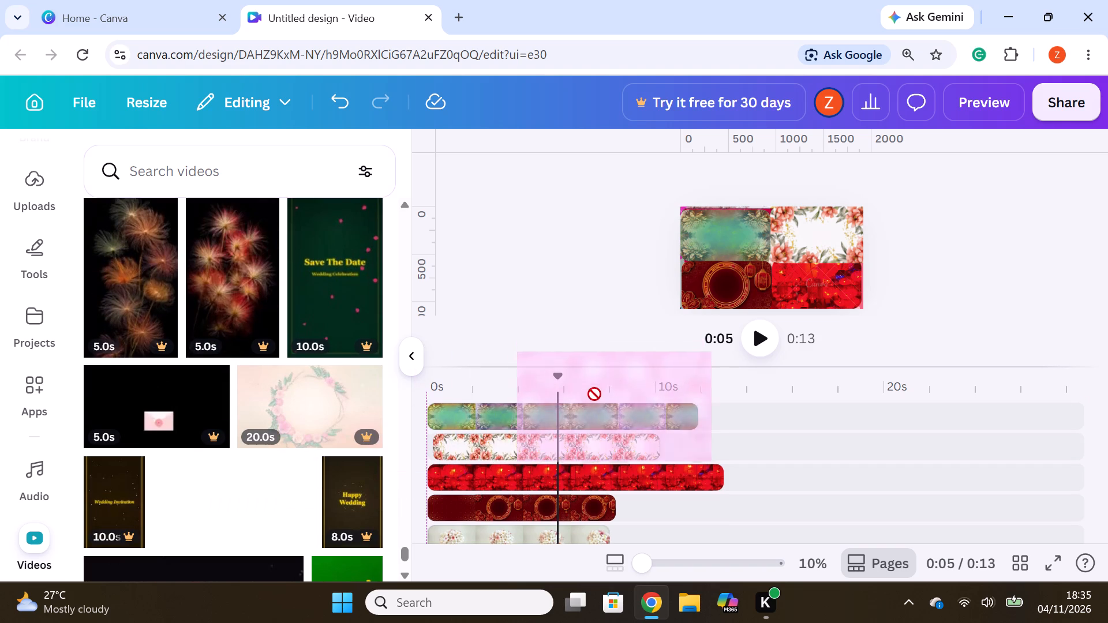
drag(594, 394, 528, 401)
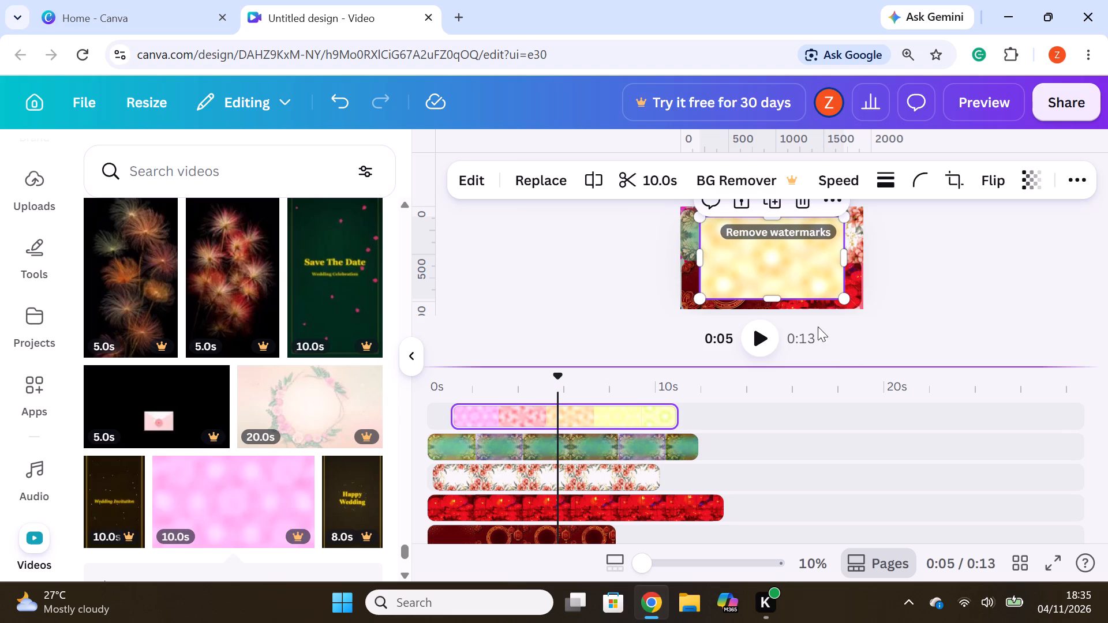
Shrink the blurred-lights clip proportionally to slightly over half the page width and centre it over the four corner clips.
drag(844, 297, 799, 276)
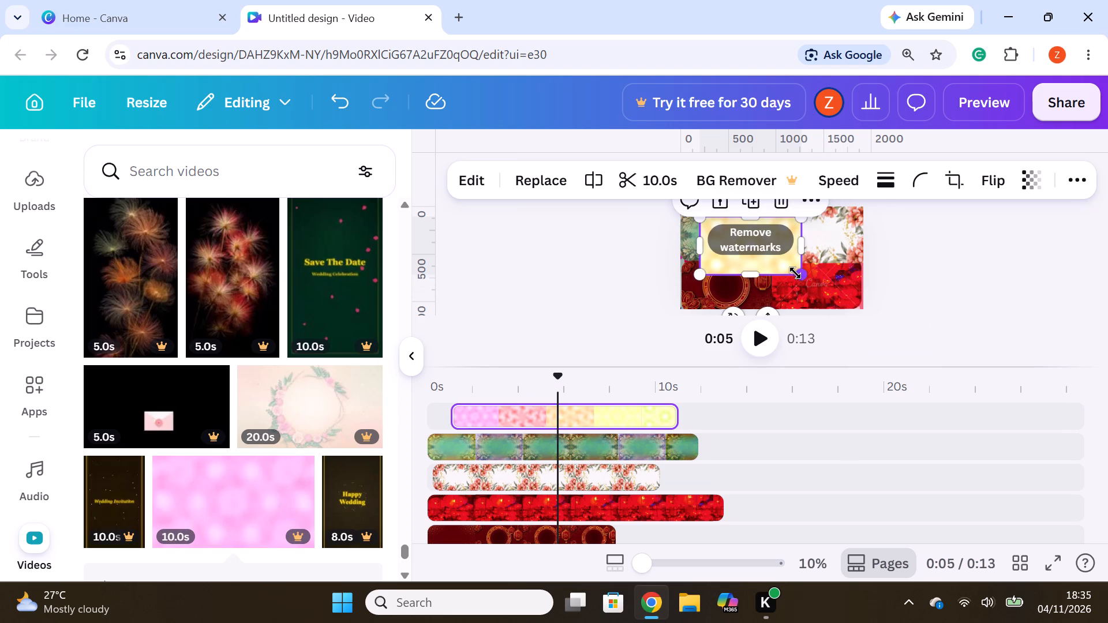
drag(776, 261, 799, 276)
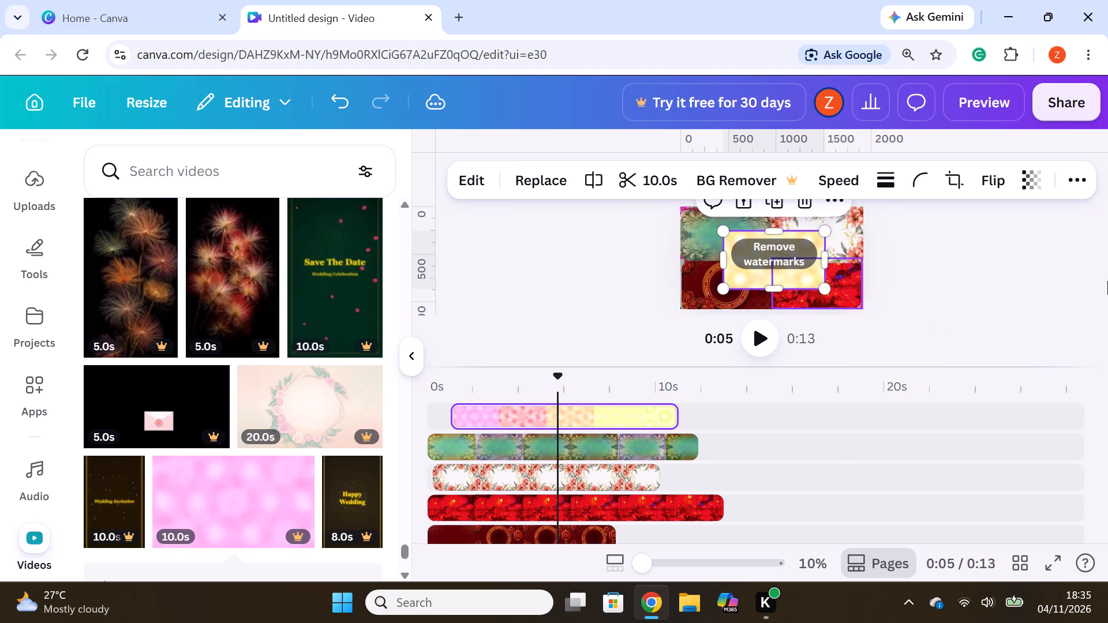
click(1107, 282)
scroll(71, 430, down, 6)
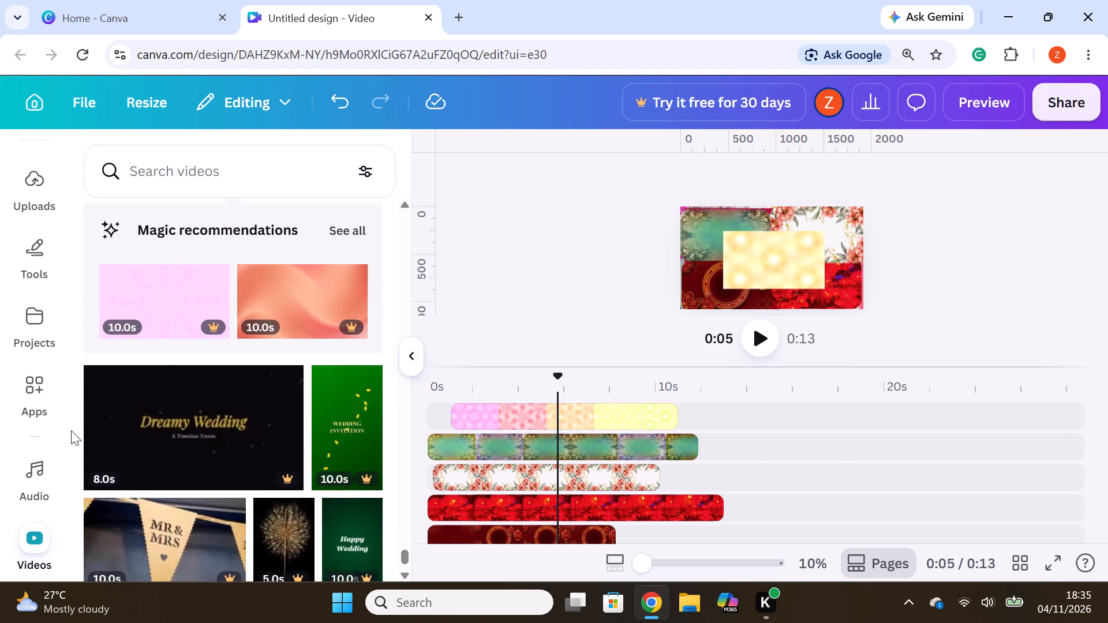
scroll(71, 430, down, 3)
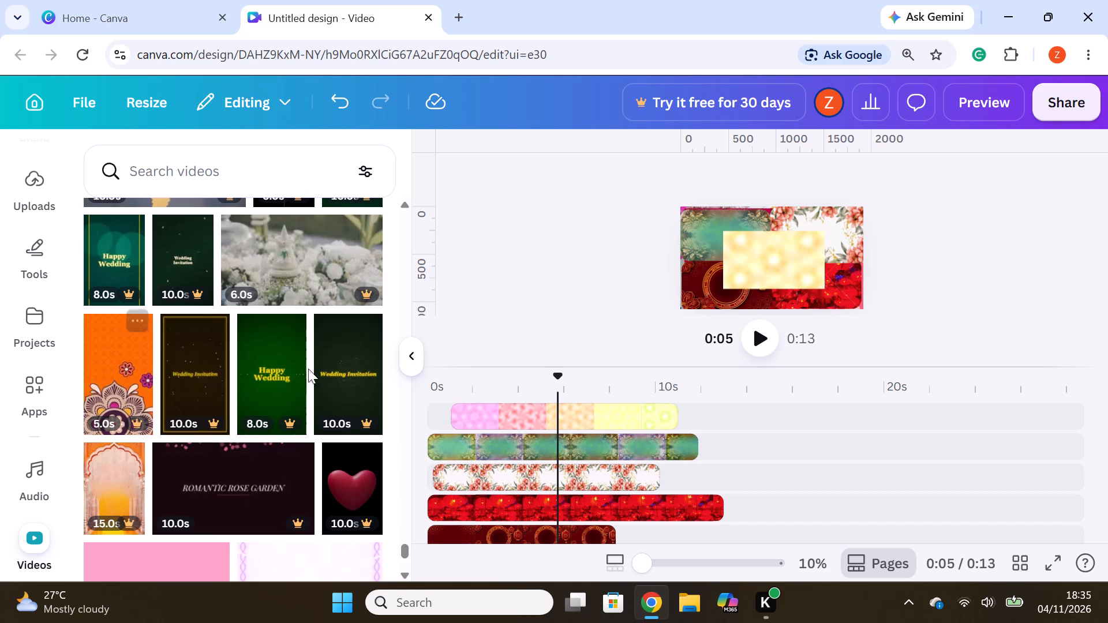
Set the centred blurred-lights clip's corner rounding to the maximum.
click(781, 264)
click(917, 177)
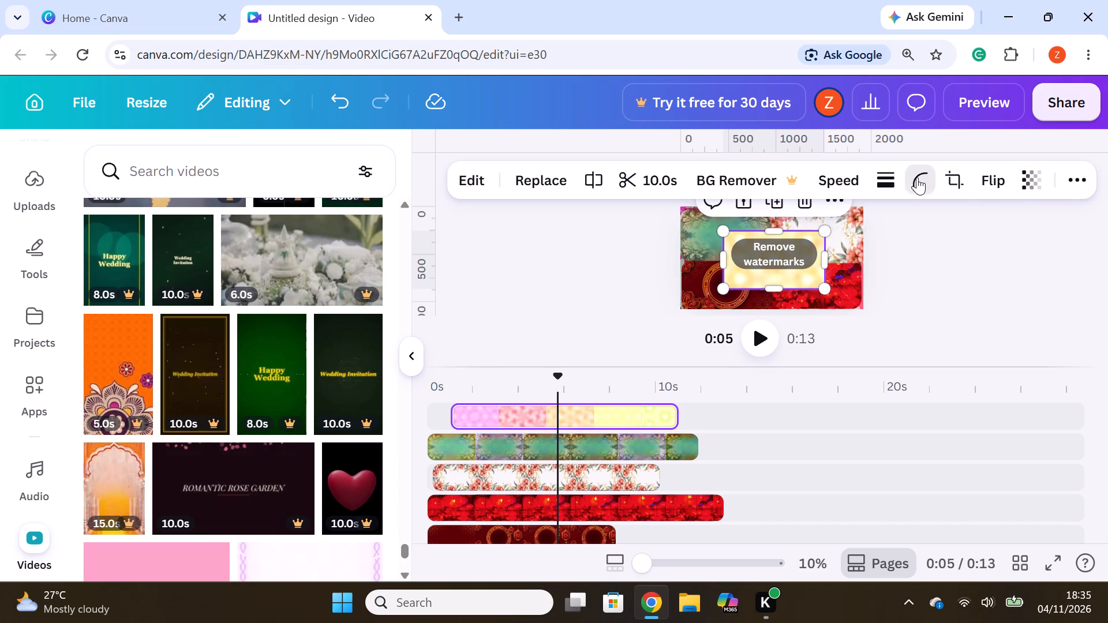
drag(825, 265, 1102, 302)
click(1055, 301)
click(923, 318)
click(908, 282)
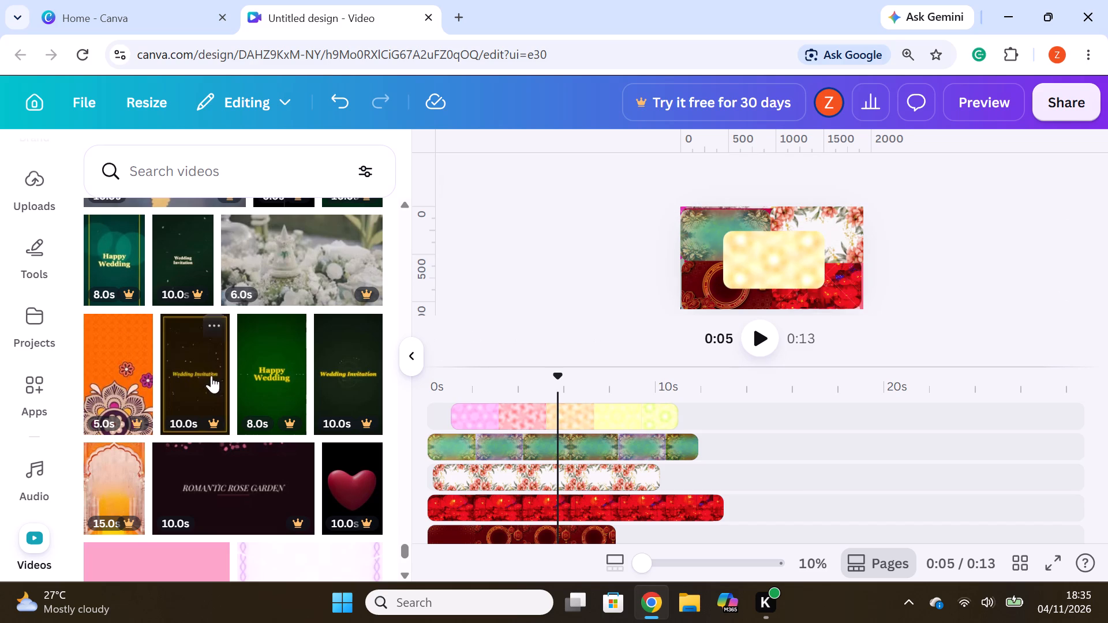
Add the 10-second Romantic Picnic clip on a new top track, starting at 0 s.
scroll(210, 376, down, 4)
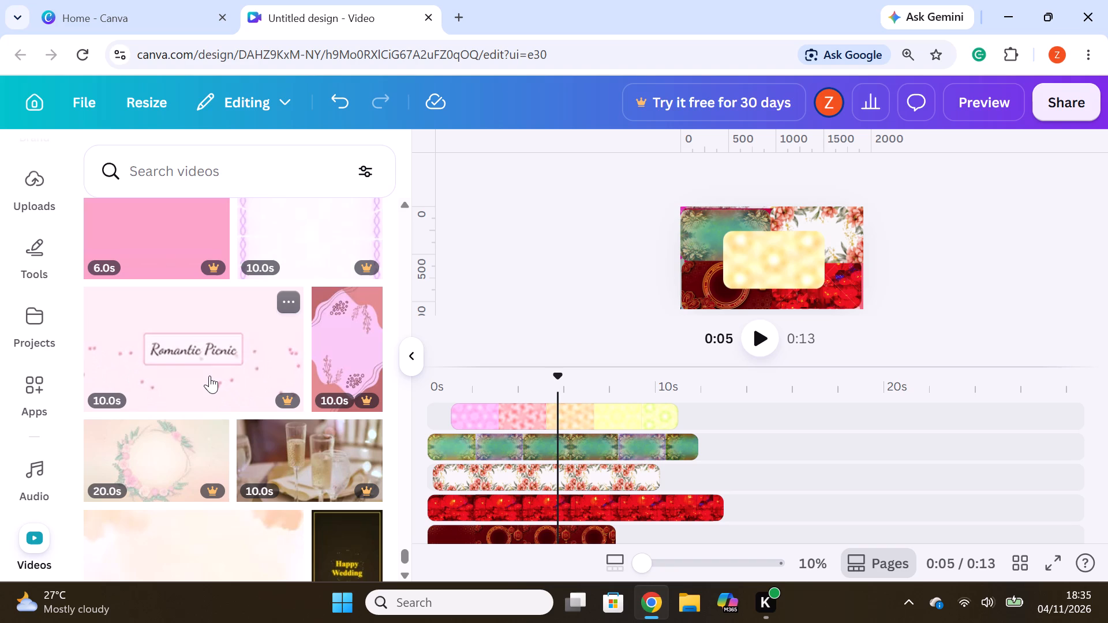
drag(209, 376, 503, 400)
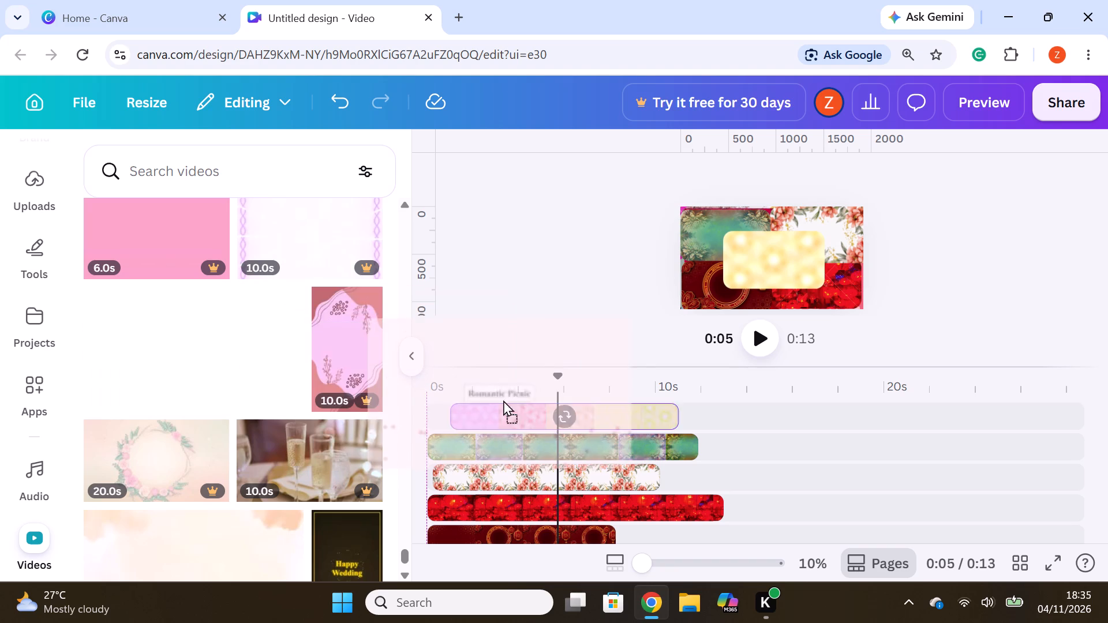
drag(503, 400, 508, 404)
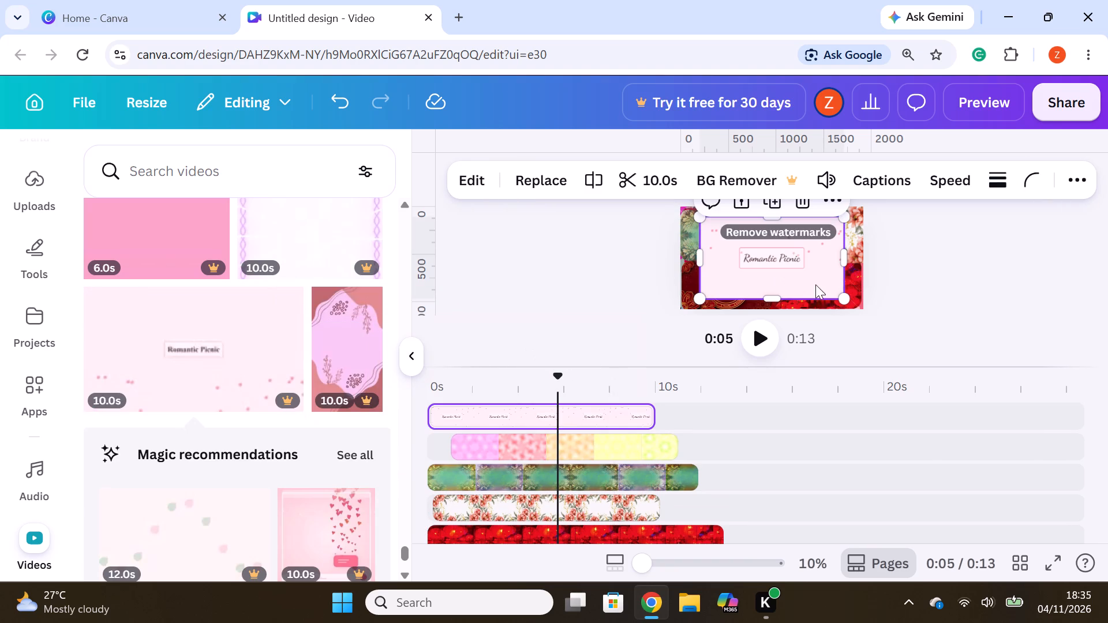
Shrink the Romantic Picnic clip proportionally to about half the page width and move it into the page's lower-left corner.
drag(845, 296, 795, 272)
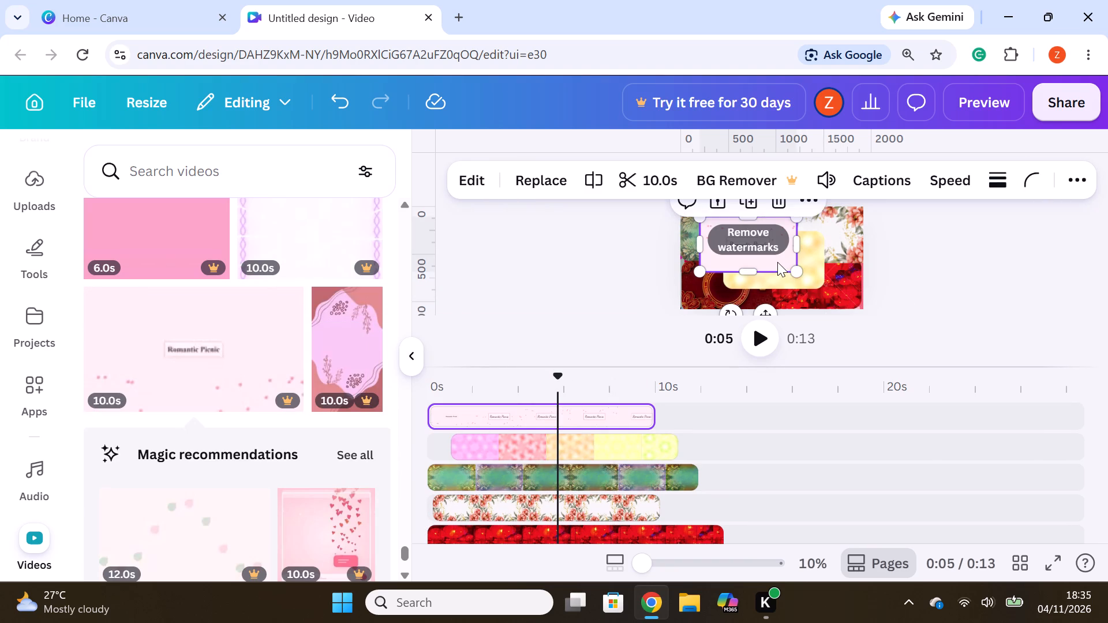
drag(776, 258, 751, 297)
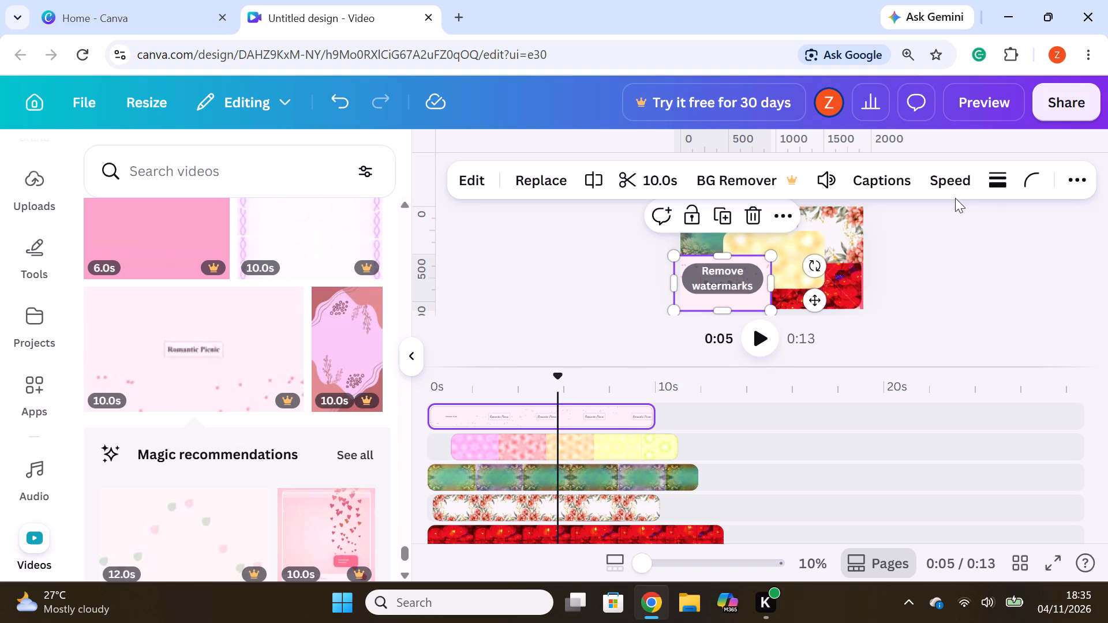
Set the Romantic Picnic clip's corner rounding to the maximum.
click(1035, 176)
drag(885, 269, 981, 269)
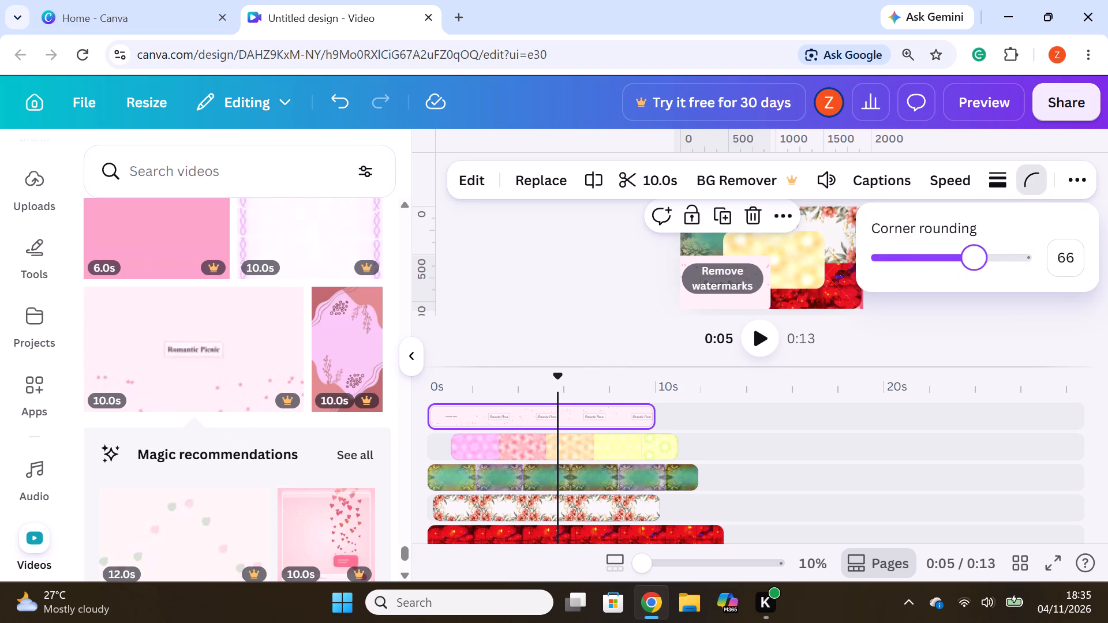
drag(981, 269, 1049, 271)
click(1010, 303)
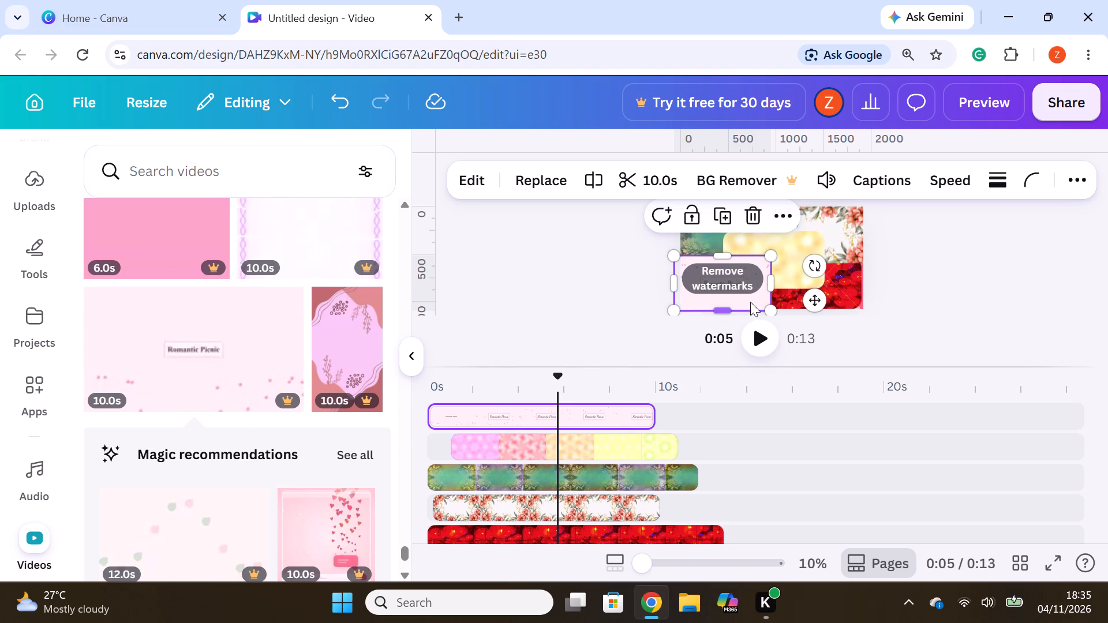
click(751, 301)
click(1004, 293)
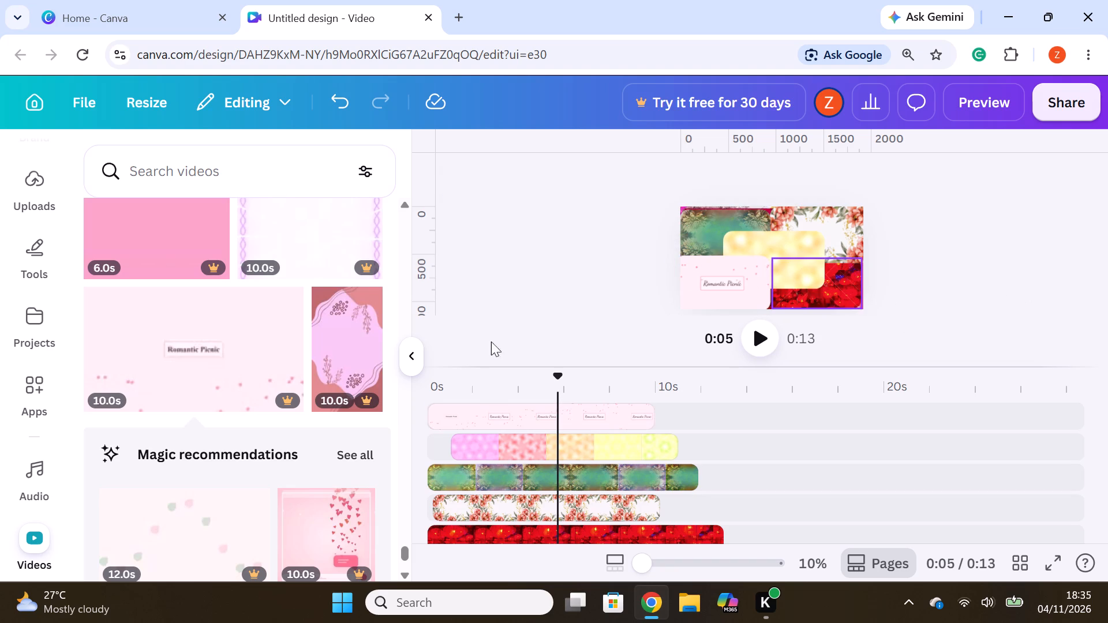
Add the 10-second white clip with lavender side borders on a new top track, starting at 0 s.
drag(338, 231, 339, 233)
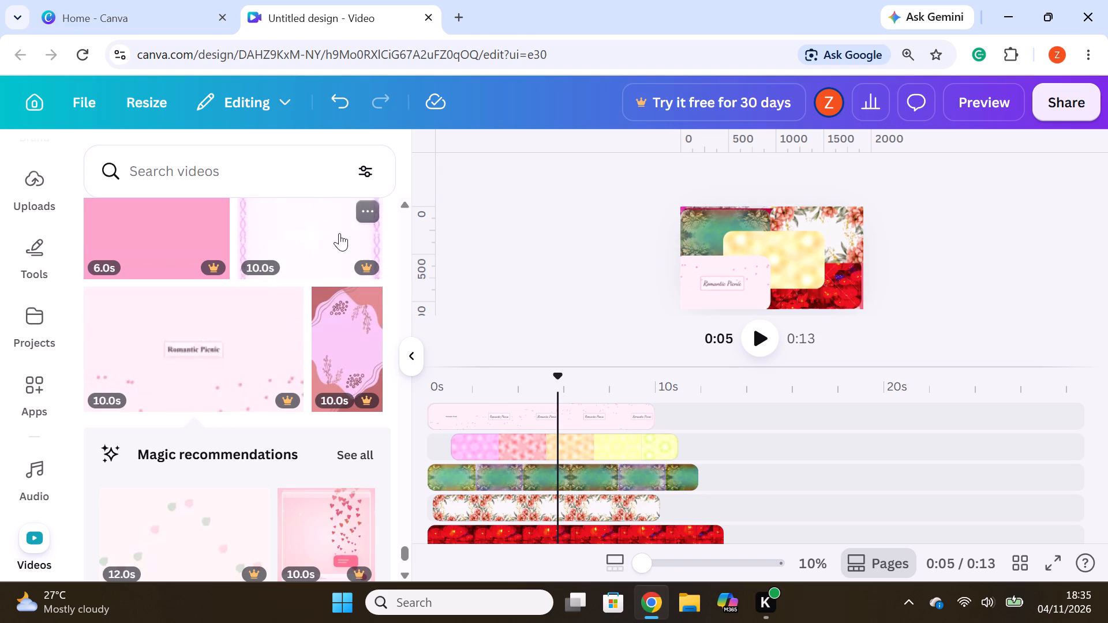
drag(339, 233, 515, 401)
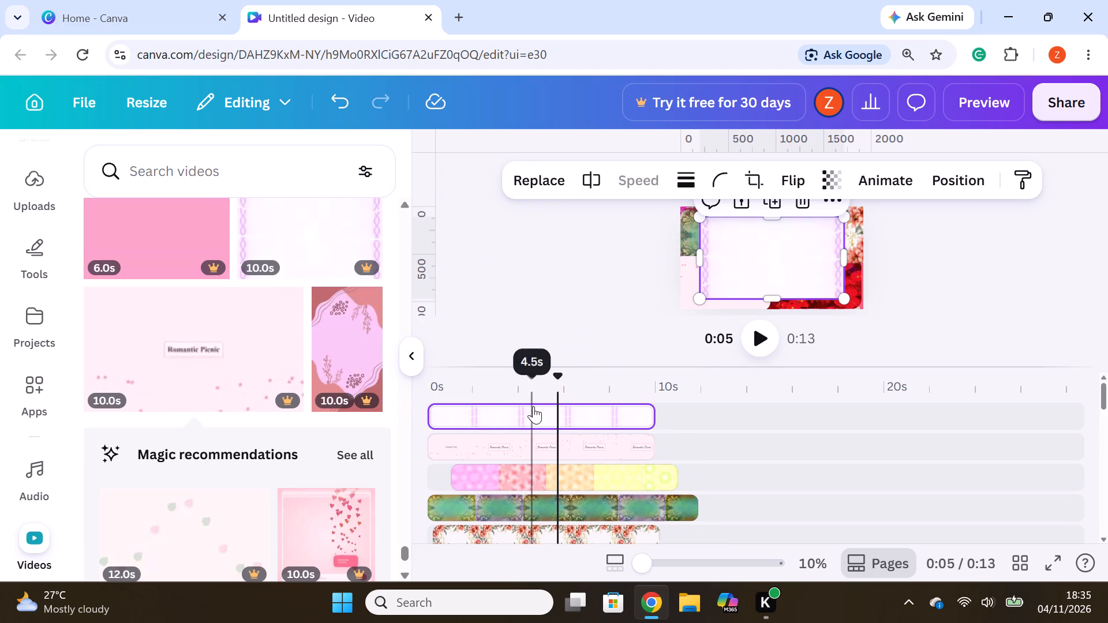
Shrink the lavender-bordered clip proportionally to slightly over half the page width and move it over the page's lower-right corner.
drag(839, 301, 834, 297)
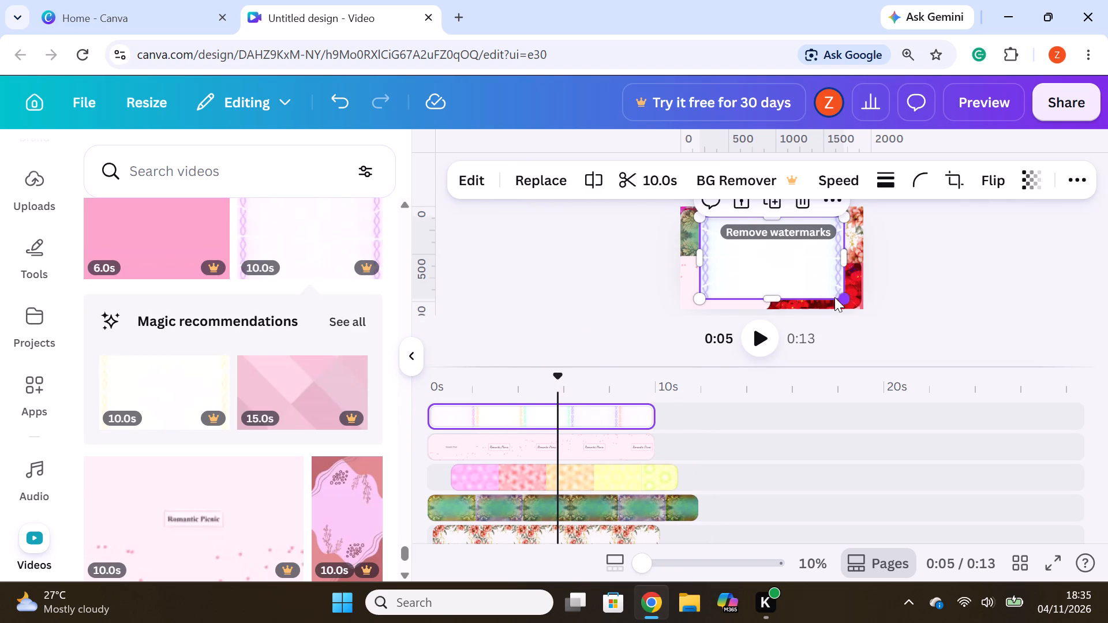
drag(834, 297, 798, 284)
drag(770, 268, 832, 291)
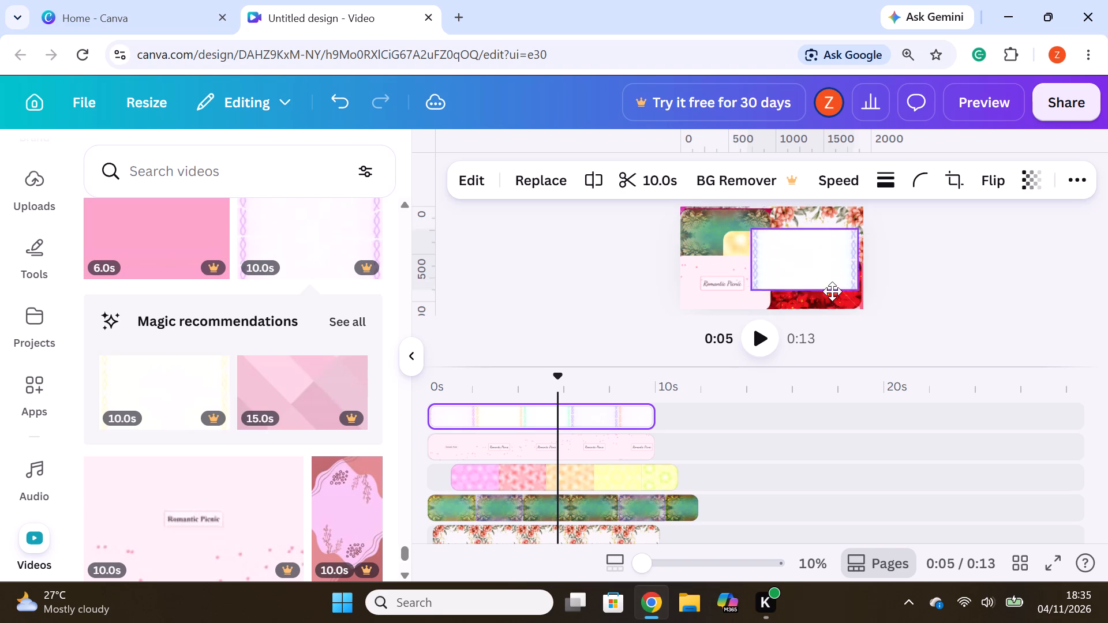
drag(832, 291, 841, 305)
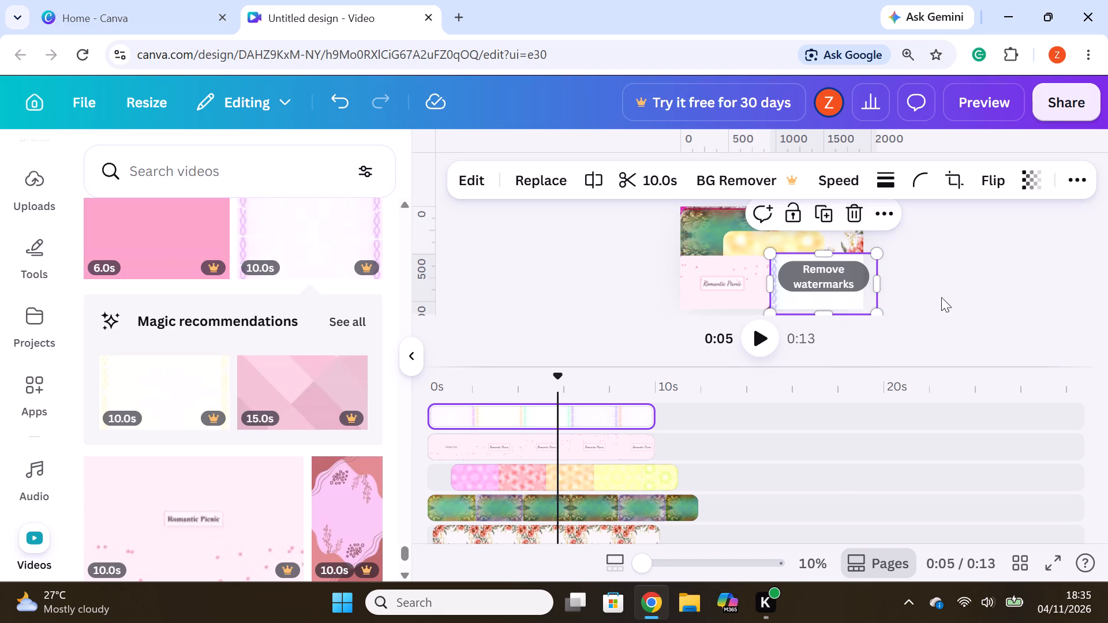
Set the lavender-bordered clip's corner rounding to the maximum.
click(917, 185)
drag(822, 264, 975, 279)
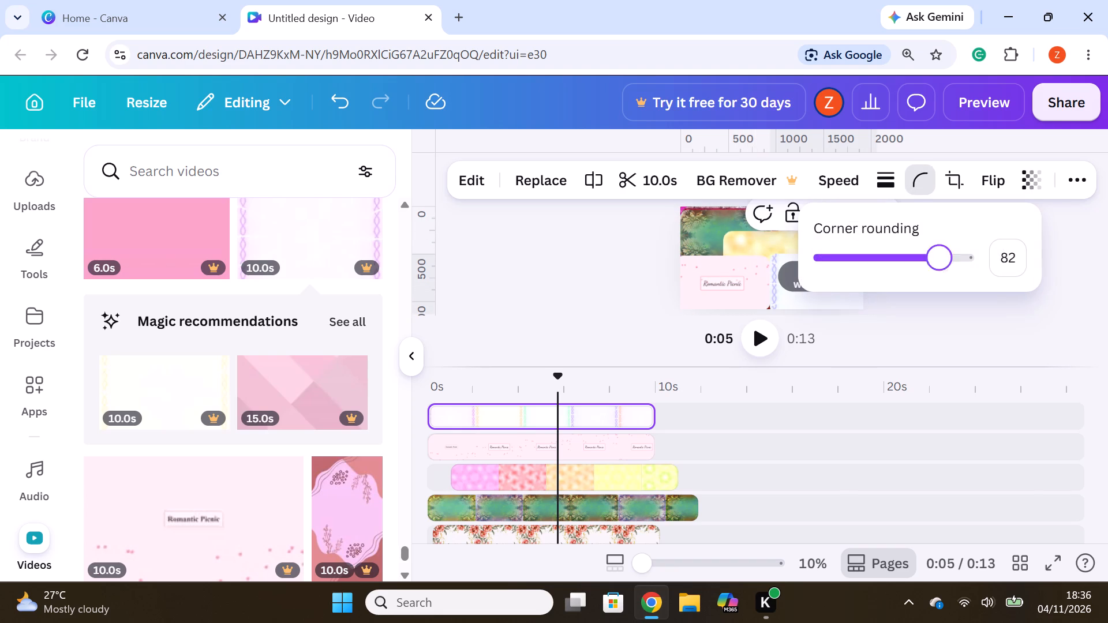
drag(975, 279, 984, 280)
click(978, 310)
click(968, 285)
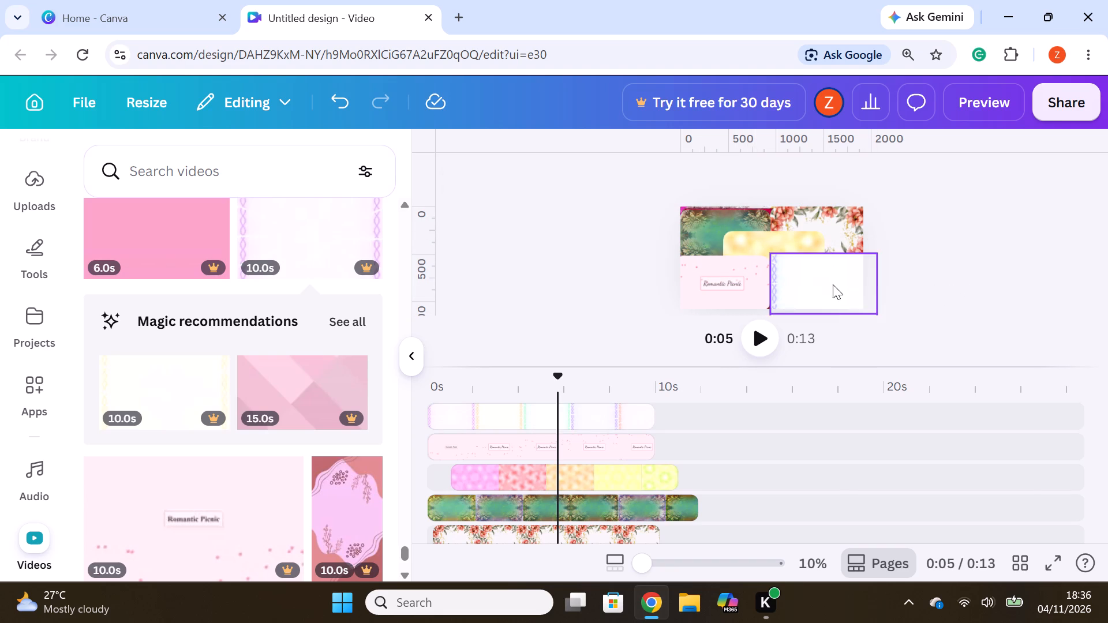
Add the 6-second pink clip with white clouds on a new top track, starting at about 0.2 s.
drag(192, 254, 484, 416)
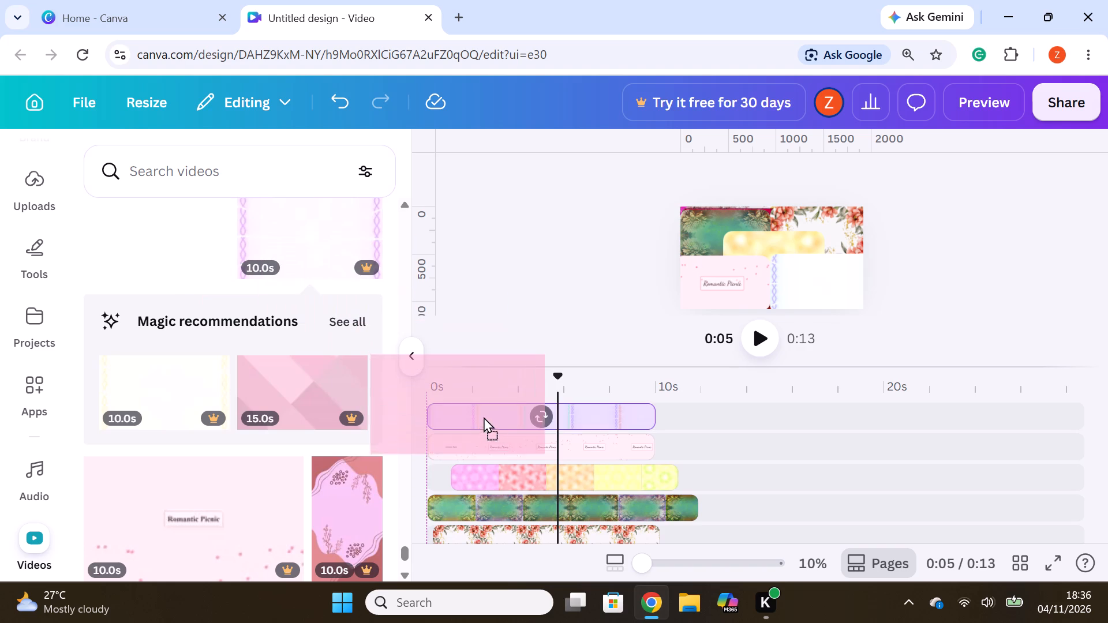
drag(484, 416, 538, 402)
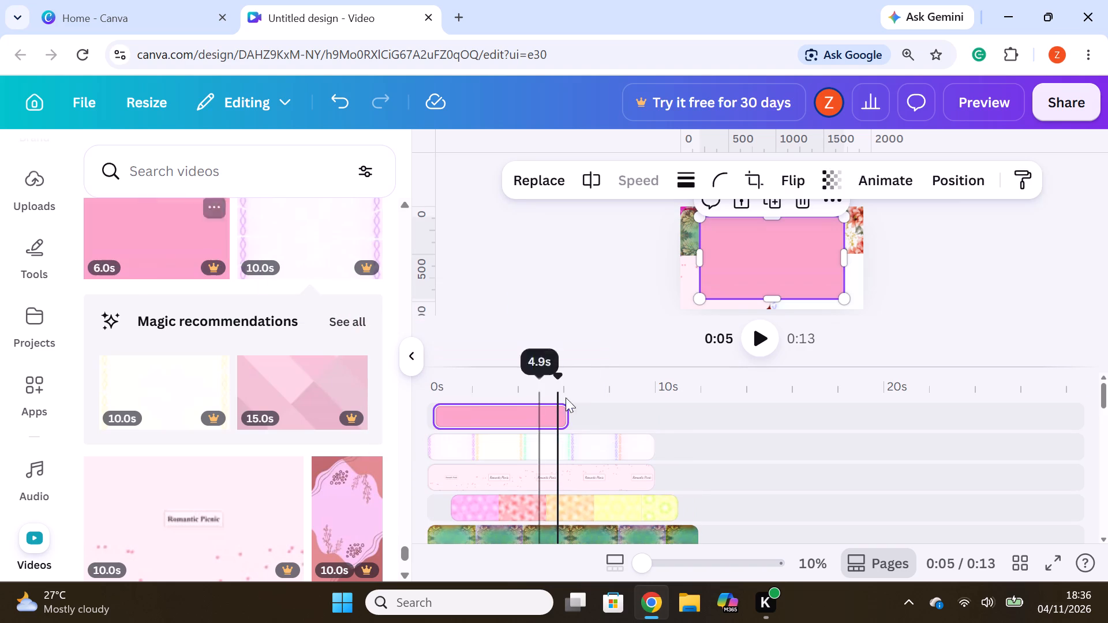
Shrink the pink cloud clip proportionally to about half the page width and move it into the page's upper-left corner.
click(804, 273)
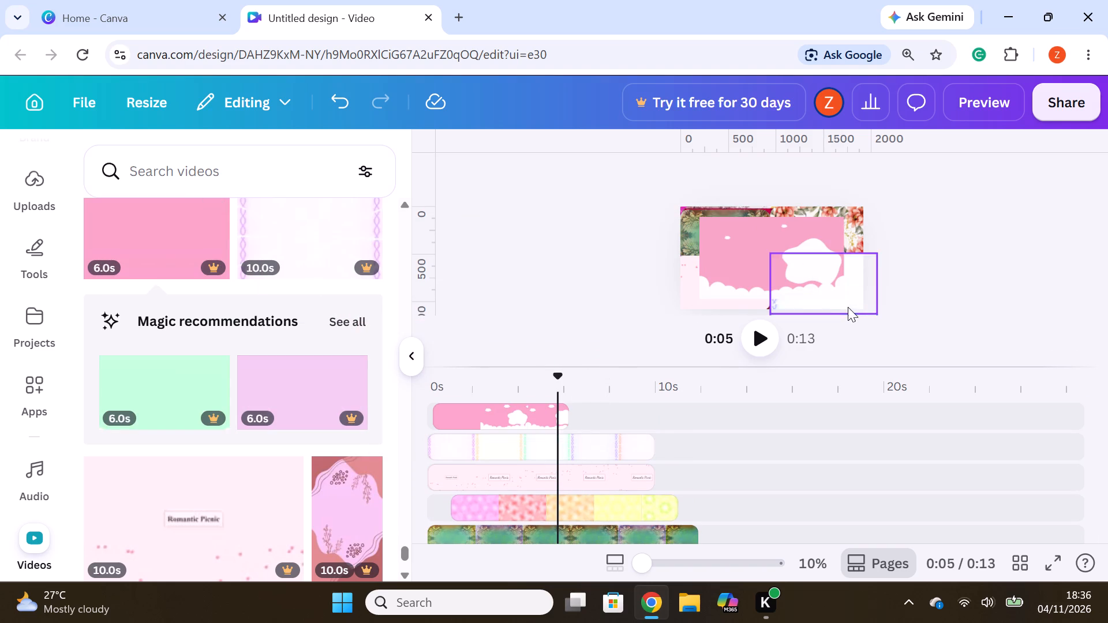
click(769, 267)
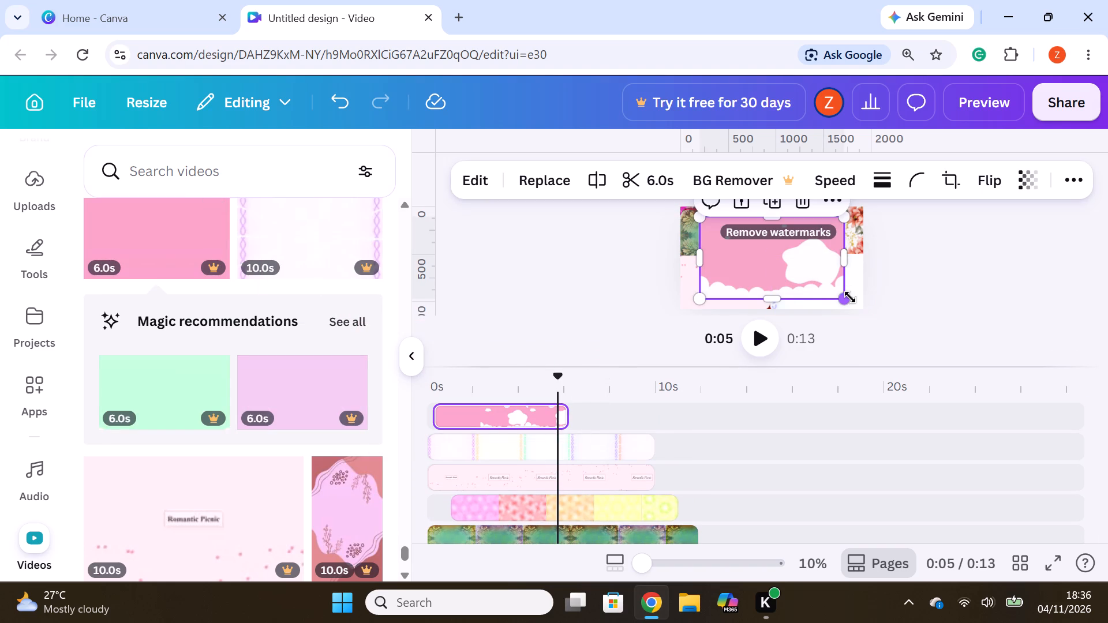
drag(850, 297, 803, 267)
drag(777, 259, 751, 240)
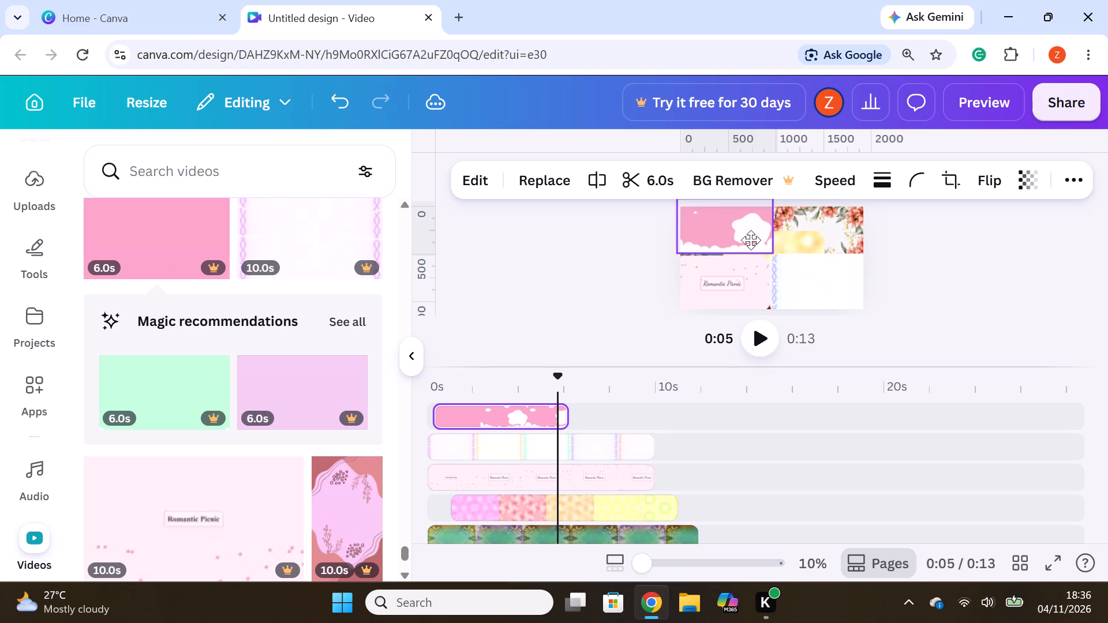
drag(751, 240, 754, 248)
click(1002, 253)
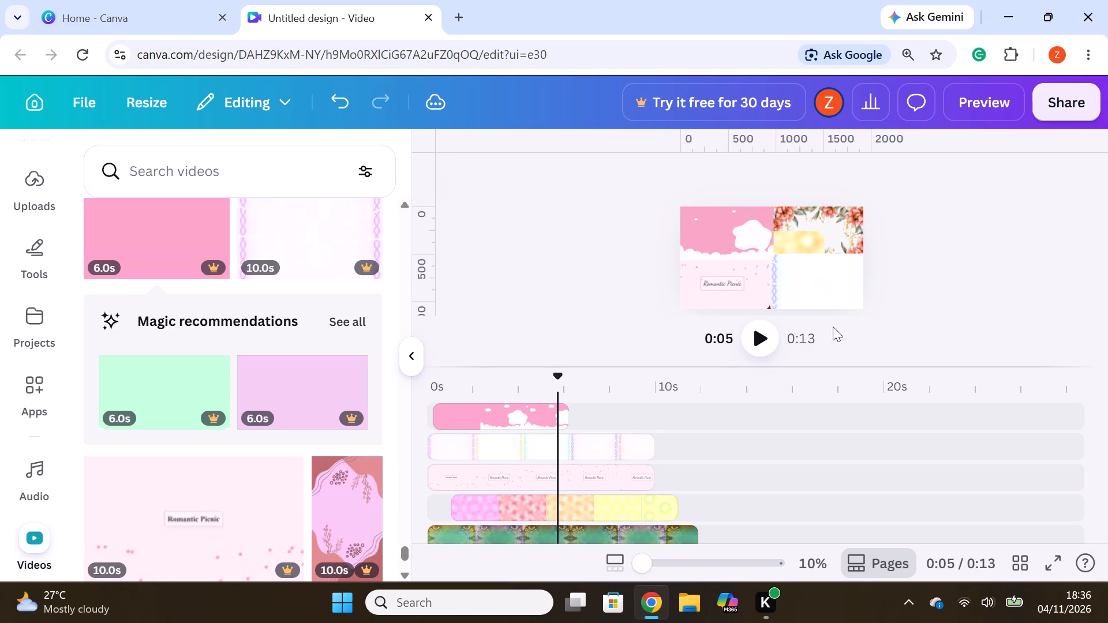
Add the 20-second floral wreath clip on a new top track, starting at about 0.2 s.
scroll(237, 467, down, 1)
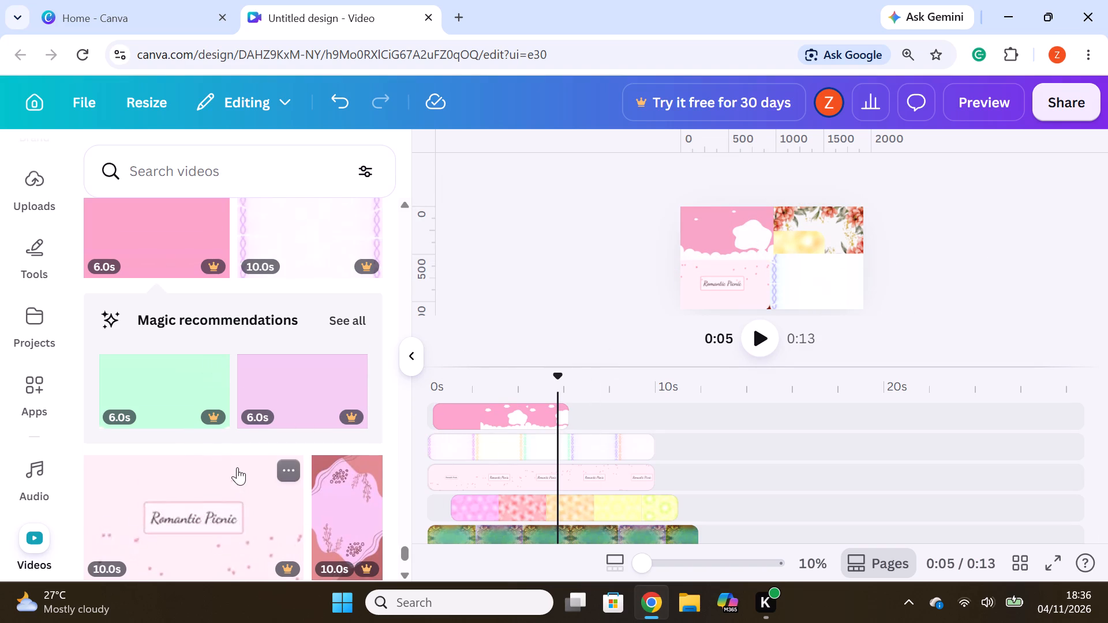
scroll(237, 467, down, 1)
drag(189, 460, 556, 385)
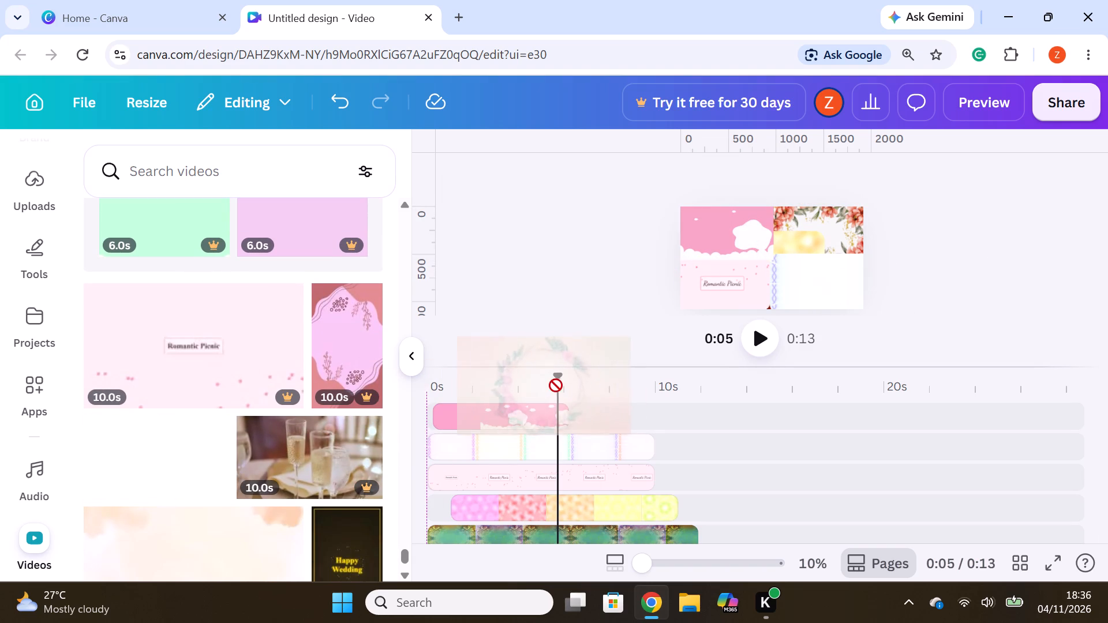
drag(556, 385, 539, 401)
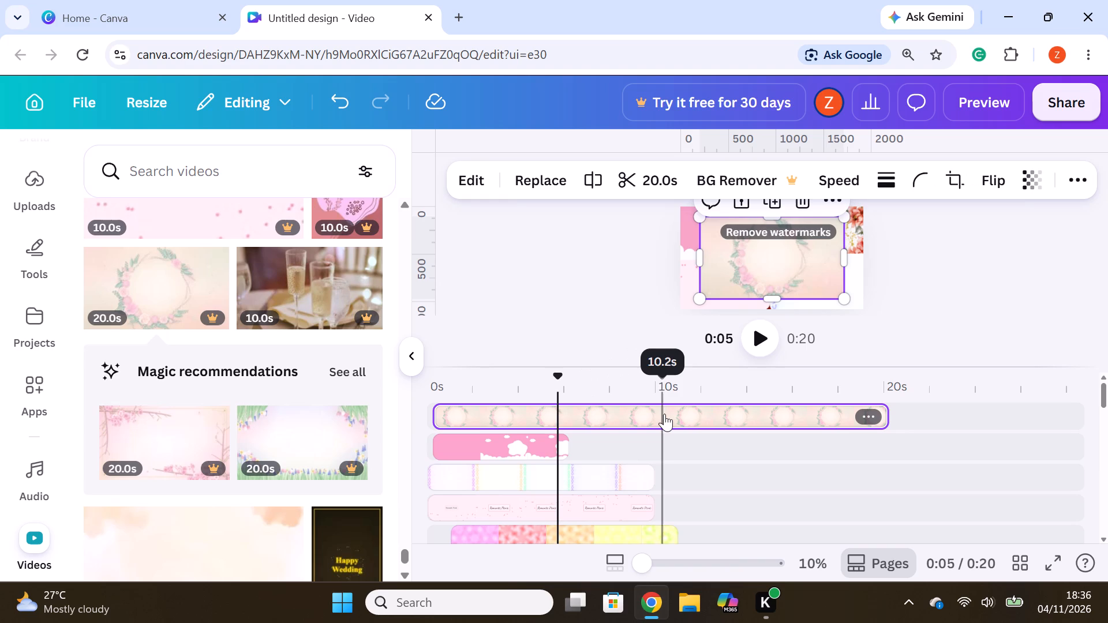
Shorten the floral wreath clip to 10.2 s by splitting it near its midpoint and deleting the second part.
click(666, 412)
right_click(667, 412)
click(734, 520)
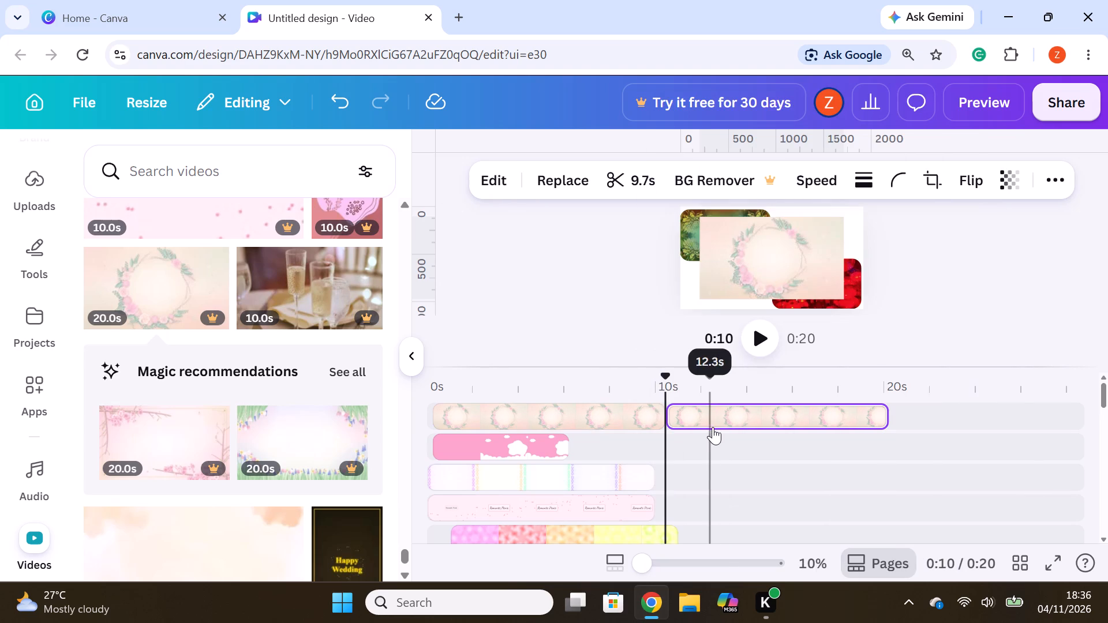
right_click(714, 415)
click(796, 228)
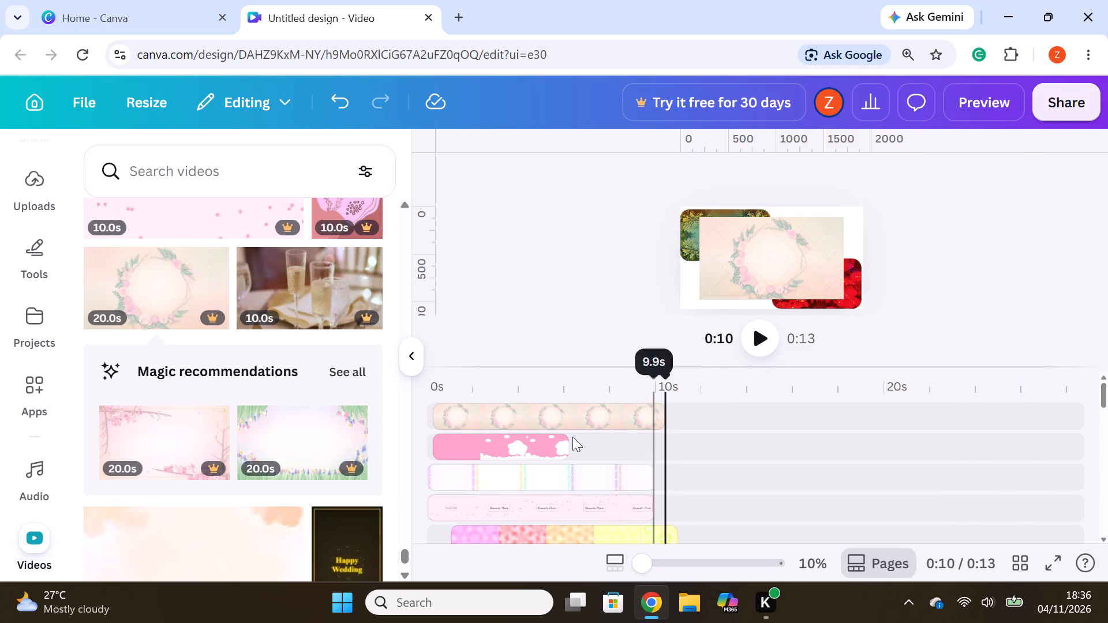
Shrink the floral wreath clip proportionally to about half the page width and place it near the page's upper-left corner.
click(574, 417)
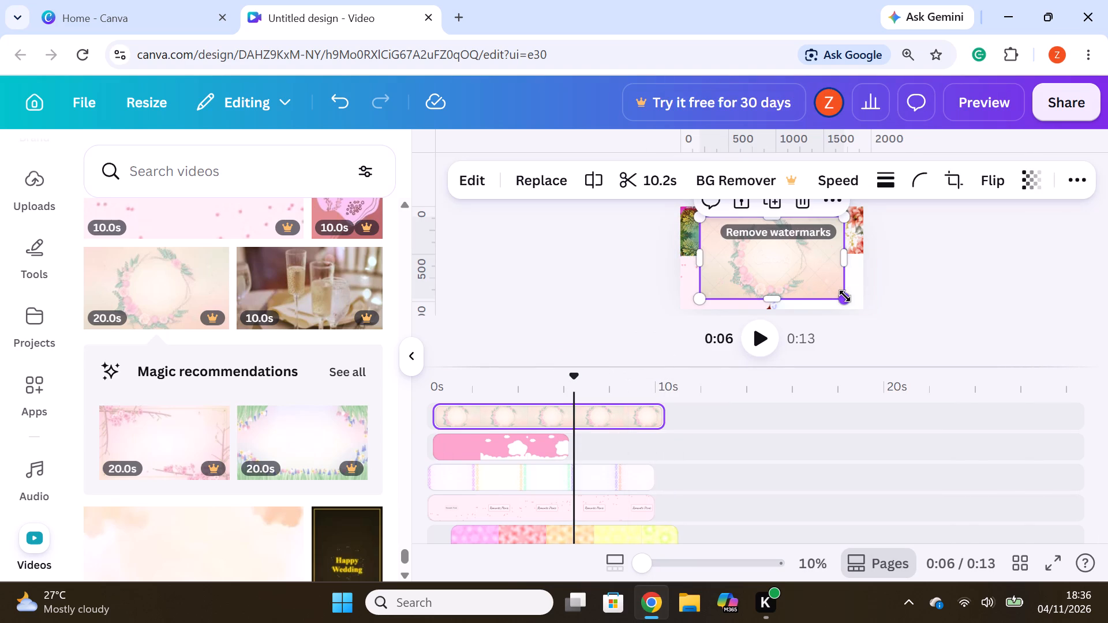
drag(844, 295, 818, 275)
click(796, 264)
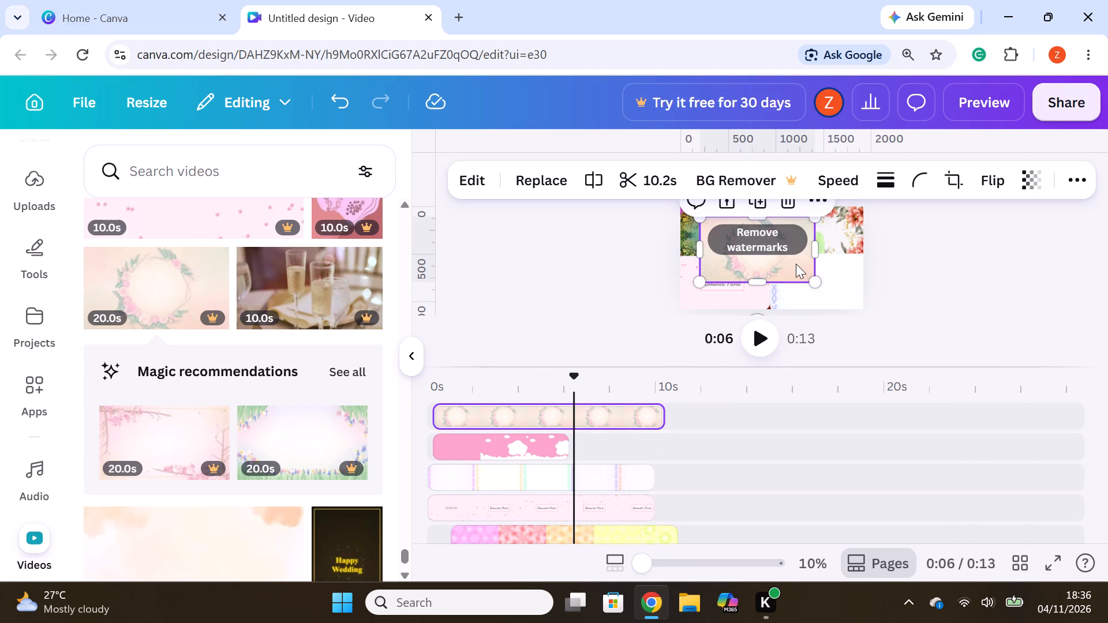
click(792, 267)
drag(811, 284, 791, 267)
drag(780, 260, 777, 257)
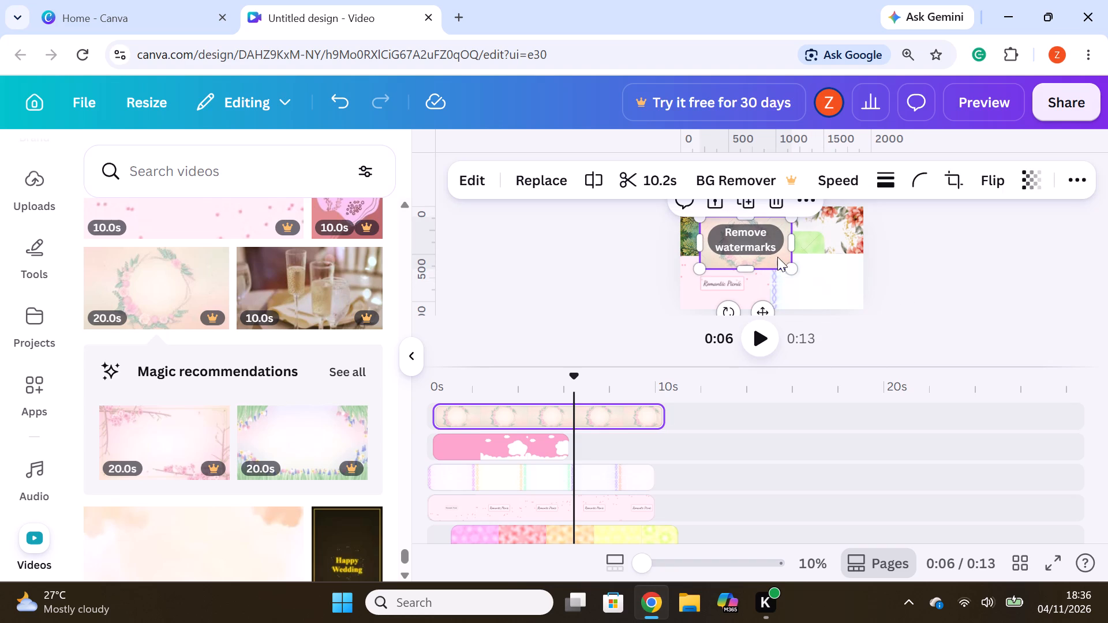
drag(777, 257, 799, 249)
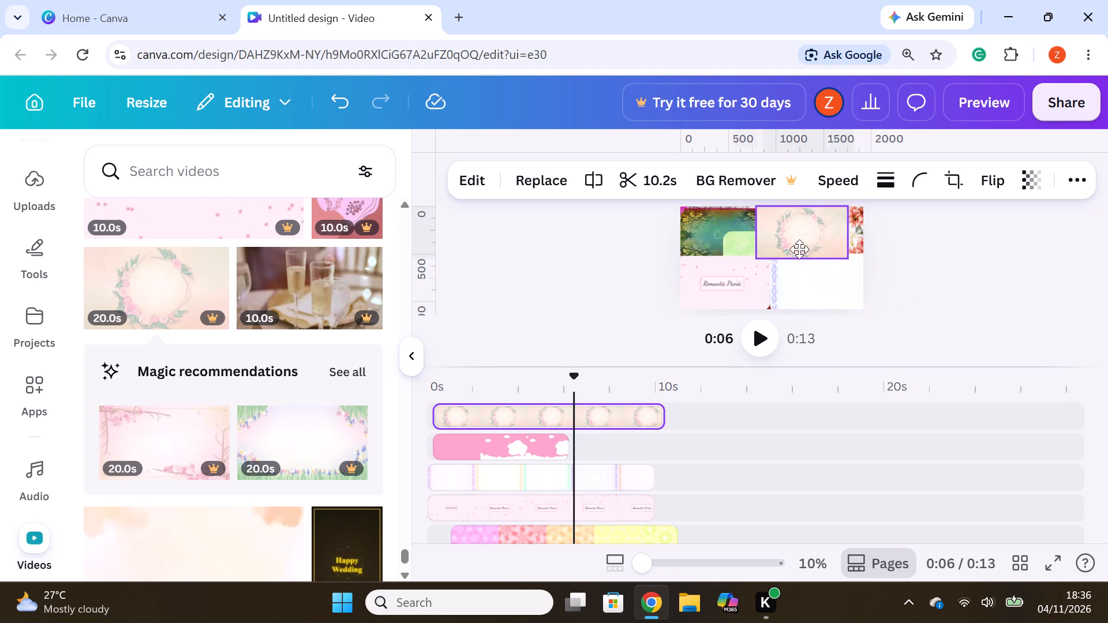
drag(799, 249, 772, 243)
Move the lavender-bordered clip farther toward the page's lower-right, partly beyond the page edge.
drag(805, 254, 833, 268)
Examine which clips the timeline tracks hold around the 5-second mark.
click(515, 516)
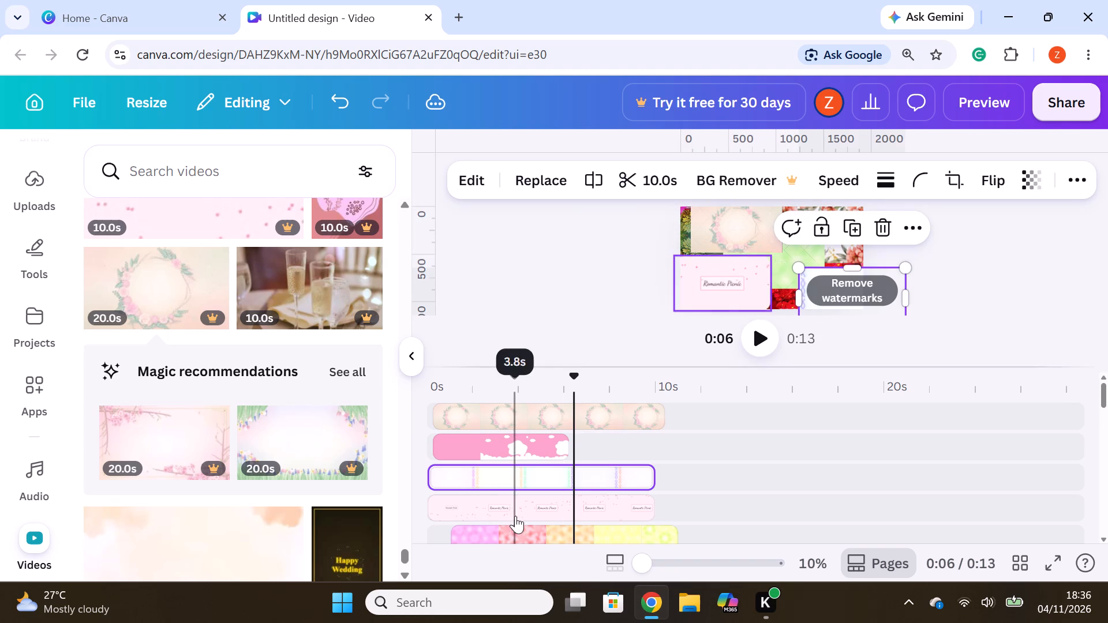
click(527, 524)
click(531, 534)
click(551, 461)
click(545, 488)
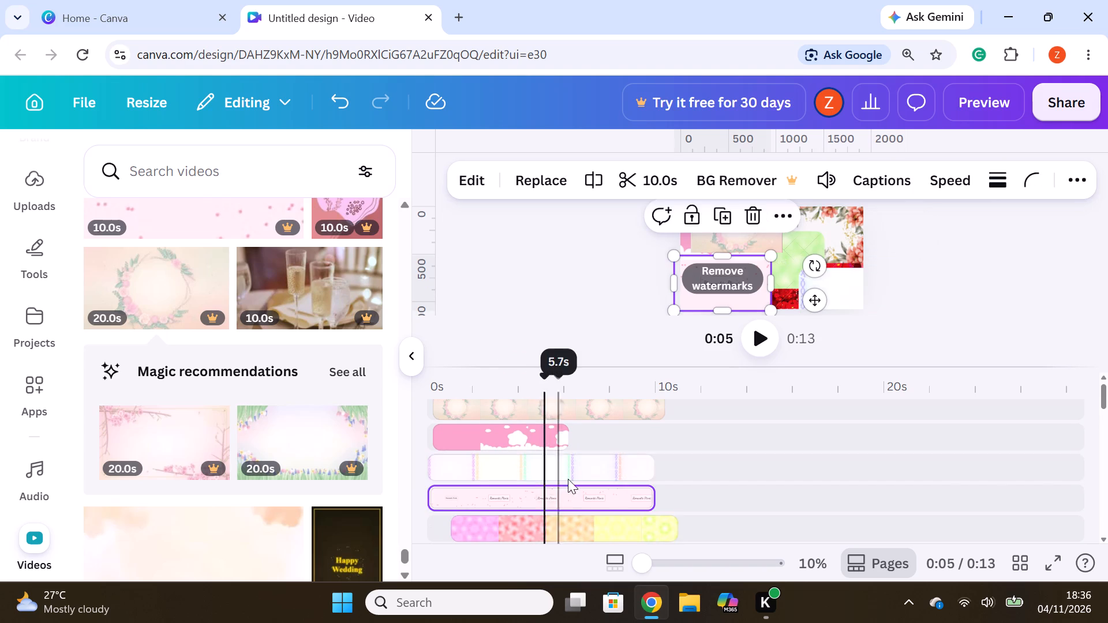
scroll(572, 469, down, 2)
click(571, 461)
click(562, 411)
scroll(563, 421, up, 3)
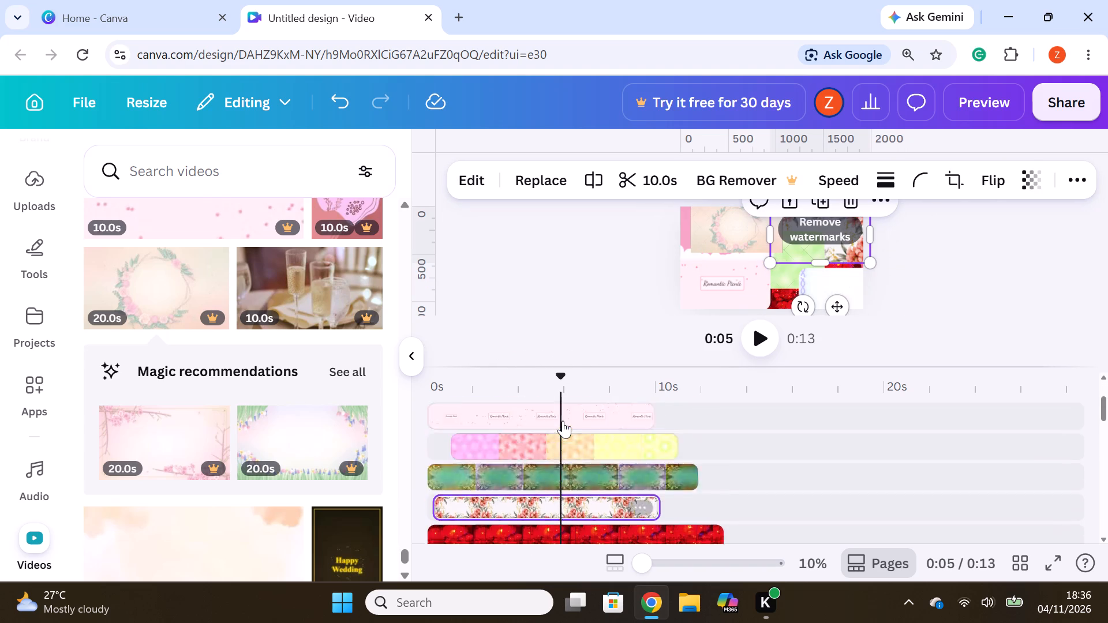
scroll(563, 421, up, 1)
Move the floral wreath clip from the page's upper-left to its upper-right corner.
drag(744, 233, 836, 237)
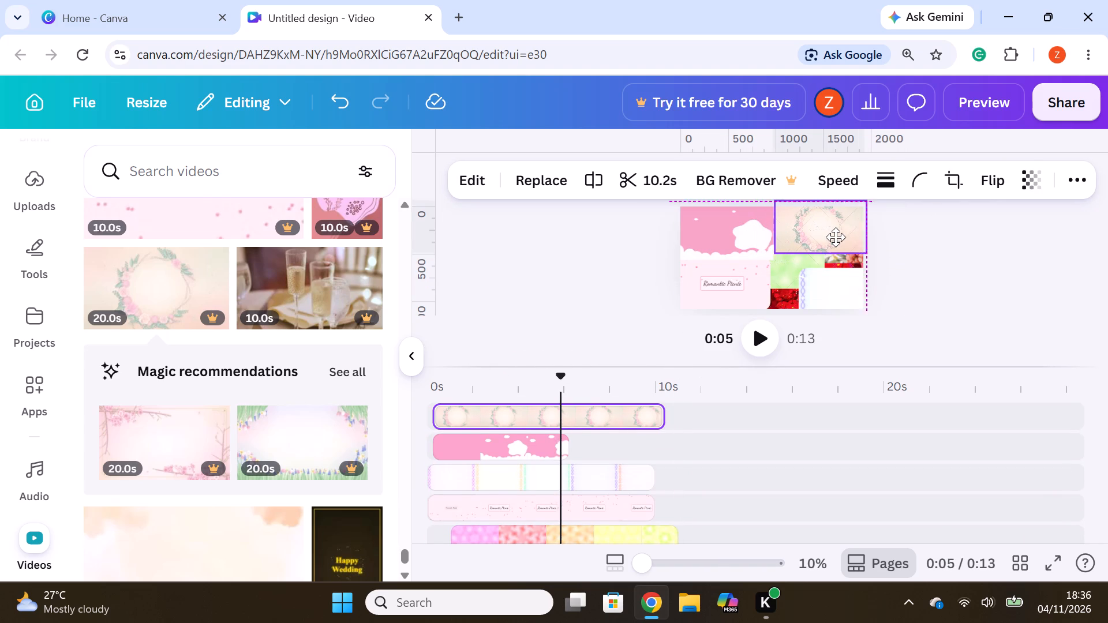
drag(836, 237, 827, 241)
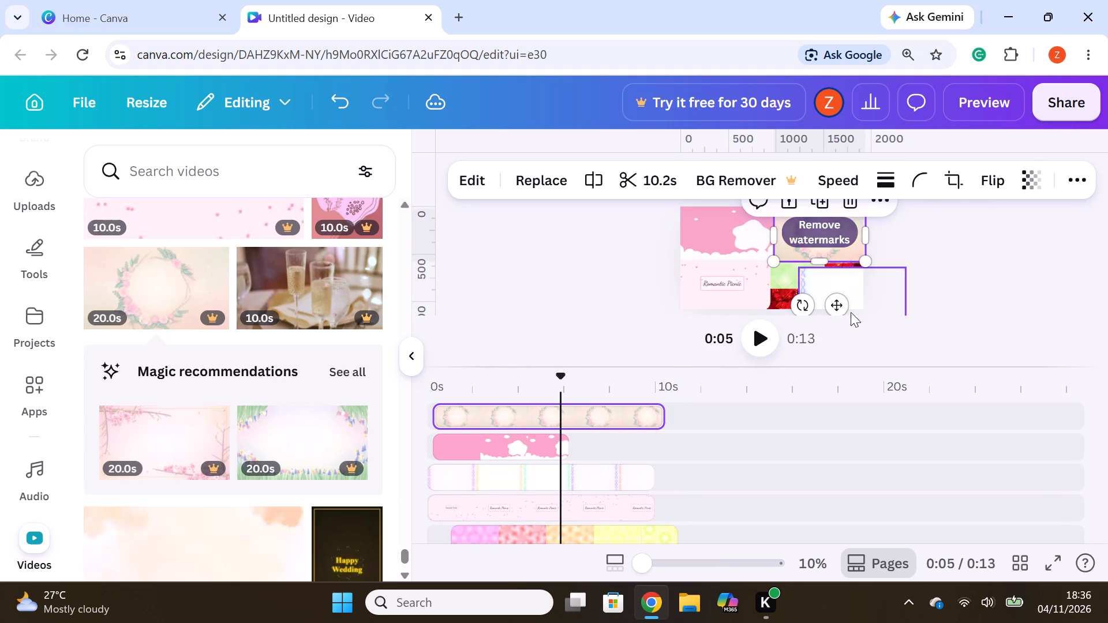
Move the lavender-bordered clip inward to the page's lower-right, aligning its left edge with the wreath clip above.
drag(841, 283, 813, 273)
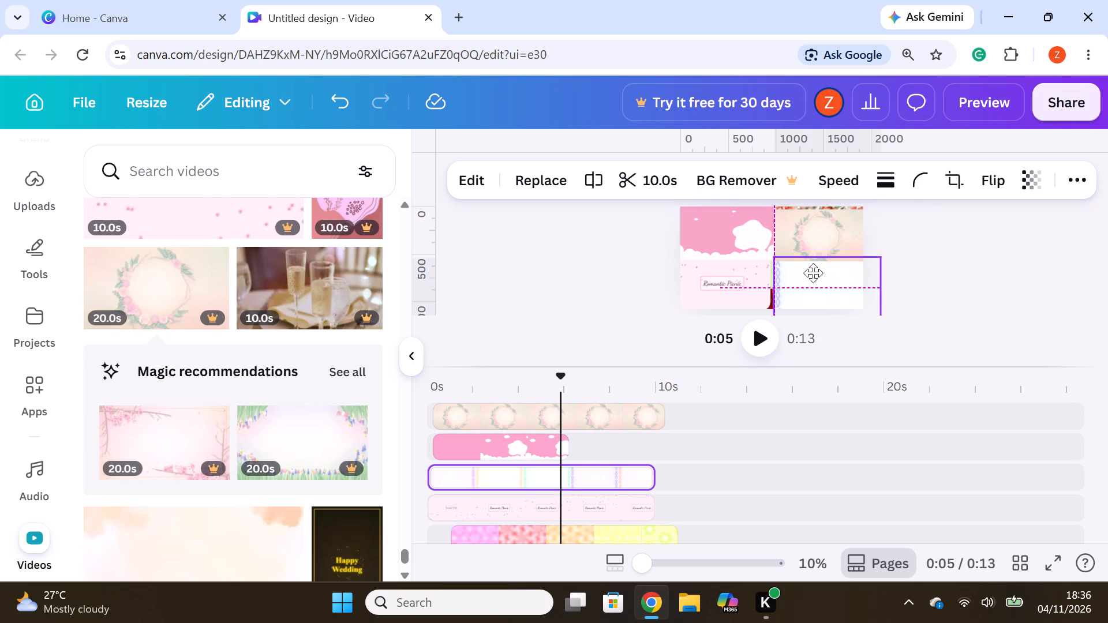
drag(813, 273, 813, 273)
click(918, 272)
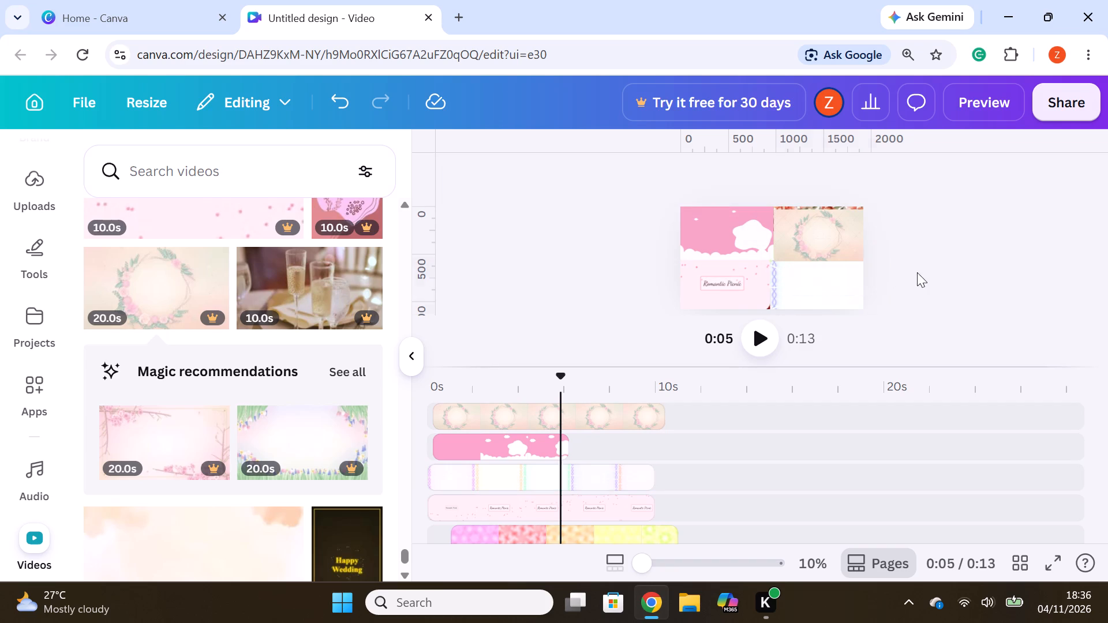
Set the floral wreath clip's corner rounding to 100.
click(806, 242)
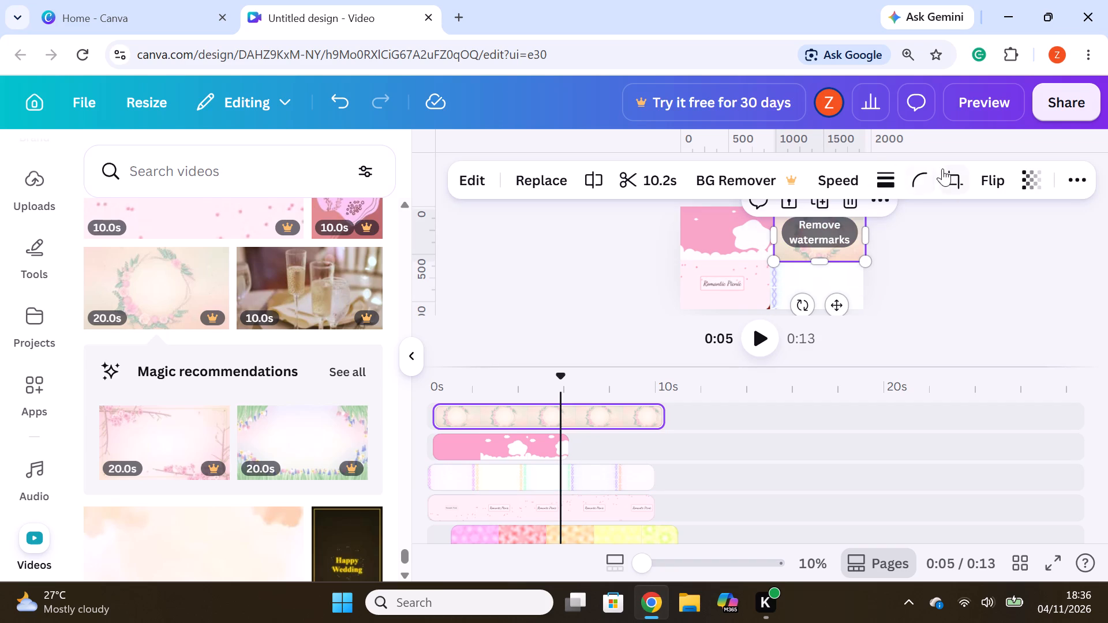
click(927, 175)
drag(827, 272, 1011, 280)
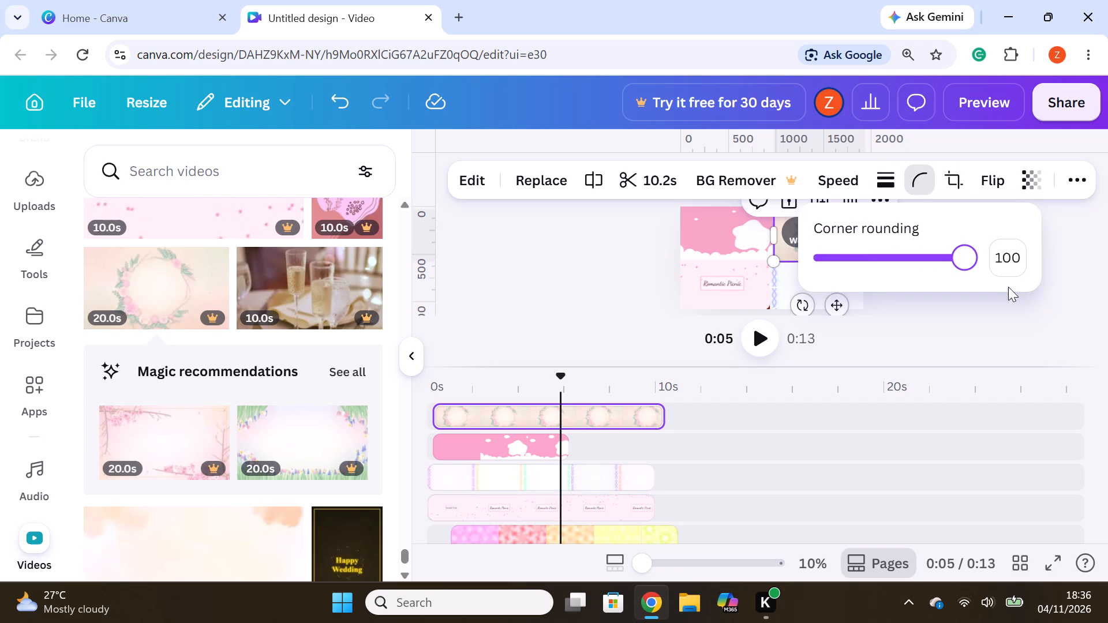
click(995, 311)
Check the corner rounding settings of the lavender-bordered clip and the Romantic Picnic clip.
click(818, 277)
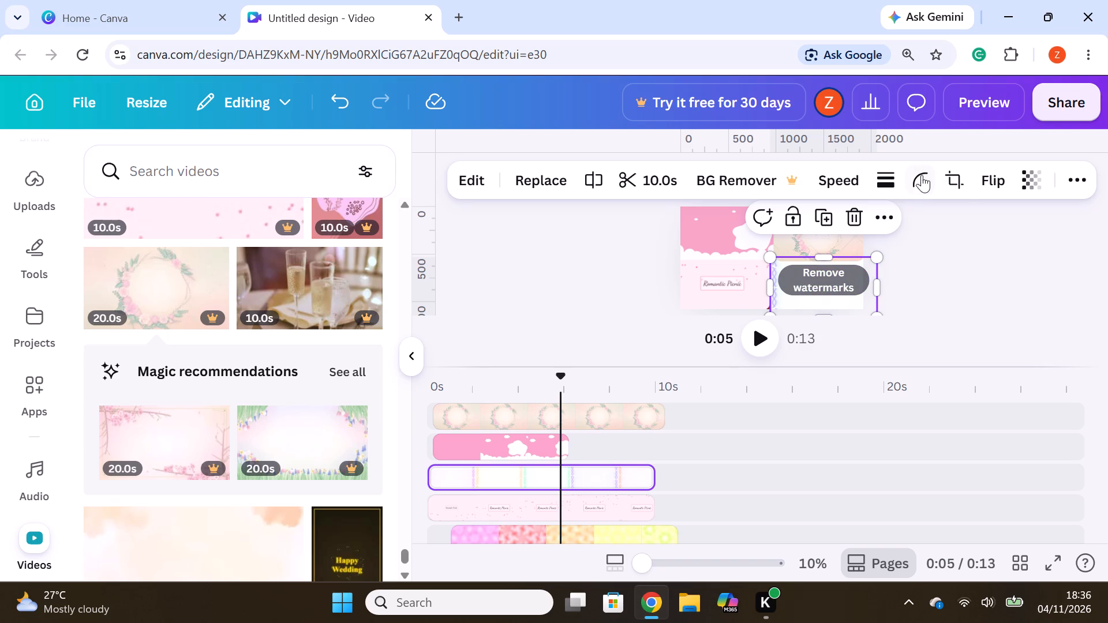
click(917, 177)
click(1049, 294)
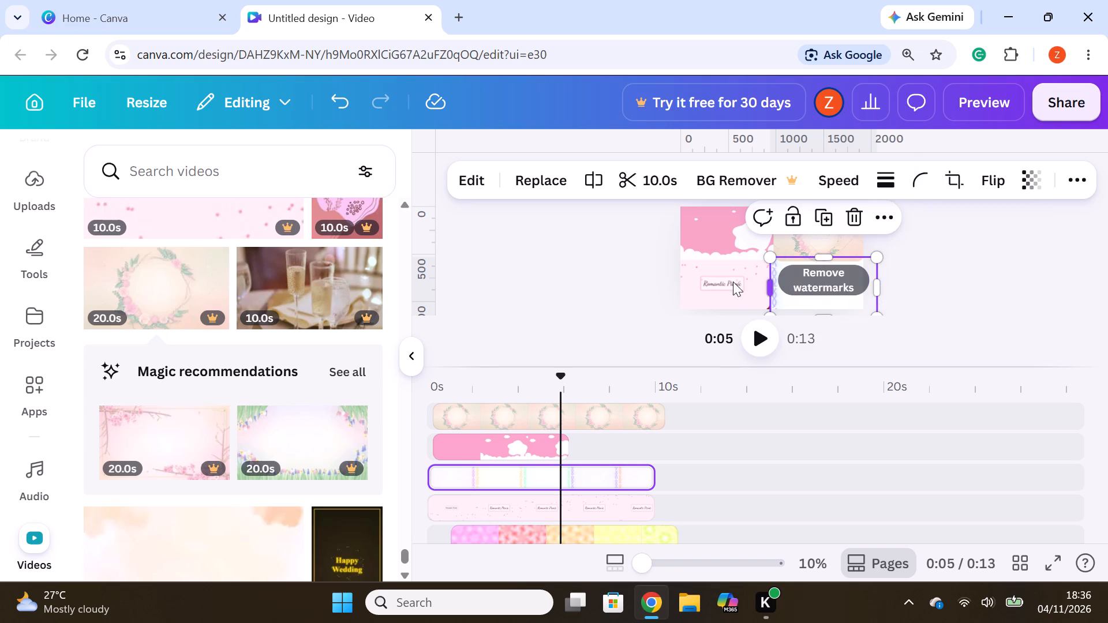
click(728, 282)
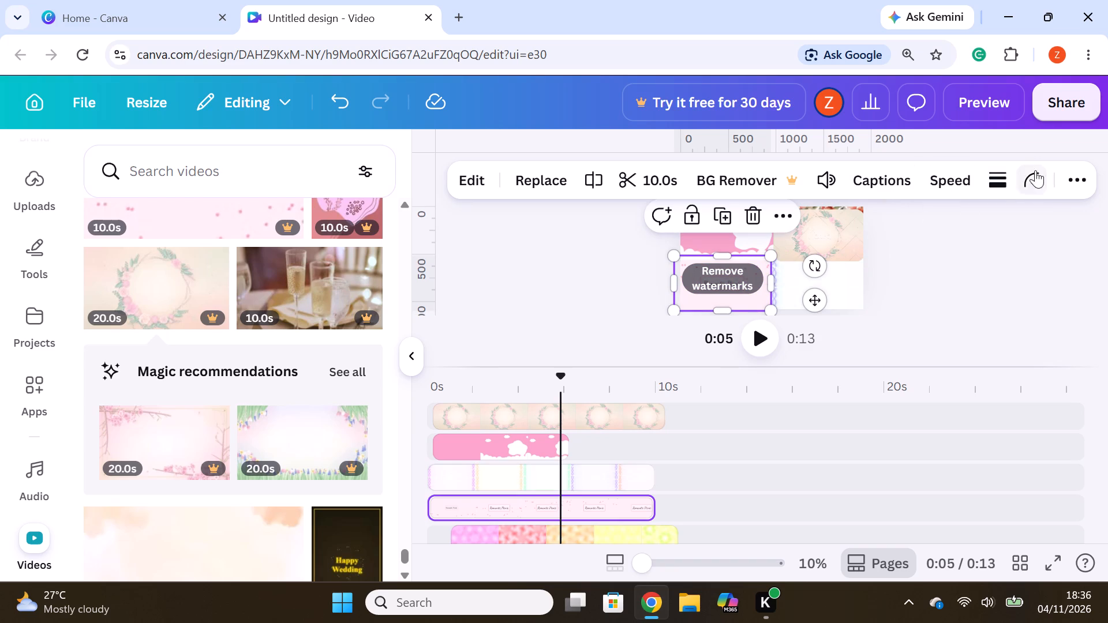
click(1023, 174)
click(860, 312)
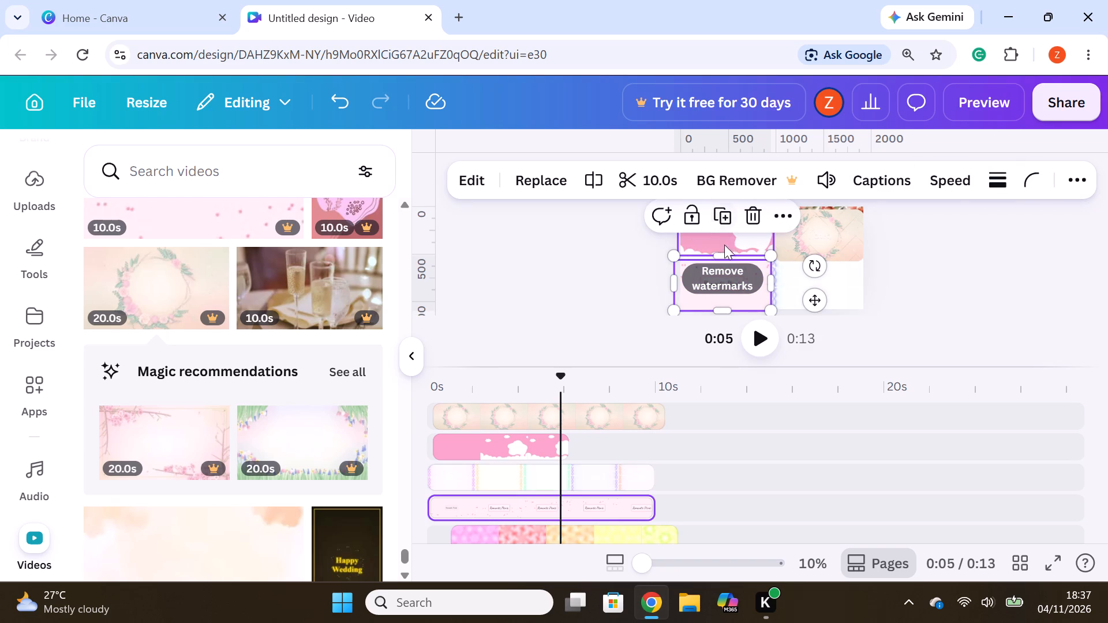
Round the corners of the pink cloud clip in the page's upper-left to the maximum.
click(725, 237)
click(914, 182)
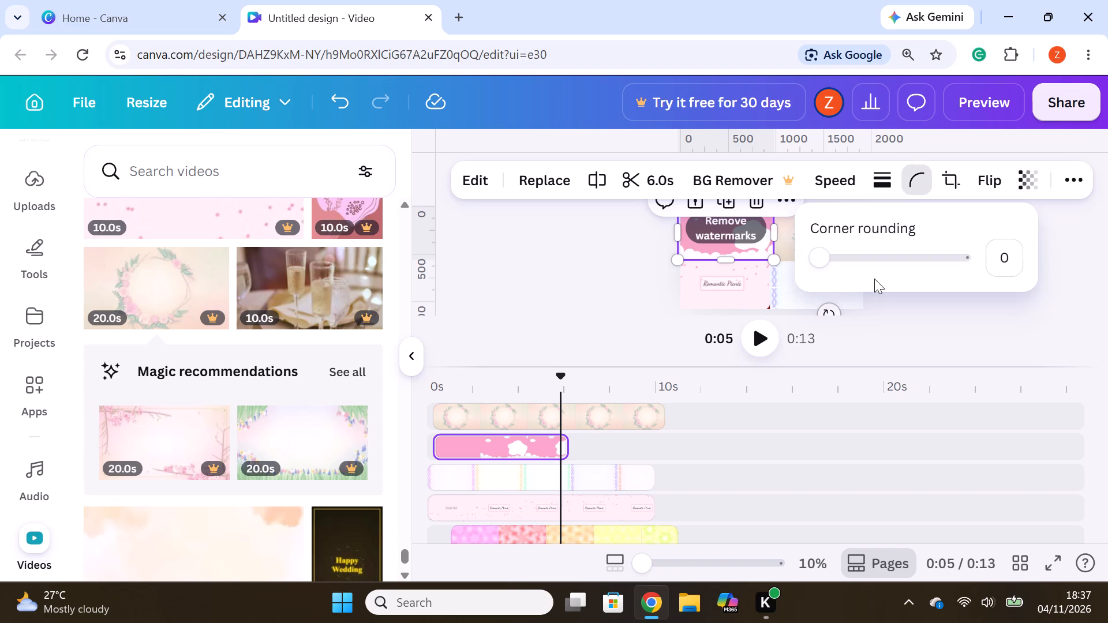
drag(826, 259, 1041, 279)
click(1045, 293)
click(981, 297)
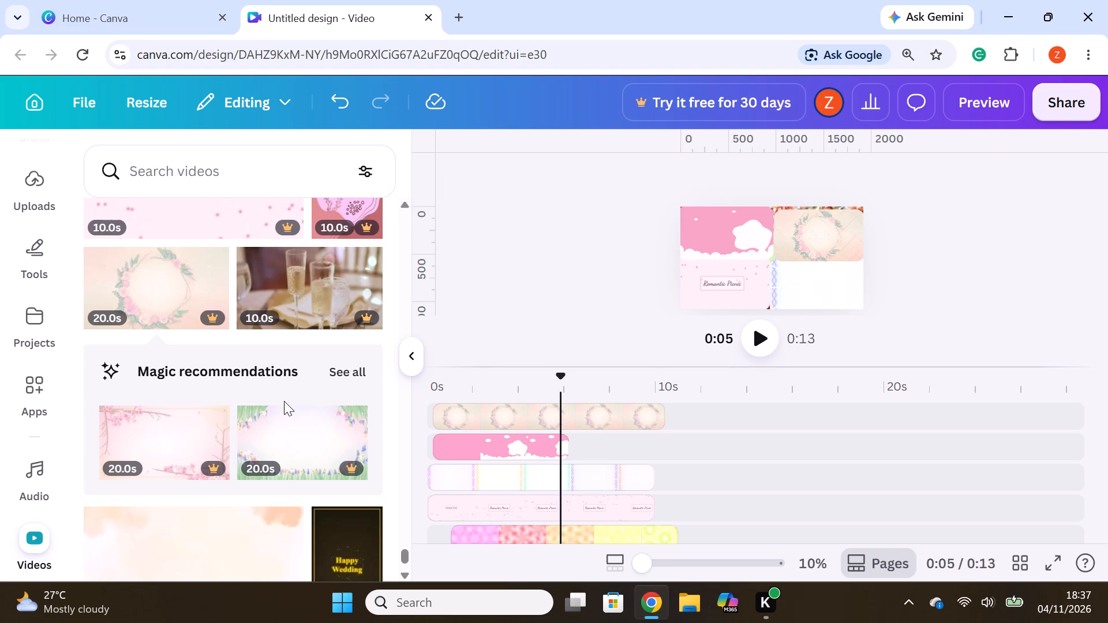
Add the 20-second spring flower meadow clip on a new top track, starting at 0 s.
drag(276, 431, 533, 400)
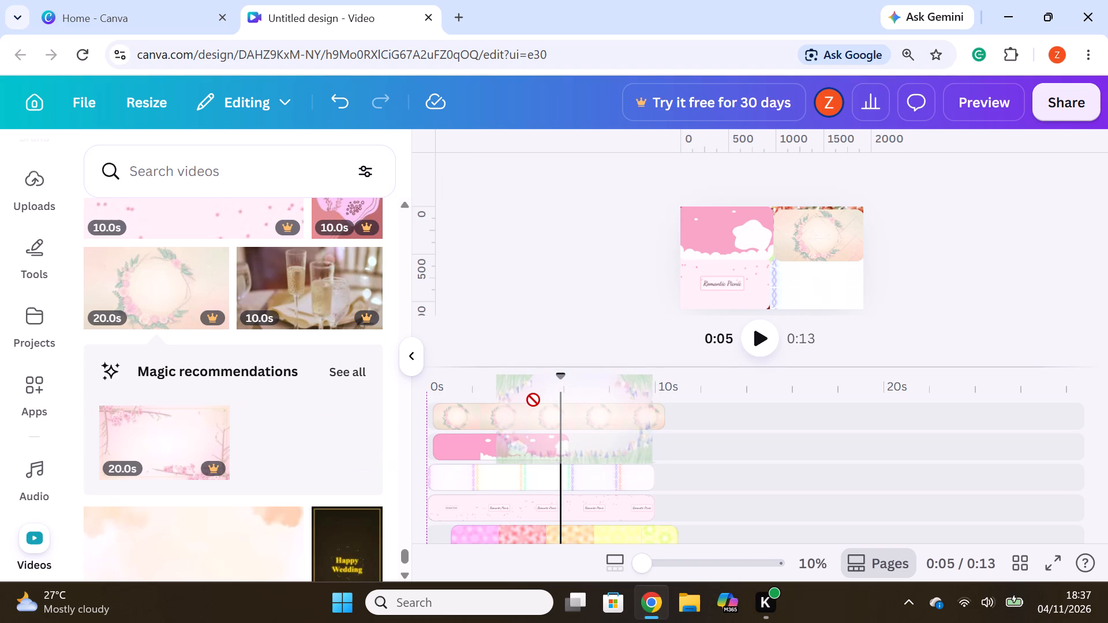
drag(533, 400, 512, 403)
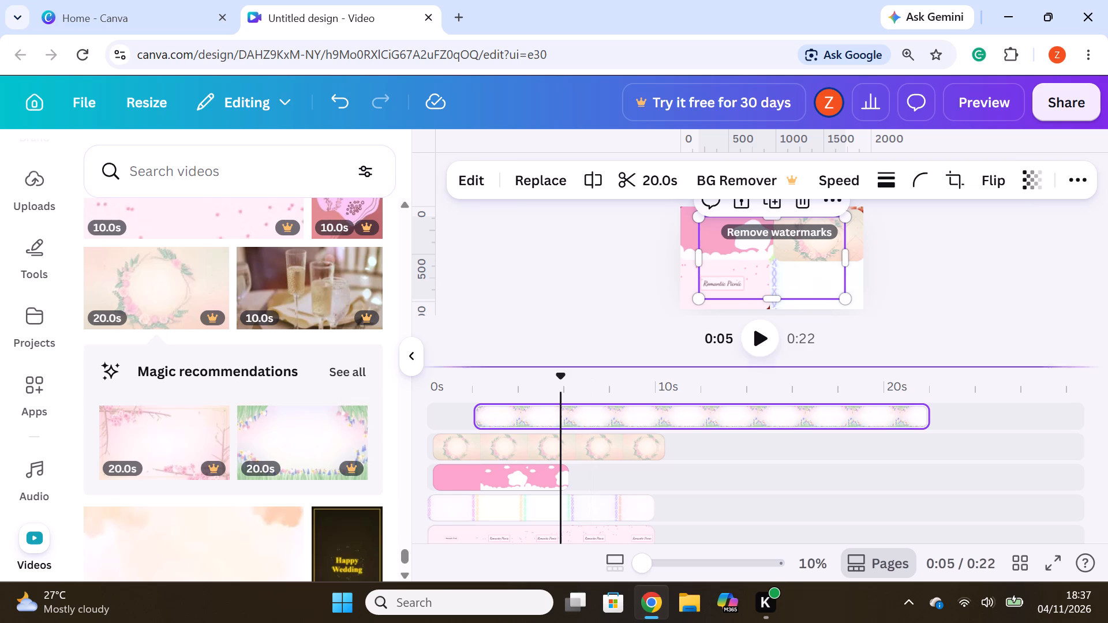
drag(750, 409, 695, 412)
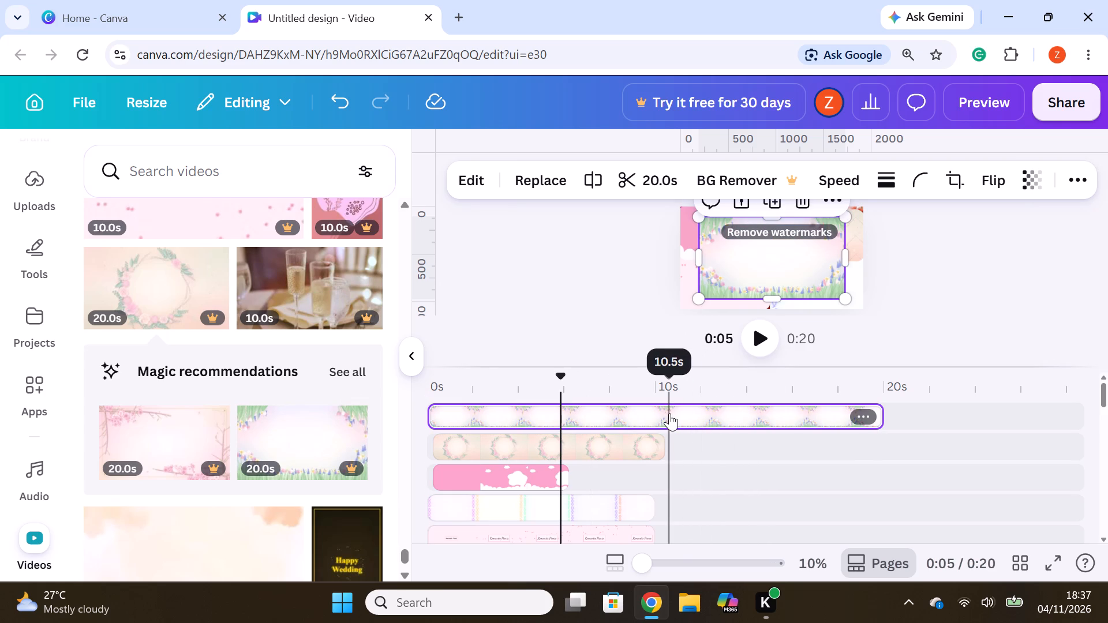
Shorten the spring flower meadow clip to 10.6 s by splitting it near its midpoint and deleting the second part.
click(669, 413)
right_click(668, 413)
click(722, 519)
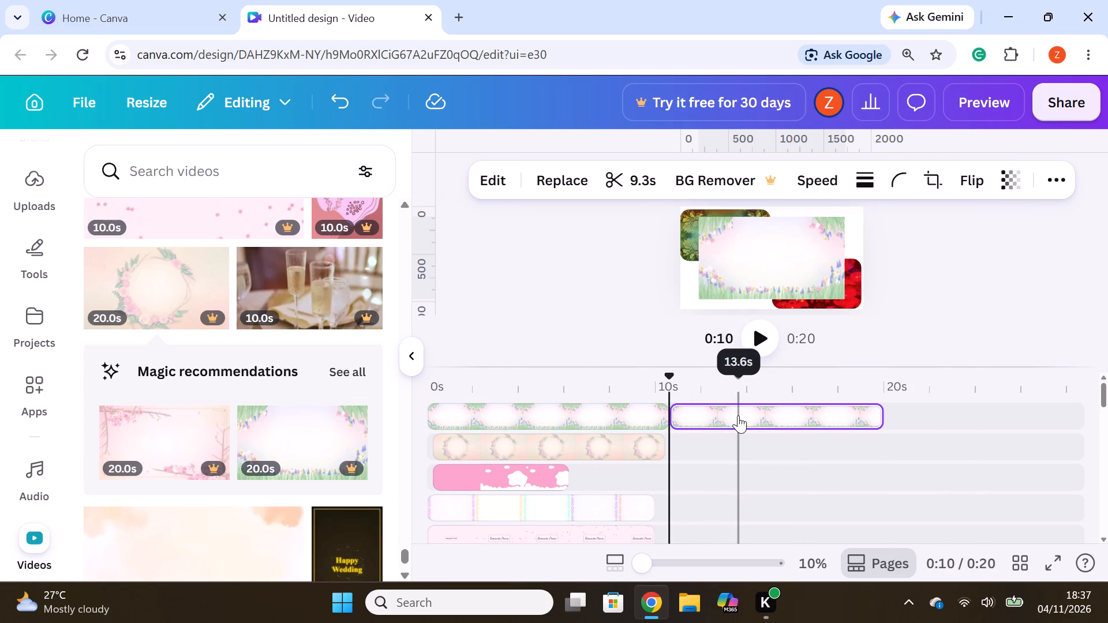
right_click(738, 414)
click(843, 221)
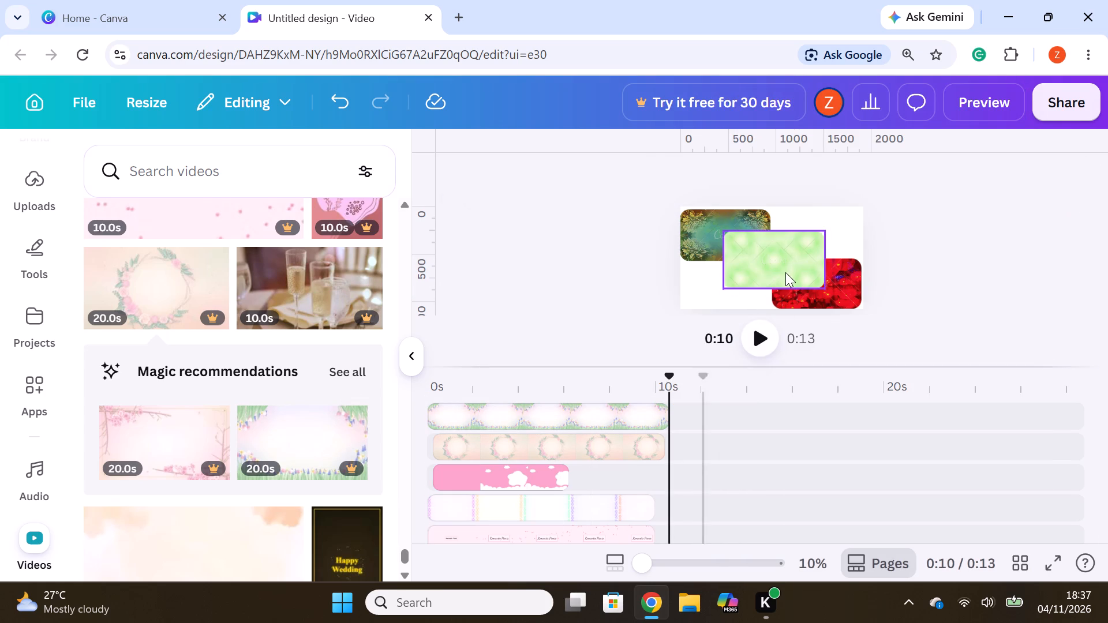
Shrink the spring flower meadow clip proportionally to just over half the page width and place it at the page's centre.
click(570, 400)
click(572, 414)
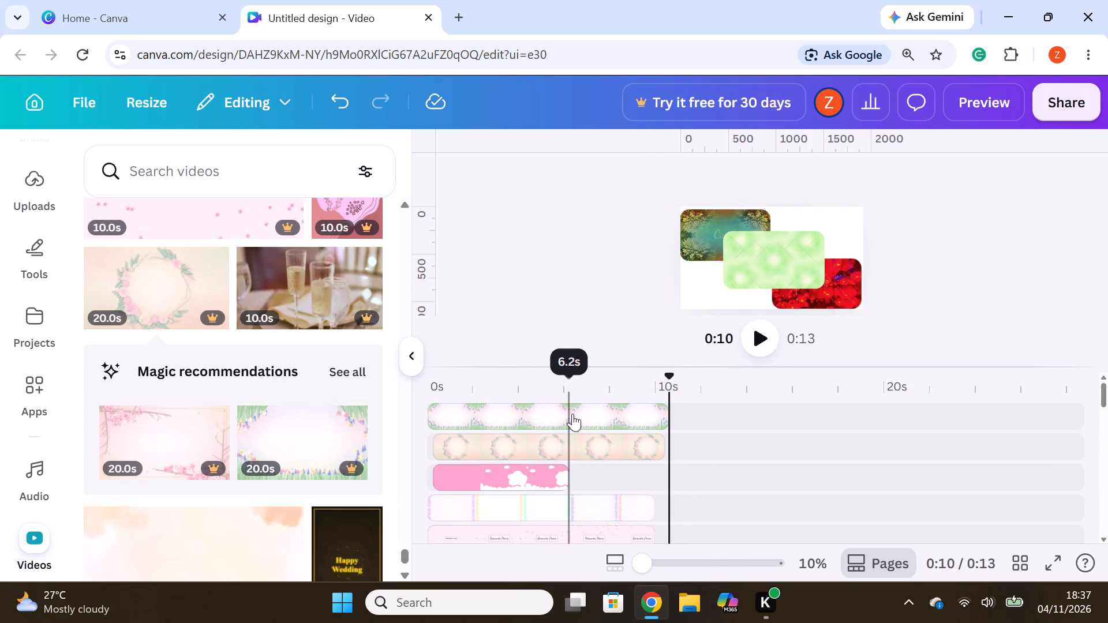
click(783, 271)
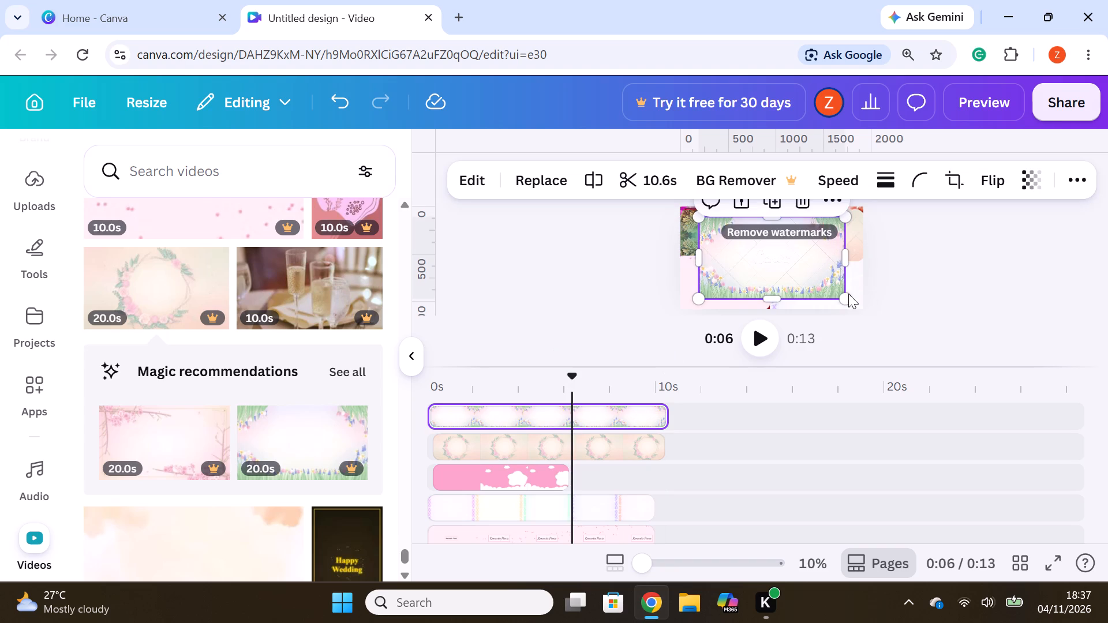
click(788, 270)
drag(840, 298, 795, 276)
drag(772, 257, 795, 266)
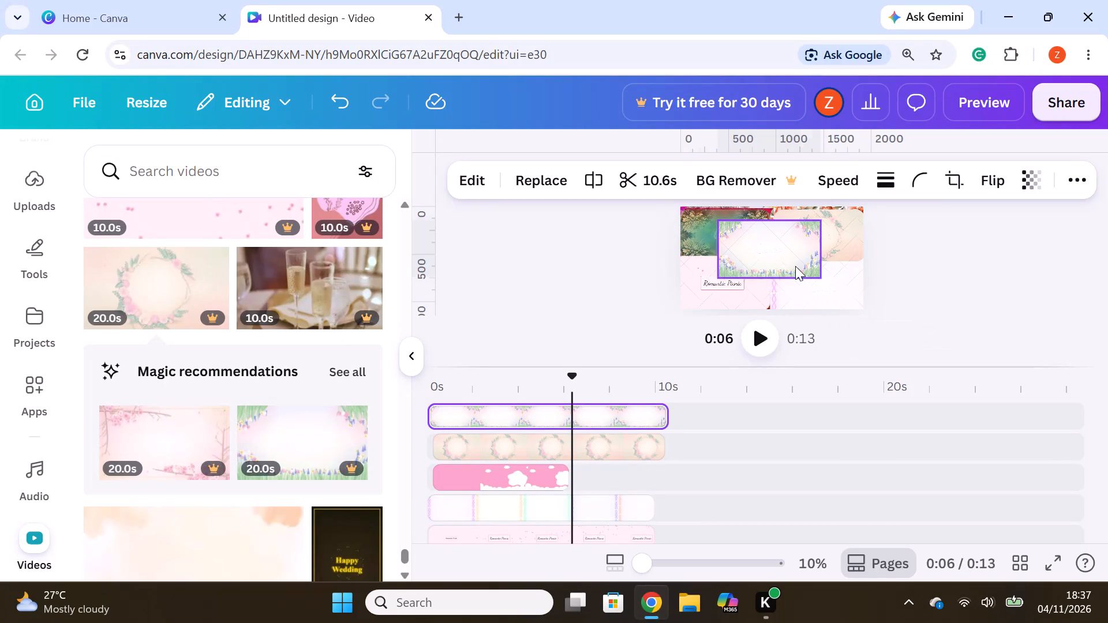
drag(795, 266, 796, 271)
click(796, 272)
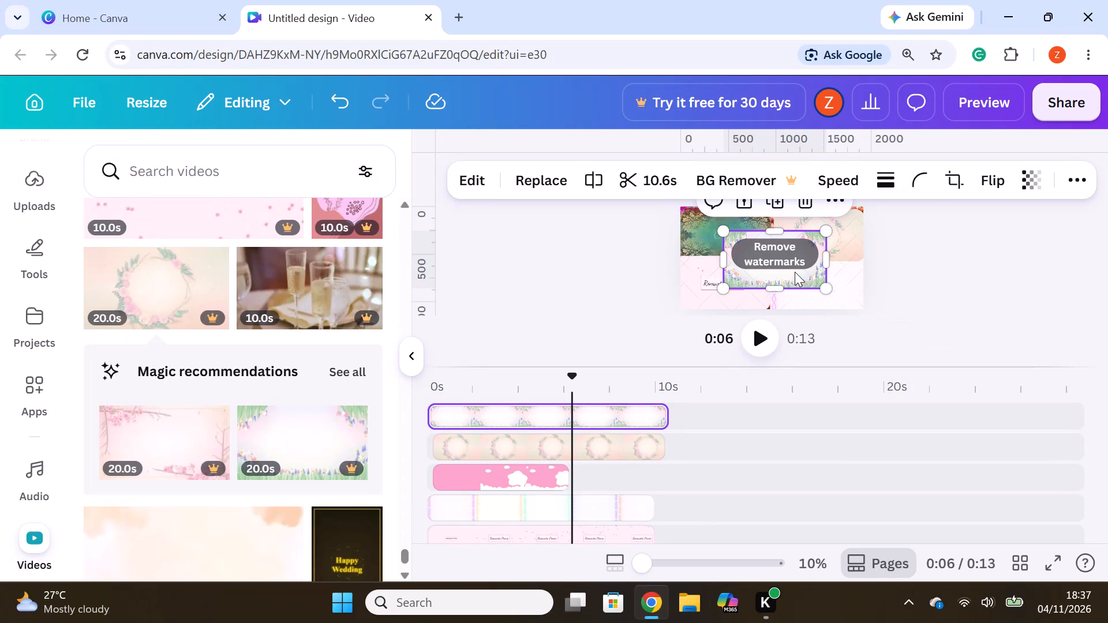
Set the spring flower meadow clip's corner rounding to 100.
click(926, 171)
drag(829, 267, 973, 266)
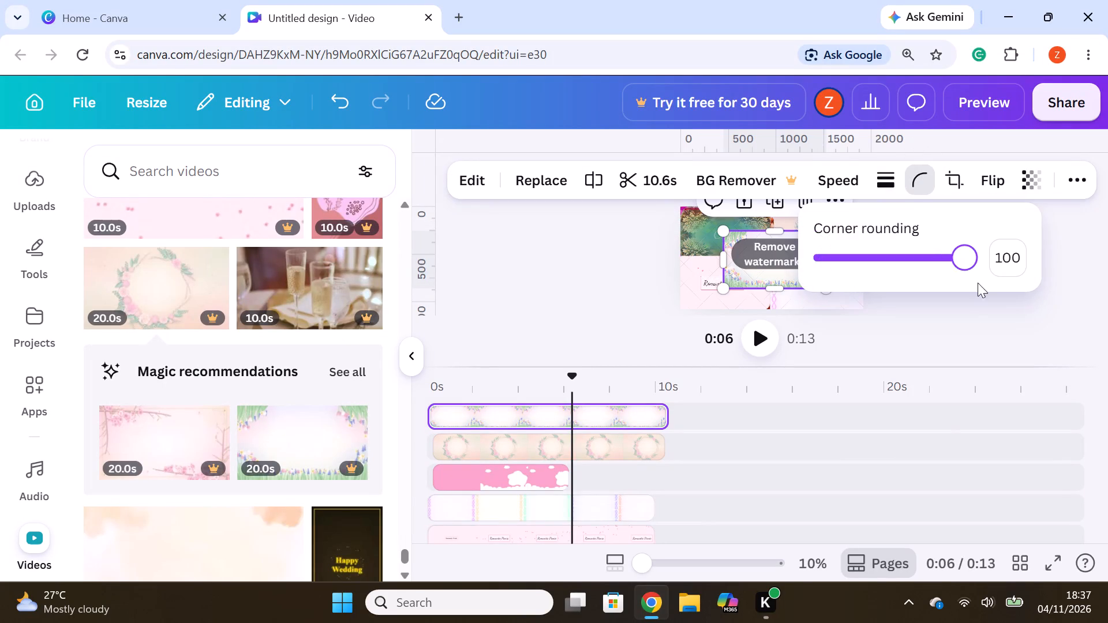
click(972, 317)
click(968, 299)
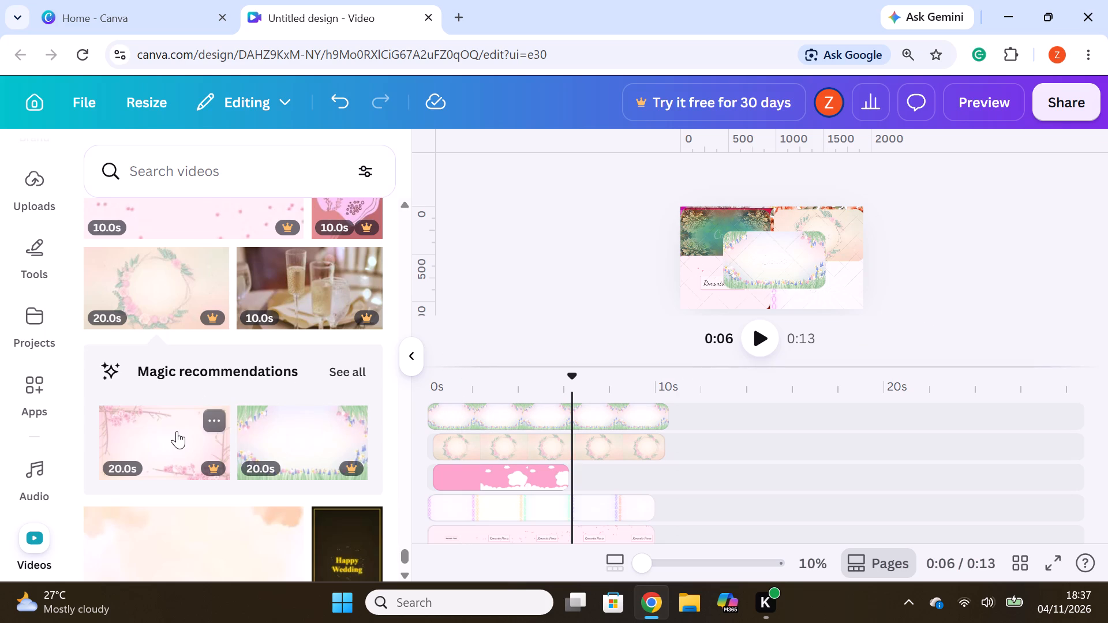
Add the 6-second white flower arrangement clip on a new top track, starting at about 0.2 s.
scroll(176, 431, down, 5)
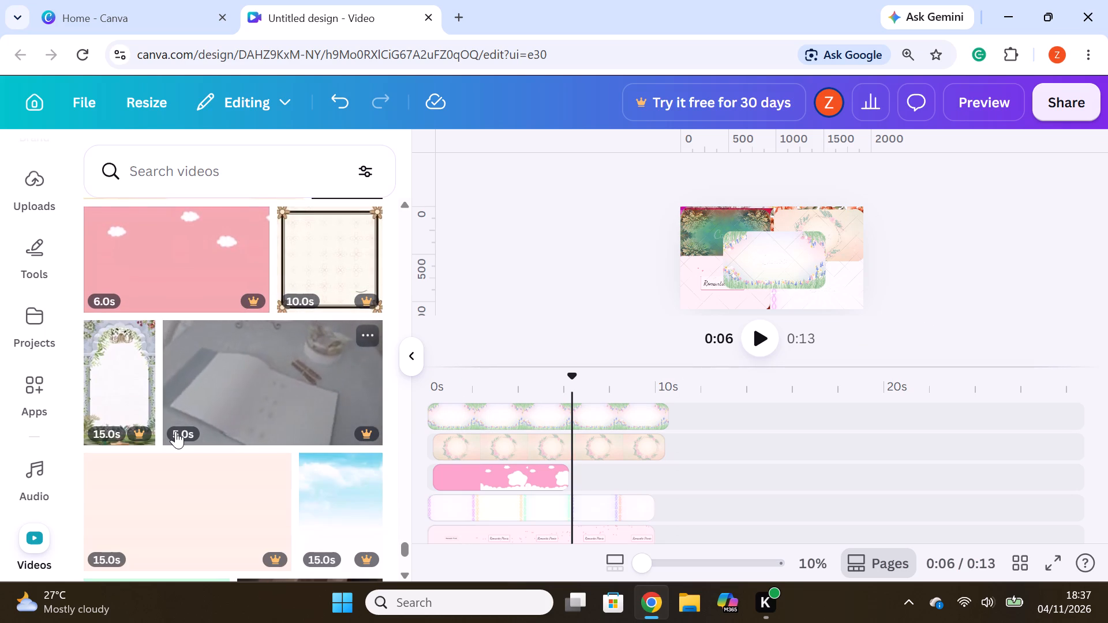
scroll(175, 431, down, 4)
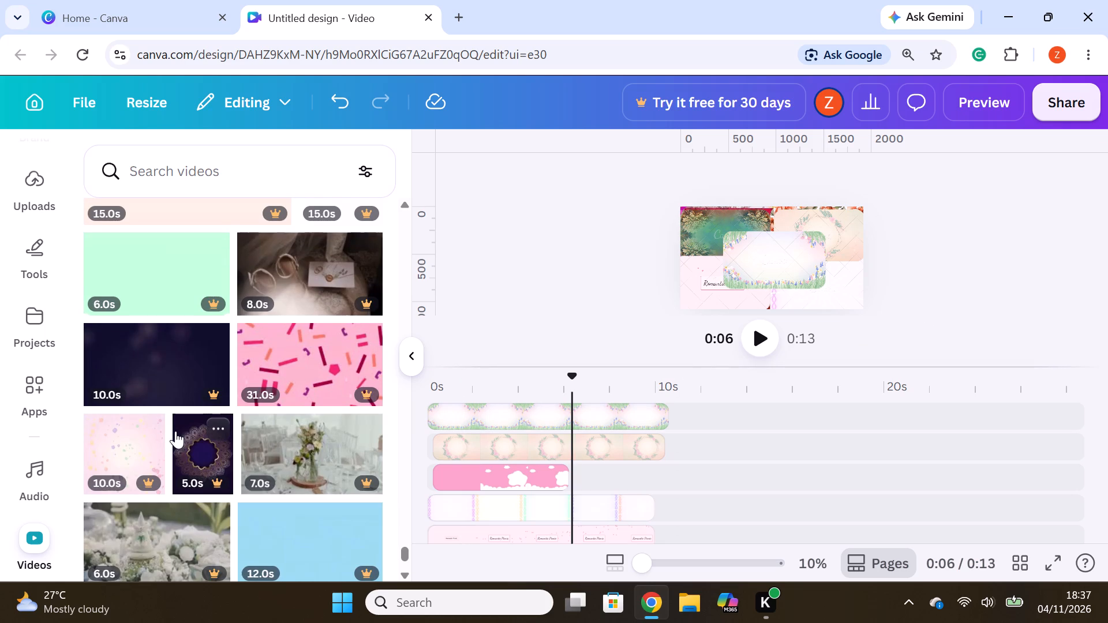
scroll(175, 431, down, 4)
scroll(178, 412, up, 2)
drag(174, 373, 332, 410)
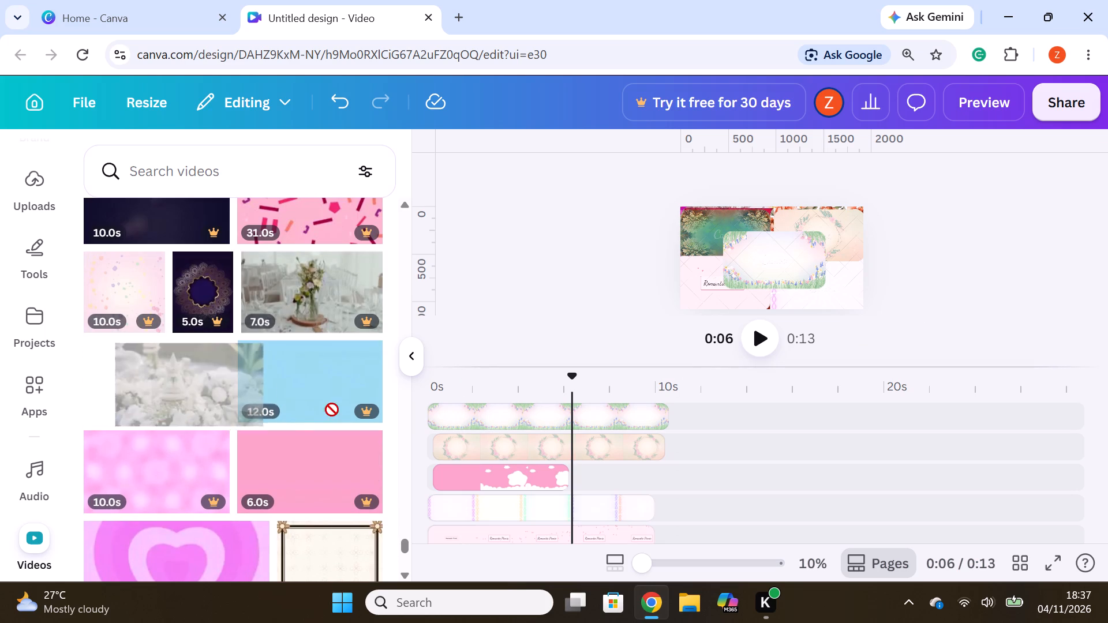
drag(332, 410, 556, 403)
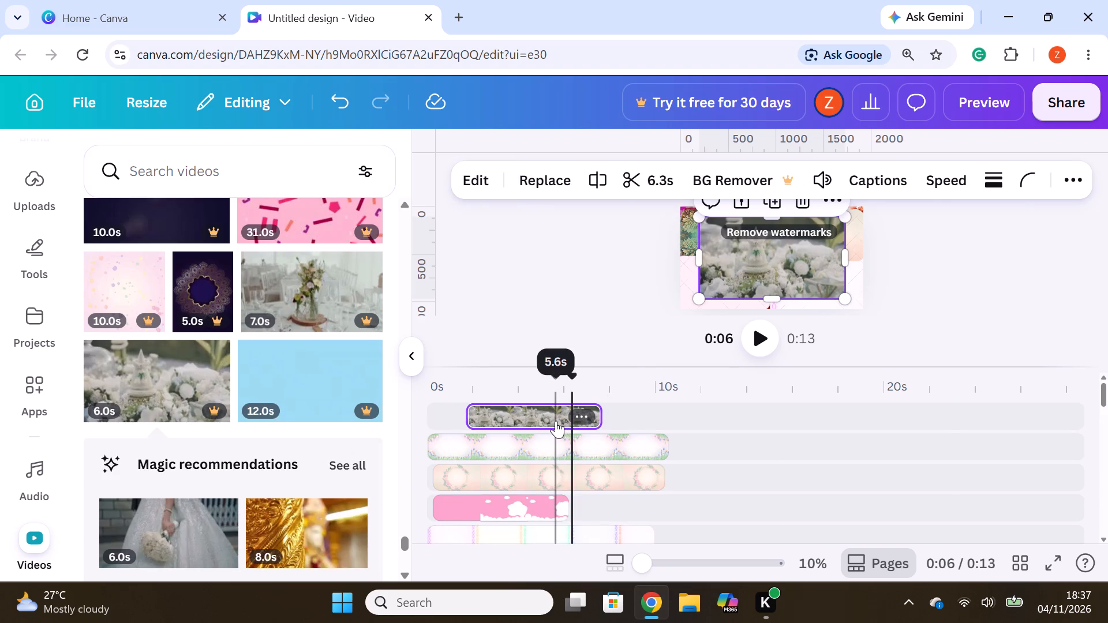
click(525, 417)
drag(525, 417, 490, 414)
Shrink the white flower arrangement clip proportionally to about half the page width and place it in the page's lower-right corner.
drag(844, 296, 814, 279)
drag(777, 267, 836, 298)
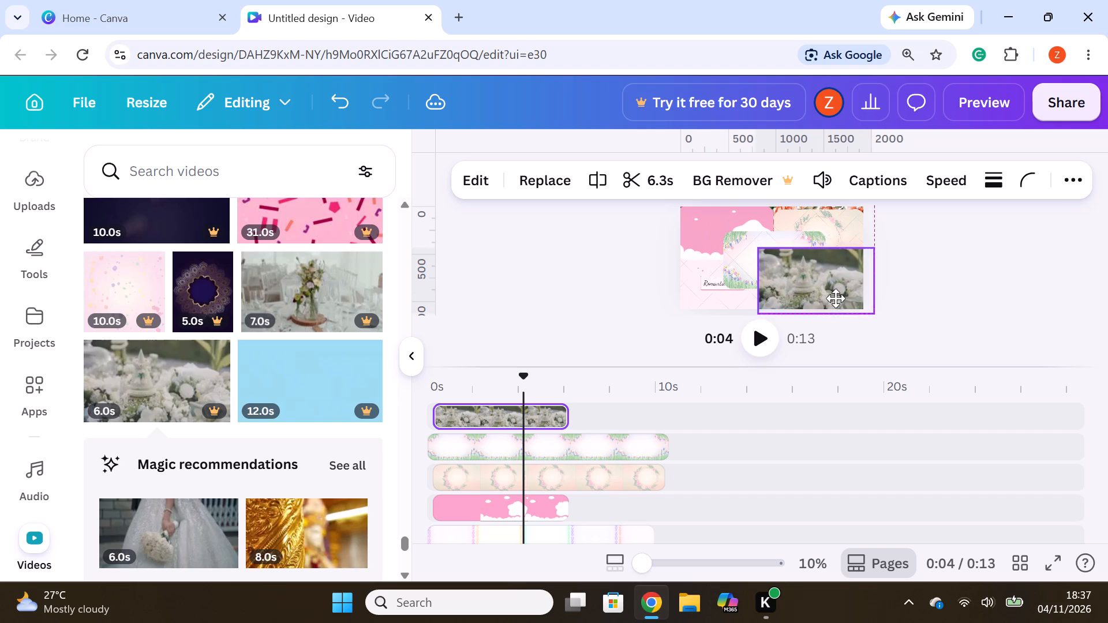
drag(836, 298, 776, 278)
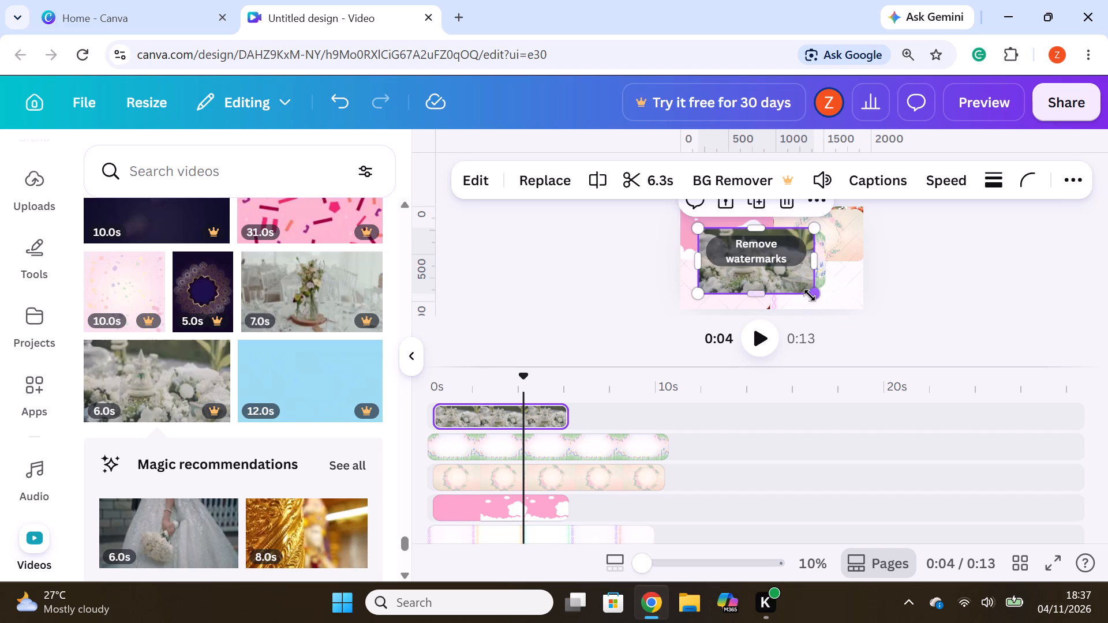
drag(814, 296, 791, 284)
drag(769, 266, 844, 293)
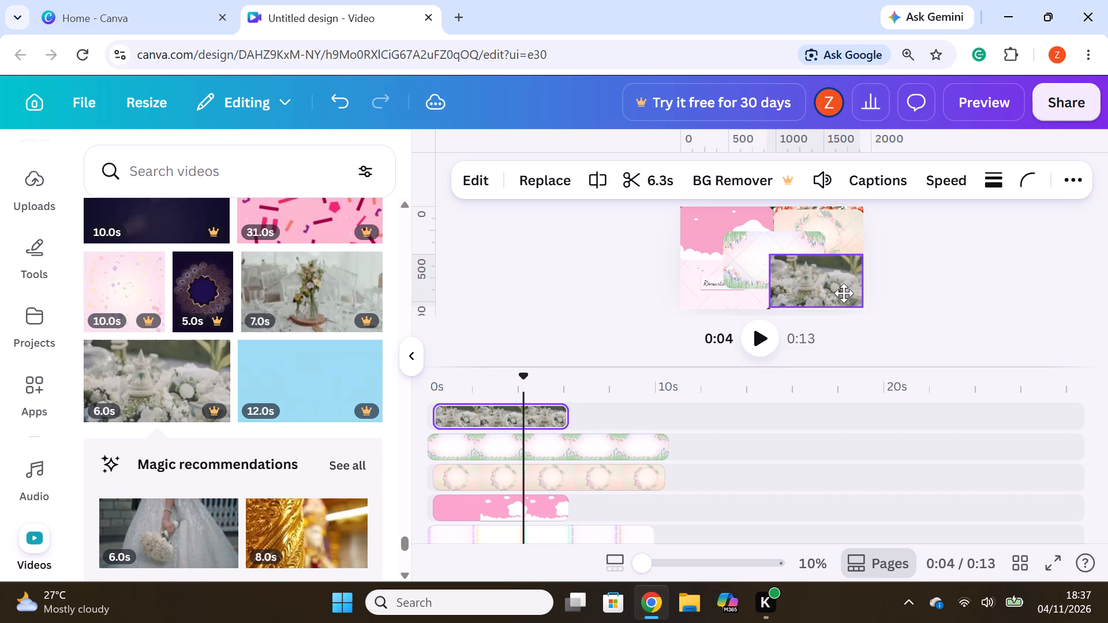
drag(844, 293, 846, 294)
click(950, 277)
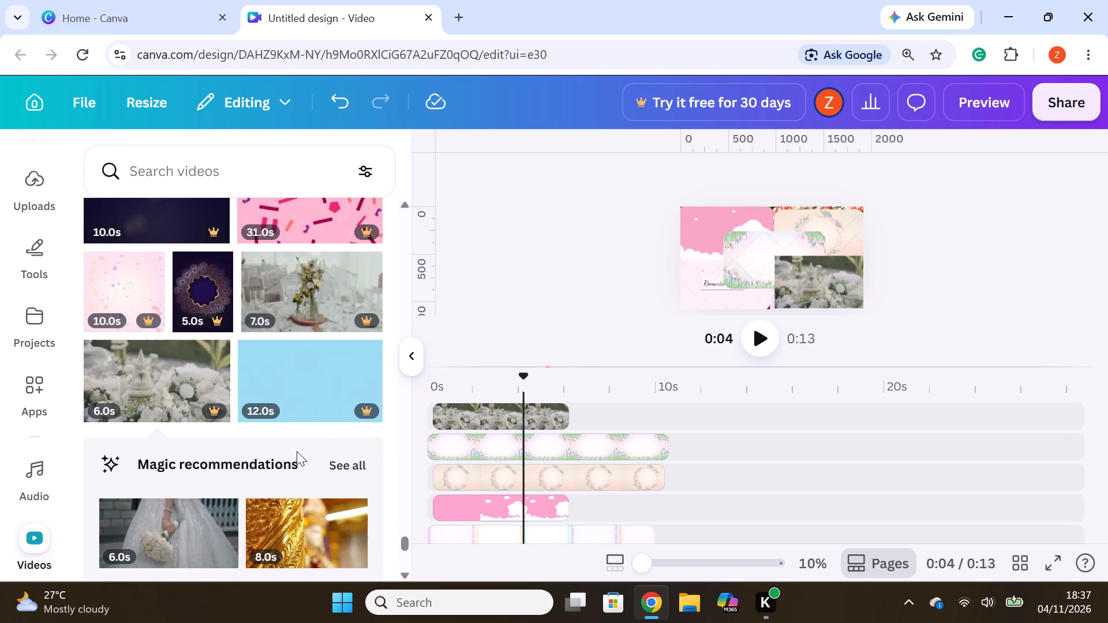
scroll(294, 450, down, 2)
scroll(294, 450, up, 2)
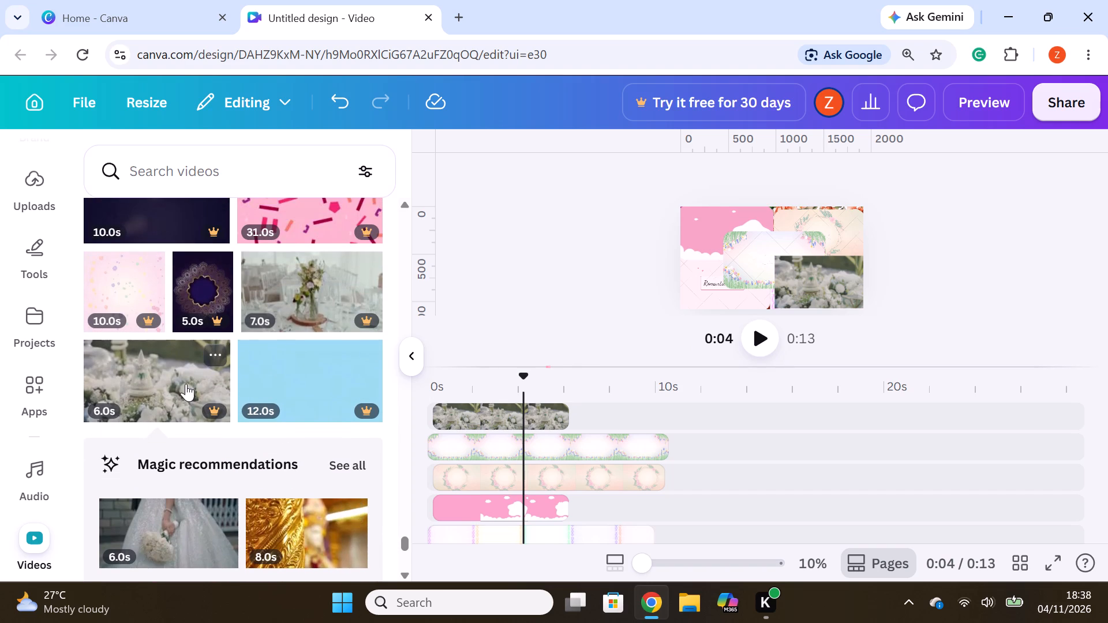
Replace the white flower arrangement clip on the top track with the 7-second clip of flowers in a glass vase.
drag(260, 310, 471, 409)
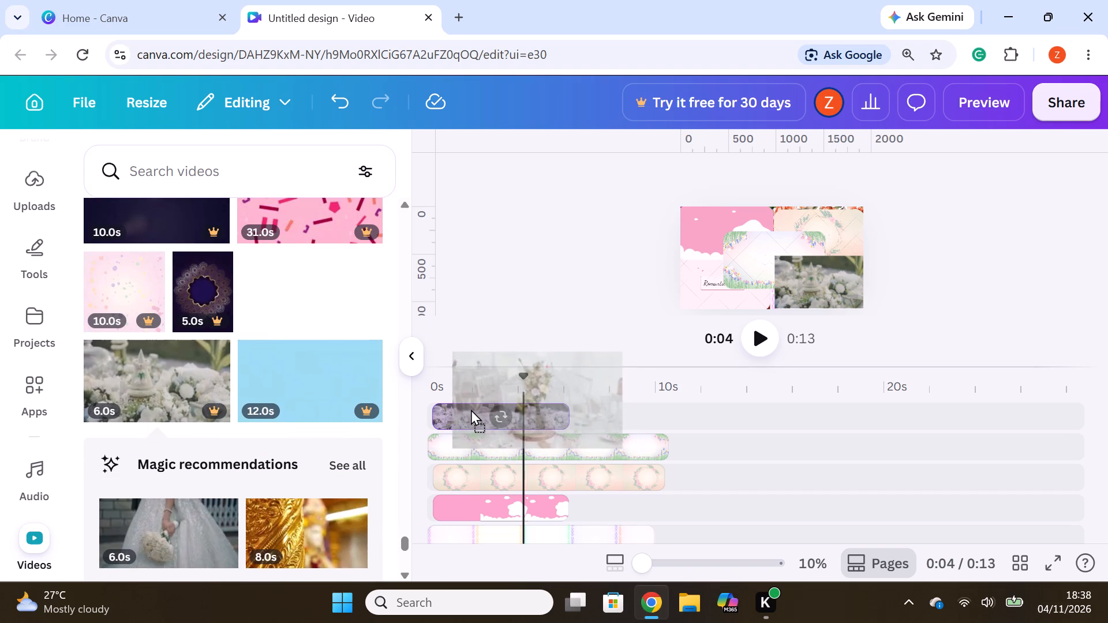
drag(471, 409, 470, 407)
double_click(469, 401)
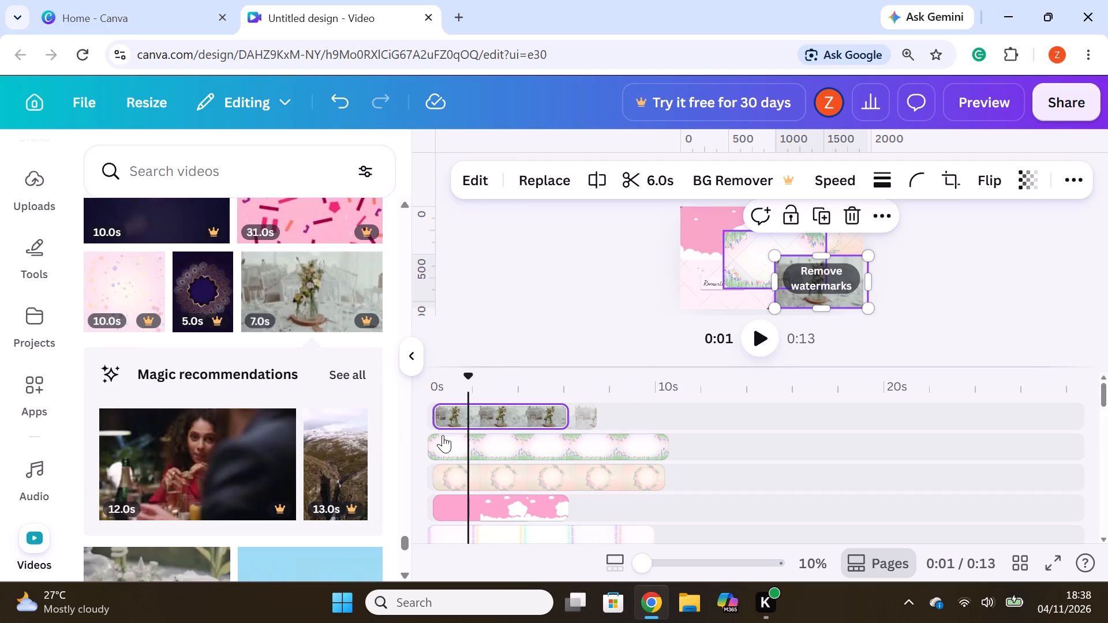
Add the 6-second white flower arrangement clip on a new top track, starting at about 0.2 s.
scroll(295, 308, down, 2)
drag(150, 416, 487, 396)
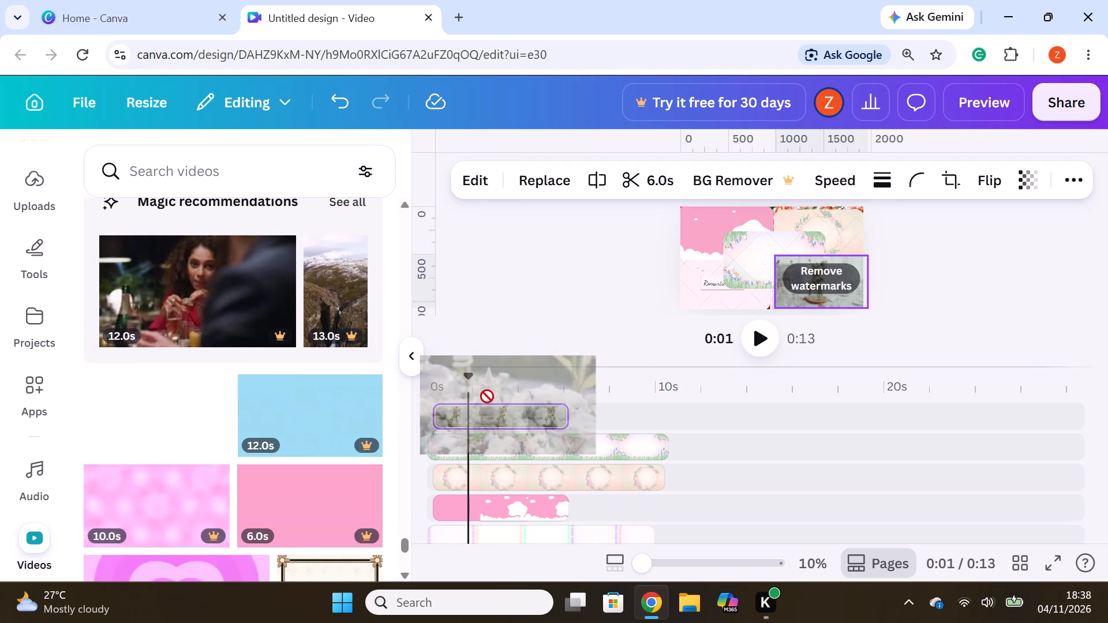
drag(487, 396, 498, 403)
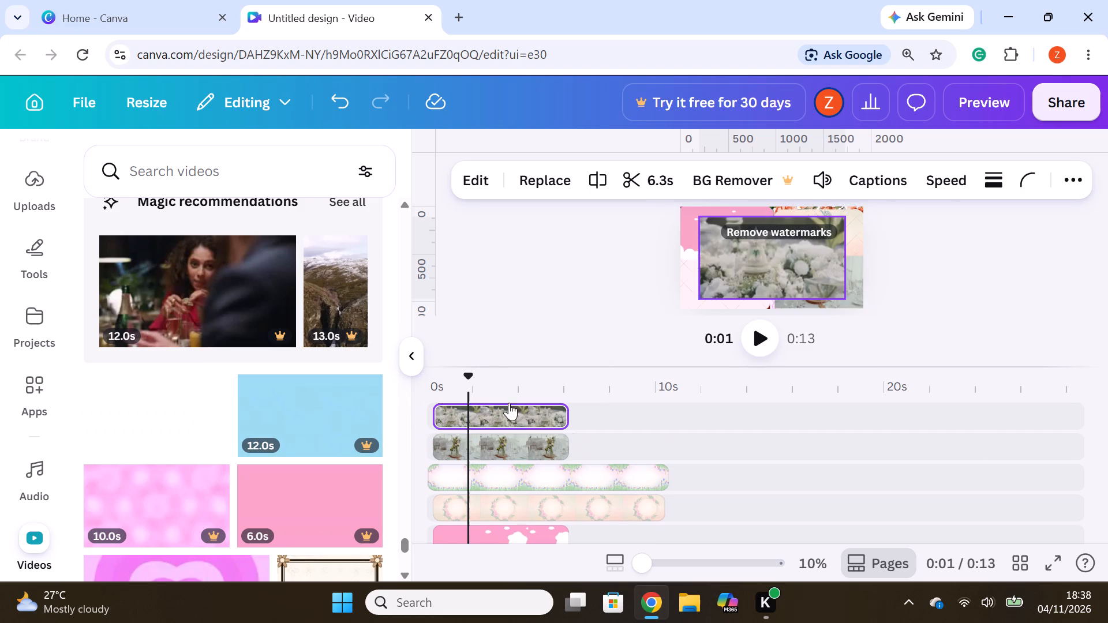
click(523, 409)
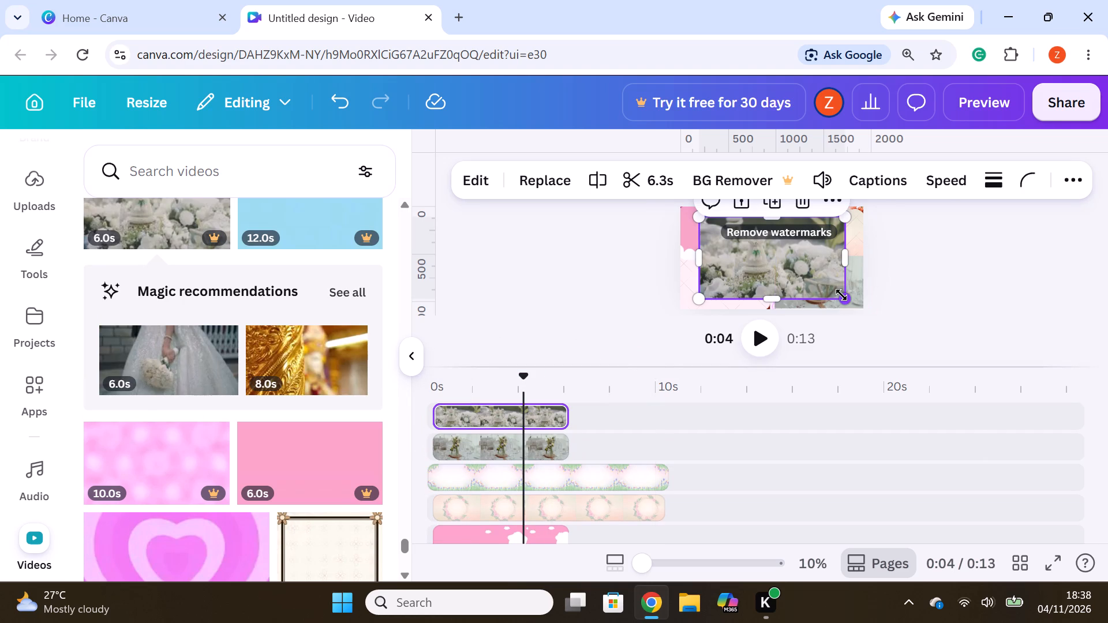
Shrink the white flower arrangement clip proportionally to about half the page width and place it in the page's lower-left corner.
drag(848, 303, 791, 276)
drag(778, 254, 779, 259)
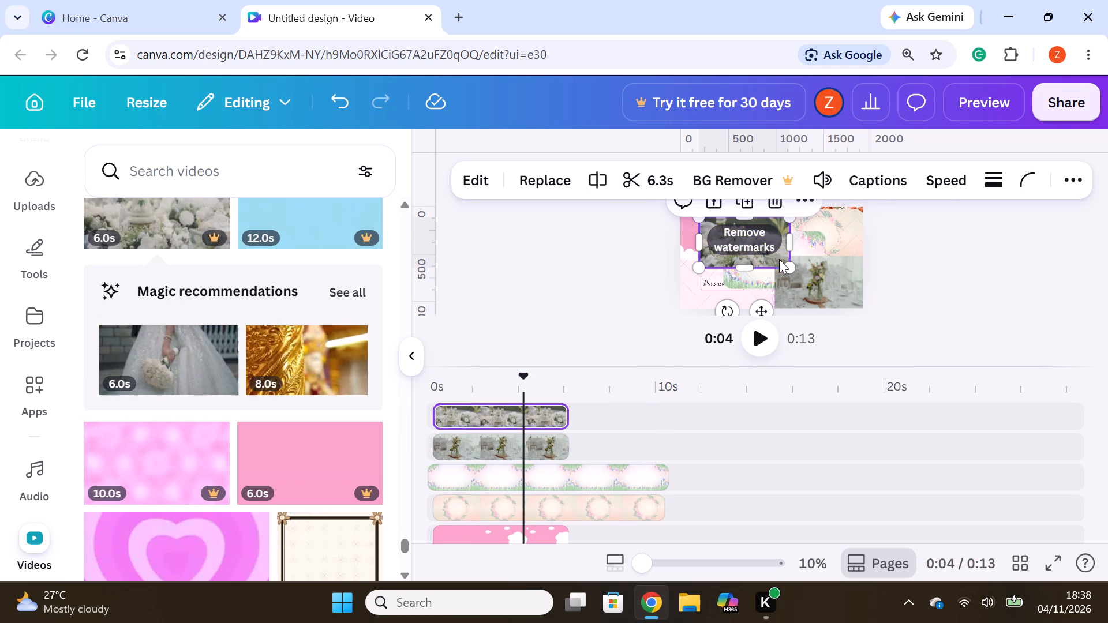
drag(779, 259, 762, 294)
click(1003, 290)
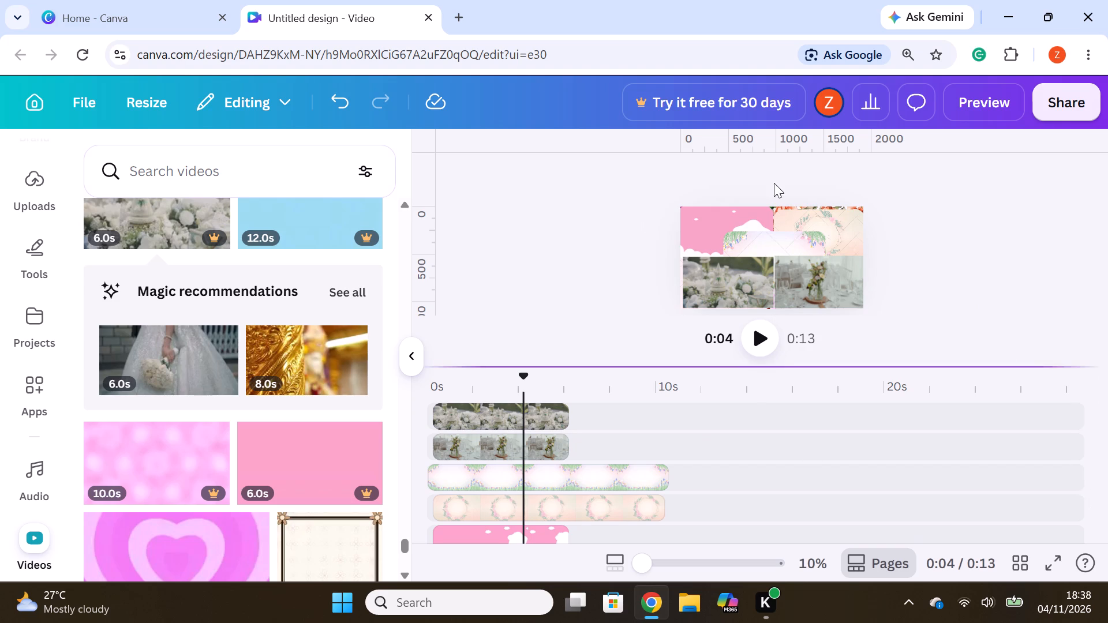
Add the 8-second golden statue clip from the recommendations on a new top track, starting at about 0.2 s.
drag(305, 369, 500, 397)
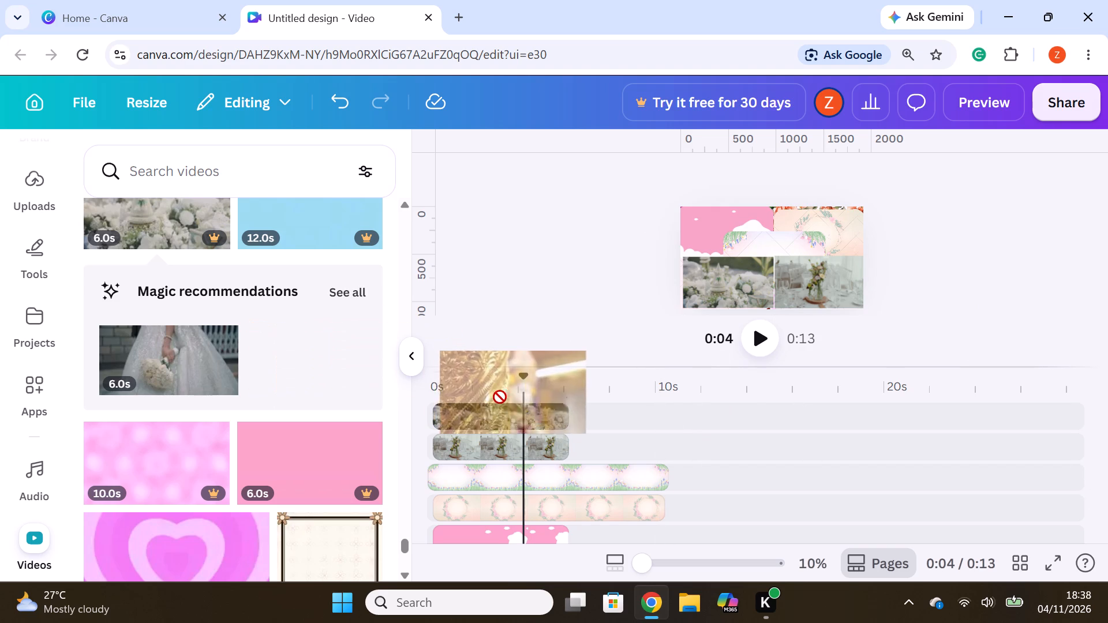
drag(500, 397, 503, 406)
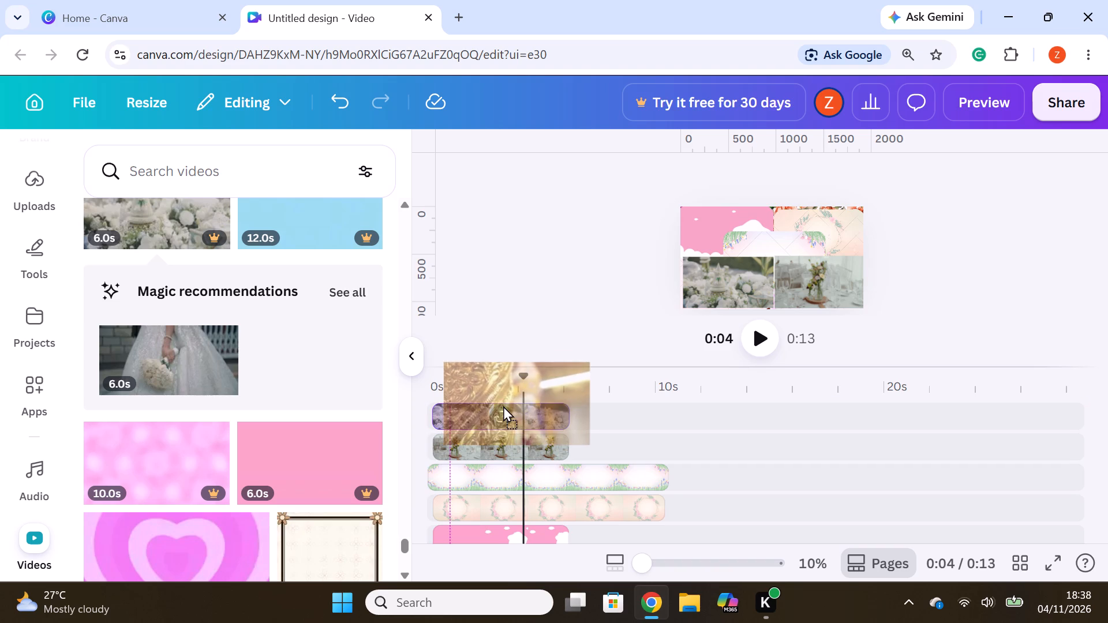
drag(503, 406, 500, 401)
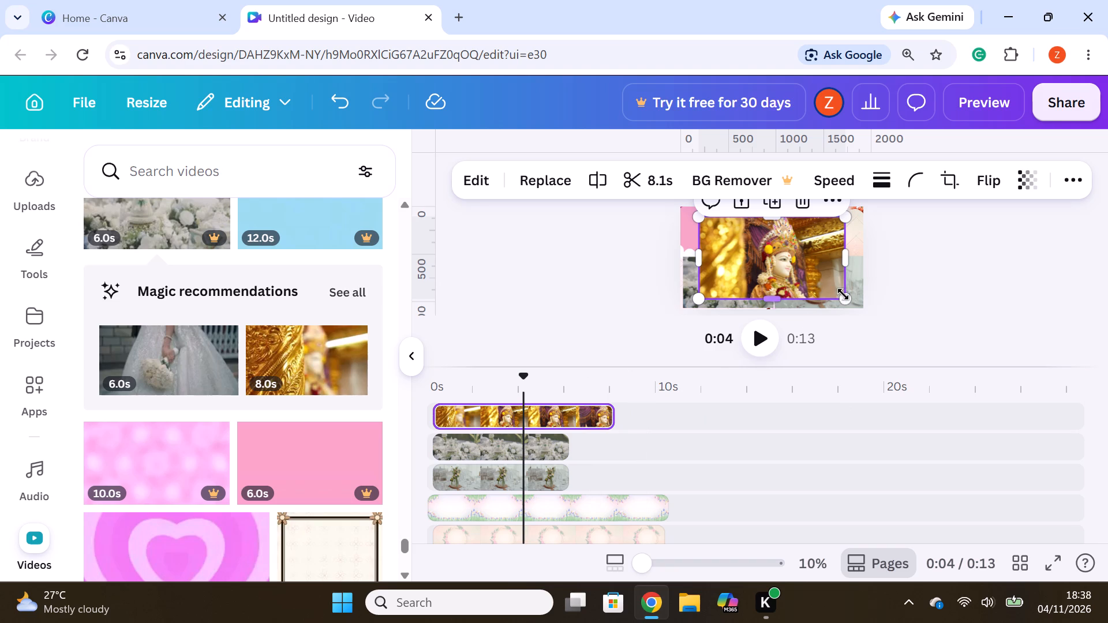
Shrink the golden statue clip to about half the page width, place it in the page's upper-left corner and extend its bottom edge to the clip below.
drag(845, 297, 804, 264)
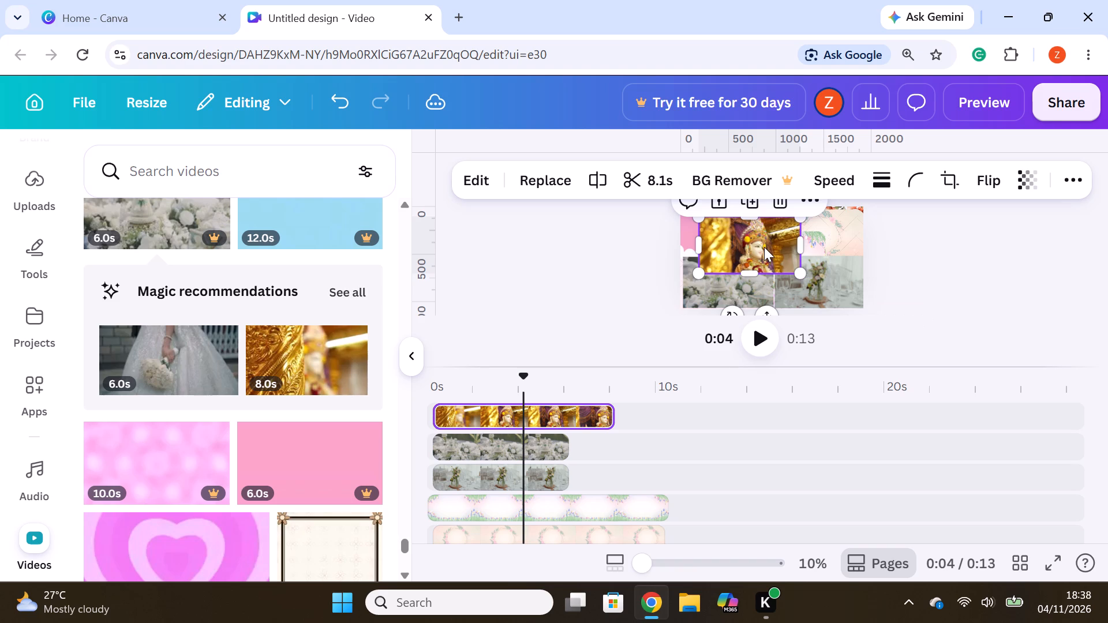
drag(764, 247, 744, 232)
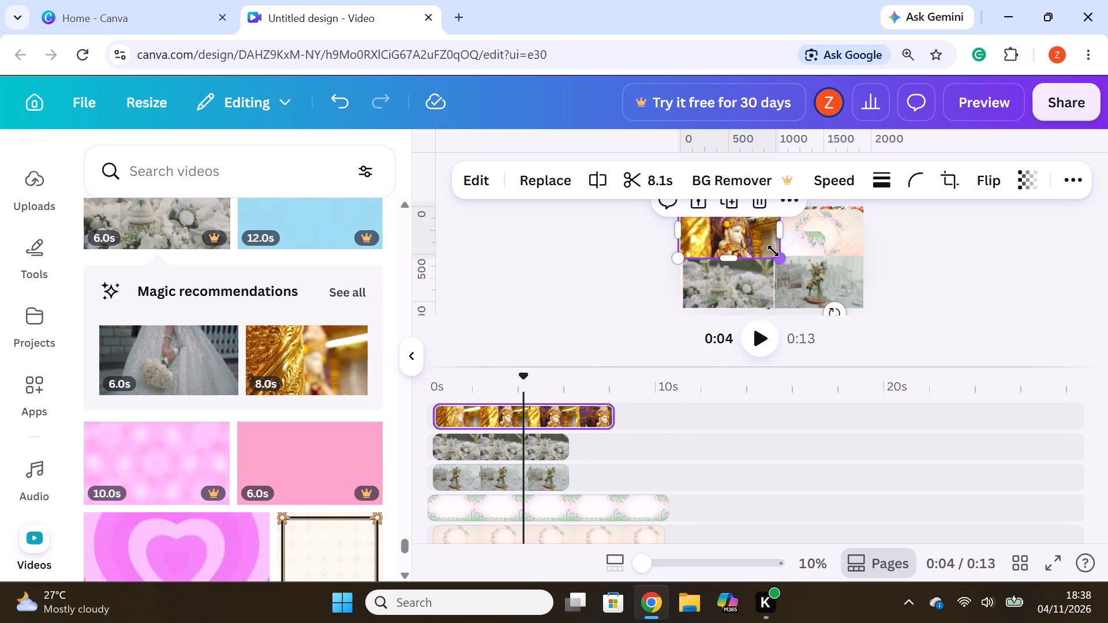
drag(780, 254, 772, 253)
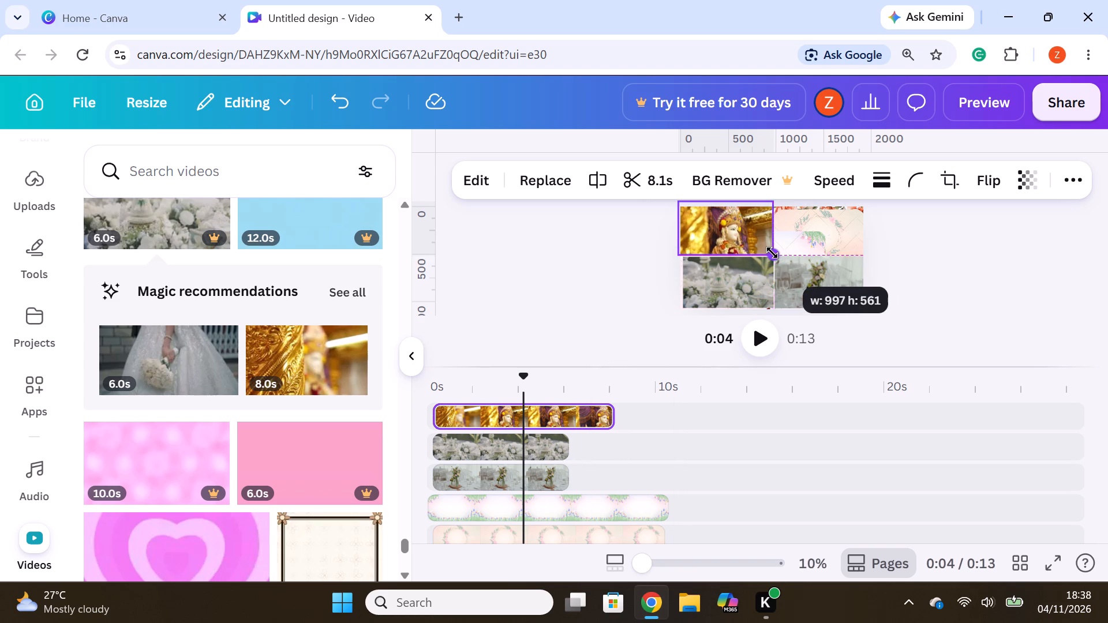
drag(772, 253, 766, 262)
click(886, 269)
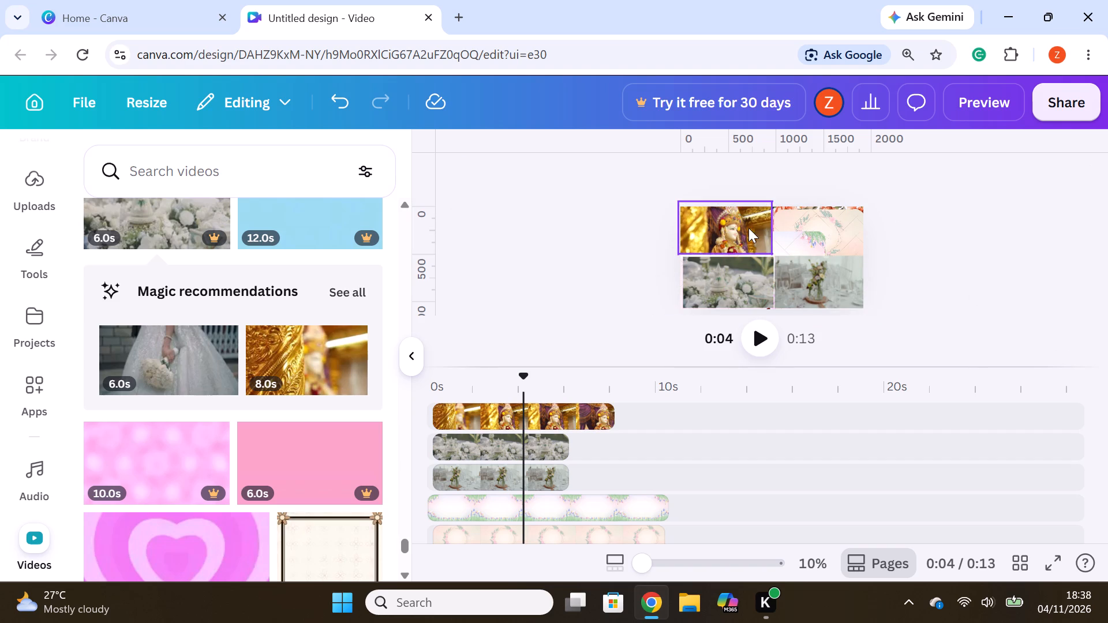
click(748, 228)
drag(735, 254, 735, 256)
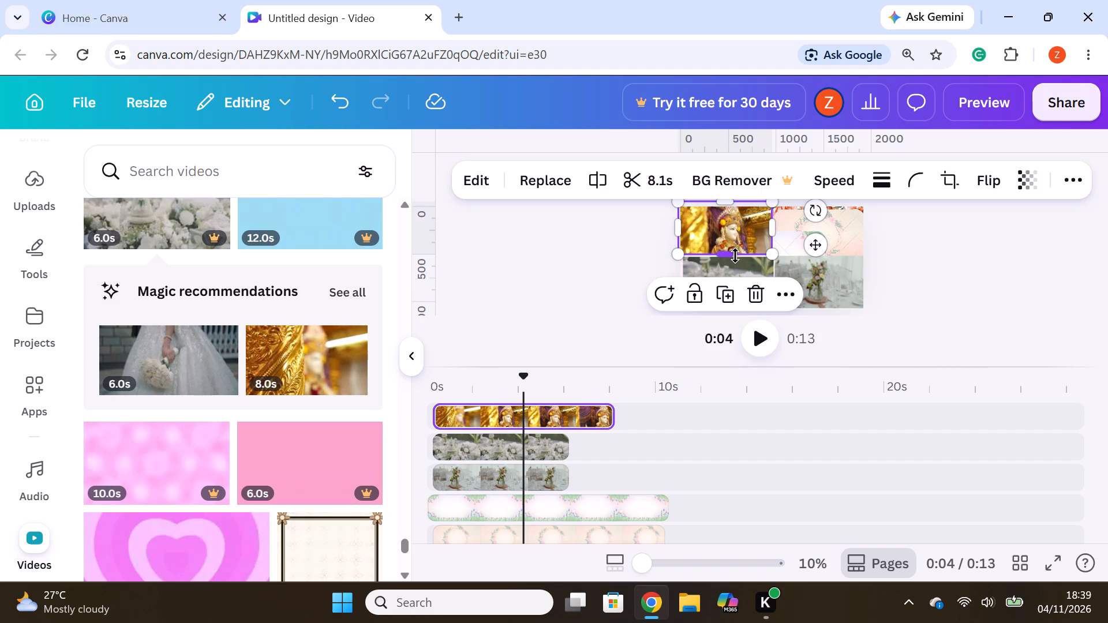
drag(735, 256, 735, 259)
click(971, 262)
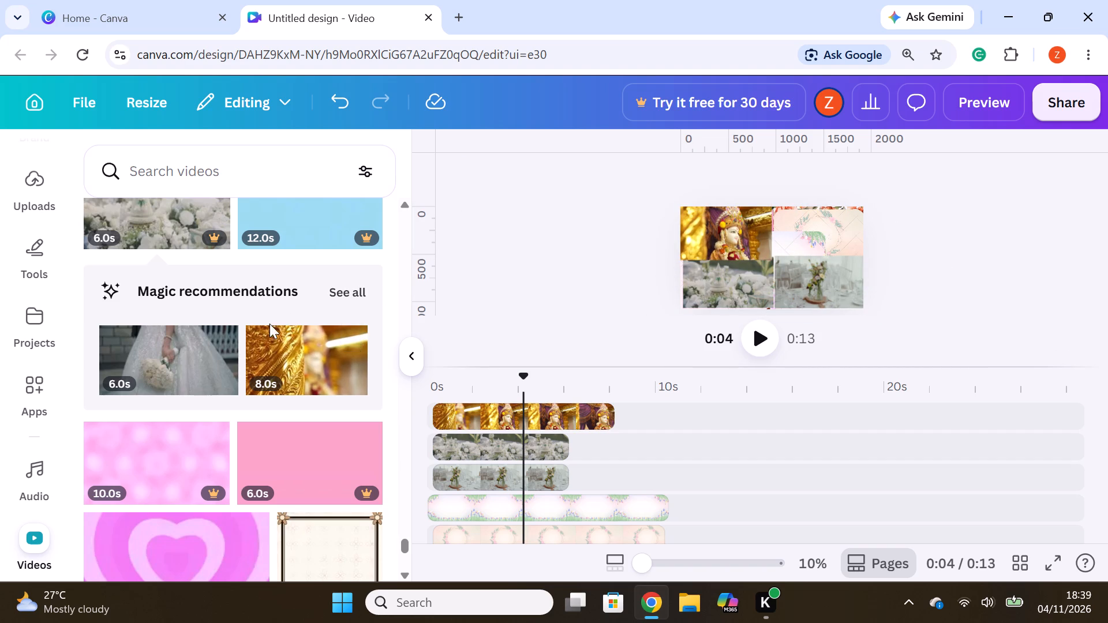
Add the 6-second clip of a bride holding a bouquet on a new top track, starting at about 0.4 s.
drag(190, 361, 516, 433)
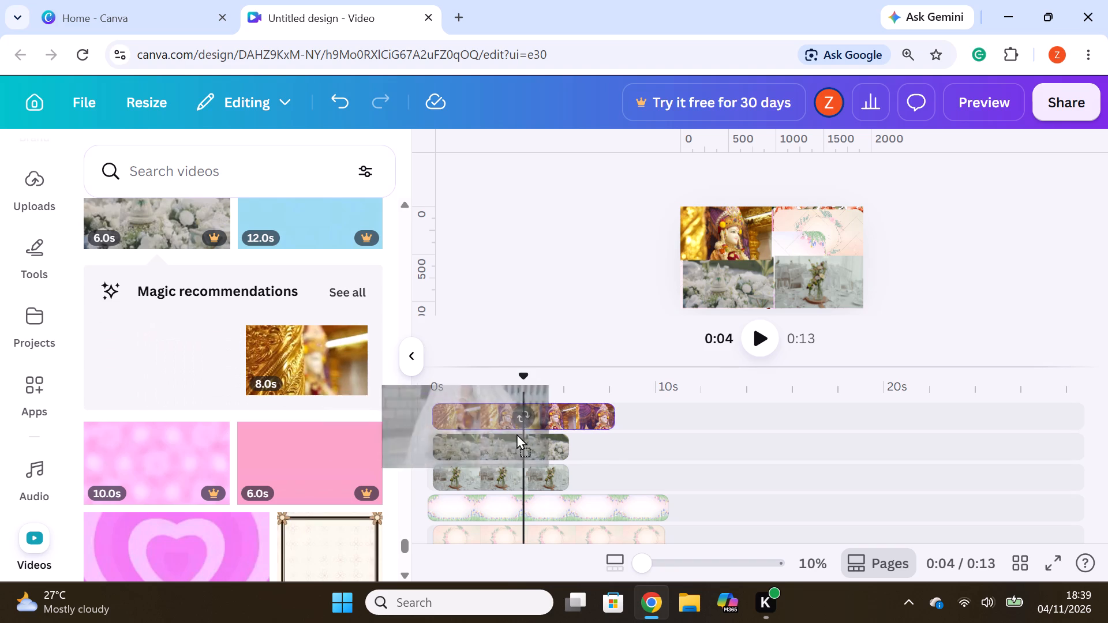
drag(516, 433, 529, 401)
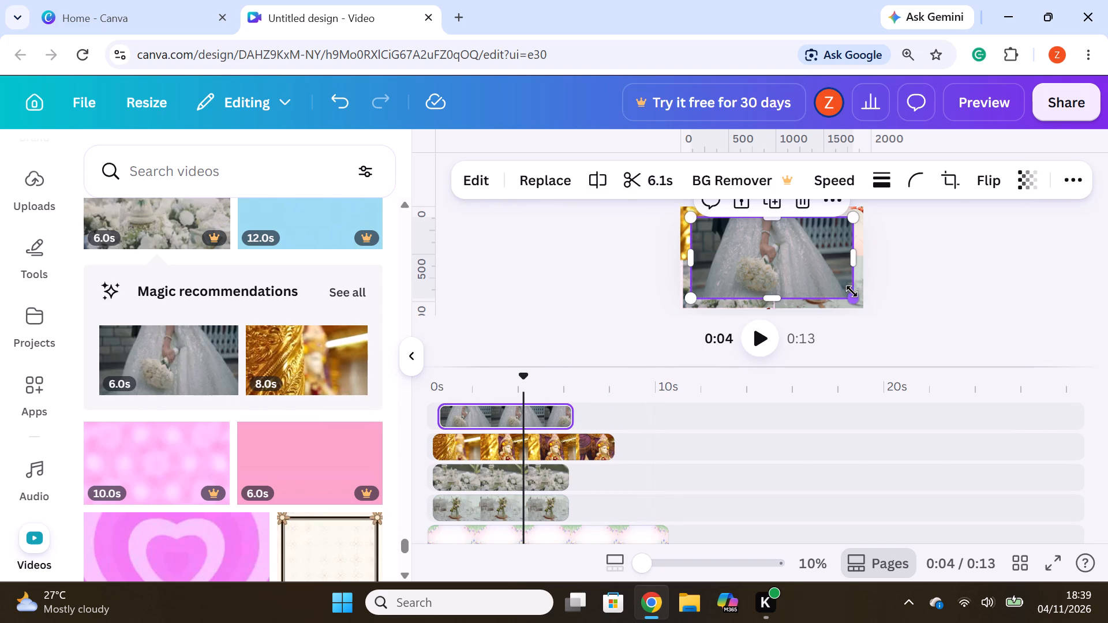
Shrink the bride-with-bouquet clip to about half the page width and fit it into the page's upper-right corner.
drag(852, 297, 780, 266)
drag(739, 247, 811, 231)
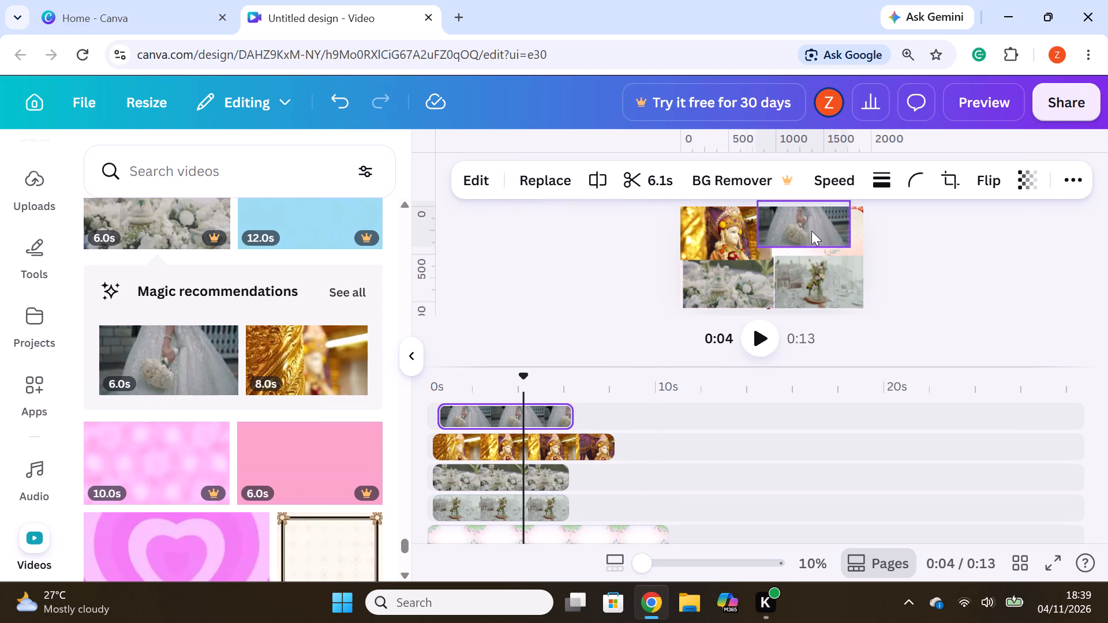
drag(811, 231, 819, 241)
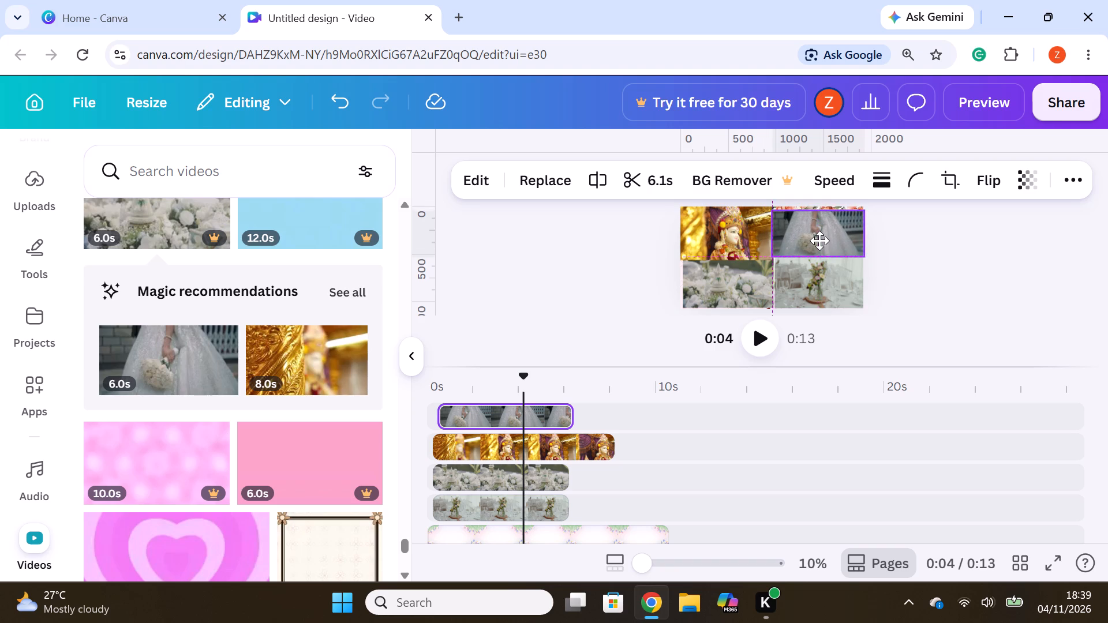
drag(819, 241, 818, 239)
click(819, 254)
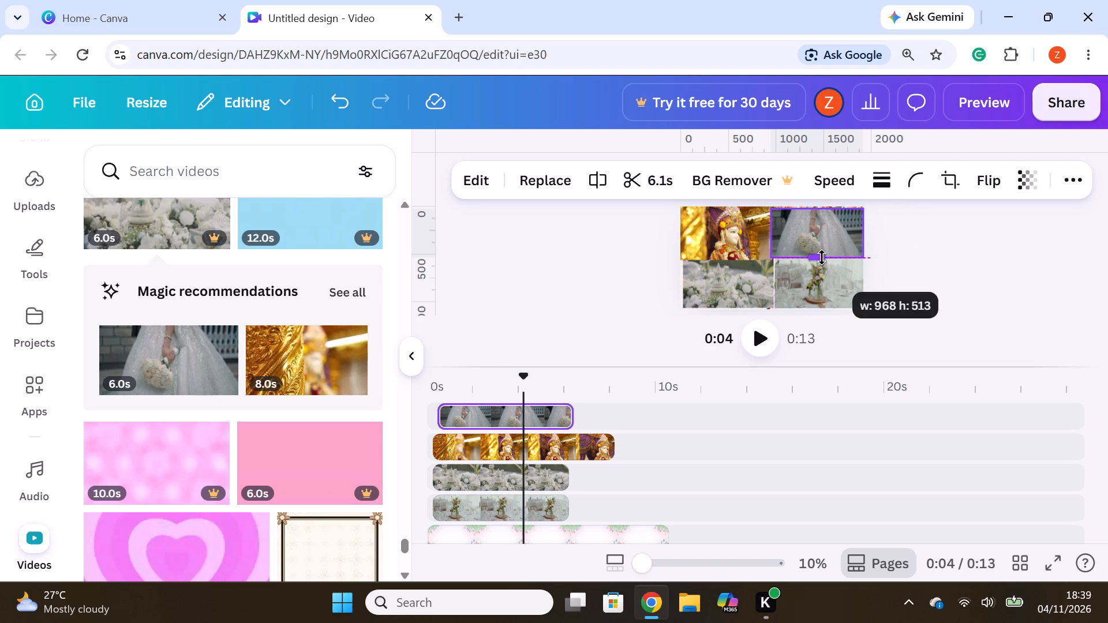
click(935, 261)
click(816, 237)
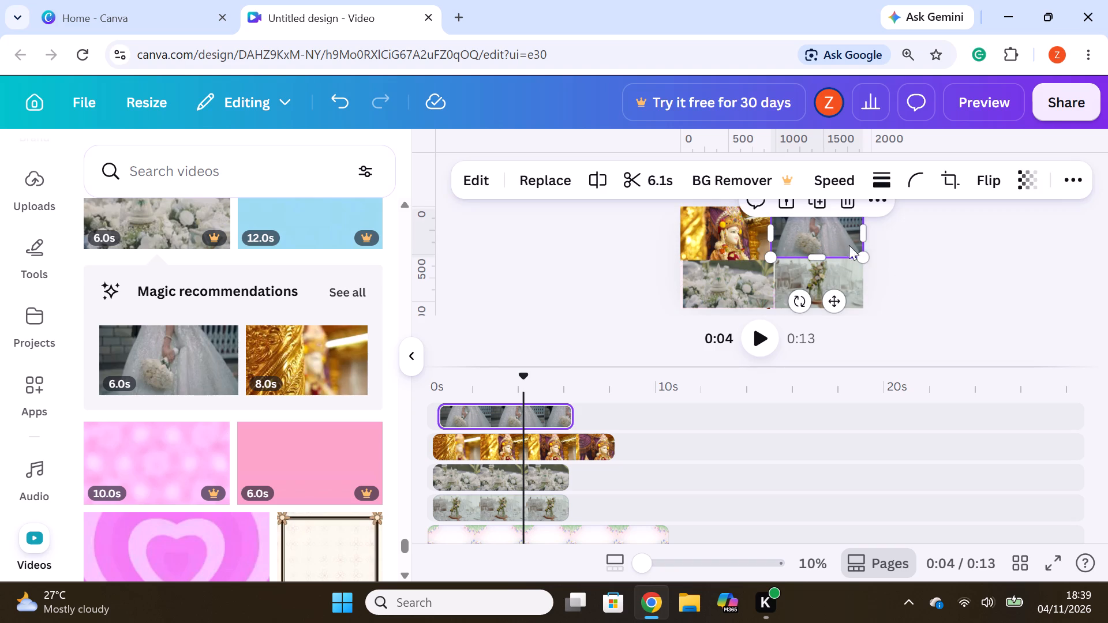
click(834, 243)
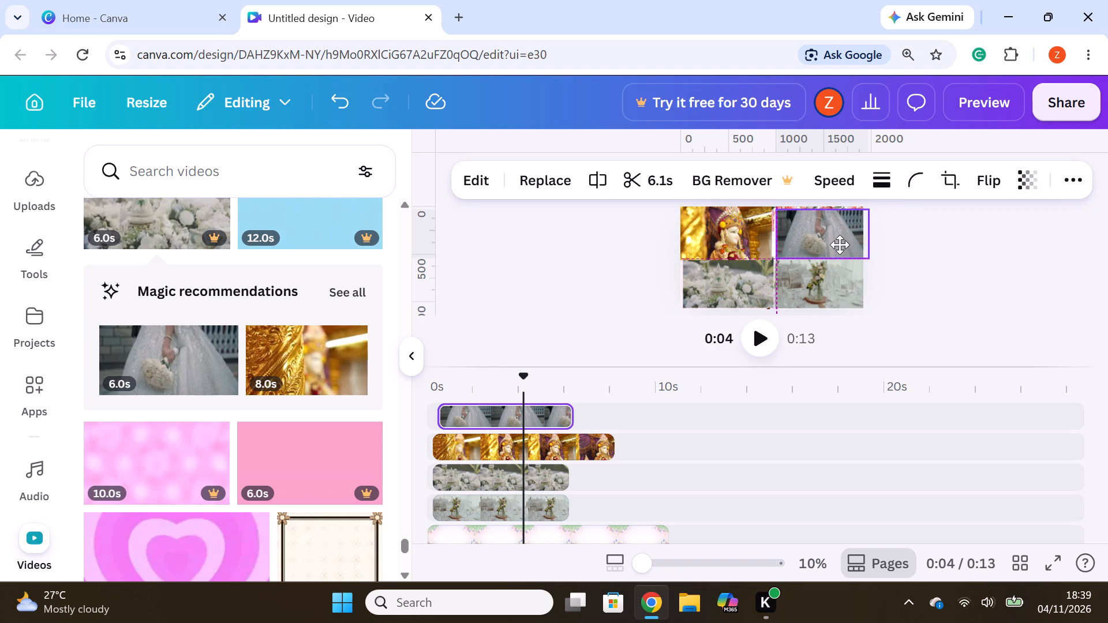
click(949, 261)
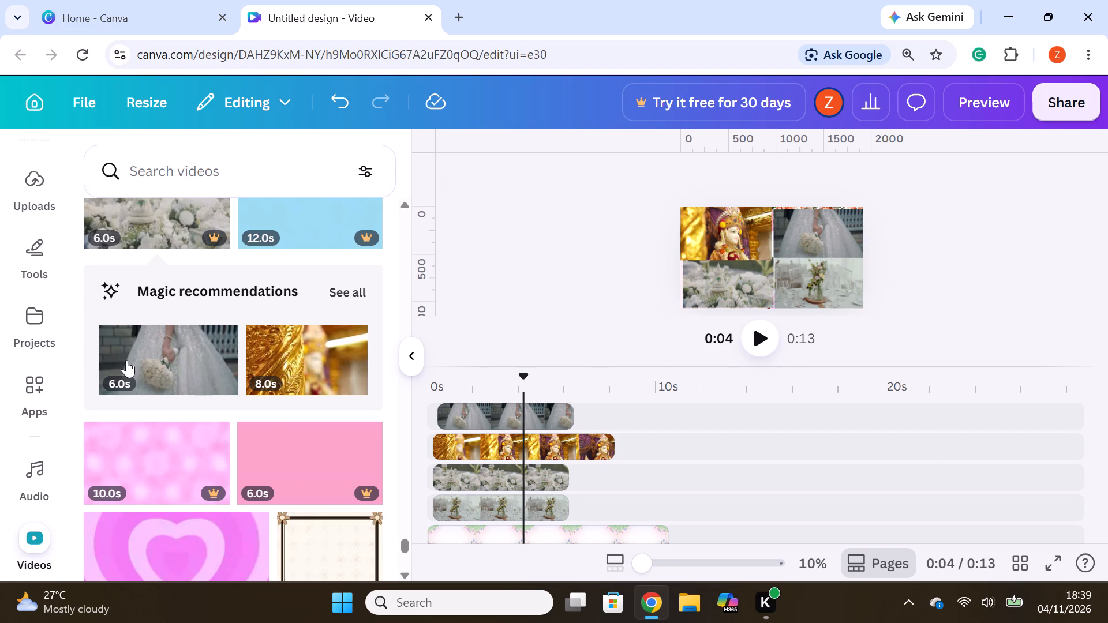
Replace the bride-with-bouquet clip on the top track with the 5-second clip of a wedding couple holding hands.
scroll(126, 360, down, 5)
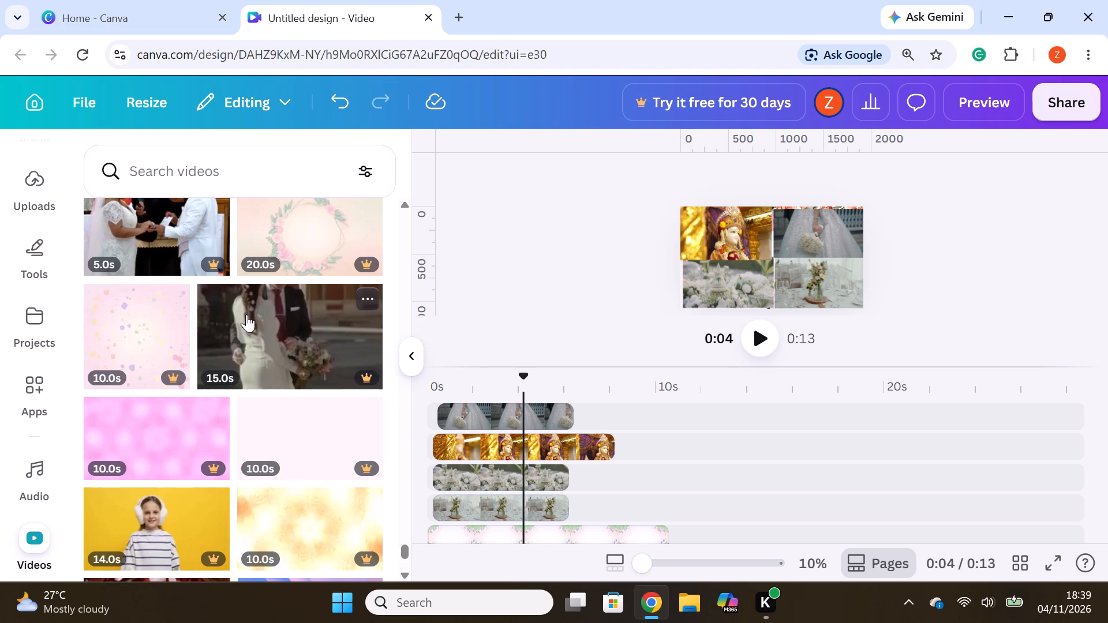
scroll(231, 341, down, 2)
scroll(231, 341, up, 4)
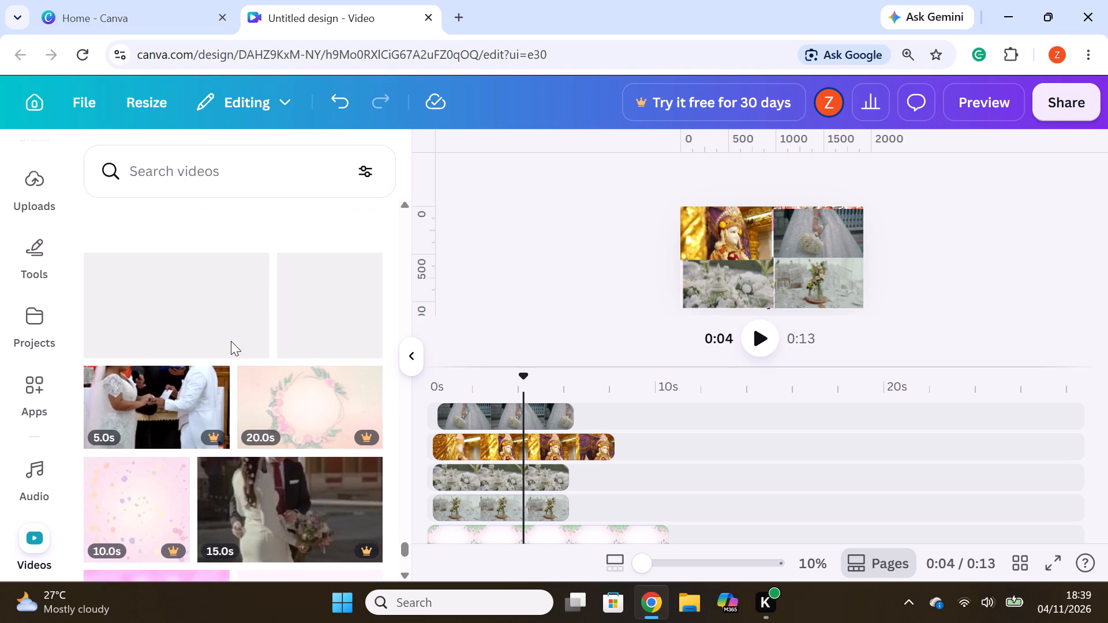
drag(152, 416, 261, 423)
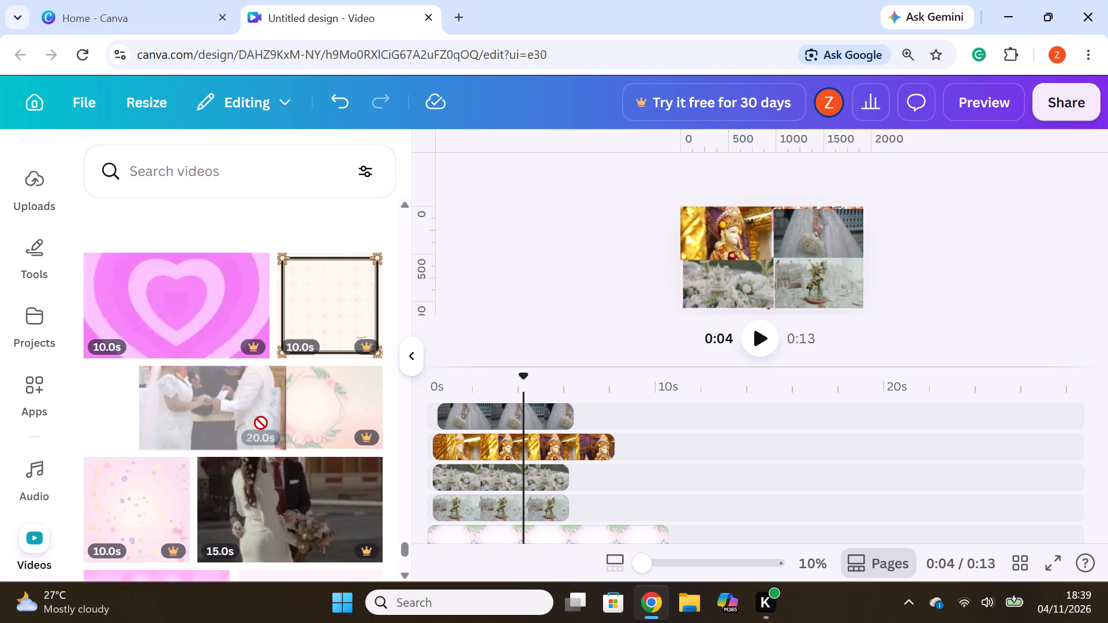
drag(261, 423, 452, 412)
click(480, 407)
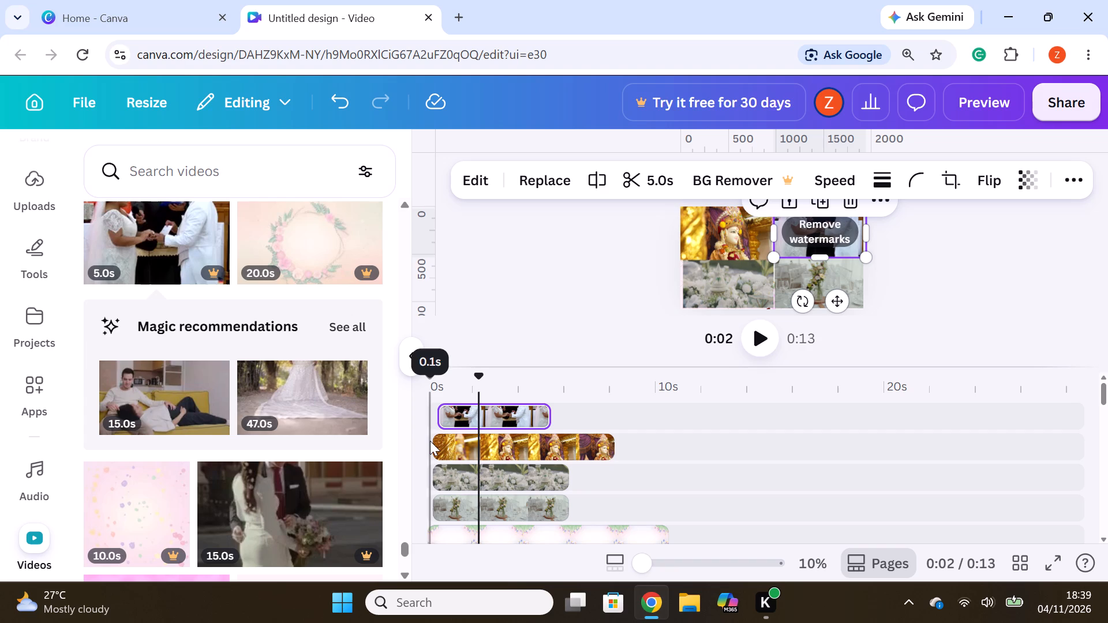
Add the 7-second clip of flowers in a glass vase on a new top track, starting at about 0.2 s.
scroll(204, 434, down, 5)
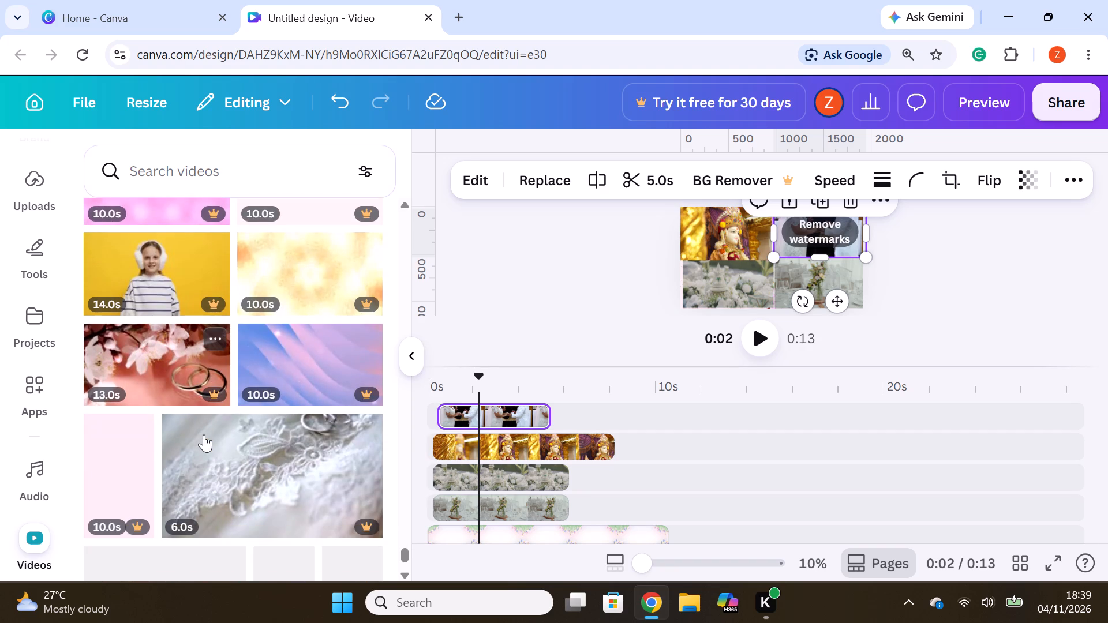
scroll(243, 396, down, 2)
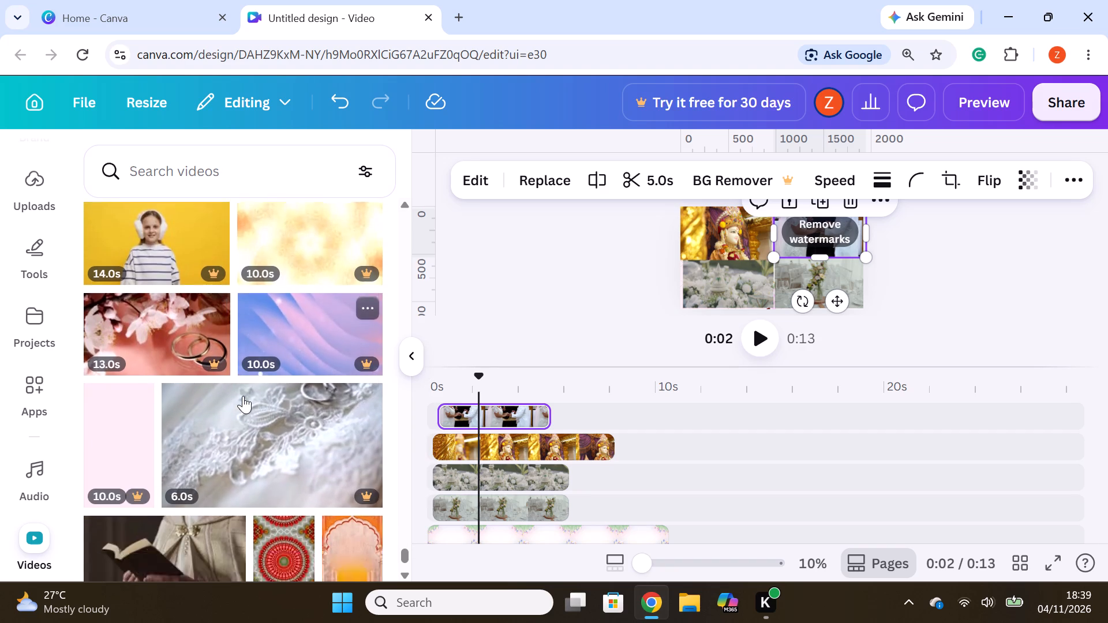
scroll(243, 396, down, 3)
drag(166, 265, 166, 264)
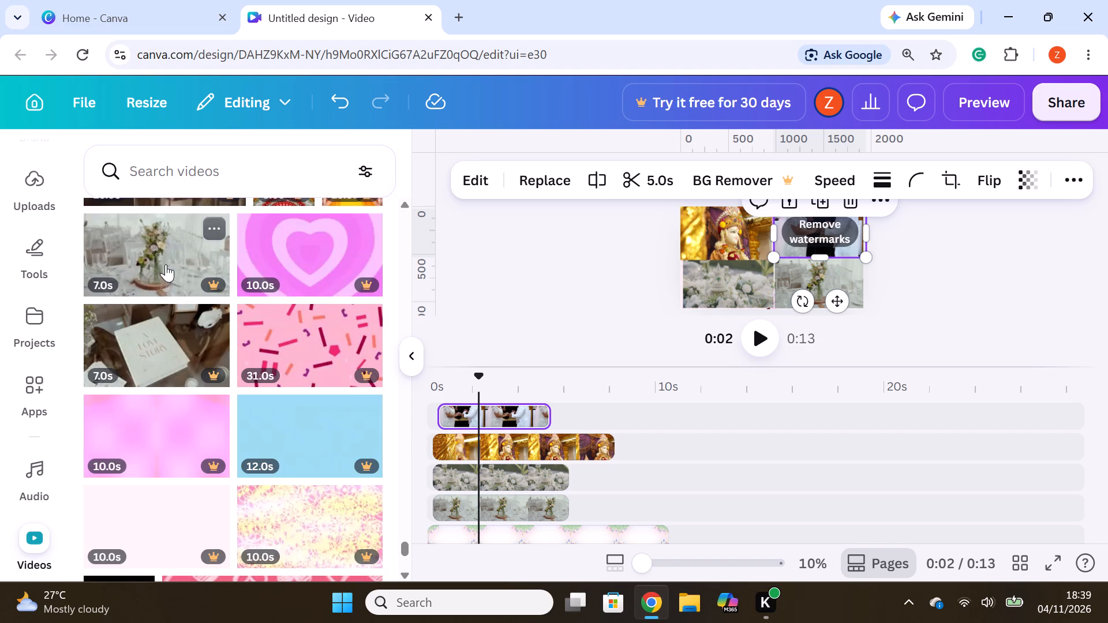
drag(166, 264, 488, 397)
click(488, 397)
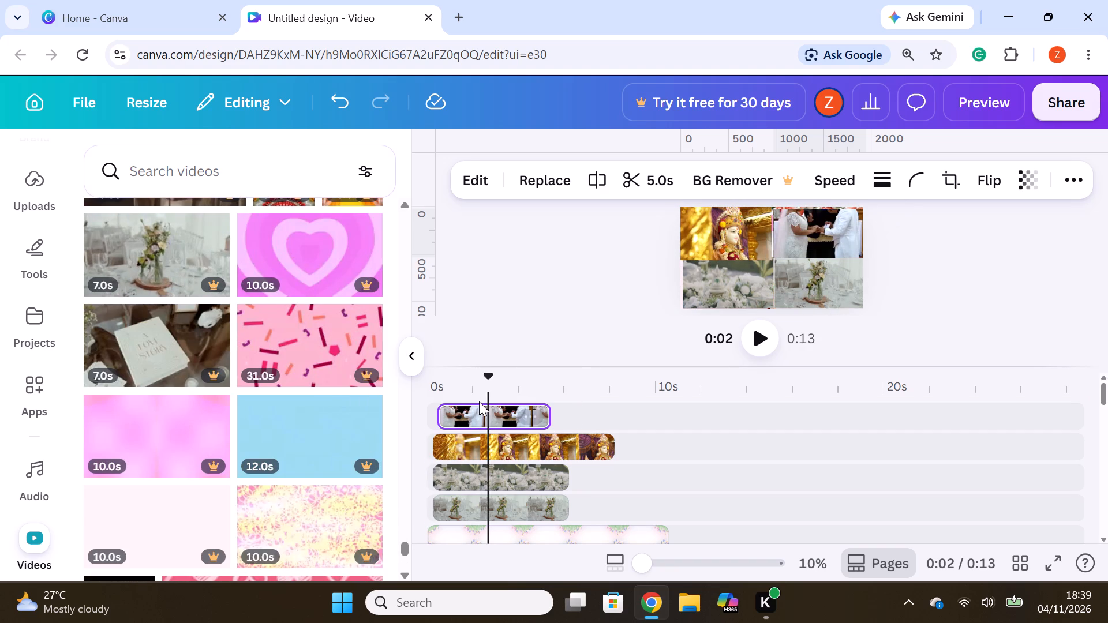
drag(135, 260, 480, 401)
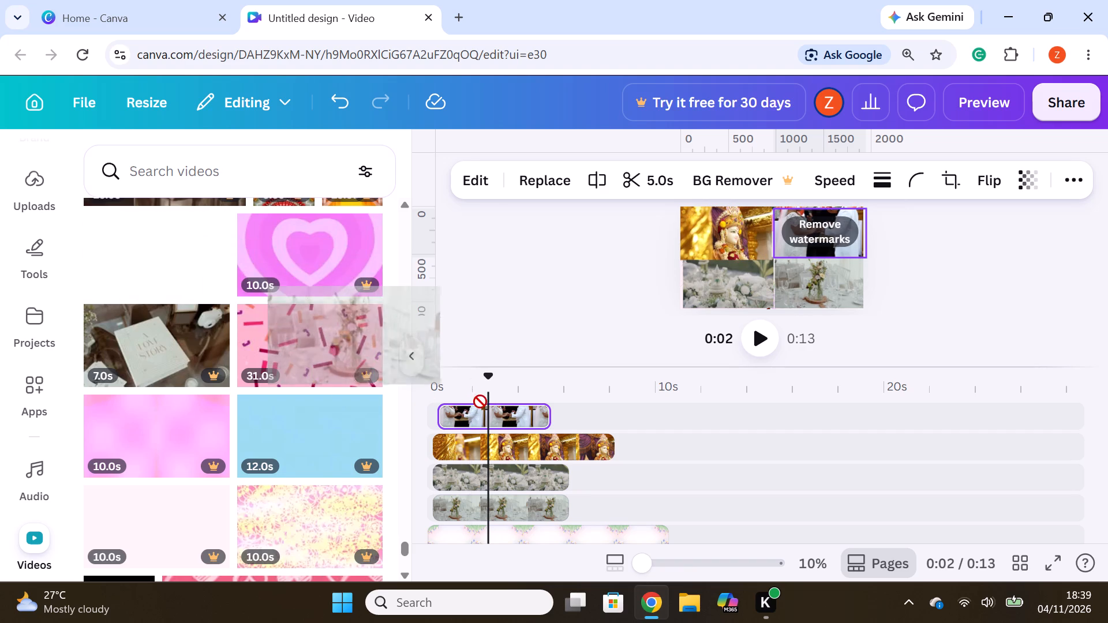
drag(480, 401, 490, 403)
click(490, 403)
click(488, 397)
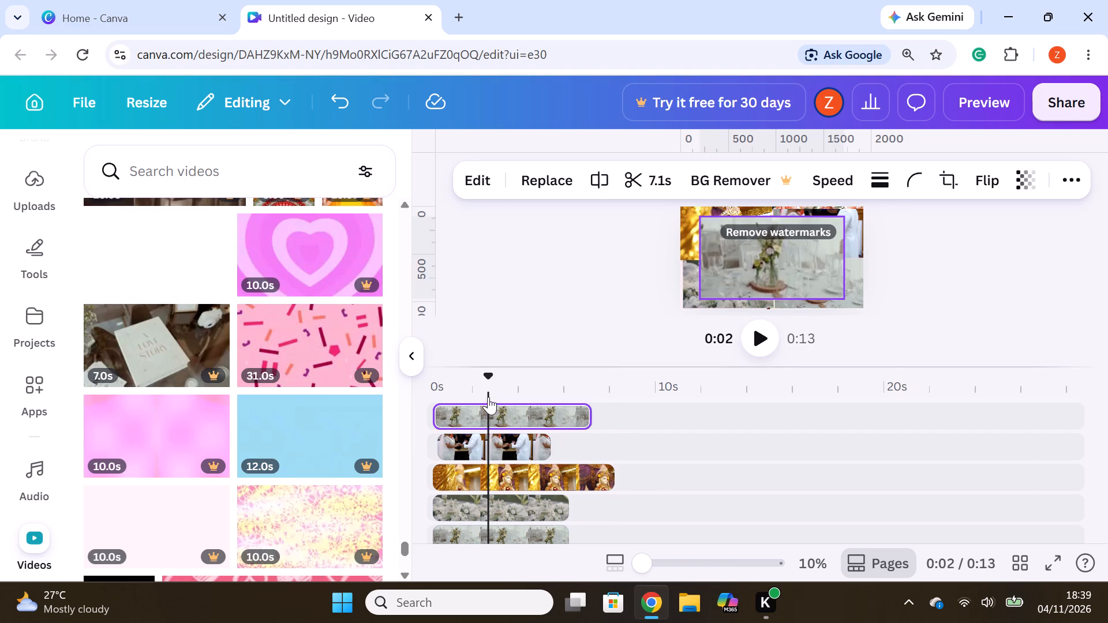
Shrink the clip of flowers in a glass vase and delete it from the top track.
drag(848, 297, 843, 292)
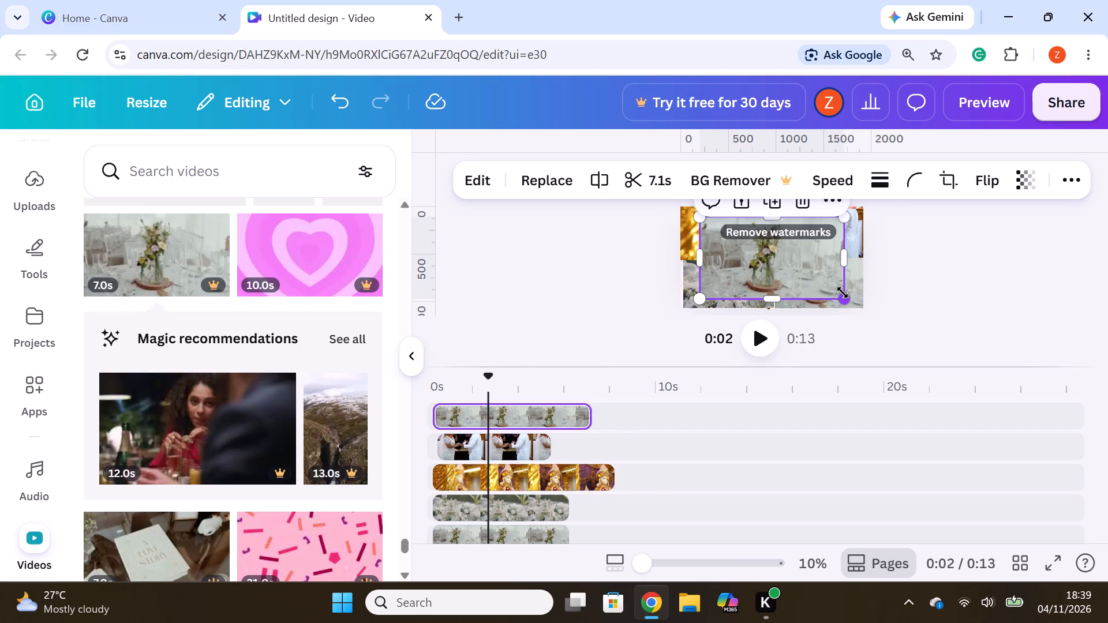
drag(843, 292, 764, 255)
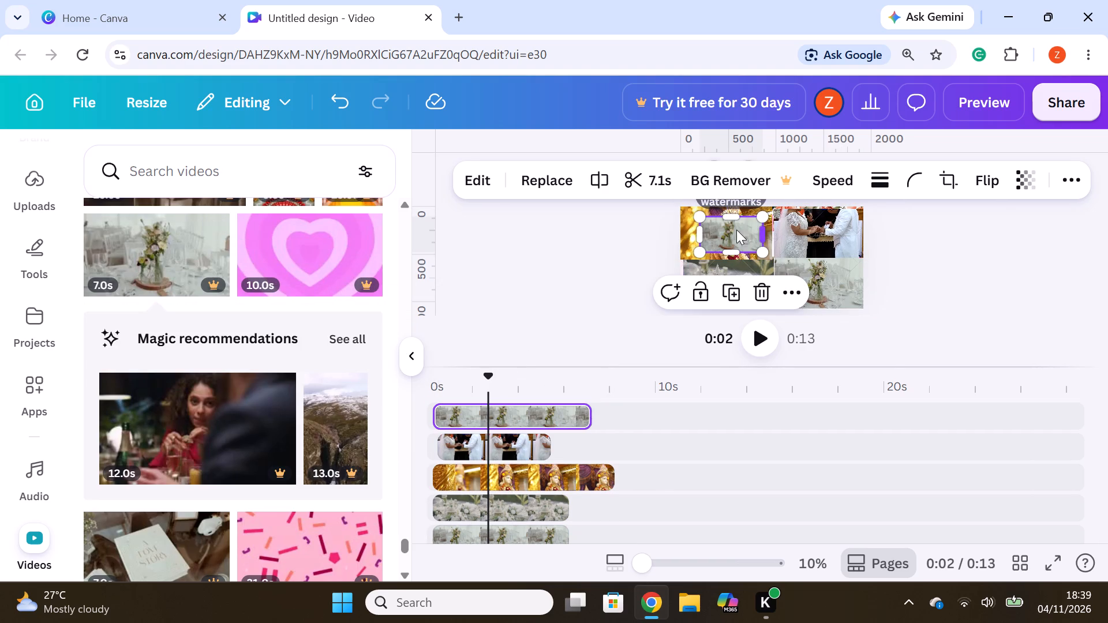
click(768, 295)
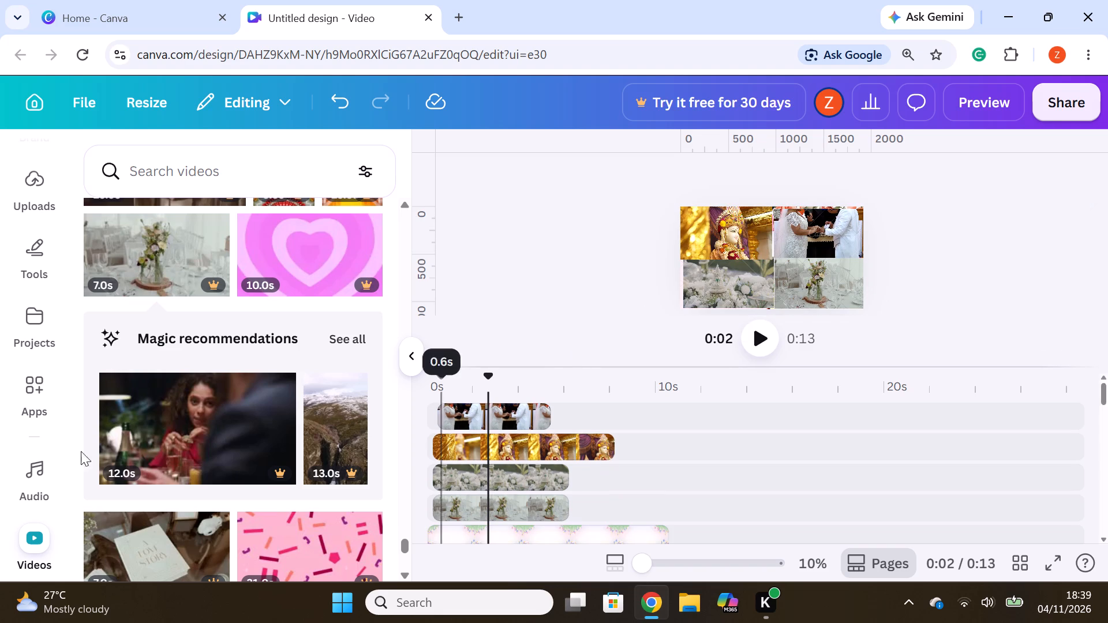
Add the 5-second clip of a wedding table with glasses and a pink "Mr" sign on a new top track, starting at 0 s.
scroll(202, 411, down, 3)
scroll(242, 337, down, 3)
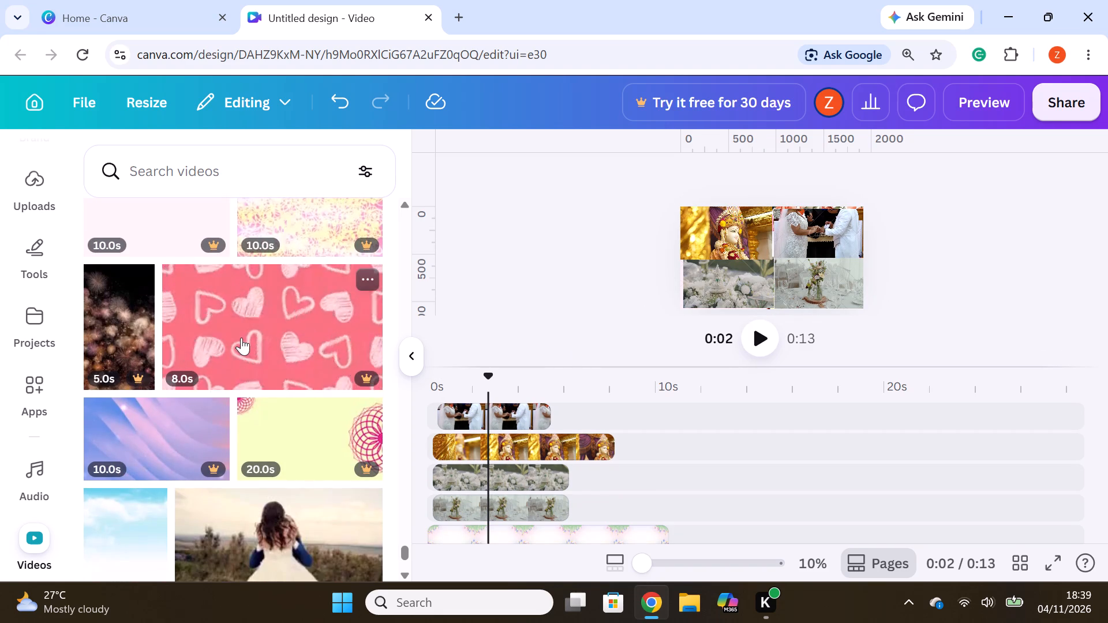
scroll(241, 337, down, 3)
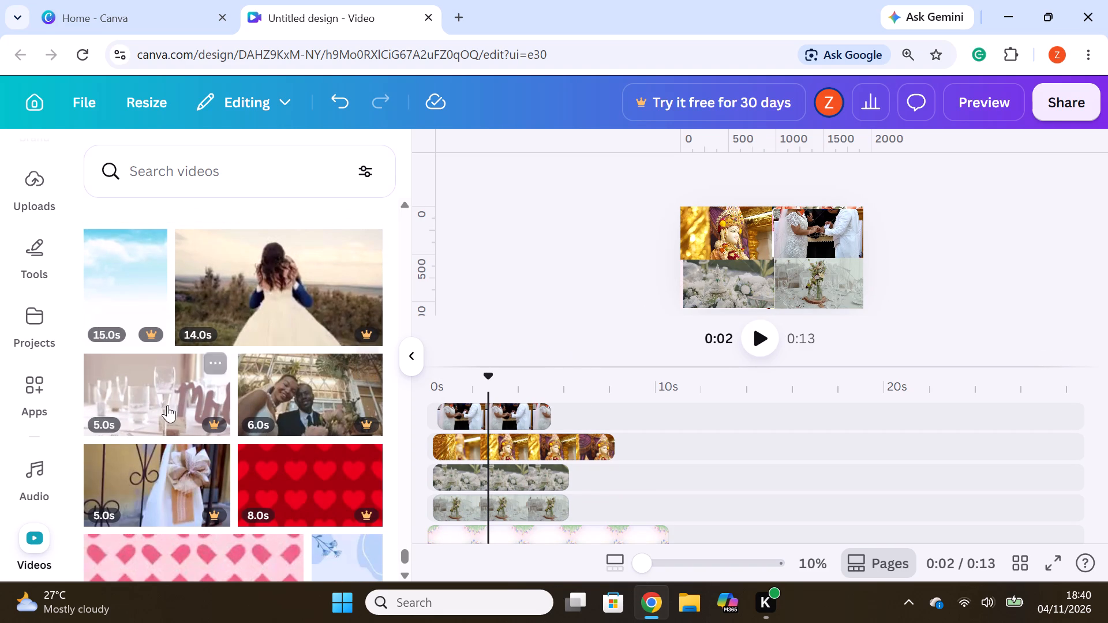
drag(148, 401, 486, 400)
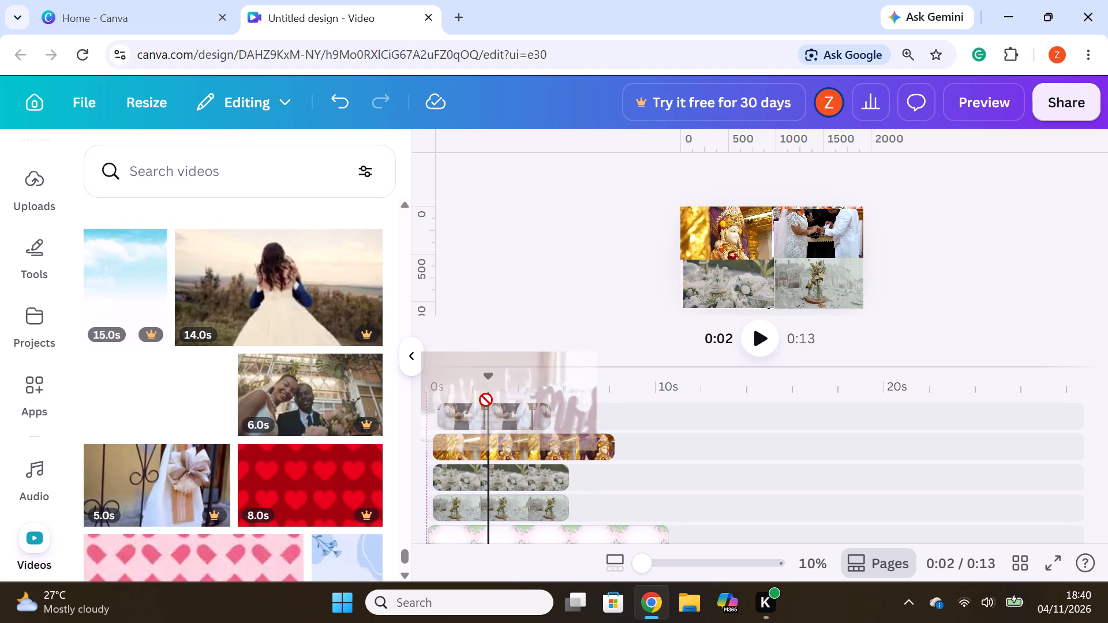
drag(486, 400, 487, 402)
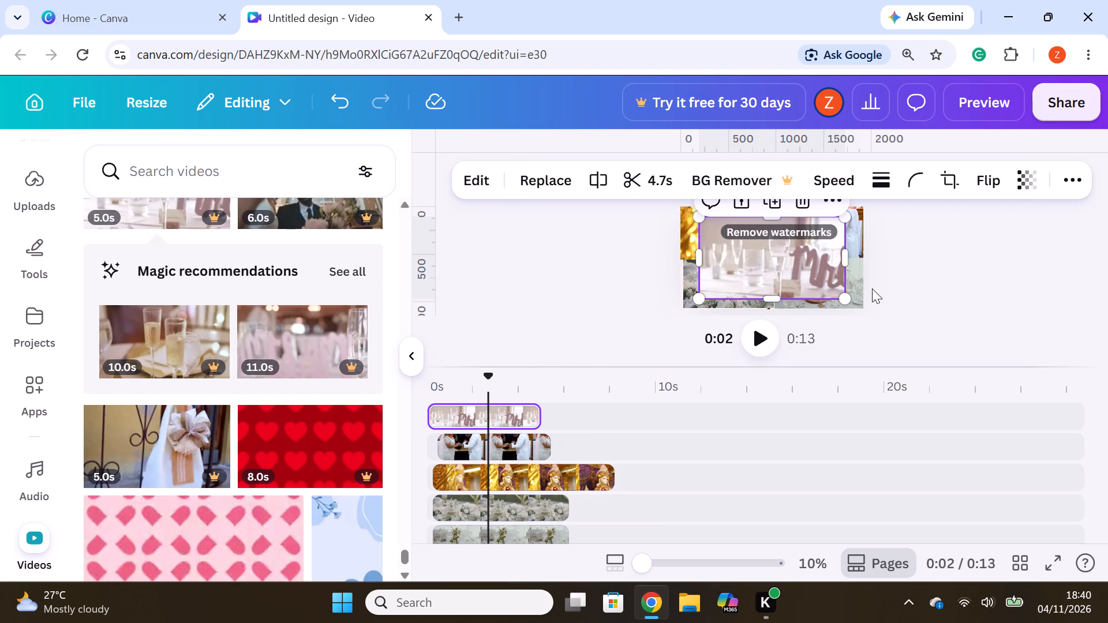
Shrink the wedding-table glasses clip to about half the page width and fit it into the page's upper-right corner.
drag(844, 296, 788, 269)
click(787, 269)
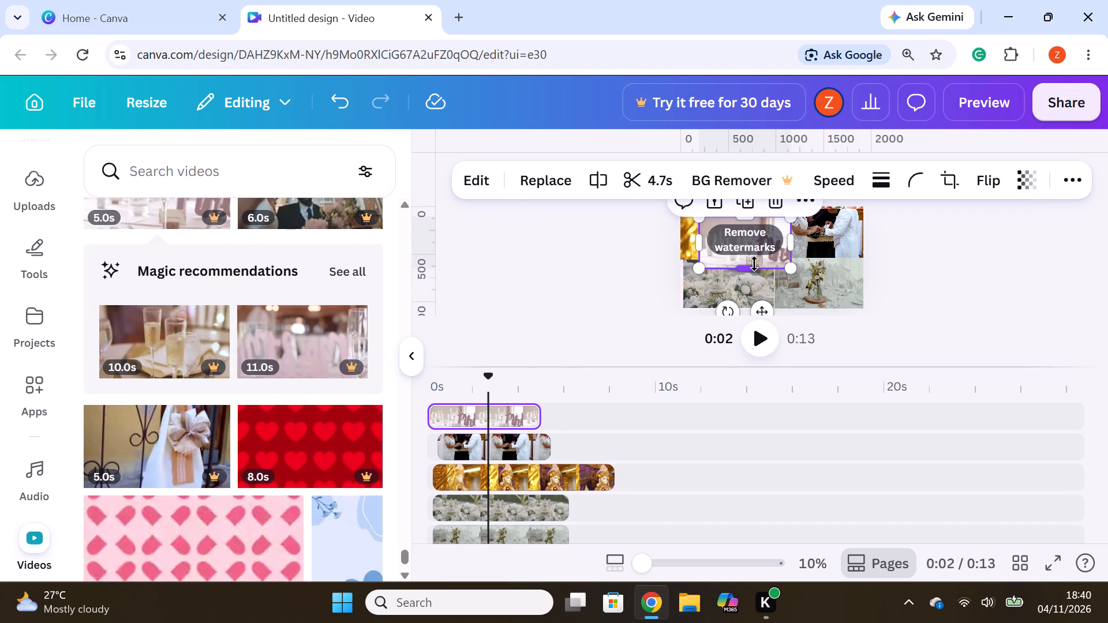
click(751, 257)
drag(784, 254, 809, 254)
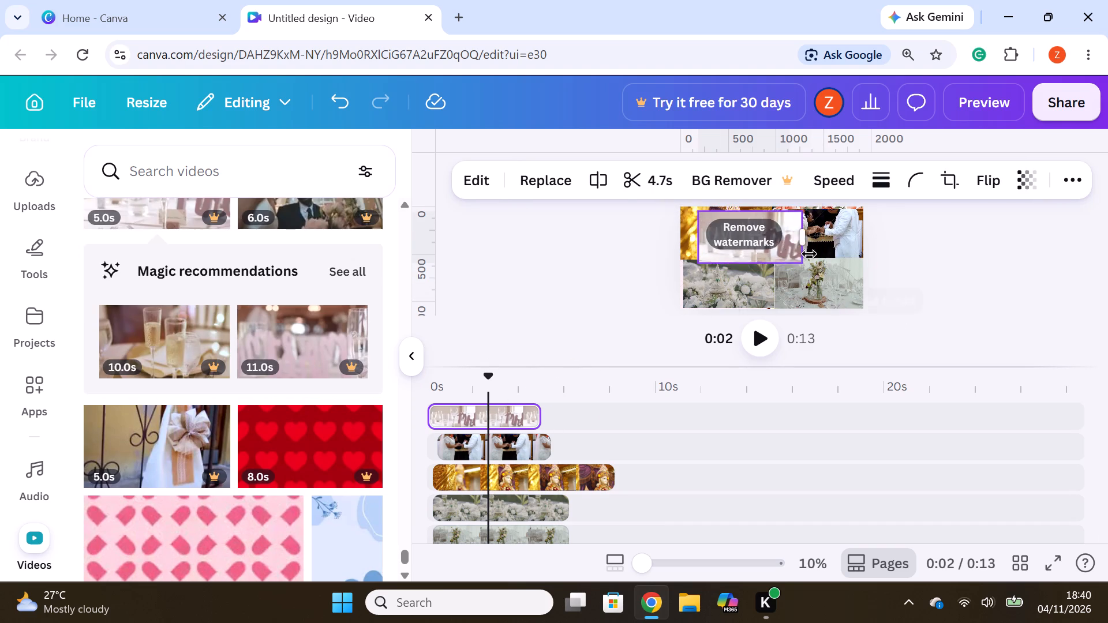
drag(809, 254, 837, 253)
drag(840, 238, 789, 243)
drag(749, 253, 824, 252)
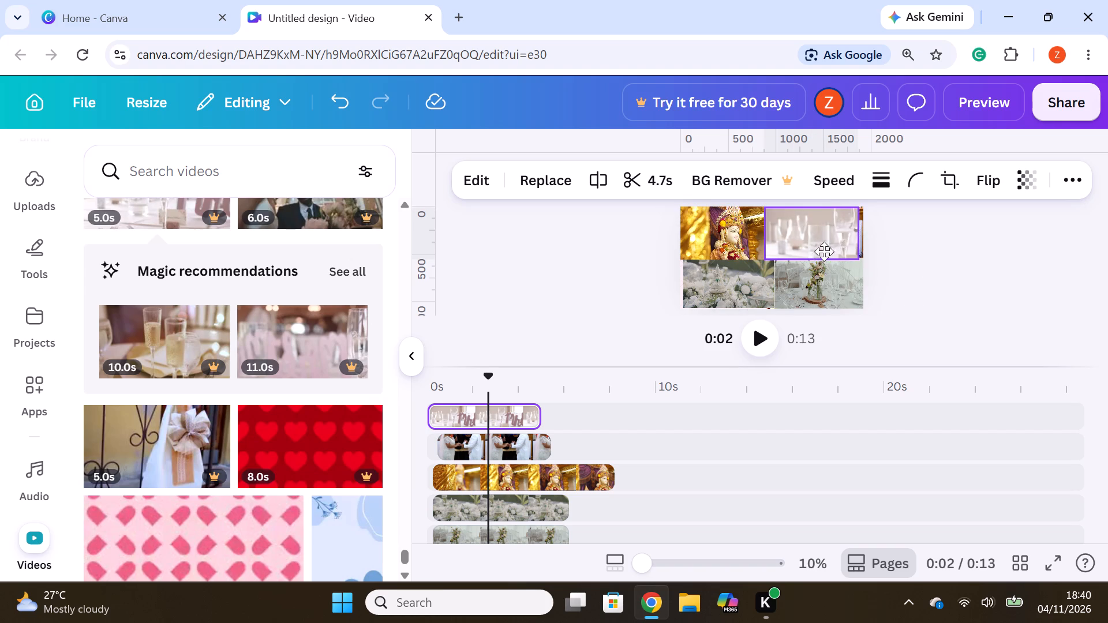
drag(824, 252, 826, 249)
drag(826, 249, 817, 252)
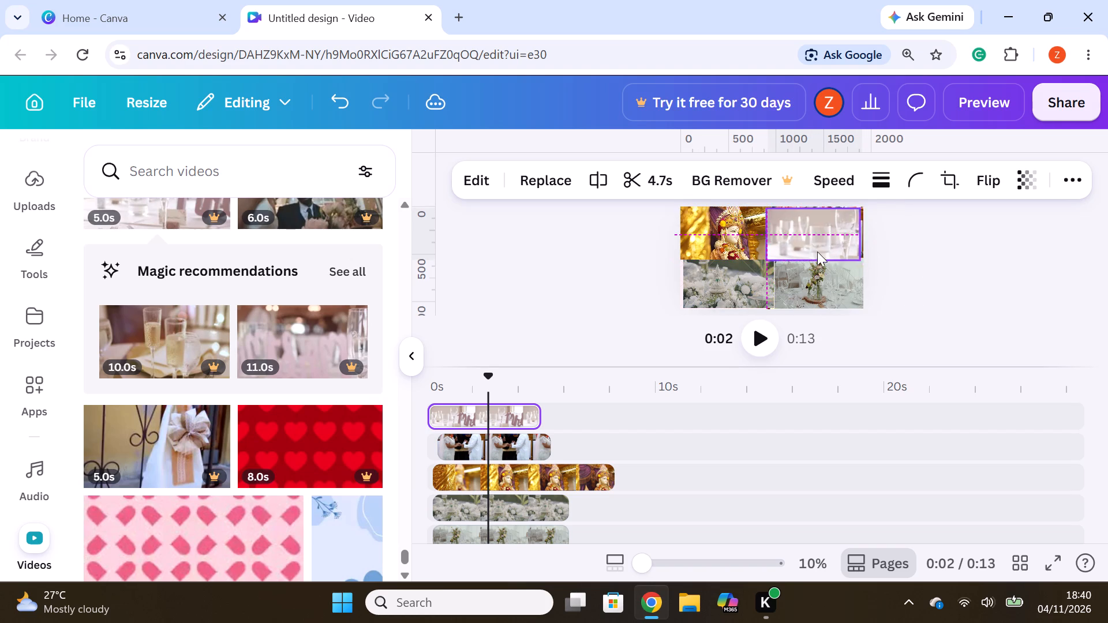
drag(821, 252, 826, 249)
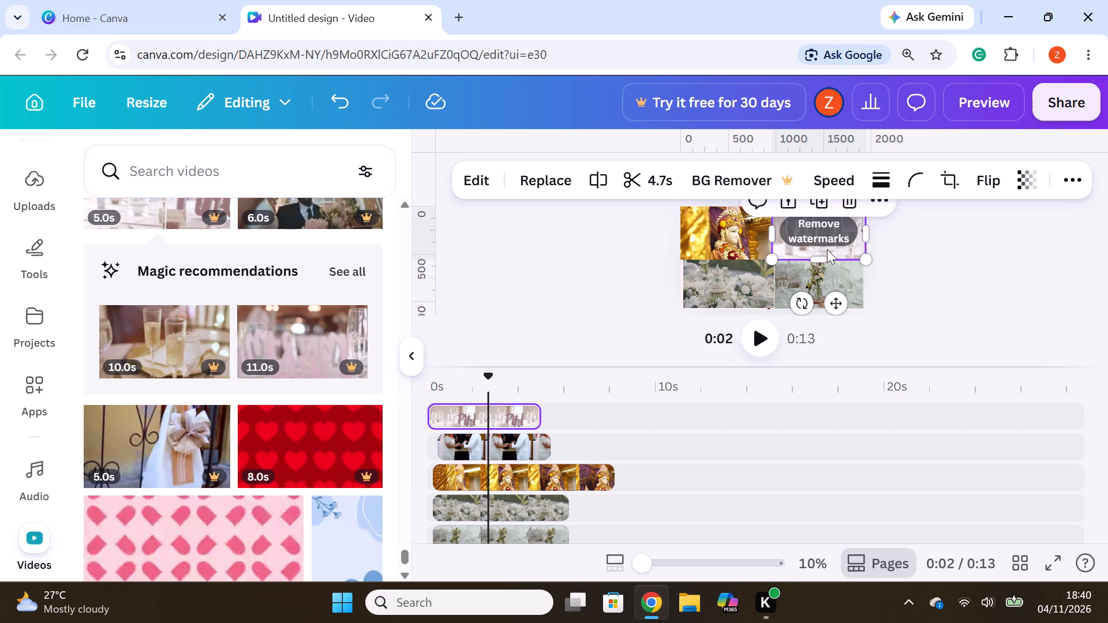
click(919, 251)
Add the 5-second clip of a peach bow on white fabric on a new top track, starting at about 0.2 s.
scroll(224, 382, down, 1)
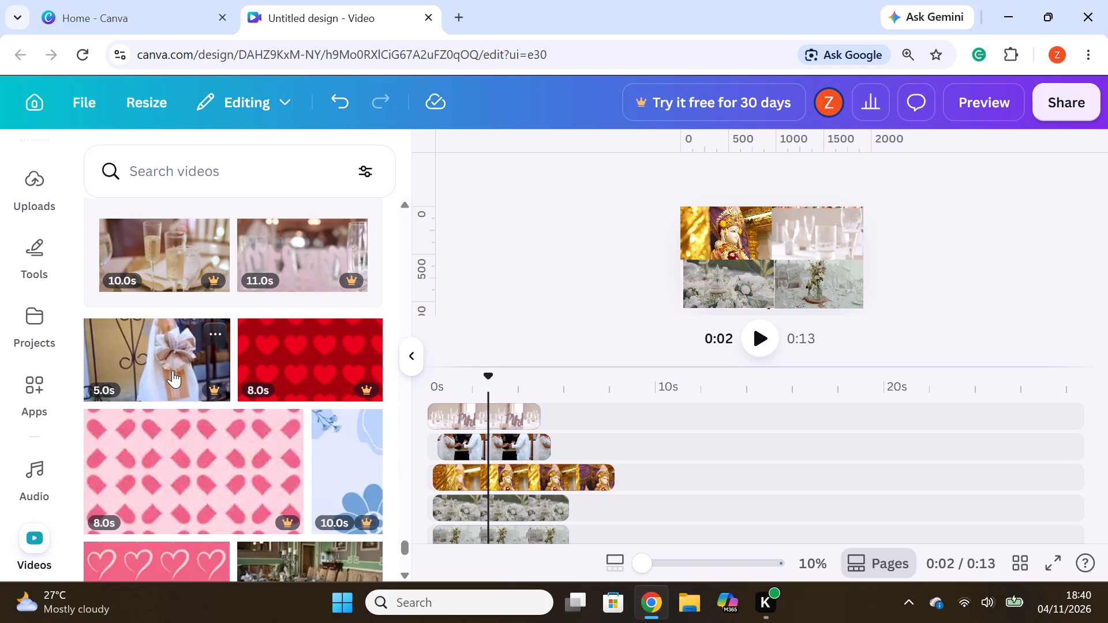
drag(173, 370, 518, 400)
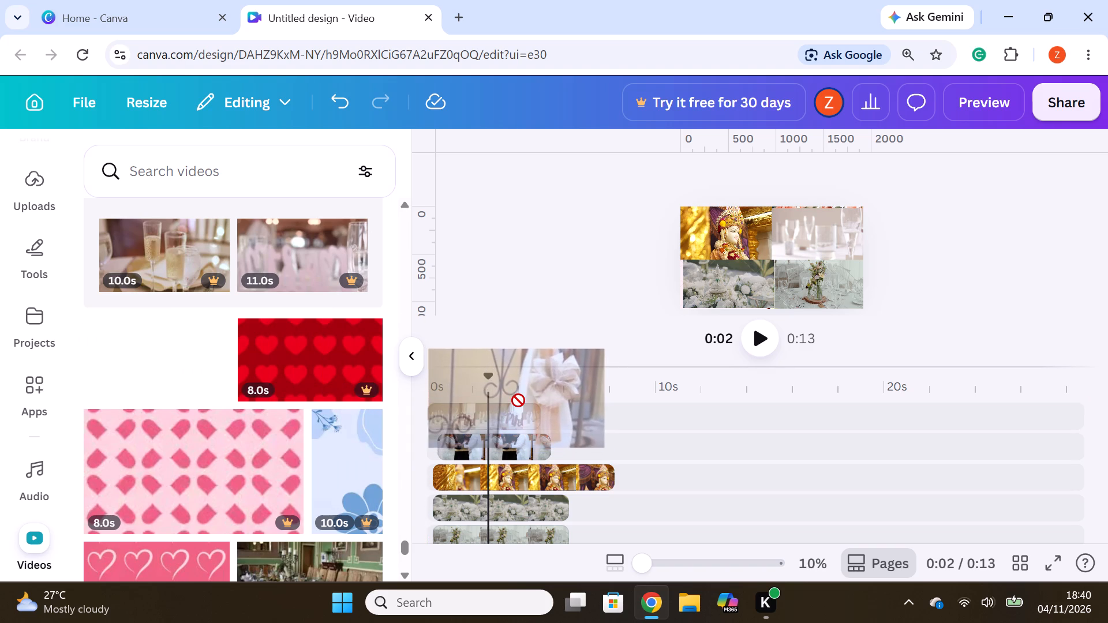
drag(518, 400, 520, 402)
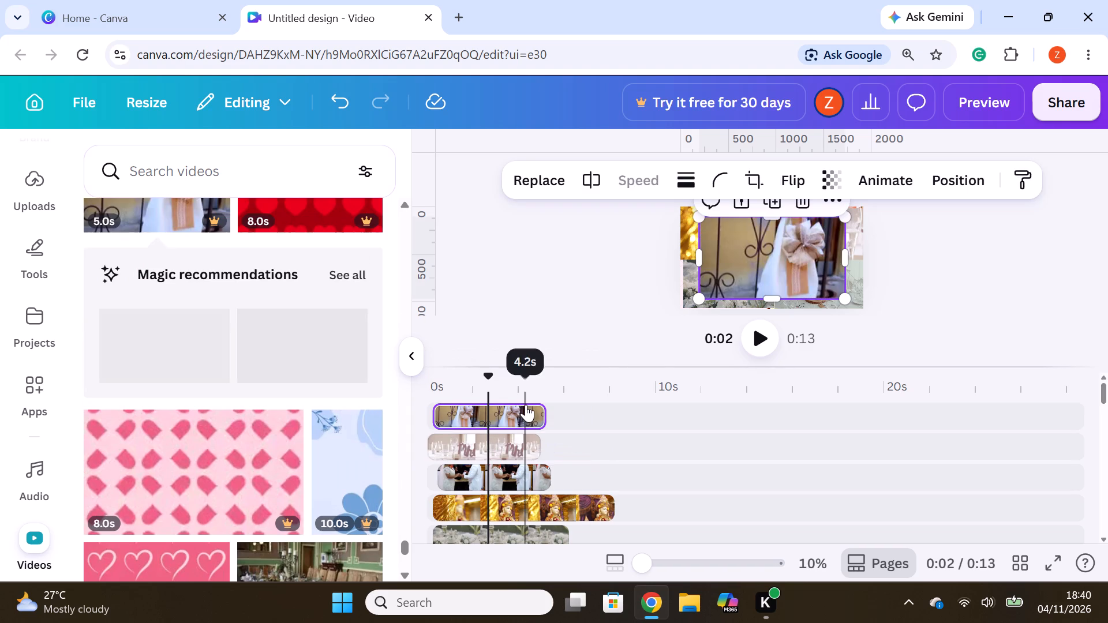
Shrink the peach-bow clip to about half the page width and fit it into the page's upper-left corner.
drag(844, 299, 800, 282)
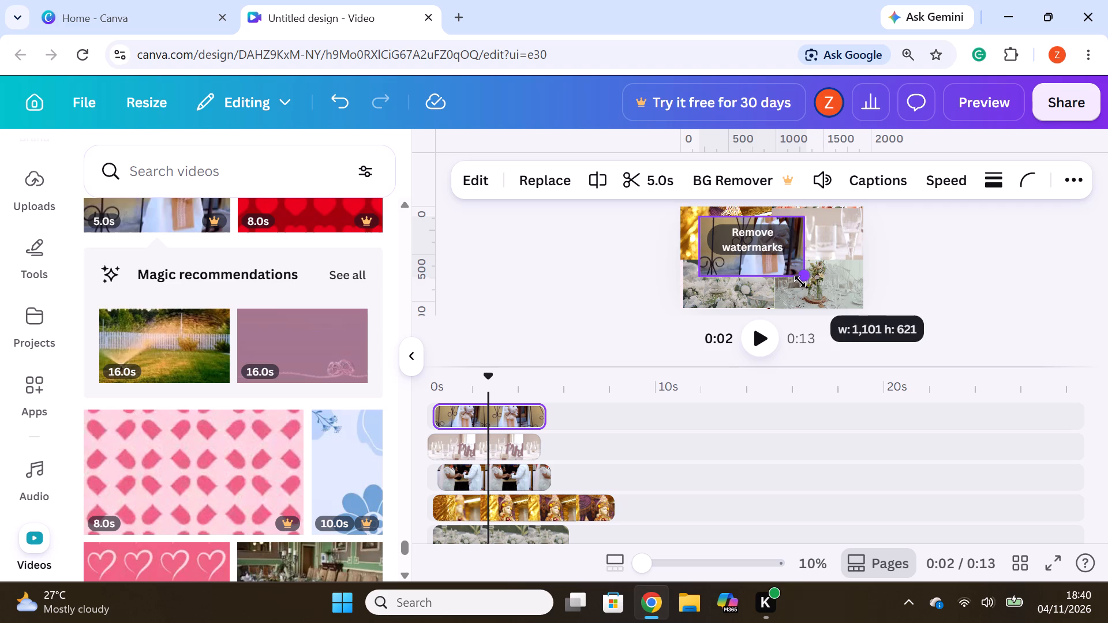
drag(800, 282, 791, 280)
drag(774, 259, 773, 259)
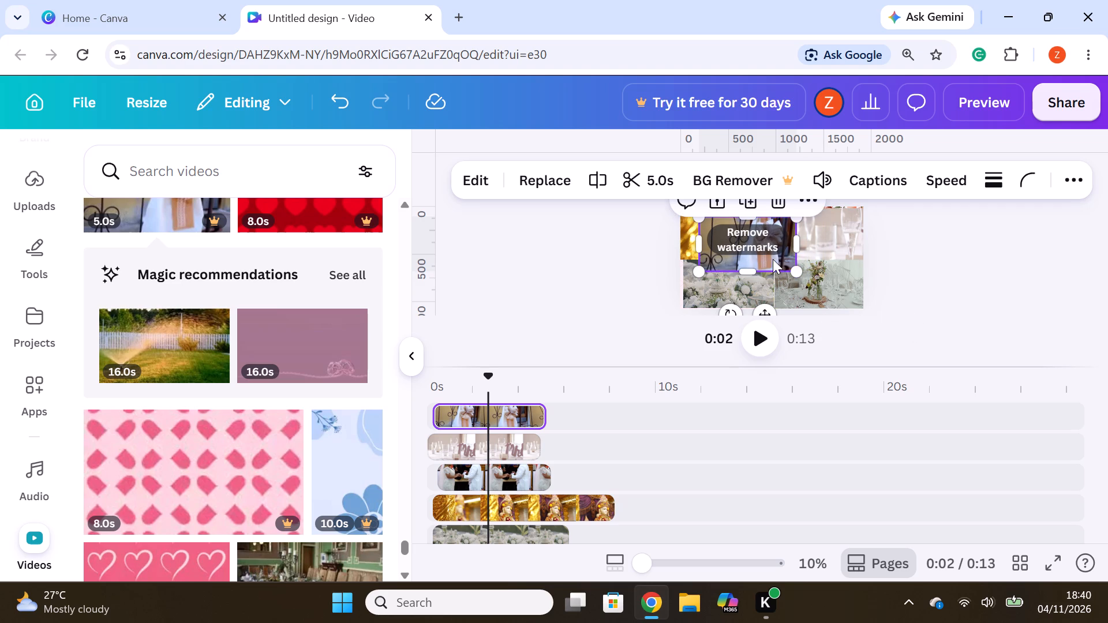
drag(773, 259, 755, 249)
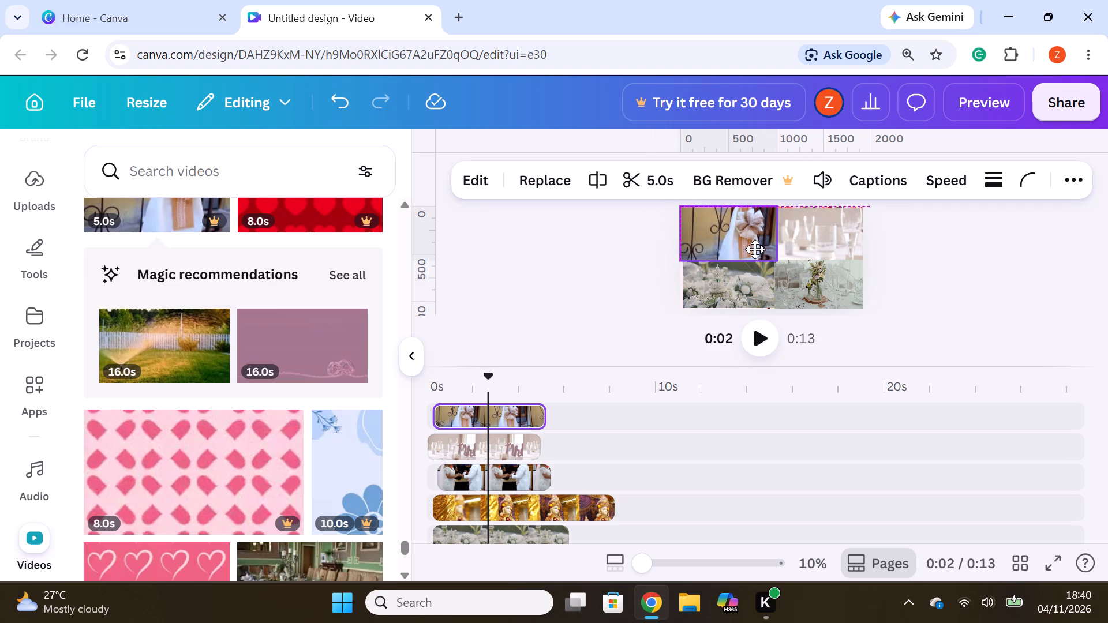
drag(755, 249, 748, 253)
click(909, 282)
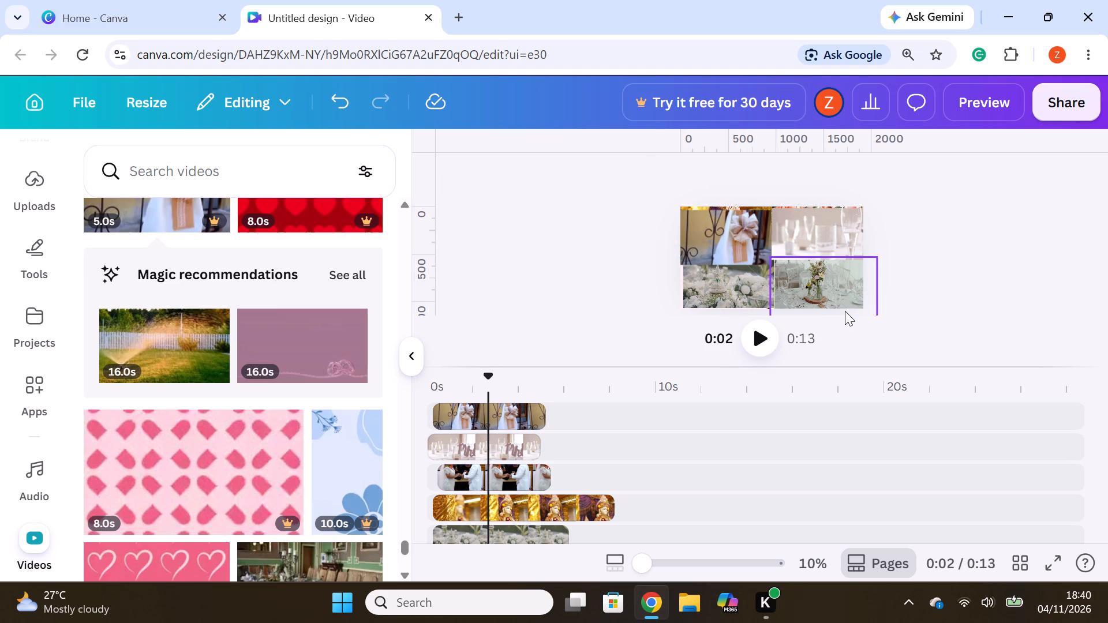
Add the 10-second clip of pink flowers on a new top track, starting at about 0.2 s.
scroll(200, 411, down, 5)
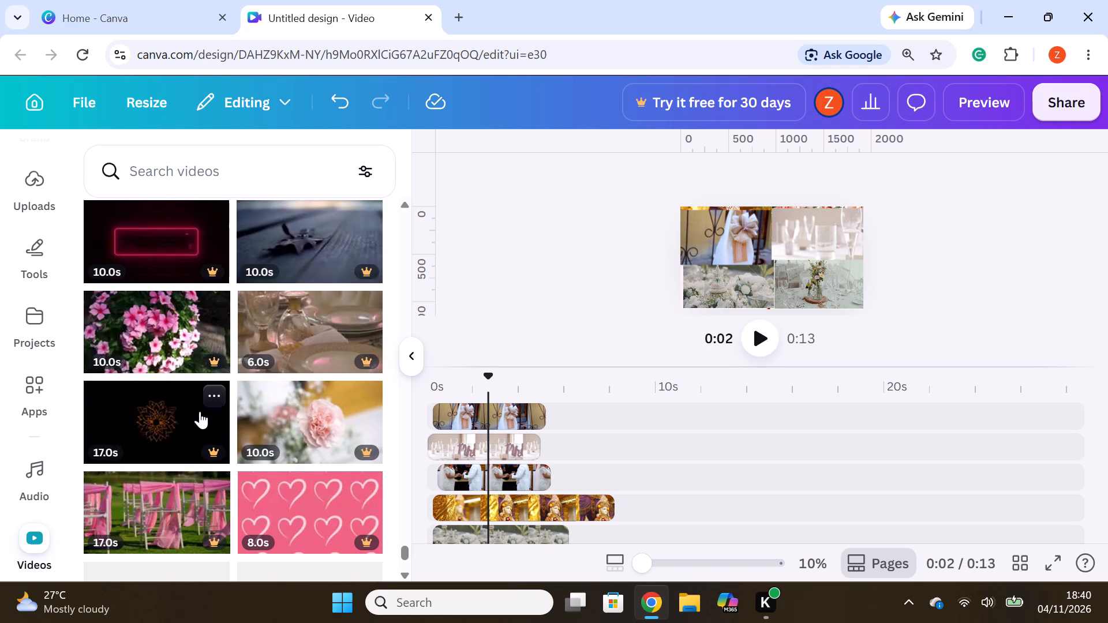
drag(140, 329, 485, 378)
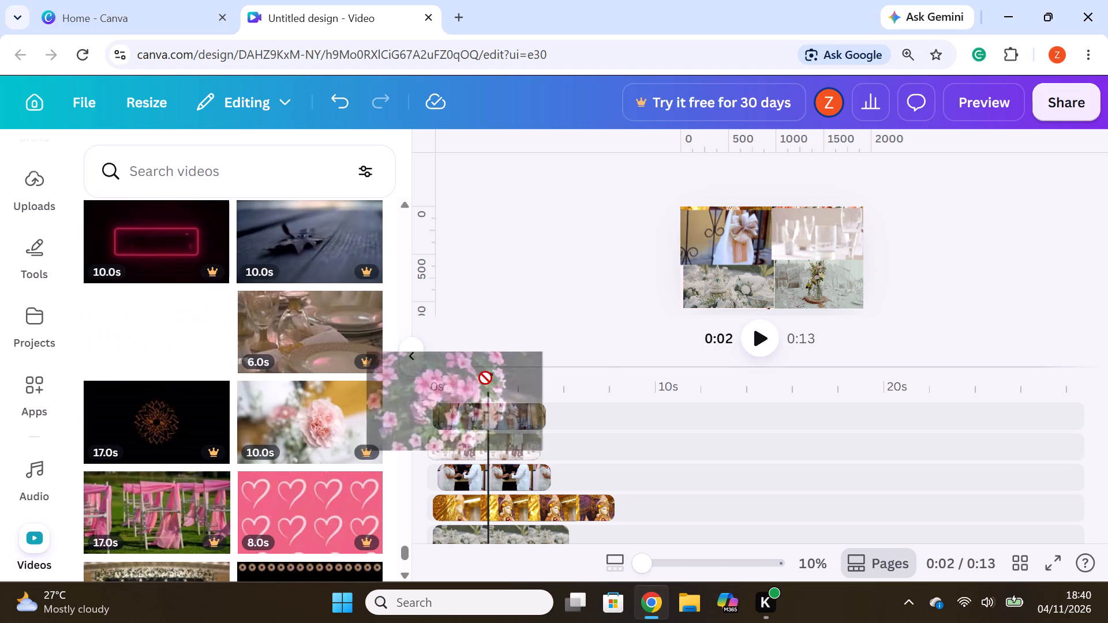
drag(485, 378, 489, 402)
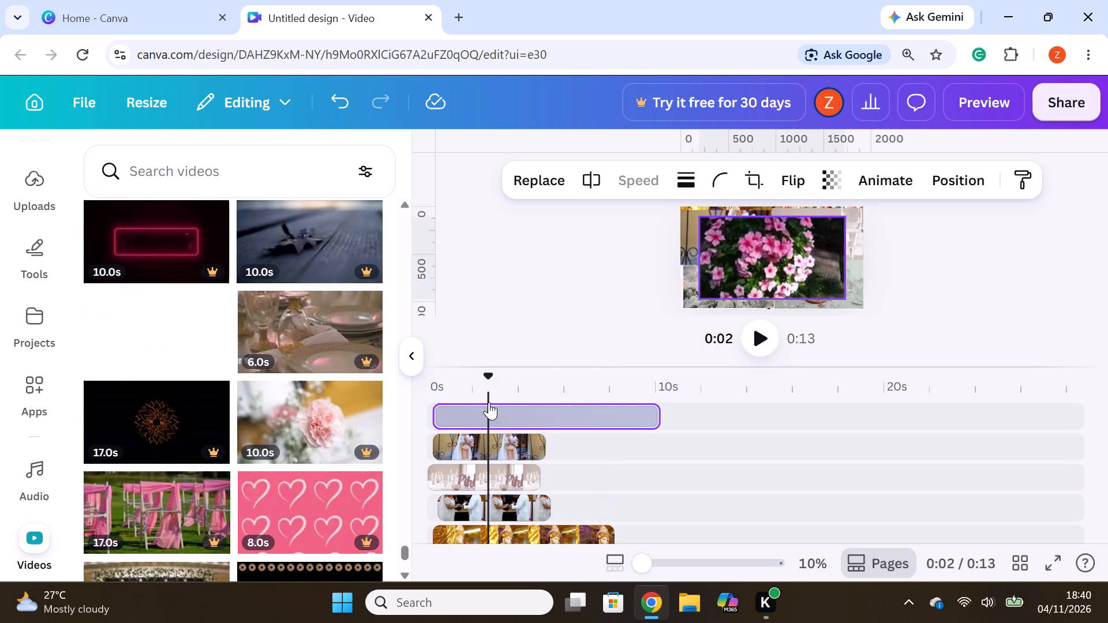
Shrink the pink-flowers clip to about half the page width and fit it into the page's upper-right corner.
drag(848, 297, 841, 290)
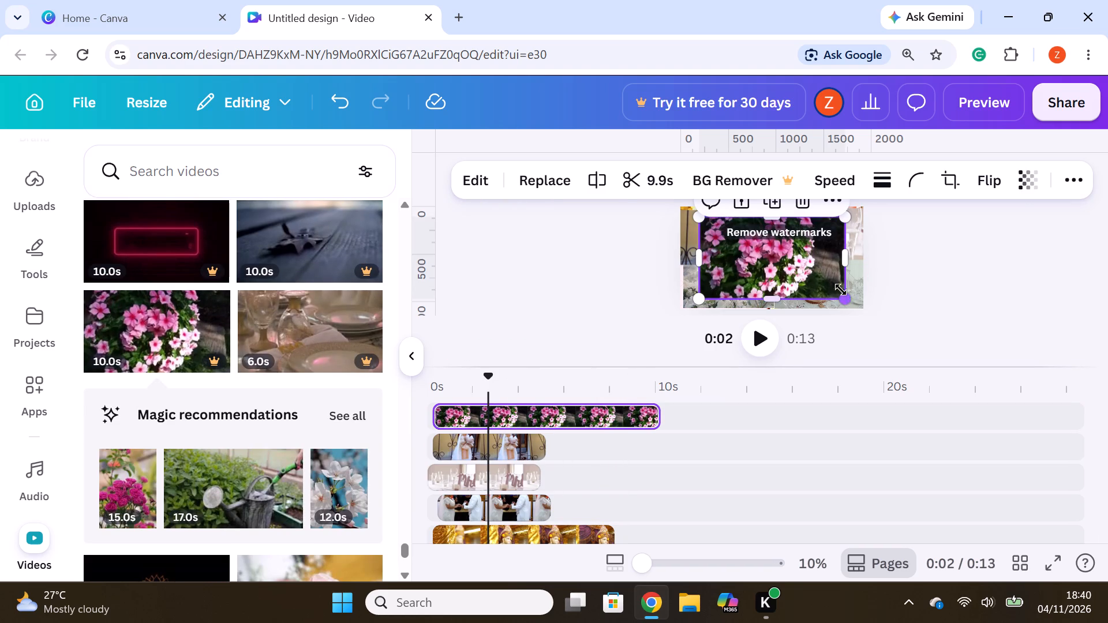
drag(841, 290, 800, 270)
drag(768, 255, 834, 267)
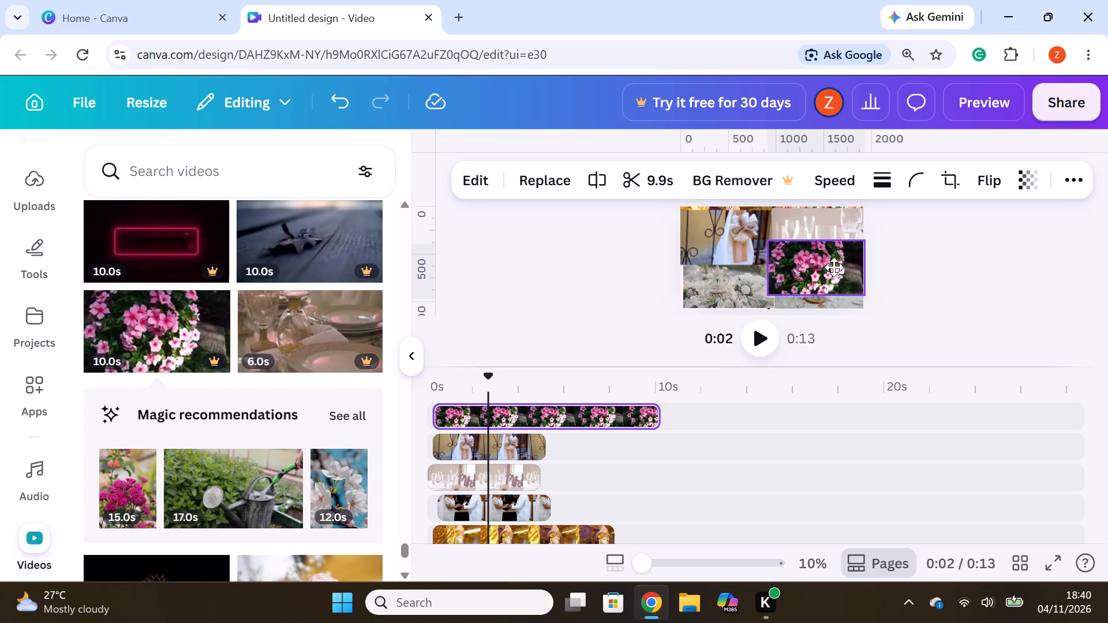
drag(834, 267, 840, 245)
Set the pink-flowers clip's corner rounding to 100.
click(914, 174)
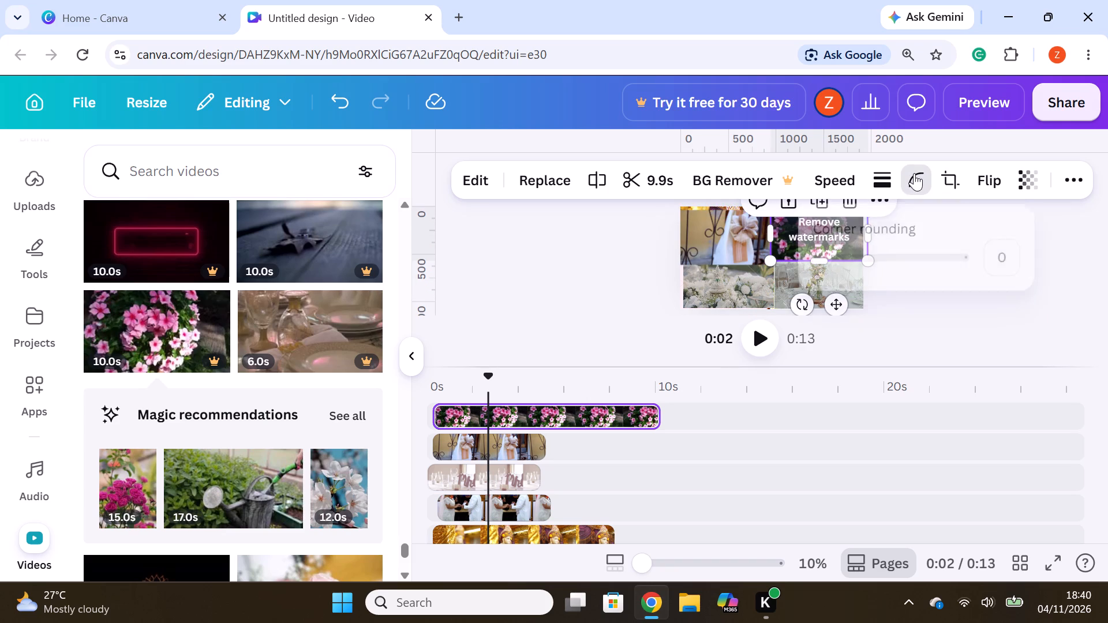
drag(822, 257, 978, 283)
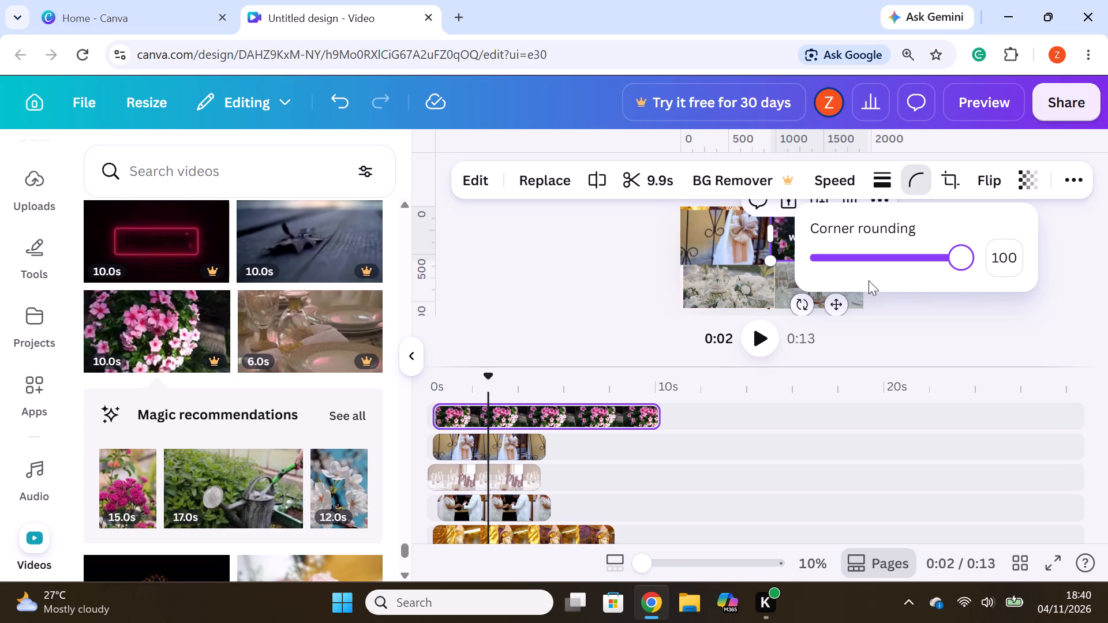
click(964, 332)
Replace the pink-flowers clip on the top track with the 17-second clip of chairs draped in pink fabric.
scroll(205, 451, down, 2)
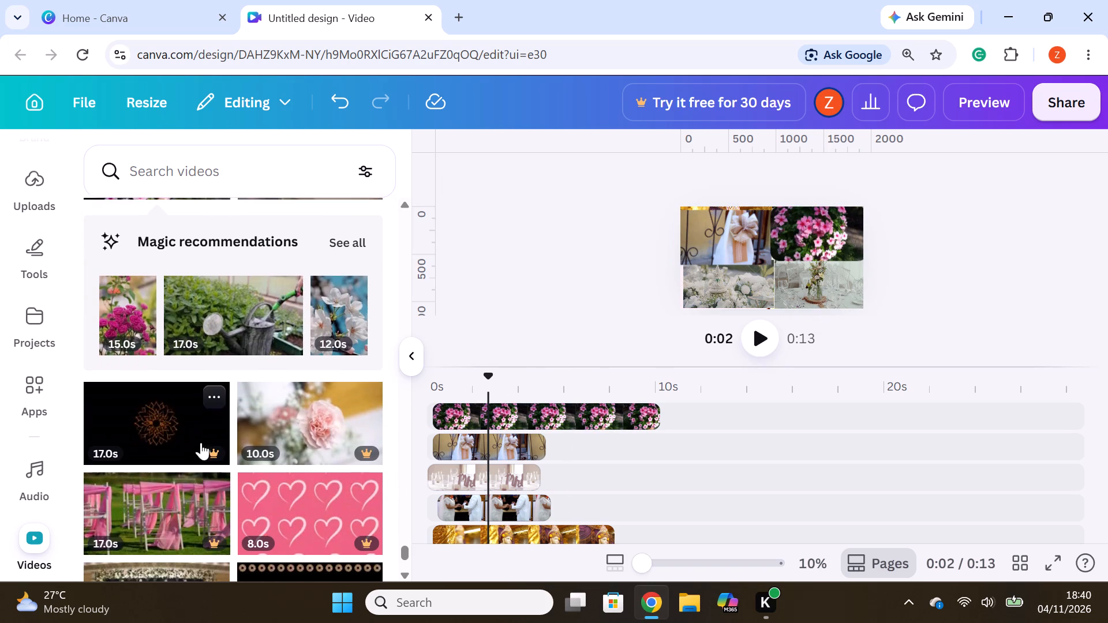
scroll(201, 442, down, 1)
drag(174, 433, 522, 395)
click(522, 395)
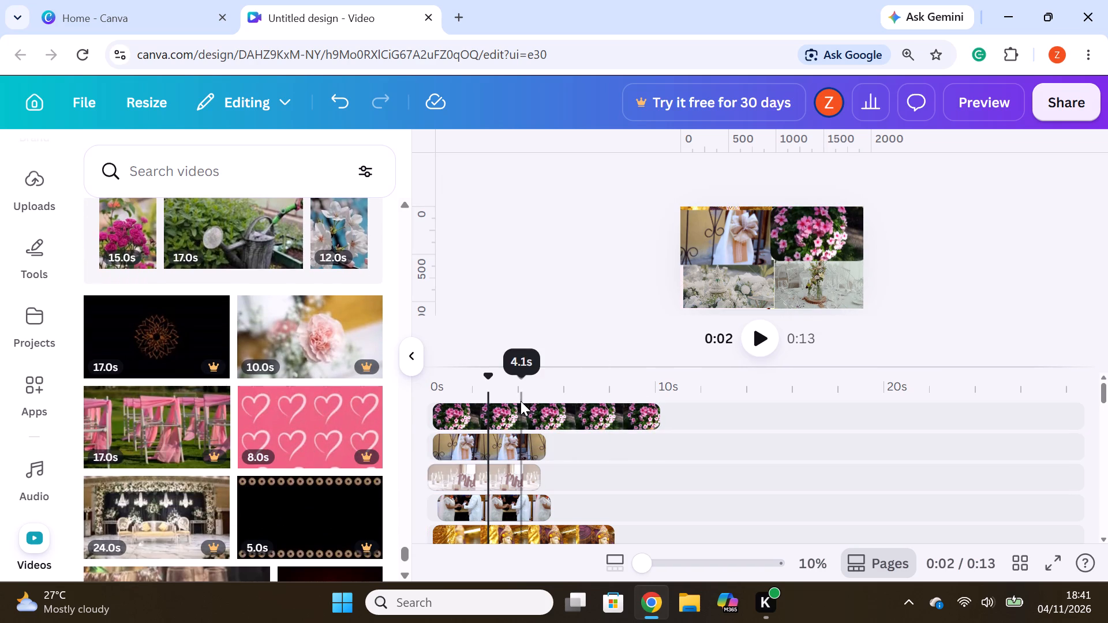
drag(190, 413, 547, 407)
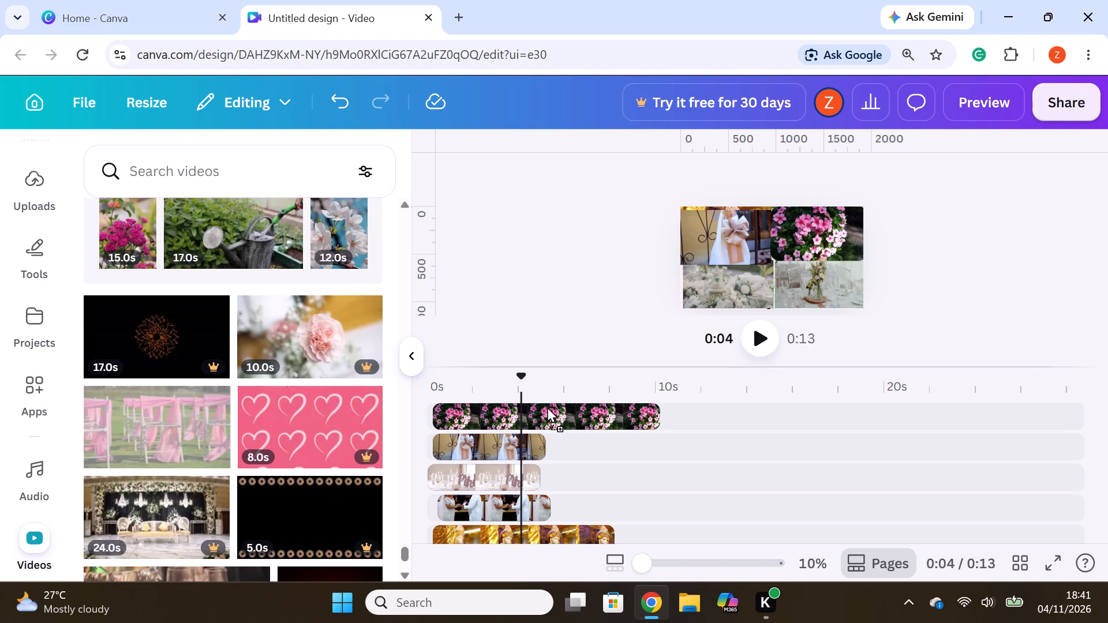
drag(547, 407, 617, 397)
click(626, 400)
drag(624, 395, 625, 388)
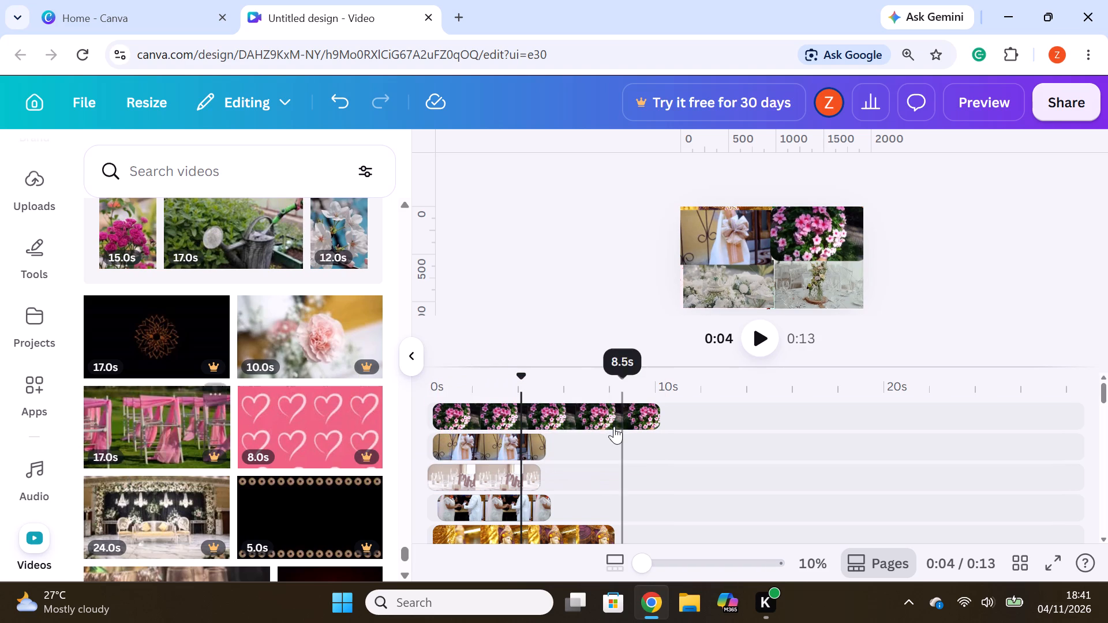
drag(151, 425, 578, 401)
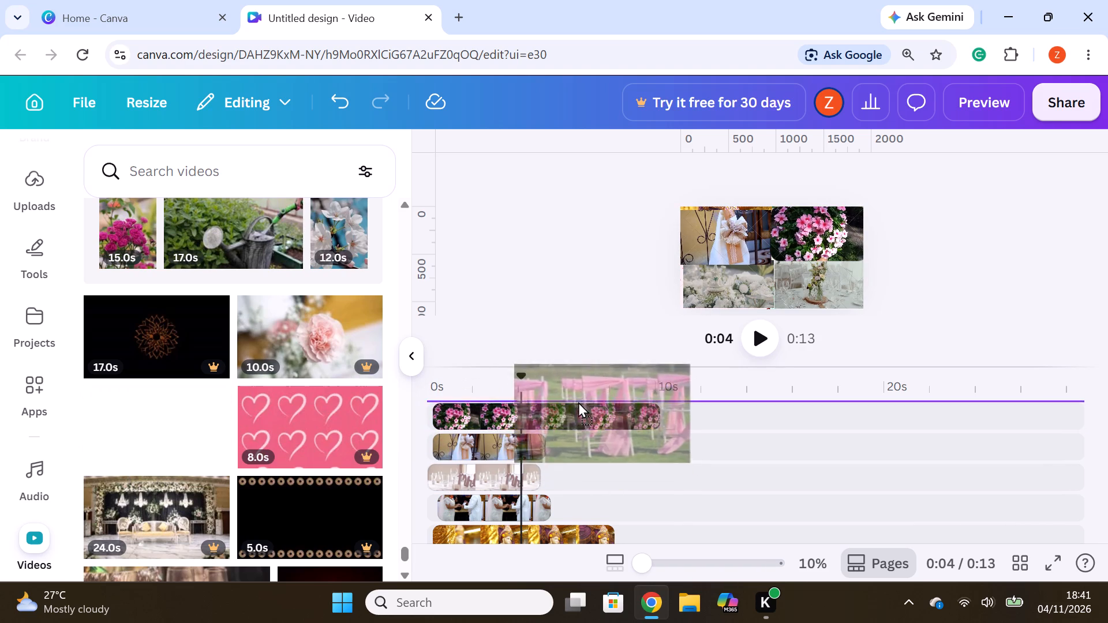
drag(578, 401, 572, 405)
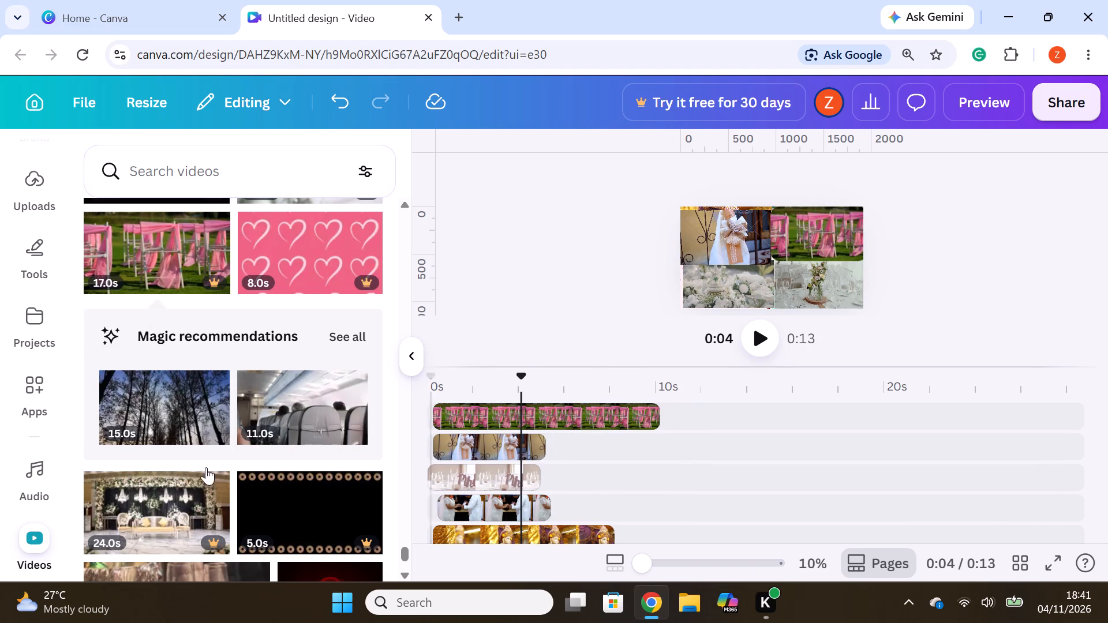
Replace the draped-chairs clip on the top track with the recommended 15-second clip of bare trees.
drag(175, 424, 537, 412)
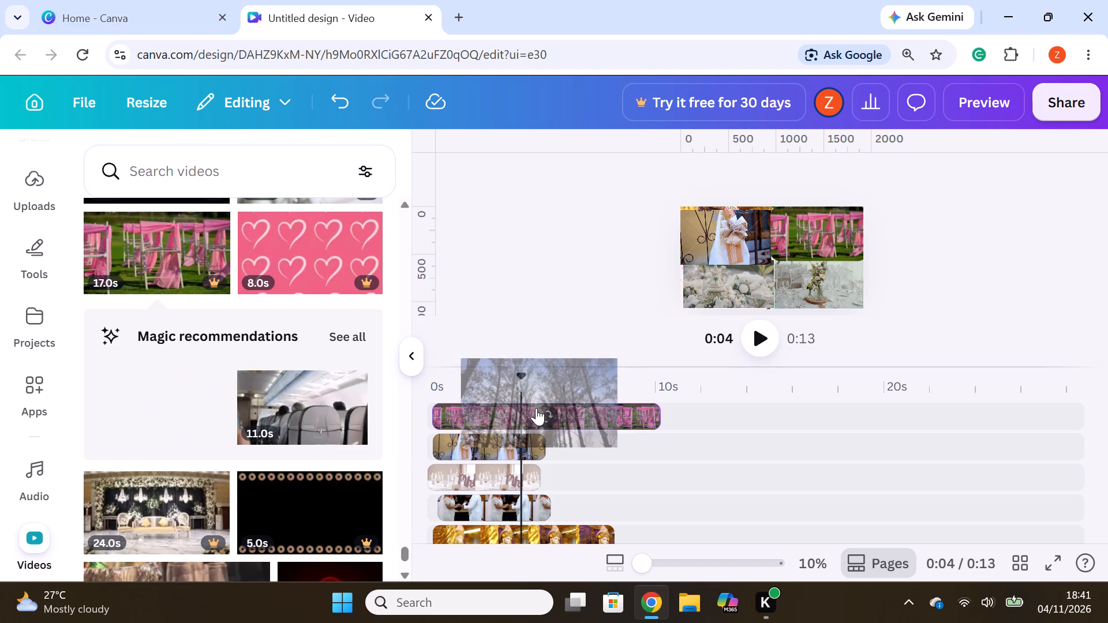
click(536, 408)
Add the 8-second clip of a couple exchanging rings on a new top track and slide it near the timeline's start.
scroll(147, 465, down, 3)
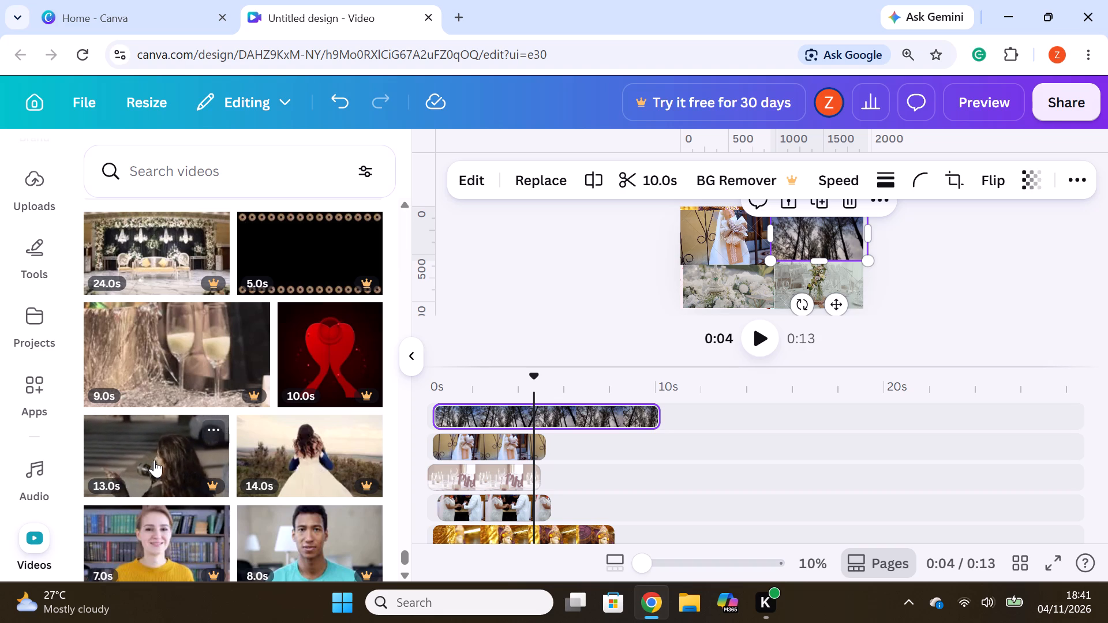
scroll(253, 470, down, 7)
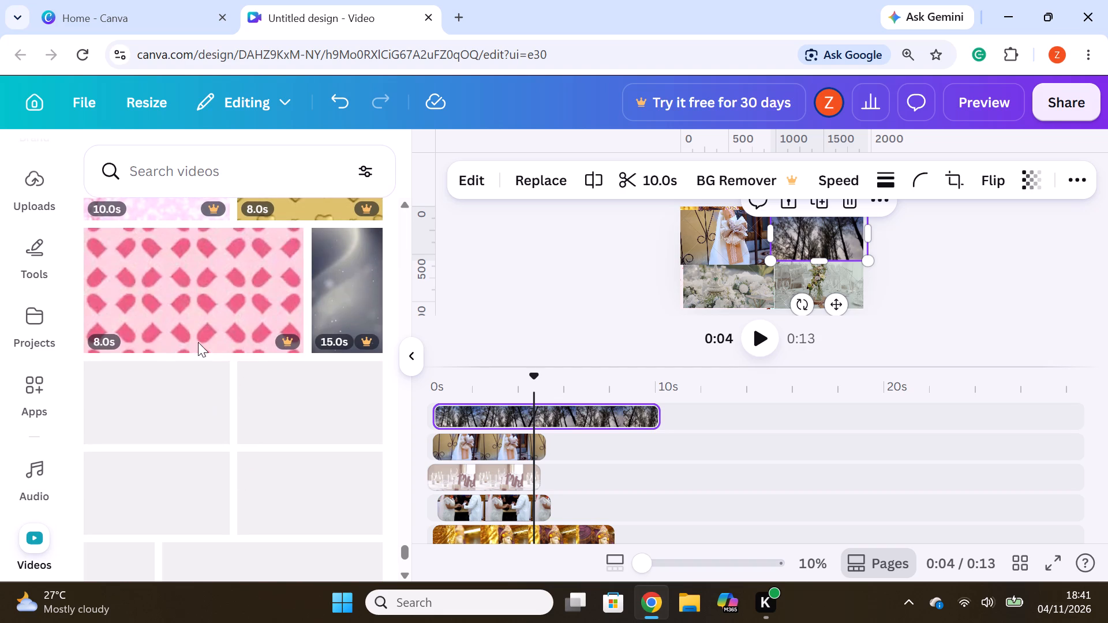
drag(141, 423, 523, 372)
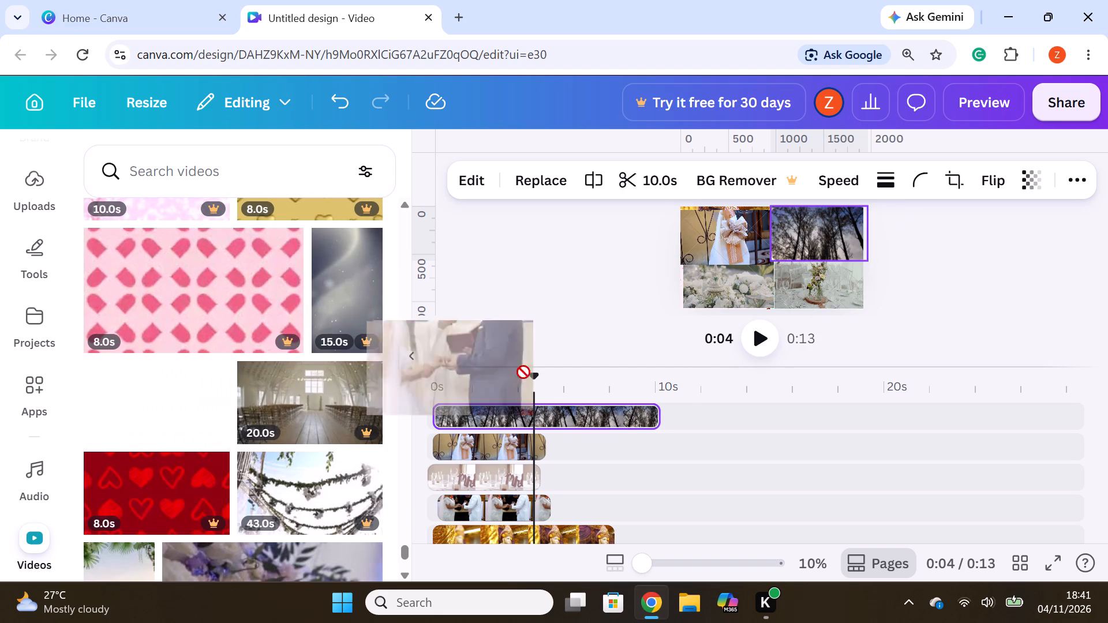
drag(523, 372, 526, 403)
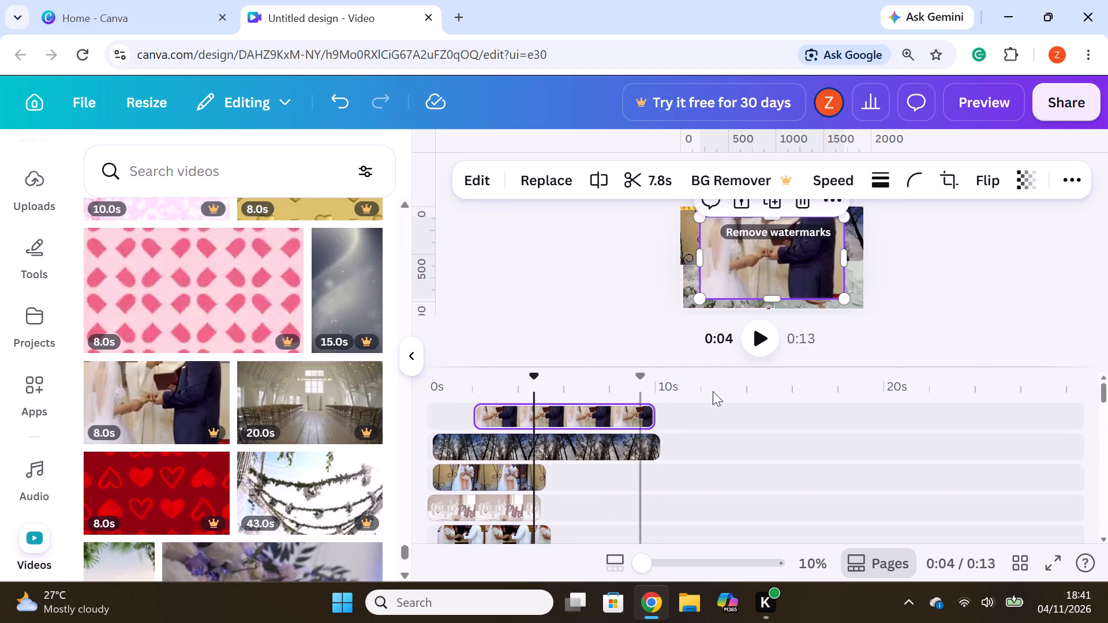
drag(540, 418, 505, 415)
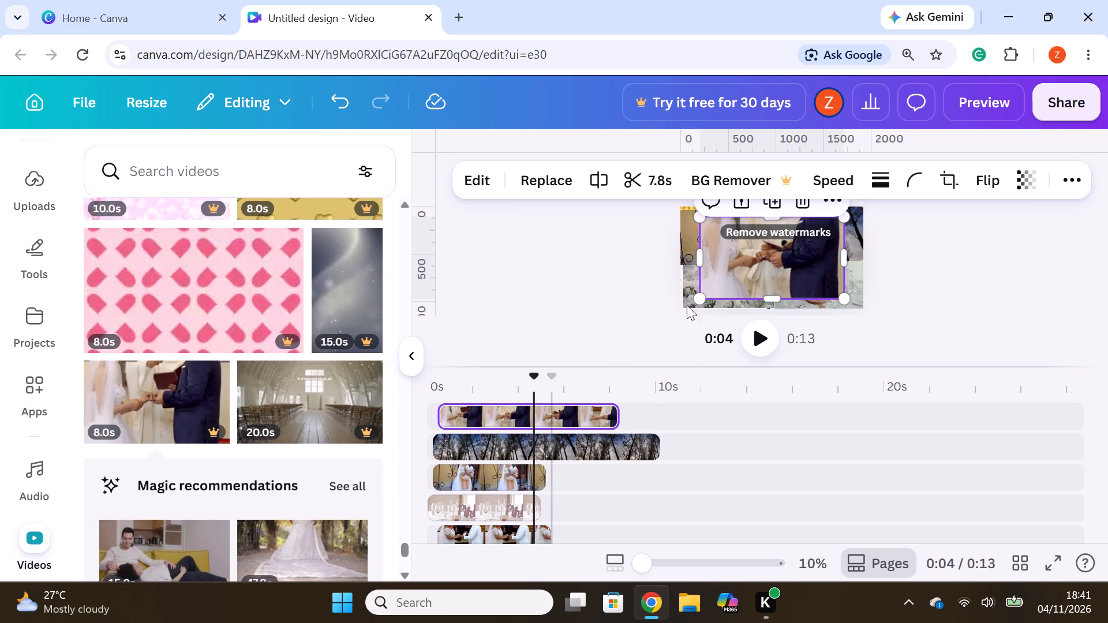
Shrink the ring-exchange clip to about half the page width and fit it into the page's upper-right corner.
drag(846, 298, 832, 285)
drag(783, 268, 821, 276)
drag(869, 297, 842, 282)
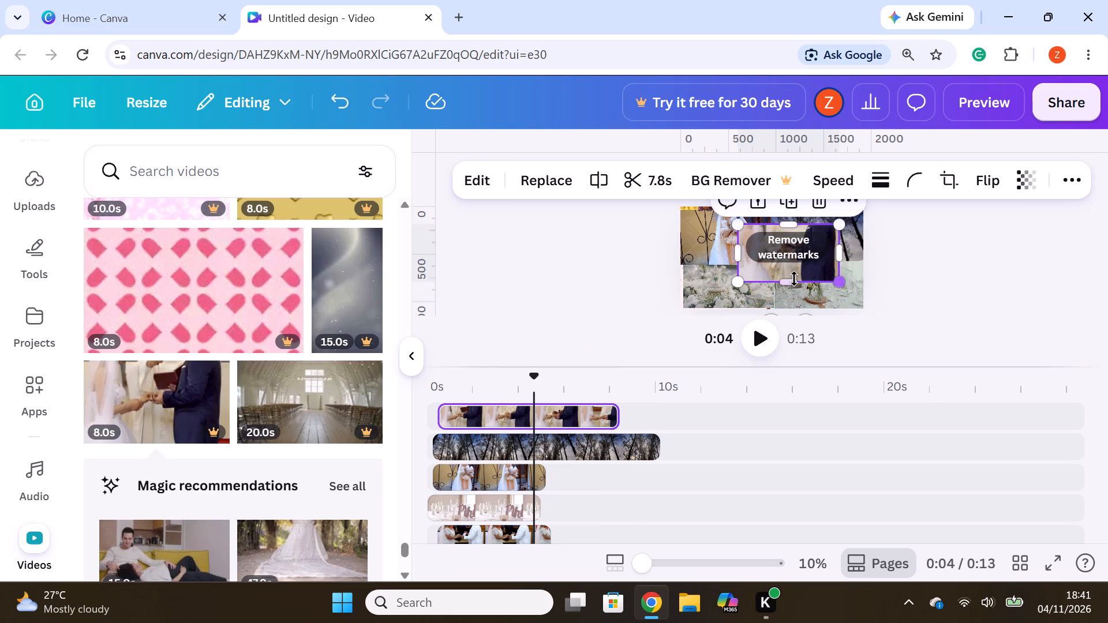
drag(791, 268, 823, 252)
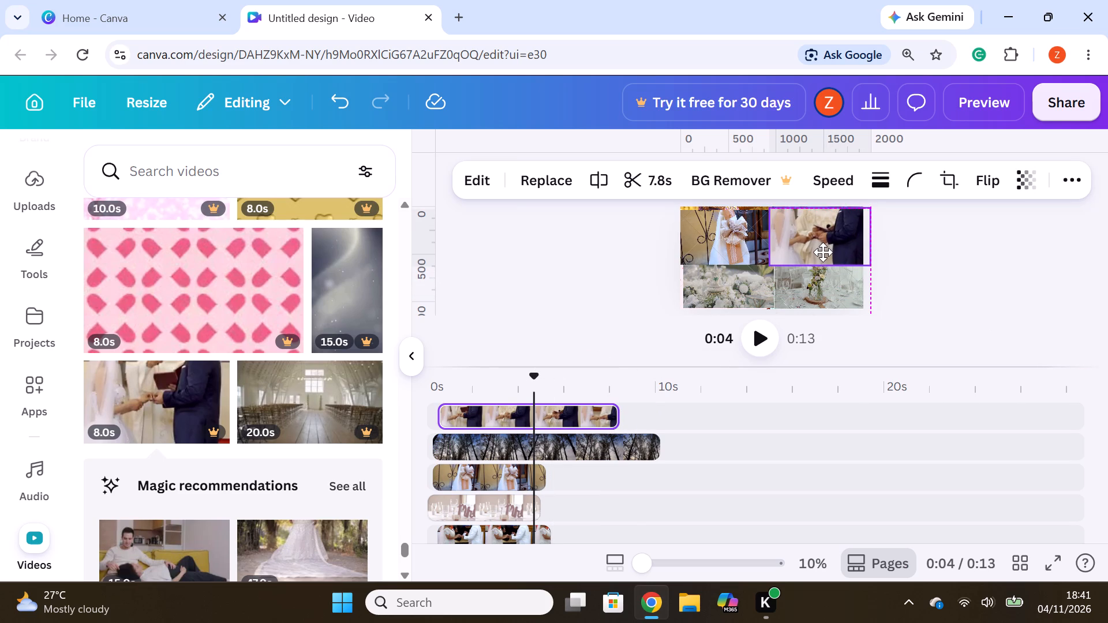
drag(823, 252, 822, 253)
click(944, 282)
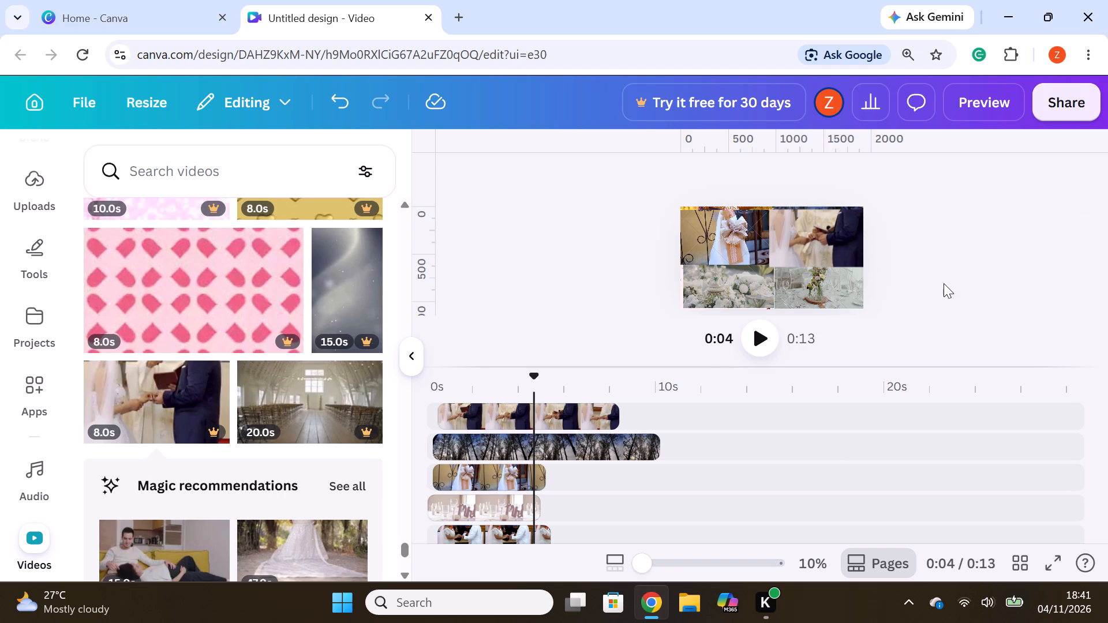
Add the 13-second clip of the long banquet table in the green room on a new top track, starting at 0 s.
scroll(256, 418, down, 7)
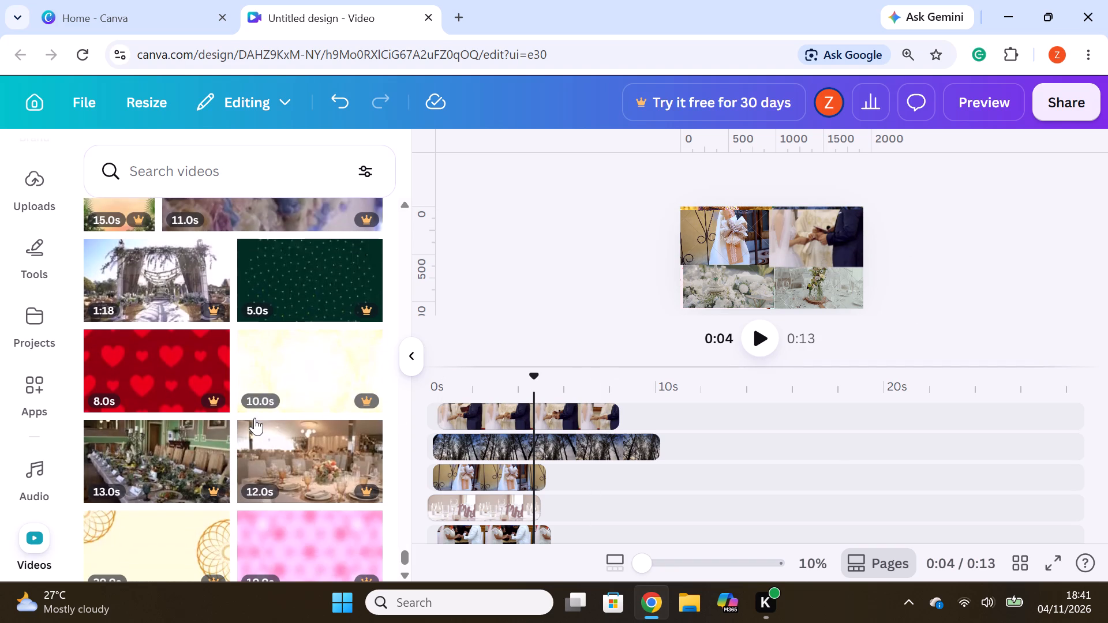
scroll(254, 418, down, 2)
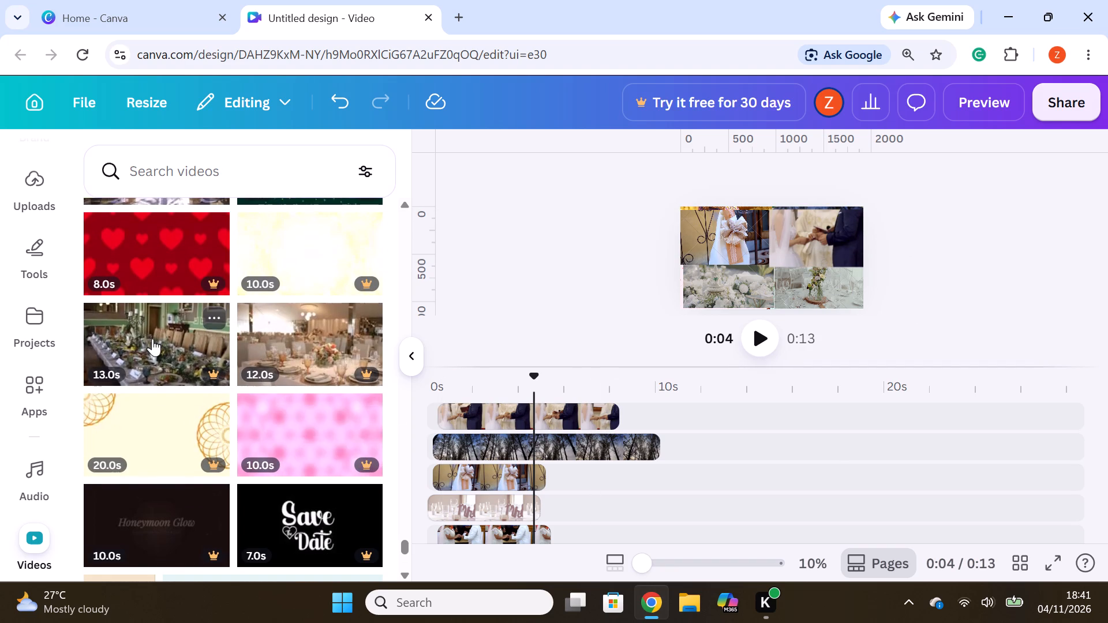
drag(152, 337, 555, 376)
click(540, 388)
drag(144, 318, 147, 318)
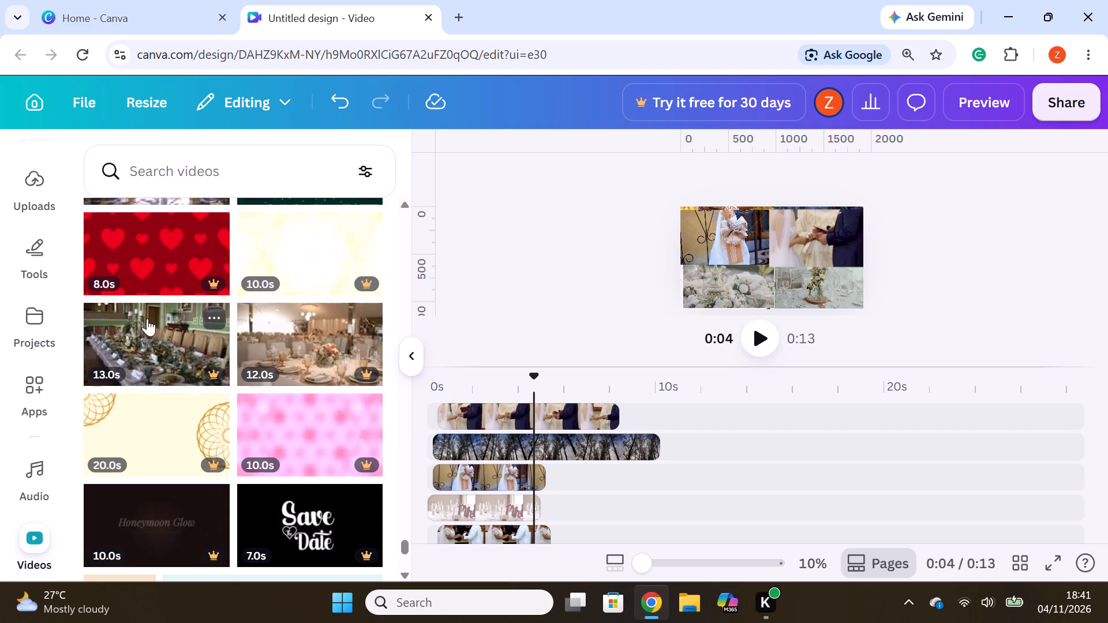
drag(147, 318, 511, 400)
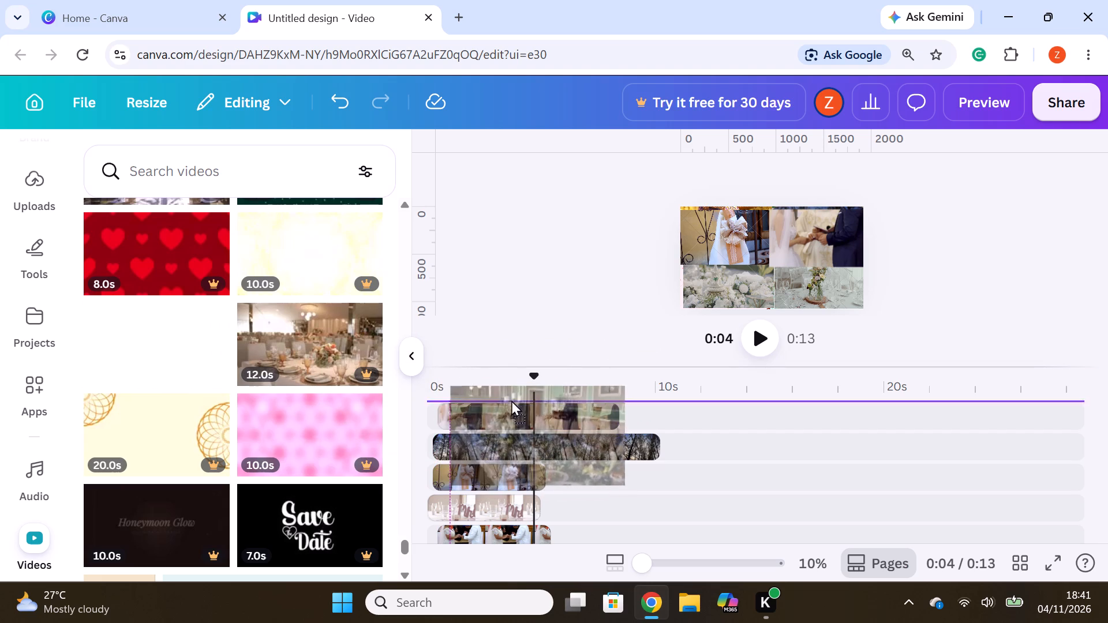
drag(511, 400, 511, 401)
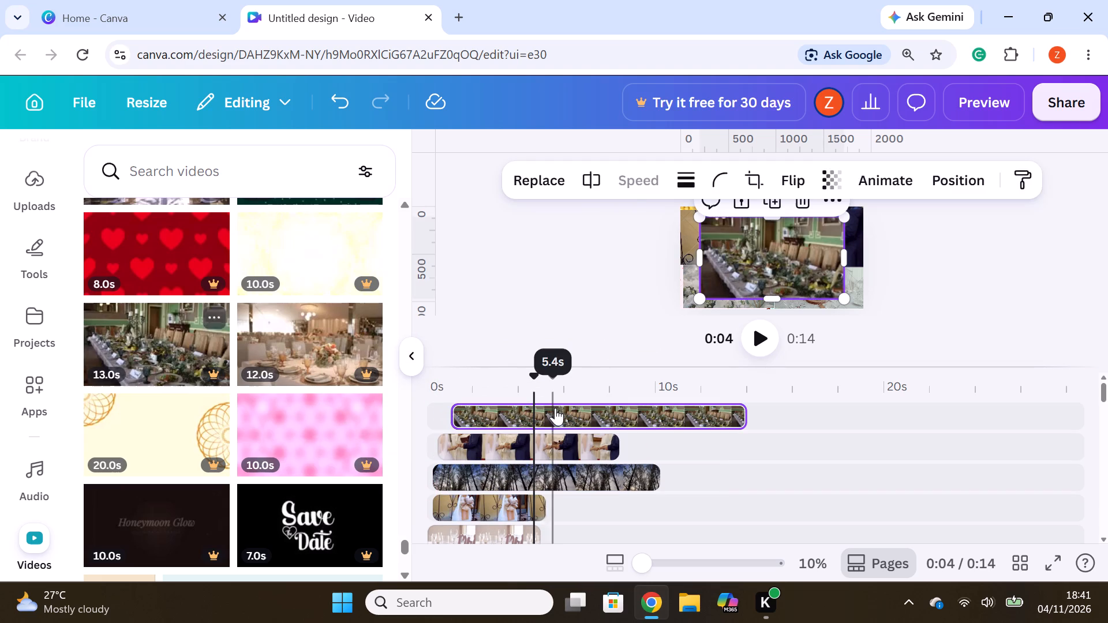
drag(554, 408, 531, 407)
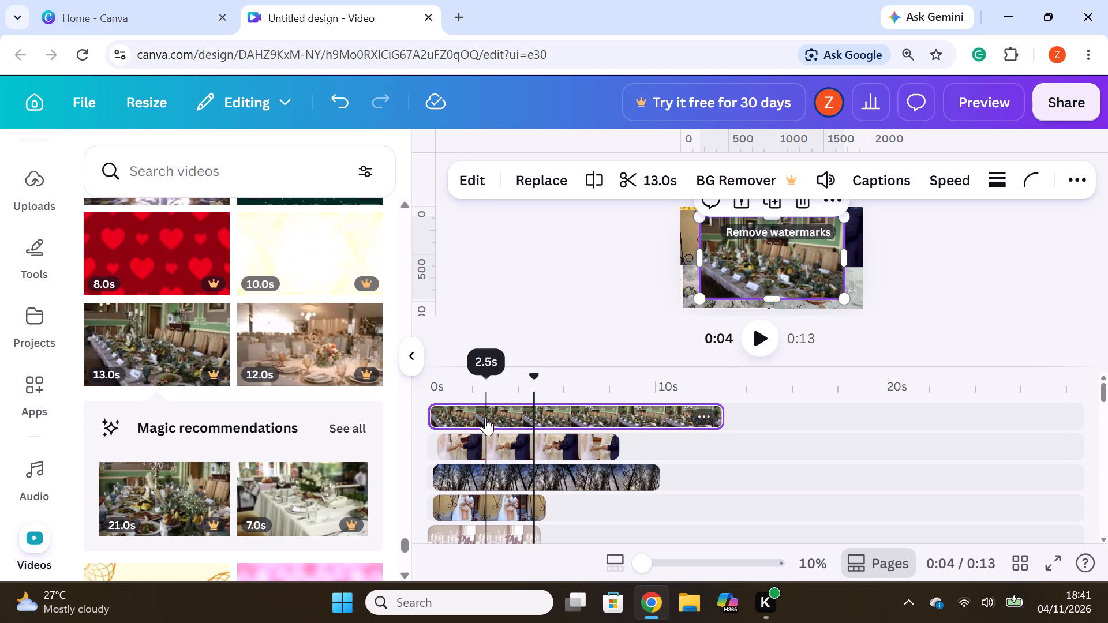
Split the banquet-table clip at about 10.2 s and delete the part after the split.
click(663, 413)
right_click(663, 413)
click(695, 518)
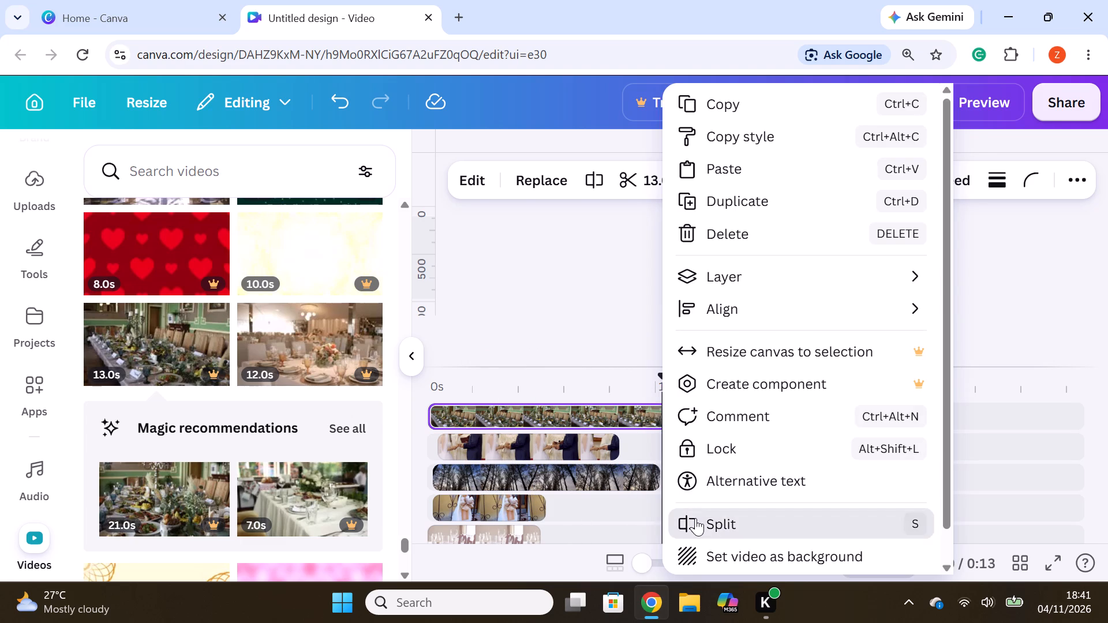
right_click(695, 414)
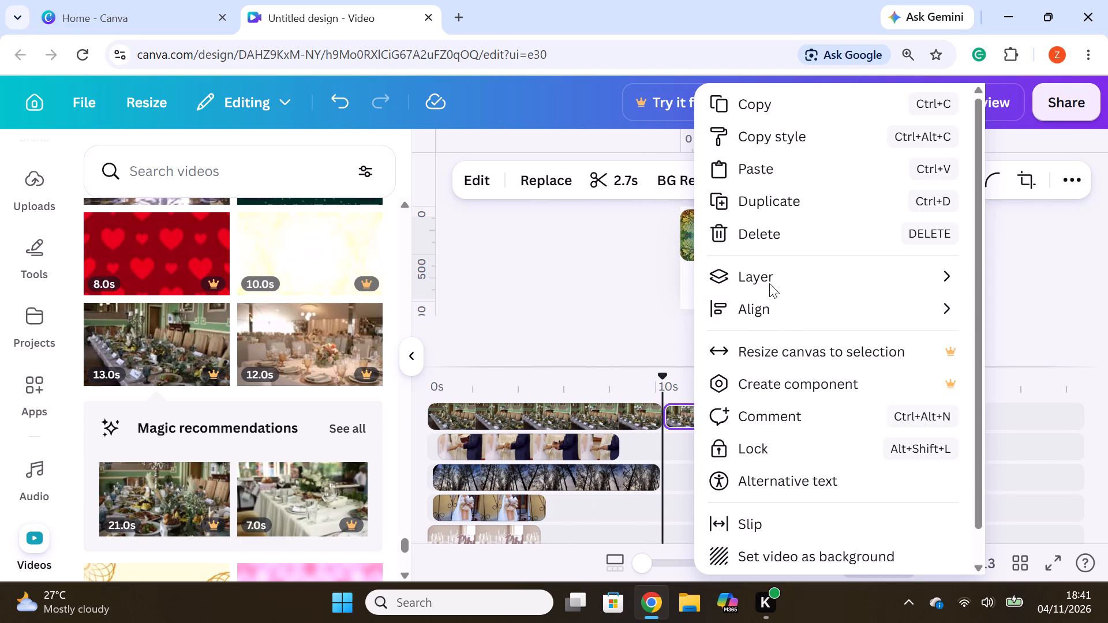
click(755, 237)
Add the 6-second clip of the pink-and-white bouquet on a new top track and slide it near the timeline's start.
scroll(233, 437, up, 2)
scroll(233, 437, down, 3)
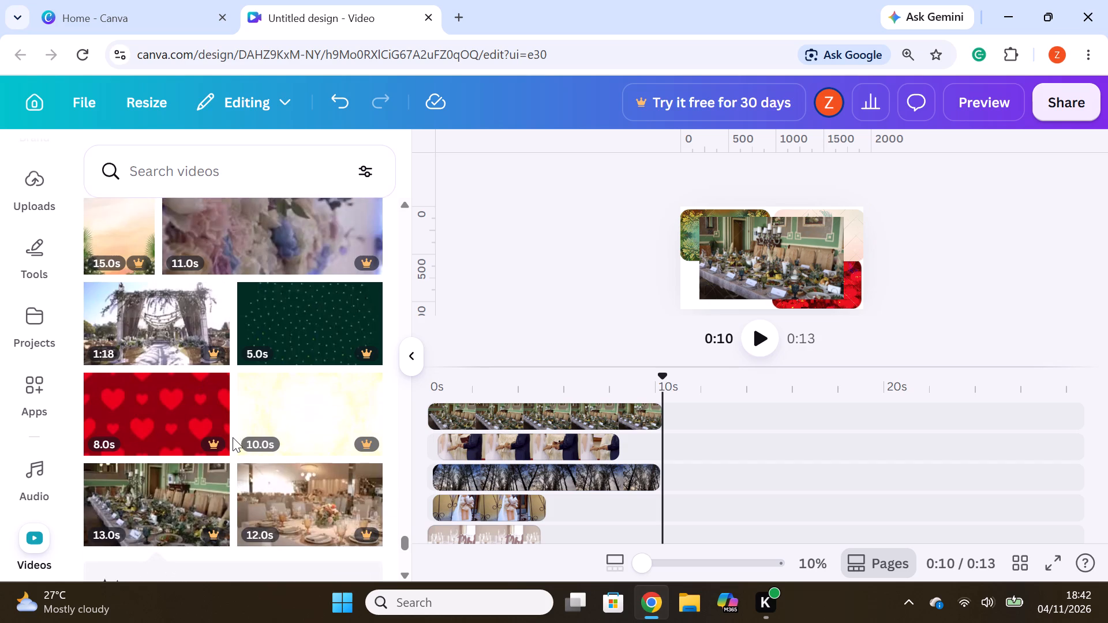
scroll(233, 437, down, 5)
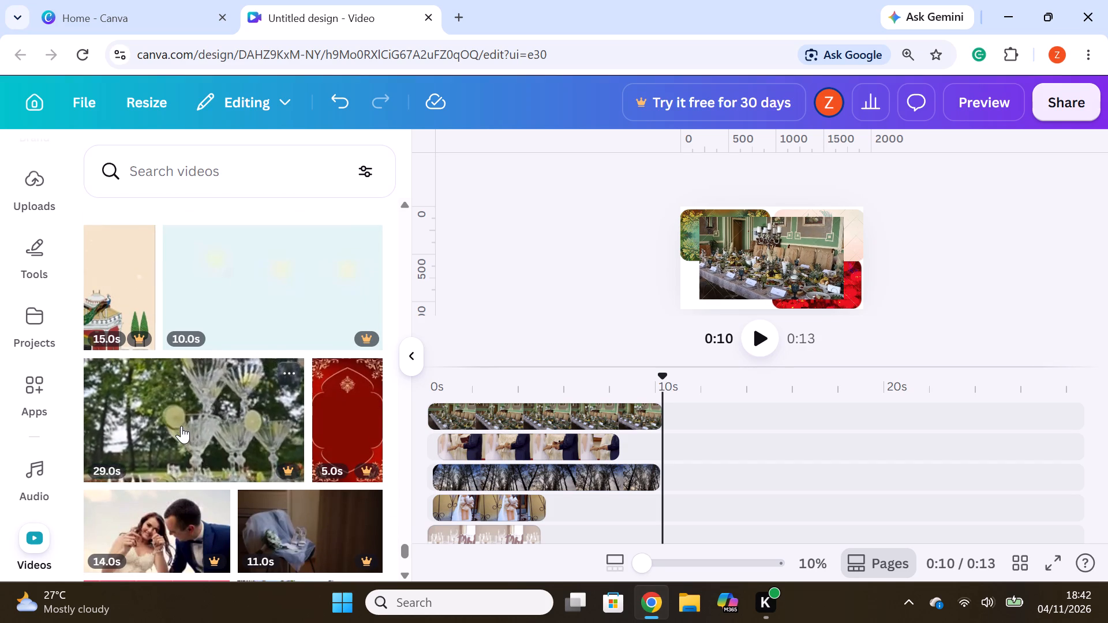
scroll(181, 426, down, 4)
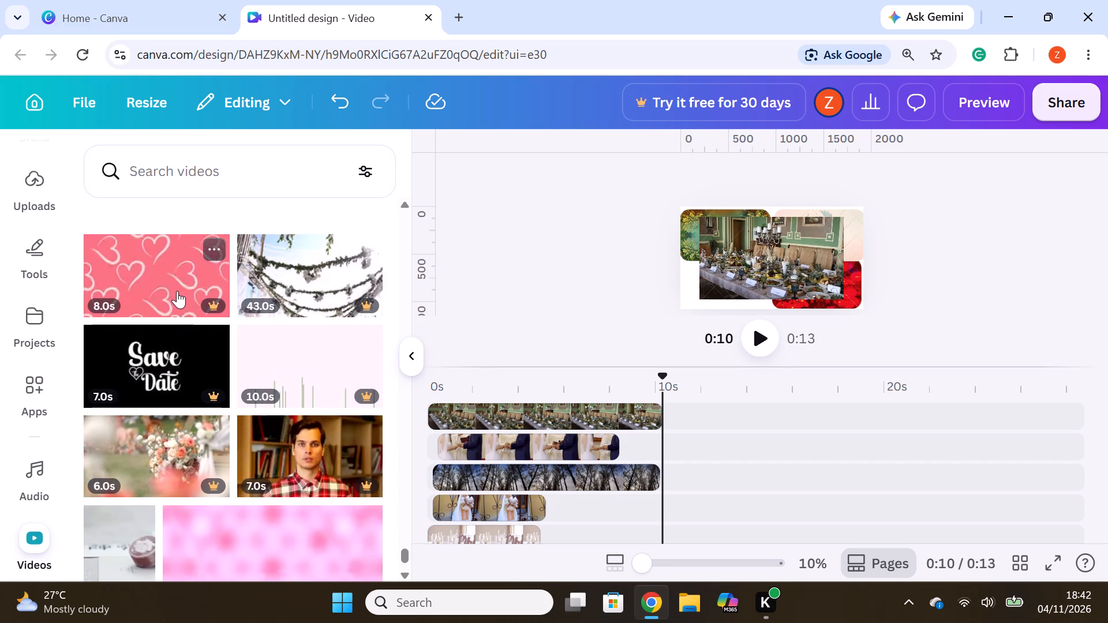
drag(171, 453, 293, 427)
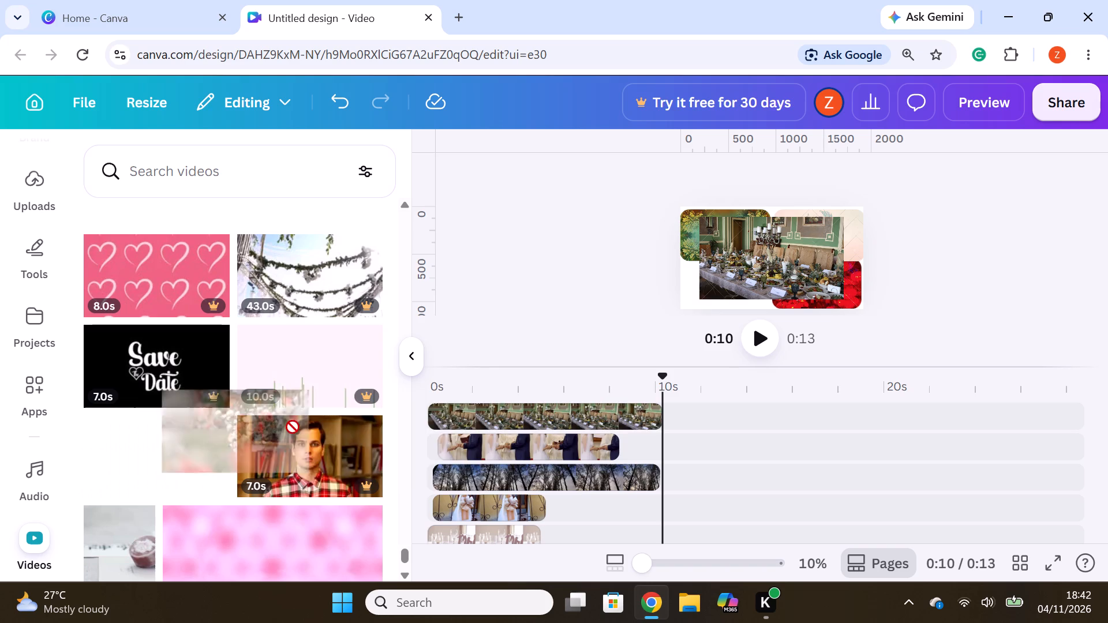
drag(293, 427, 555, 403)
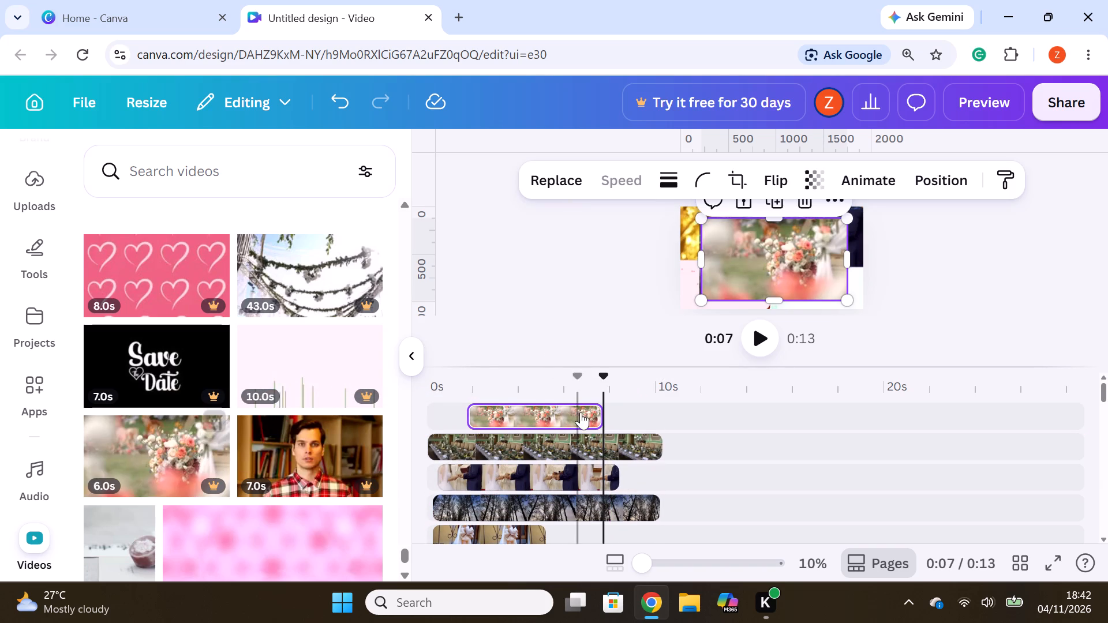
drag(552, 411, 515, 413)
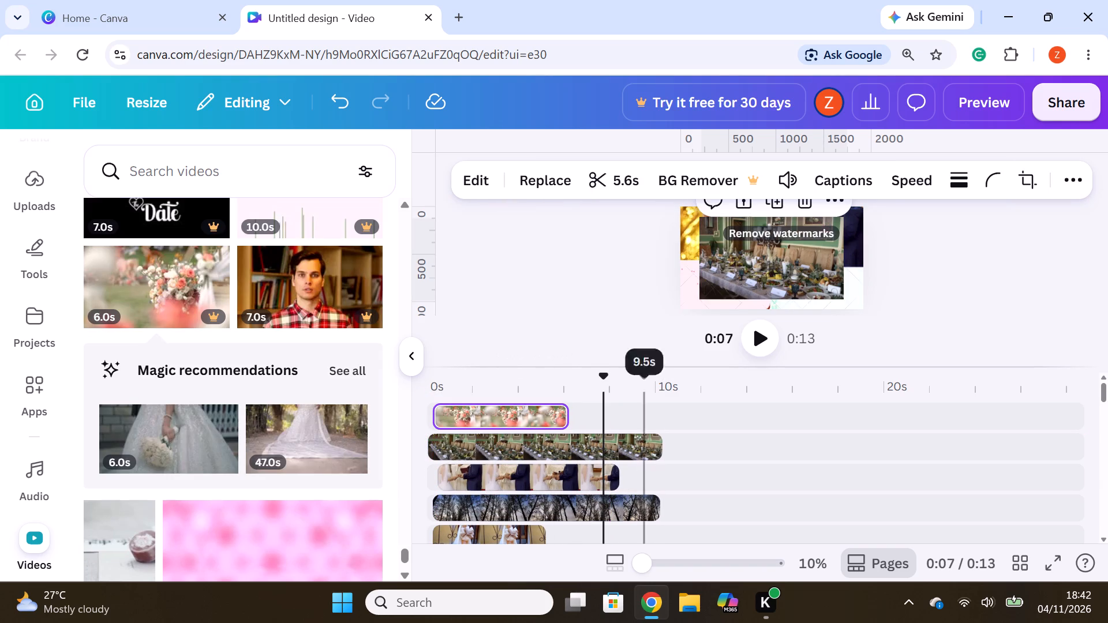
Shrink the banquet-table clip to about half the page width and fit it into the page's lower-right corner.
click(809, 271)
drag(846, 298, 811, 275)
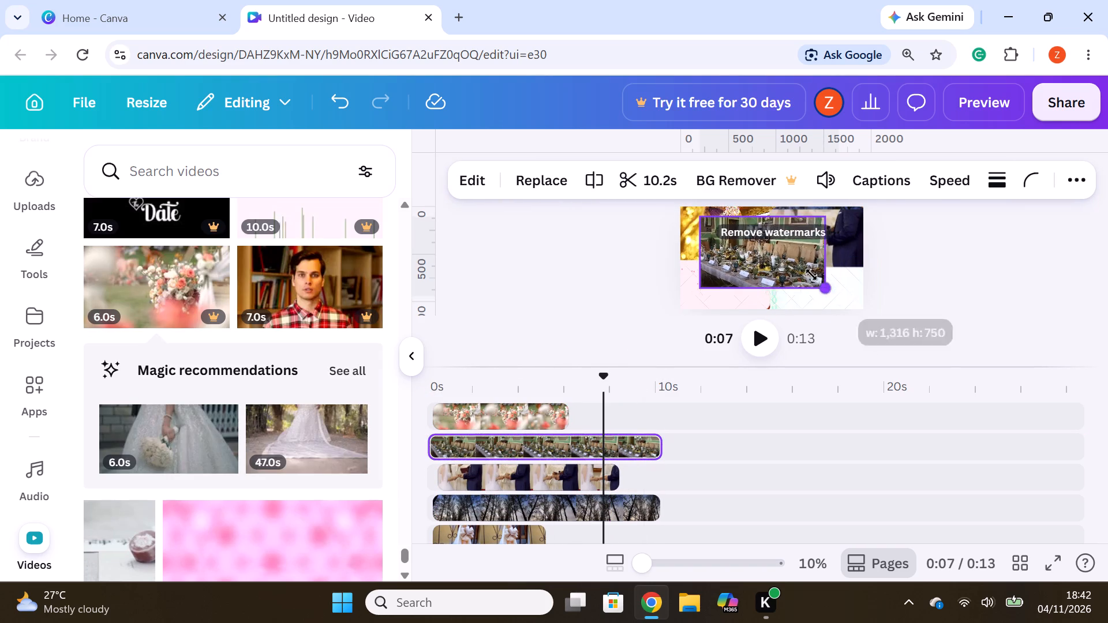
drag(811, 275, 777, 265)
drag(743, 245, 851, 277)
drag(845, 278, 827, 280)
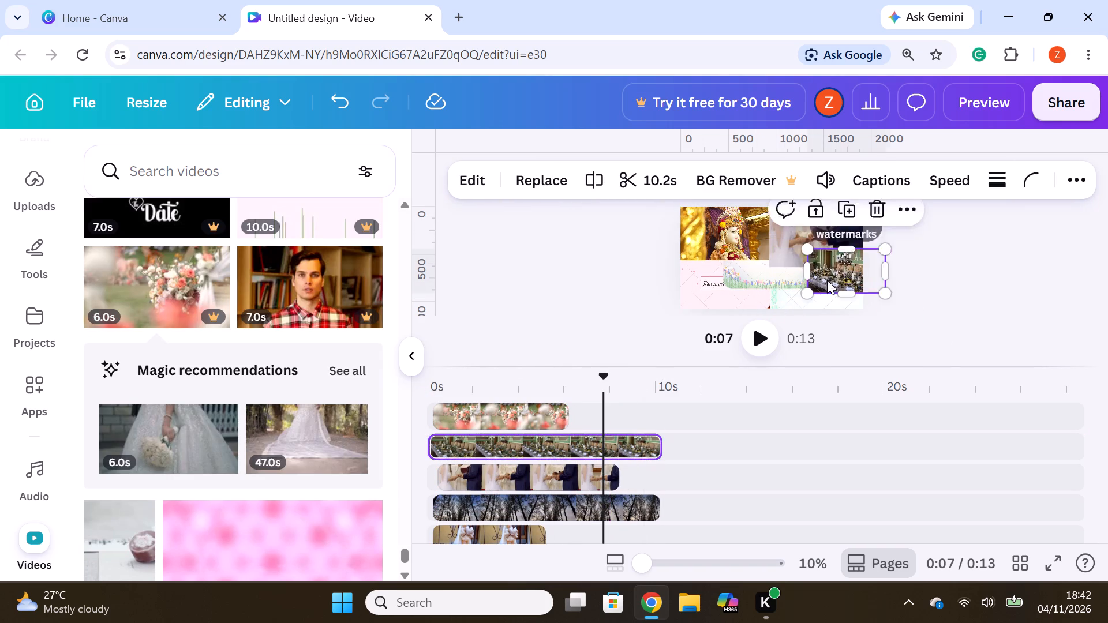
drag(827, 280, 814, 283)
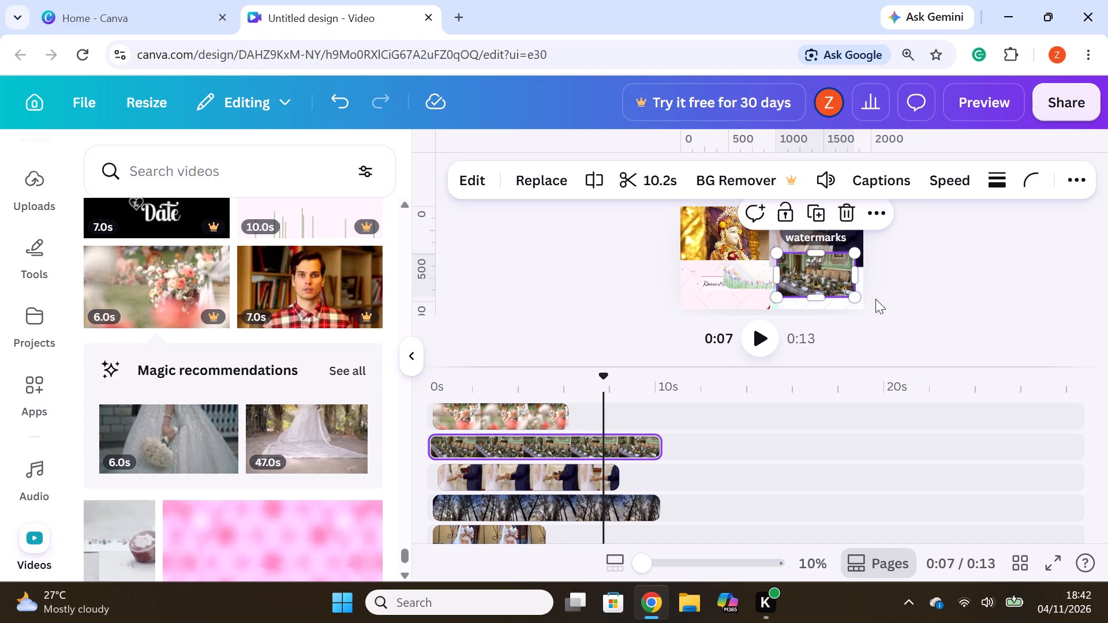
drag(857, 295, 869, 313)
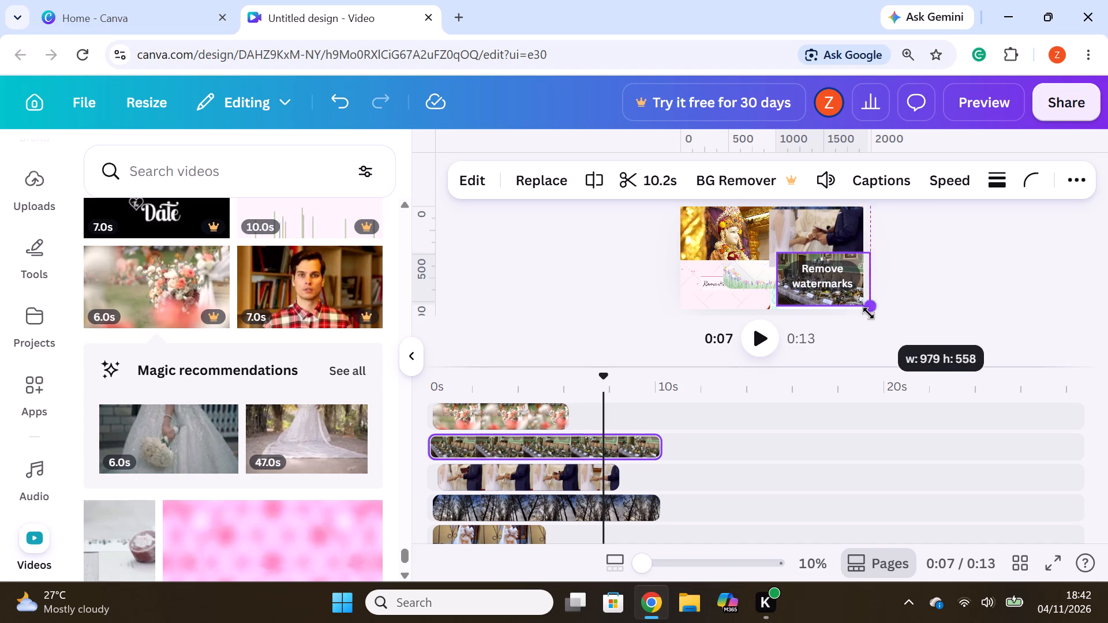
drag(869, 313, 869, 315)
drag(852, 292, 849, 299)
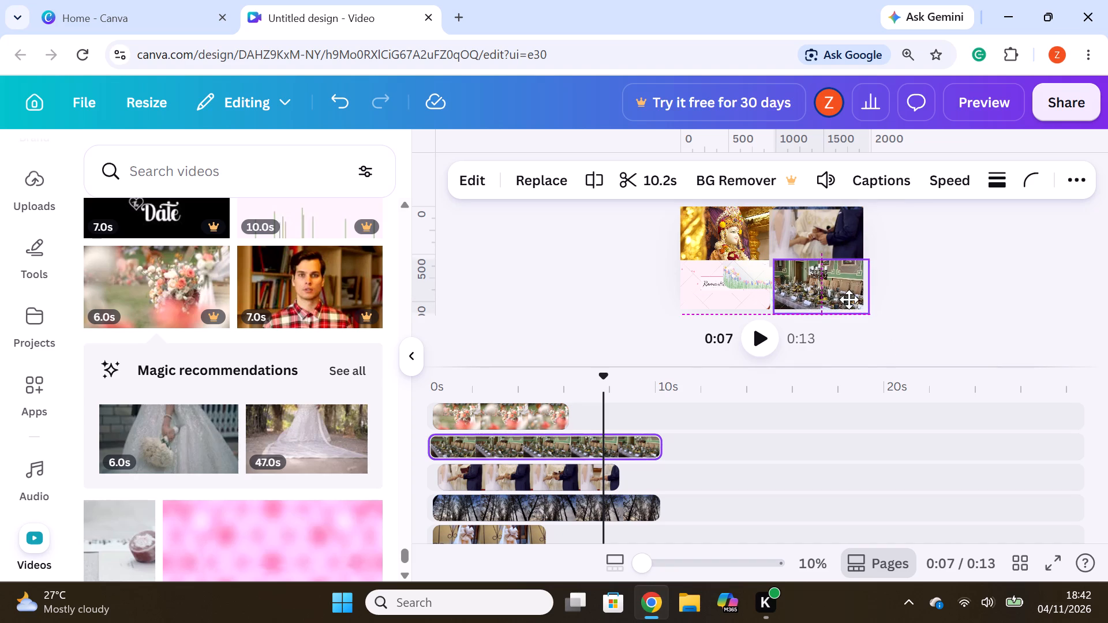
drag(849, 299, 846, 301)
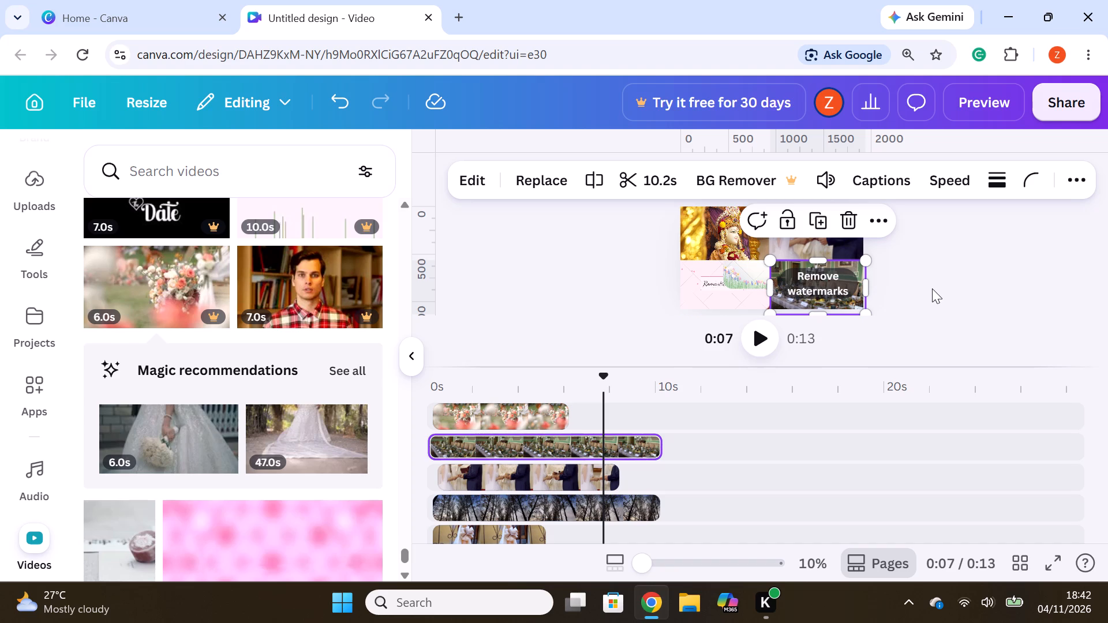
Set the banquet-table clip's corner rounding to the maximum.
click(1032, 177)
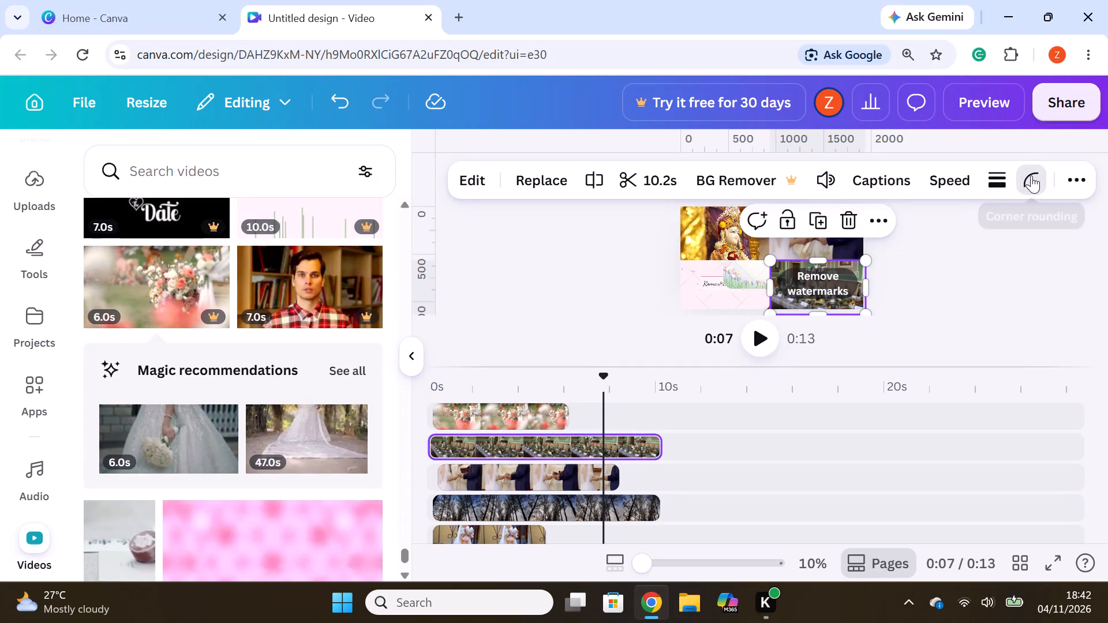
drag(884, 264, 977, 276)
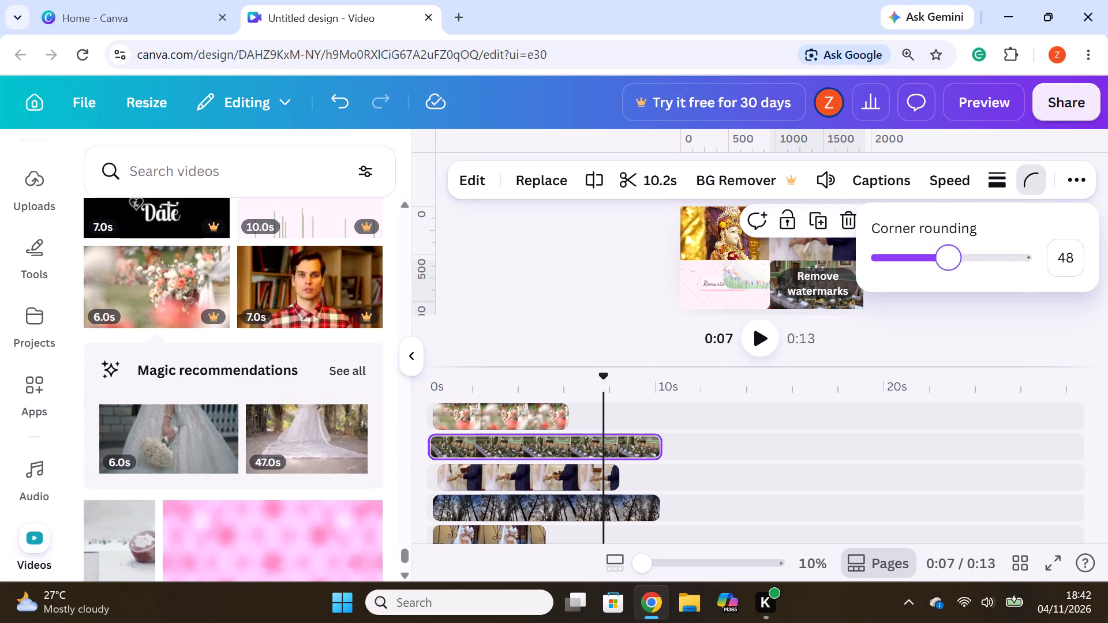
drag(977, 276, 998, 280)
drag(991, 264, 1012, 268)
drag(1009, 261, 1046, 267)
click(966, 353)
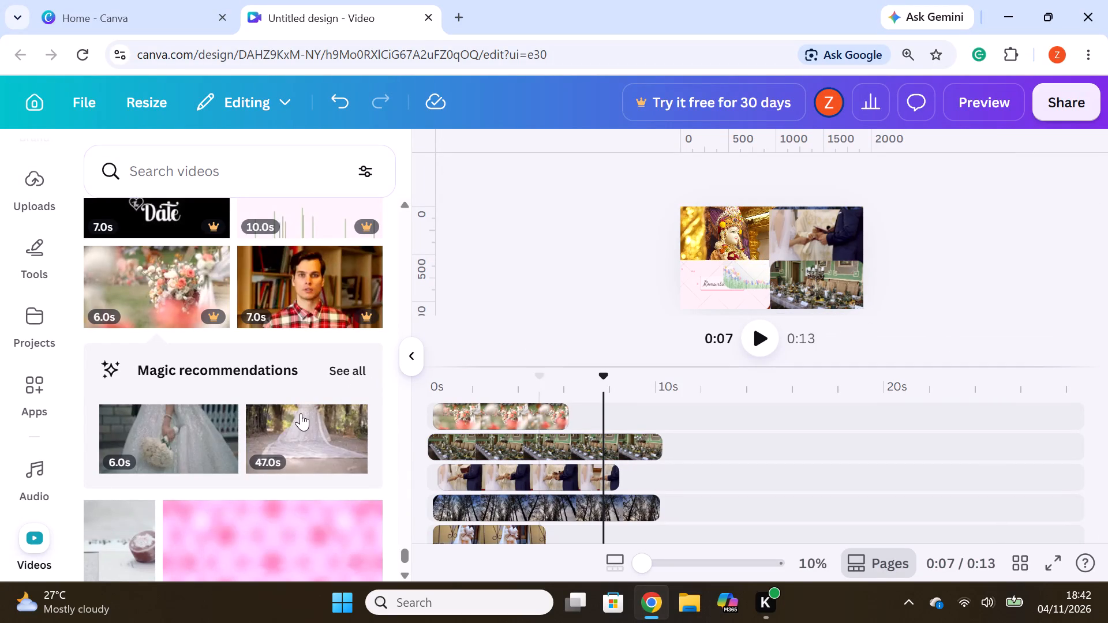
Replace the pink-and-white bouquet clip on the top track with the 15-second clip of the white-and-green bouquet.
scroll(297, 416, down, 2)
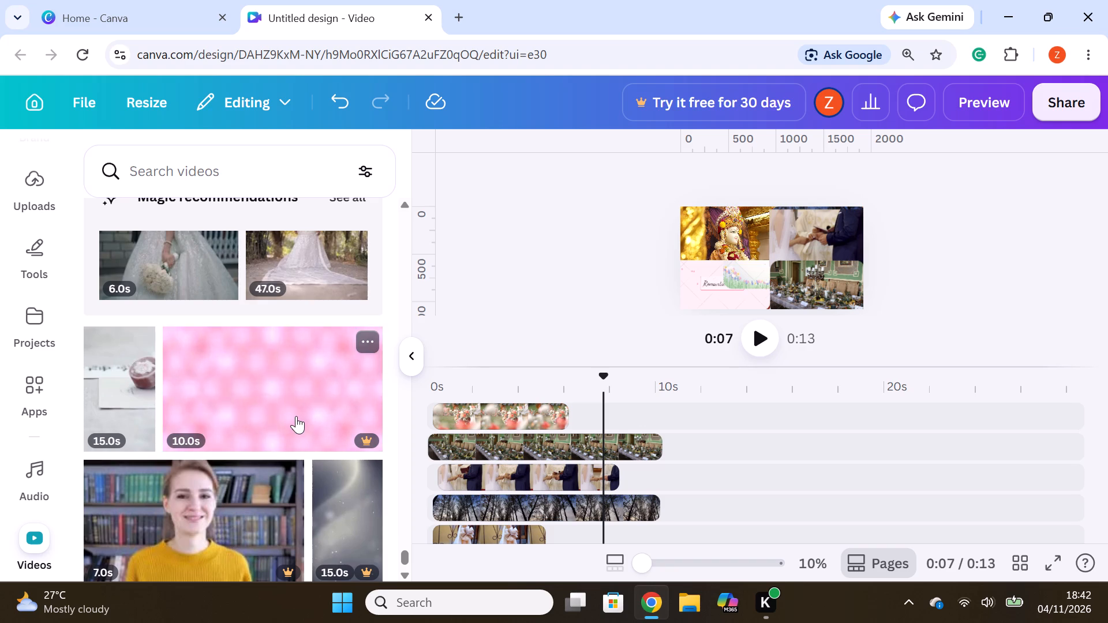
scroll(296, 416, down, 4)
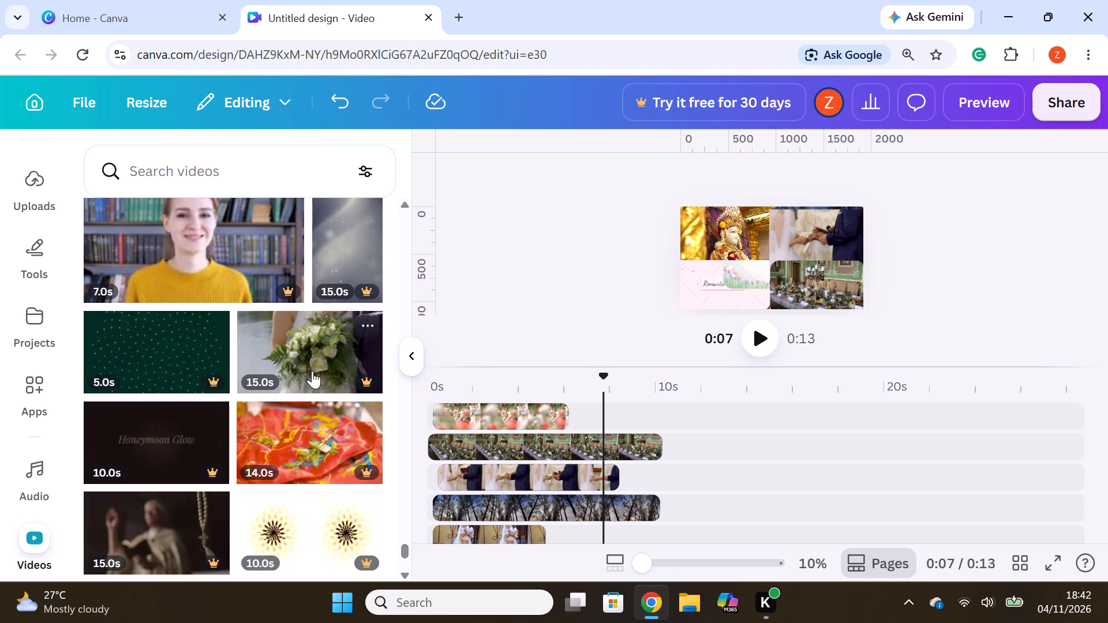
drag(312, 371, 506, 406)
drag(506, 406, 507, 401)
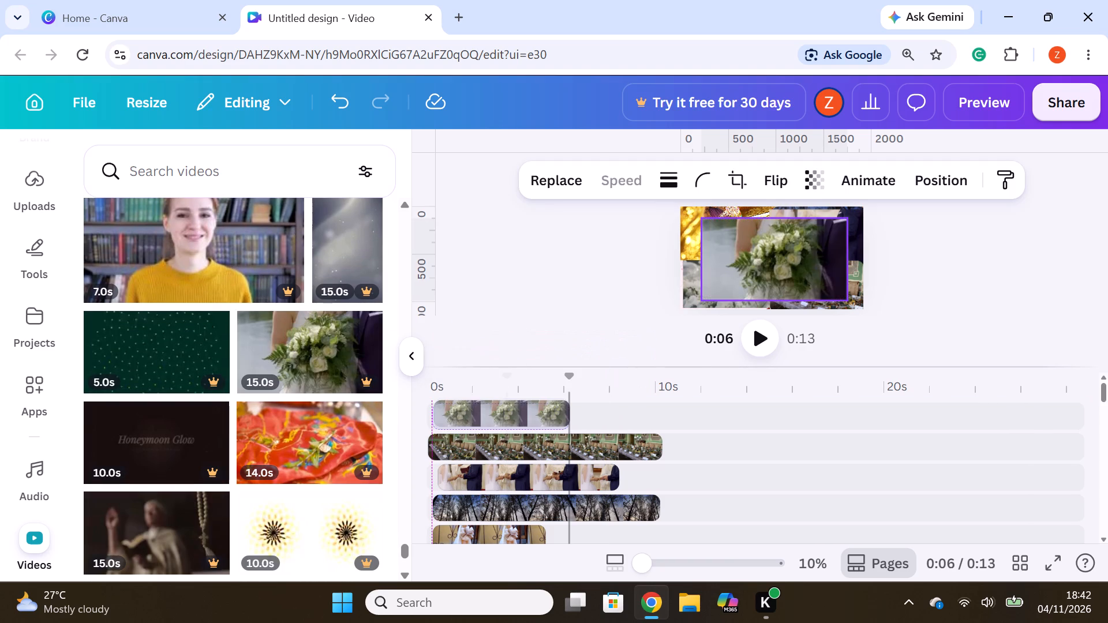
Shrink the white-and-green bouquet clip to a little over half the page width and fit it into the page's upper-left corner.
drag(847, 298, 845, 297)
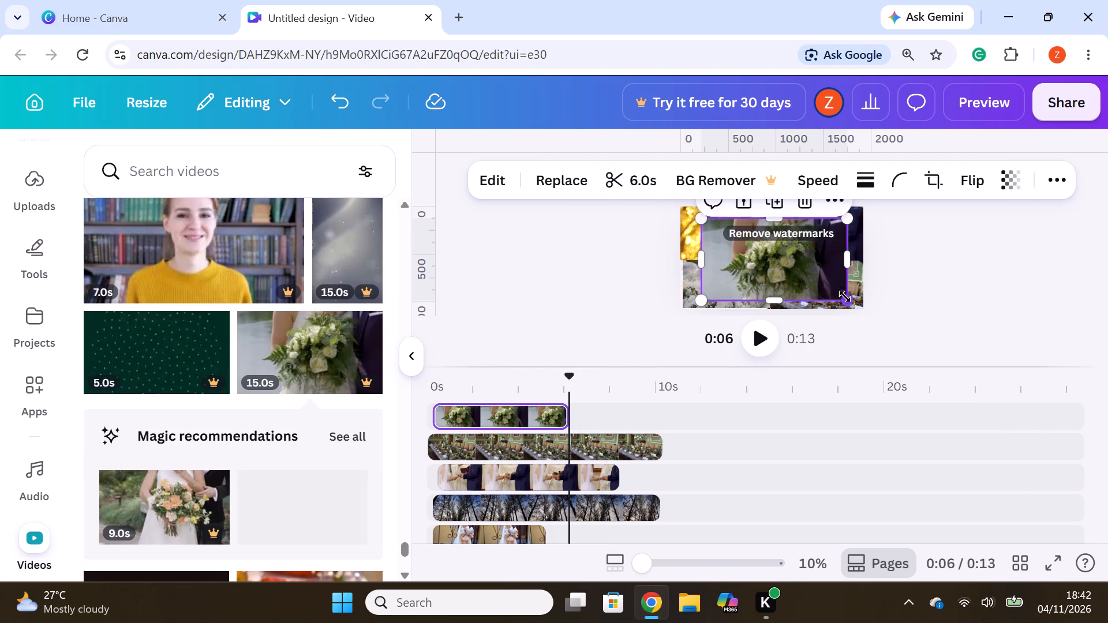
drag(845, 297, 811, 269)
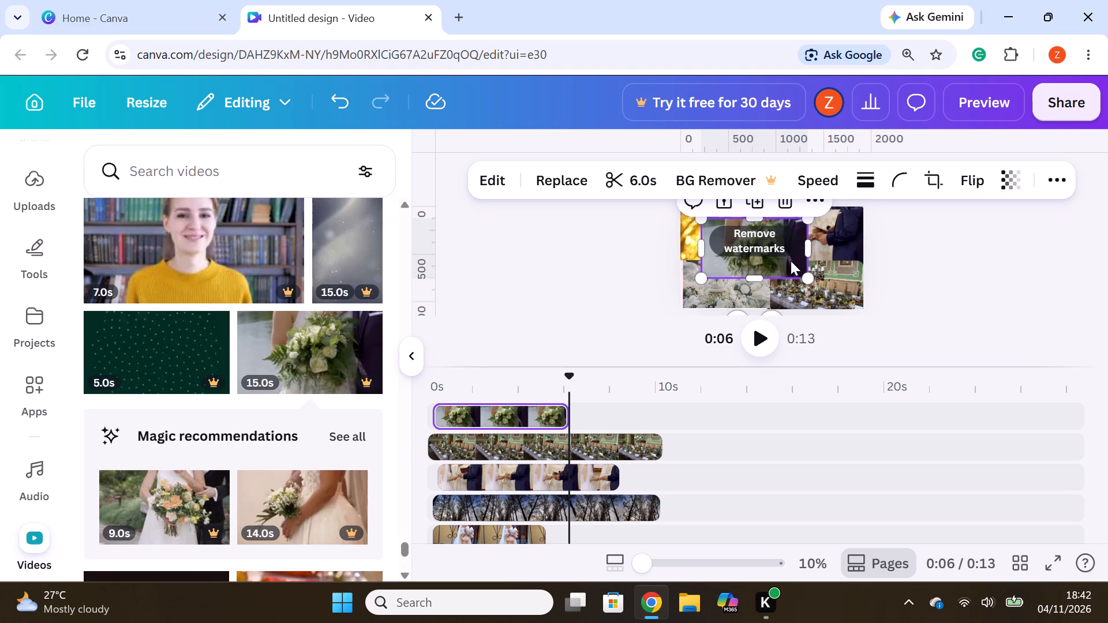
drag(791, 261, 758, 291)
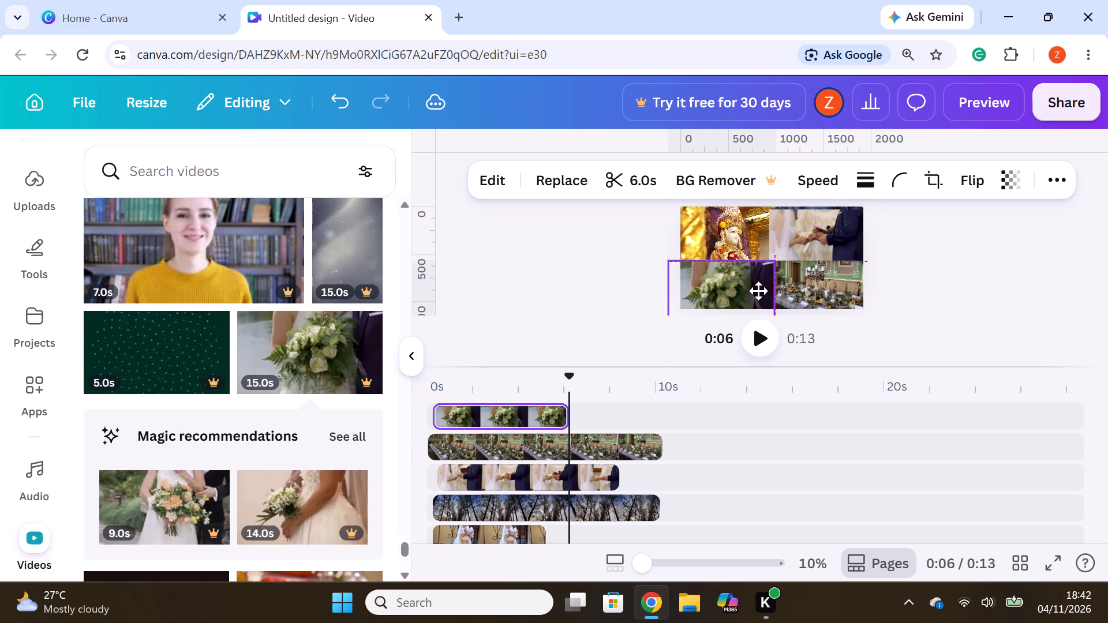
drag(758, 291, 750, 238)
click(750, 235)
drag(750, 235, 757, 240)
click(734, 223)
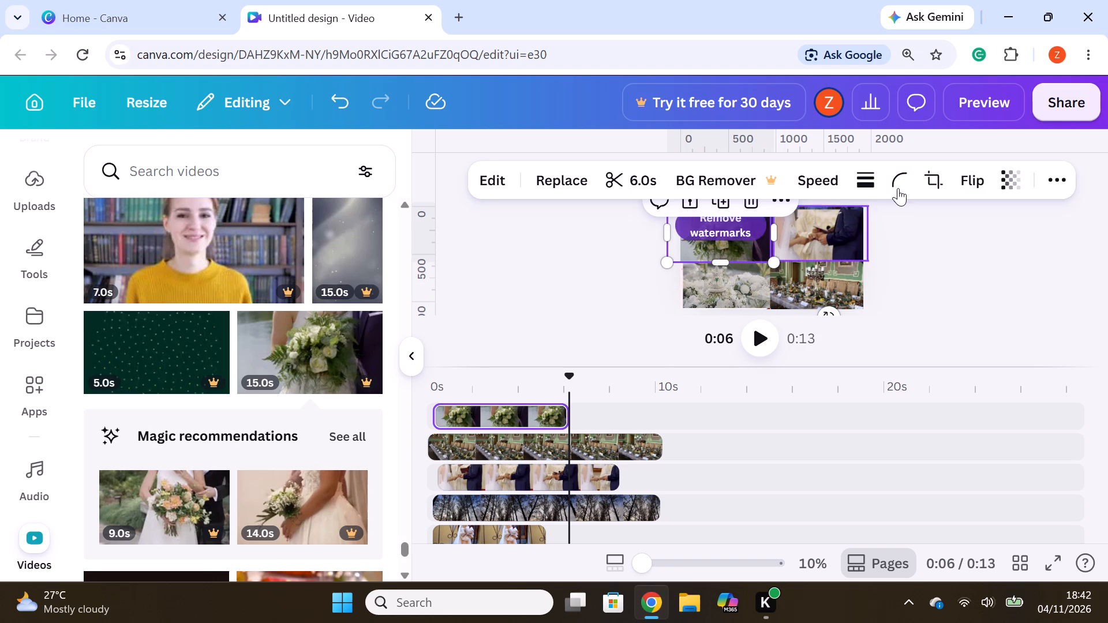
Set the white-and-green bouquet clip's corner rounding to the maximum.
click(907, 177)
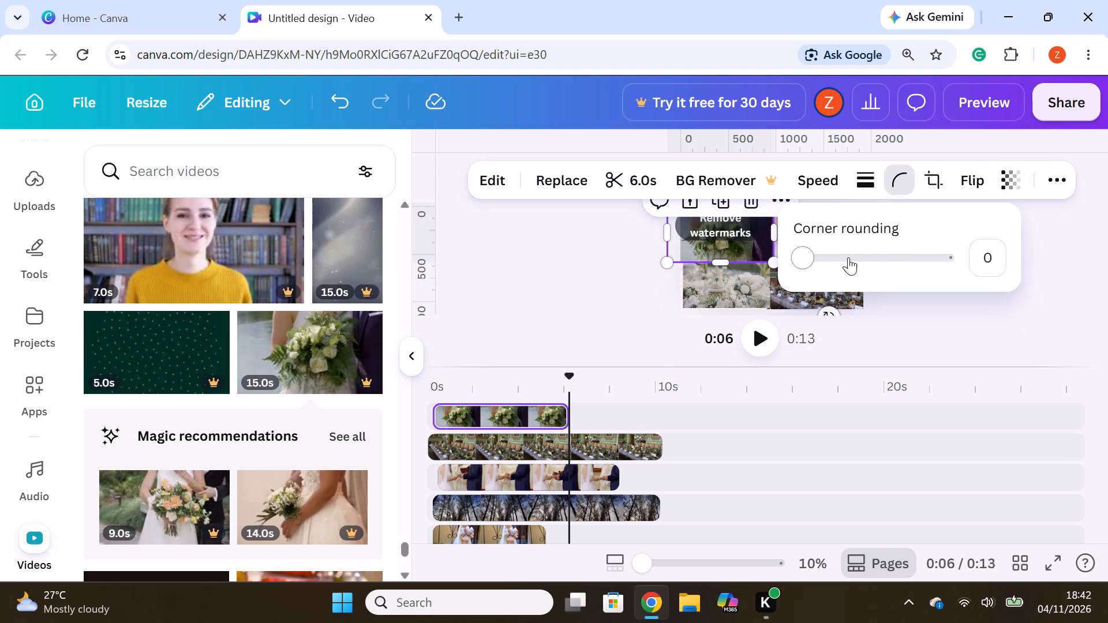
drag(804, 261, 816, 262)
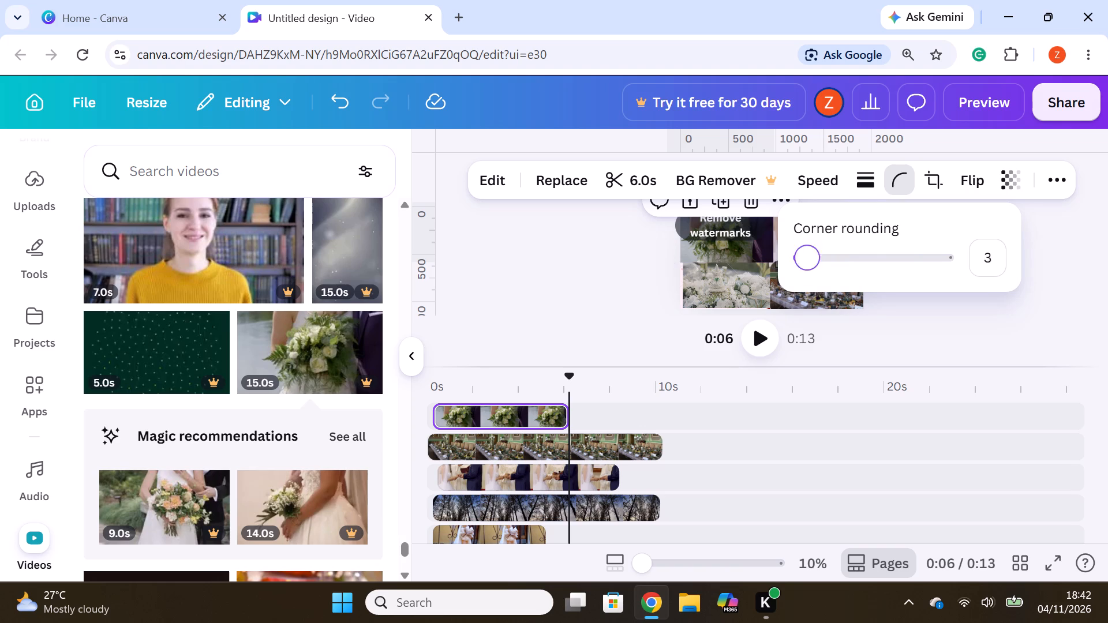
drag(816, 262, 985, 291)
click(1001, 322)
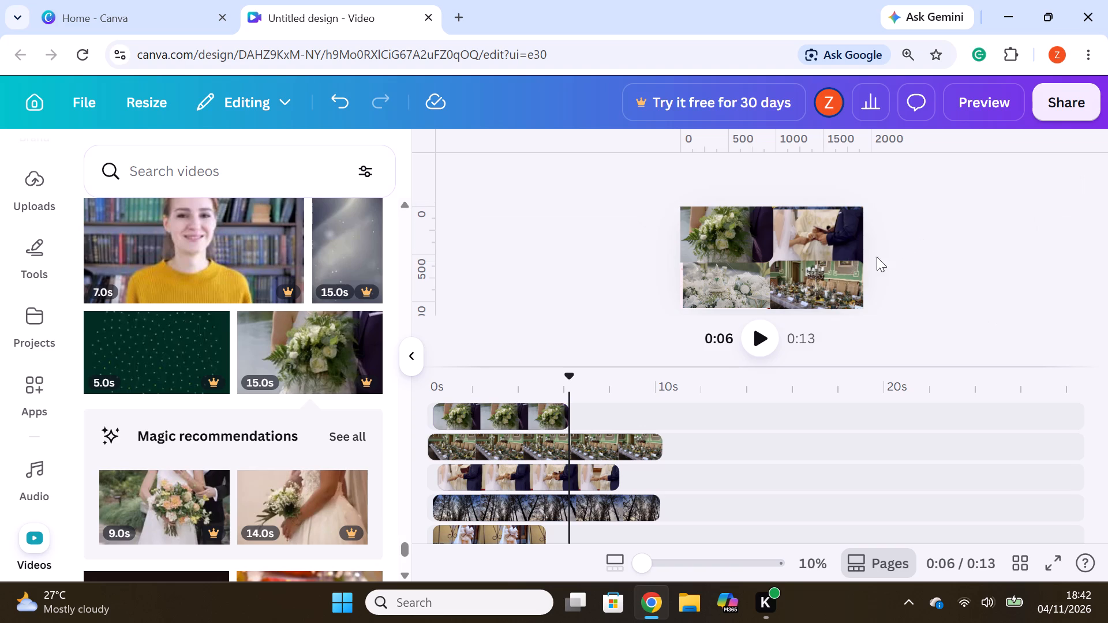
Replace the white-and-green bouquet clip on the top track with the 10-second turquoise-and-yellow patterned clip.
scroll(271, 390, down, 3)
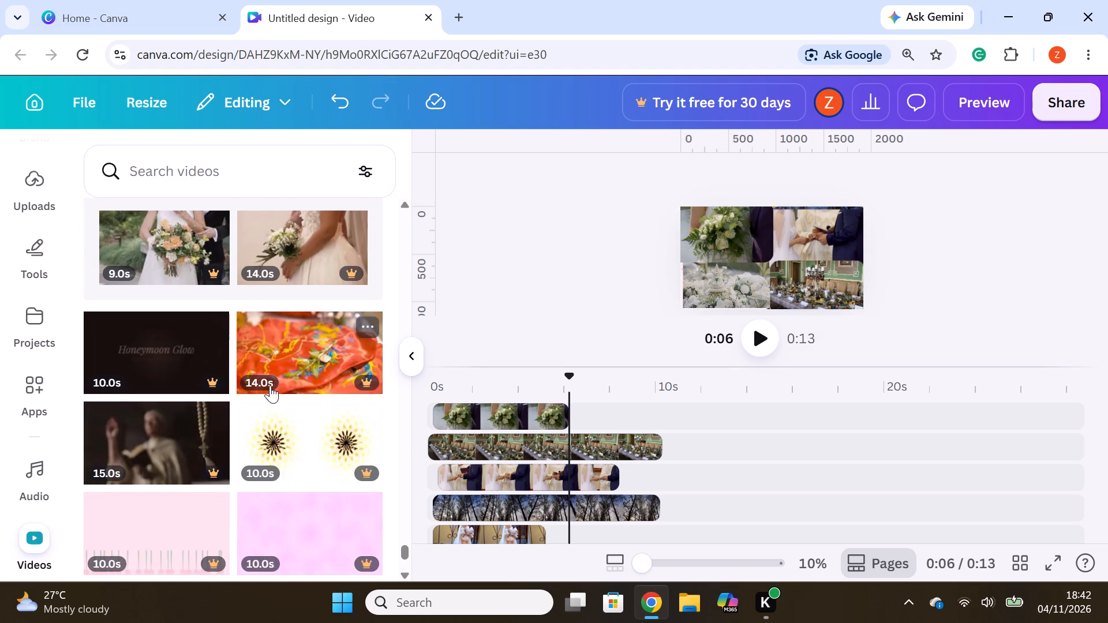
scroll(270, 384, down, 1)
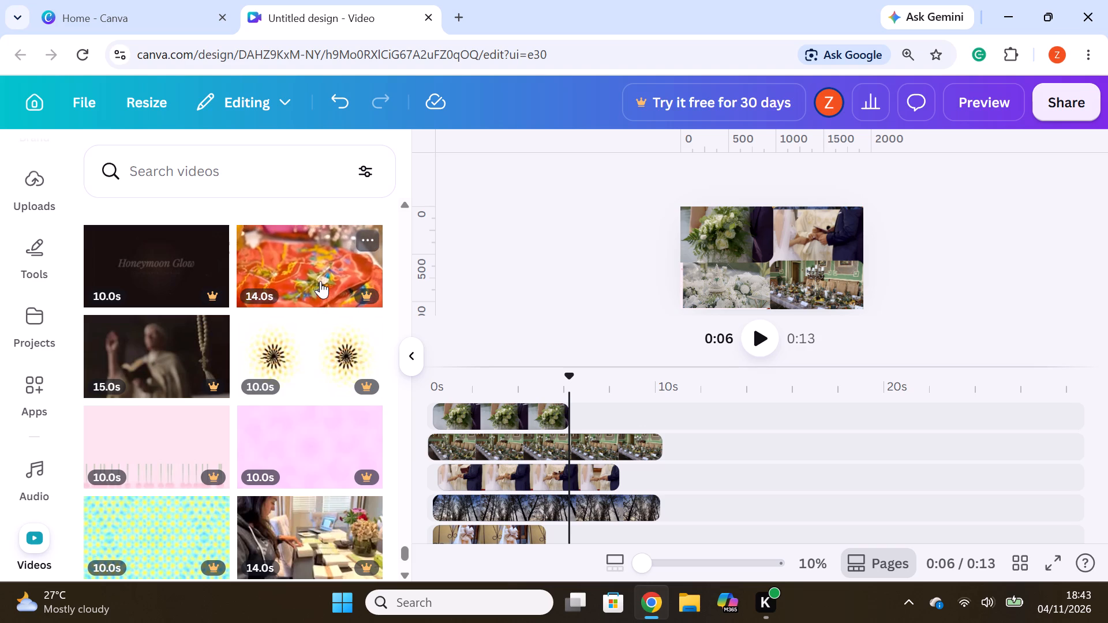
scroll(320, 281, down, 3)
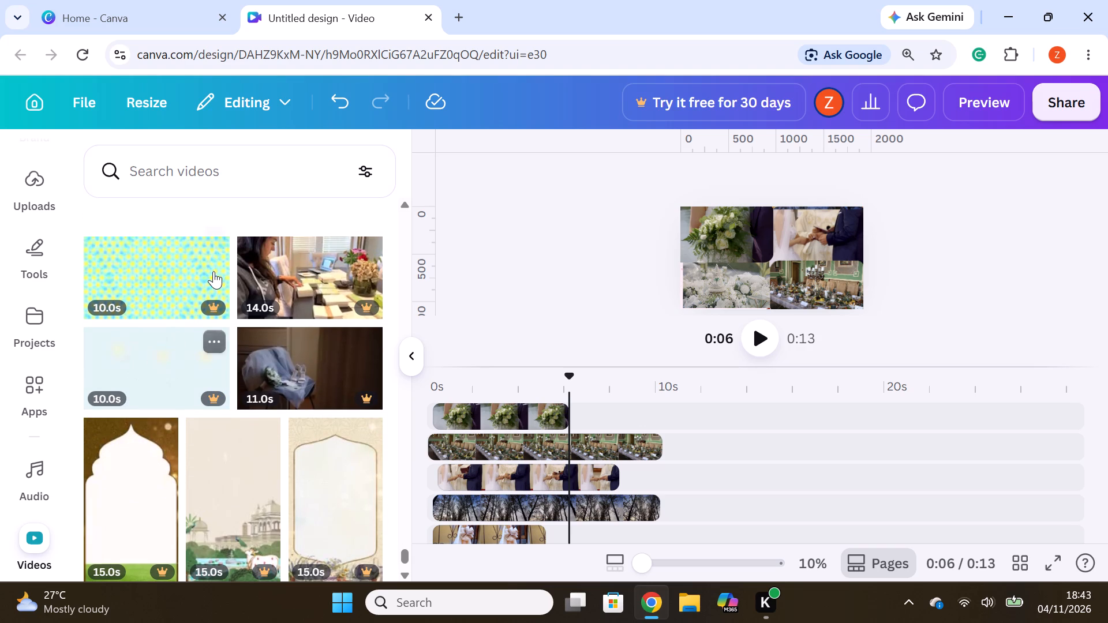
drag(180, 269, 518, 382)
drag(523, 404, 524, 410)
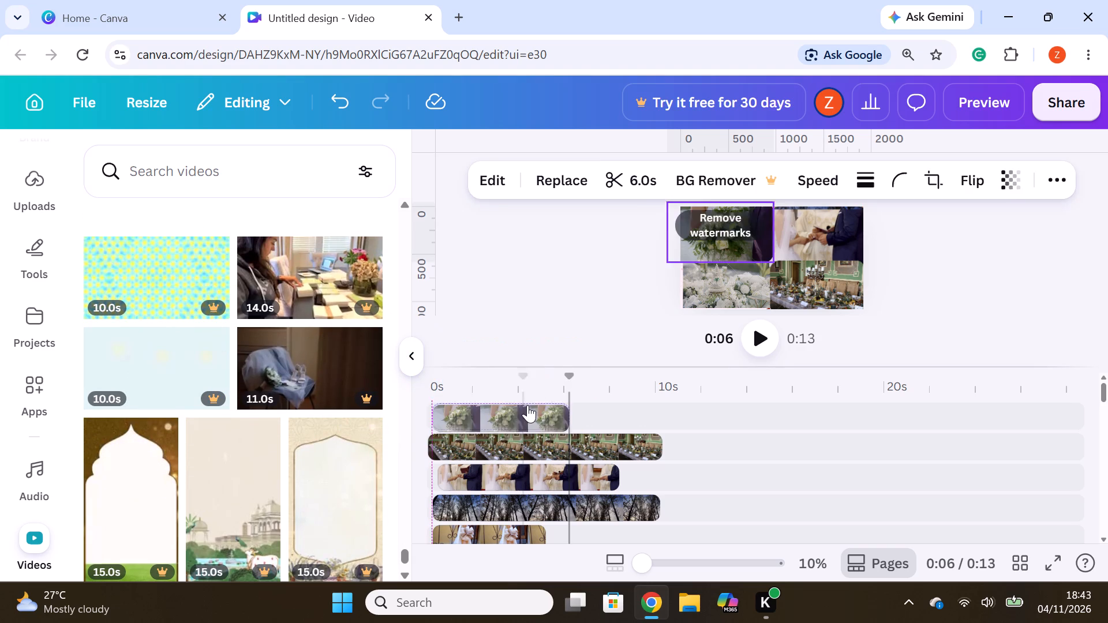
click(527, 405)
drag(155, 275, 541, 391)
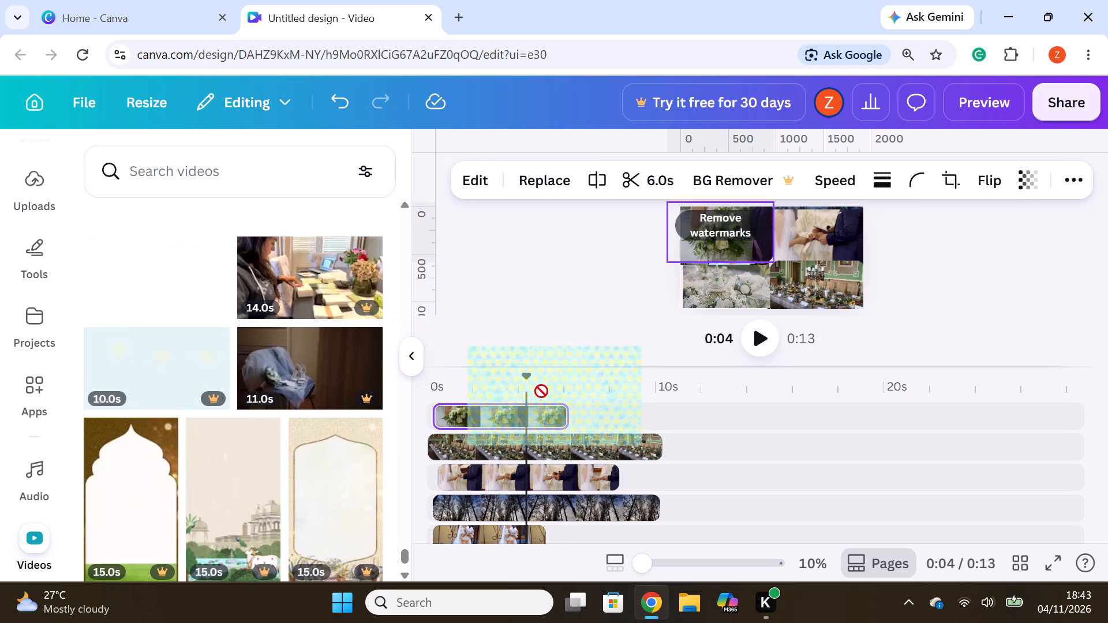
drag(541, 391, 532, 405)
click(532, 403)
double_click(537, 397)
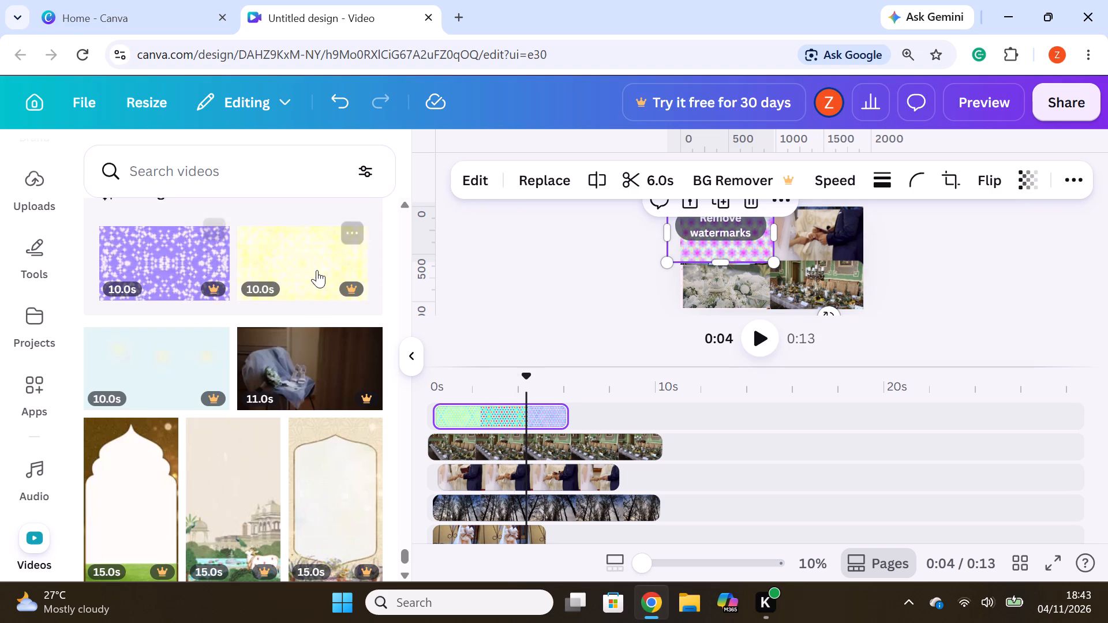
Replace the banquet-table clip on the second track with the recommended 10-second pale-yellow patterned clip.
drag(301, 264, 335, 284)
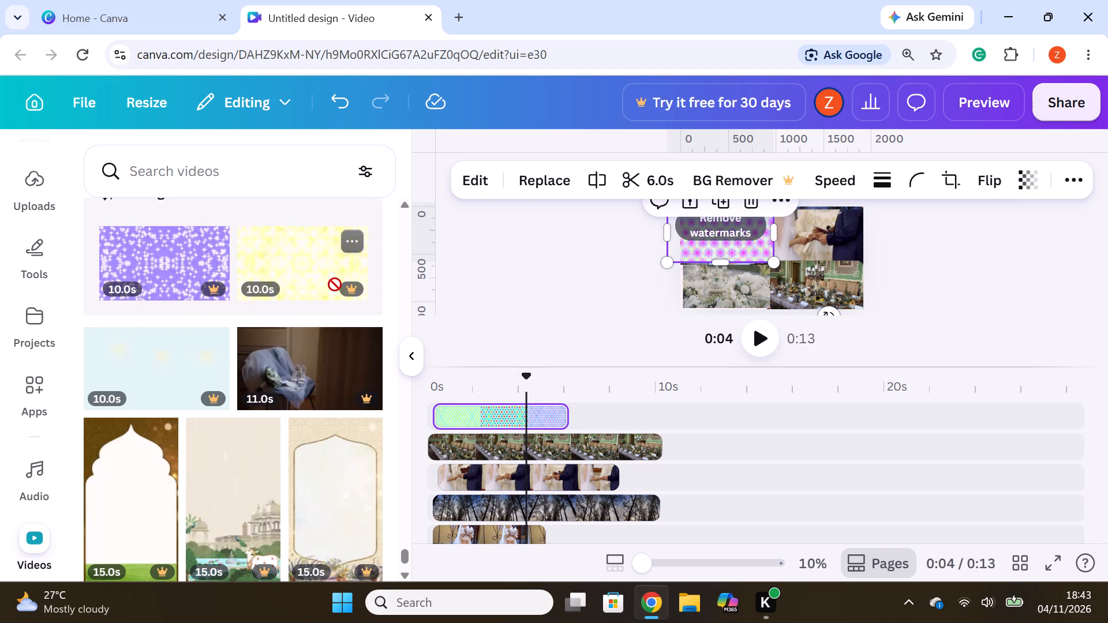
drag(335, 284, 534, 438)
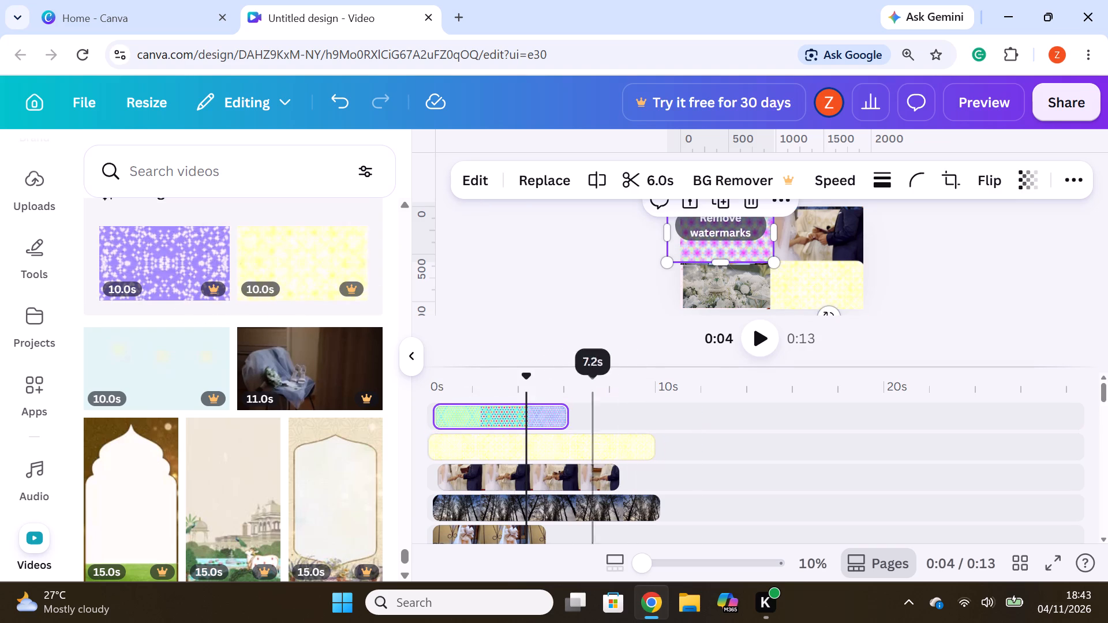
Replace the ring-exchange clip on the third track with the 10-second pale-blue Spring Dreams clip.
scroll(241, 377, down, 2)
scroll(209, 328, up, 2)
drag(174, 345, 194, 343)
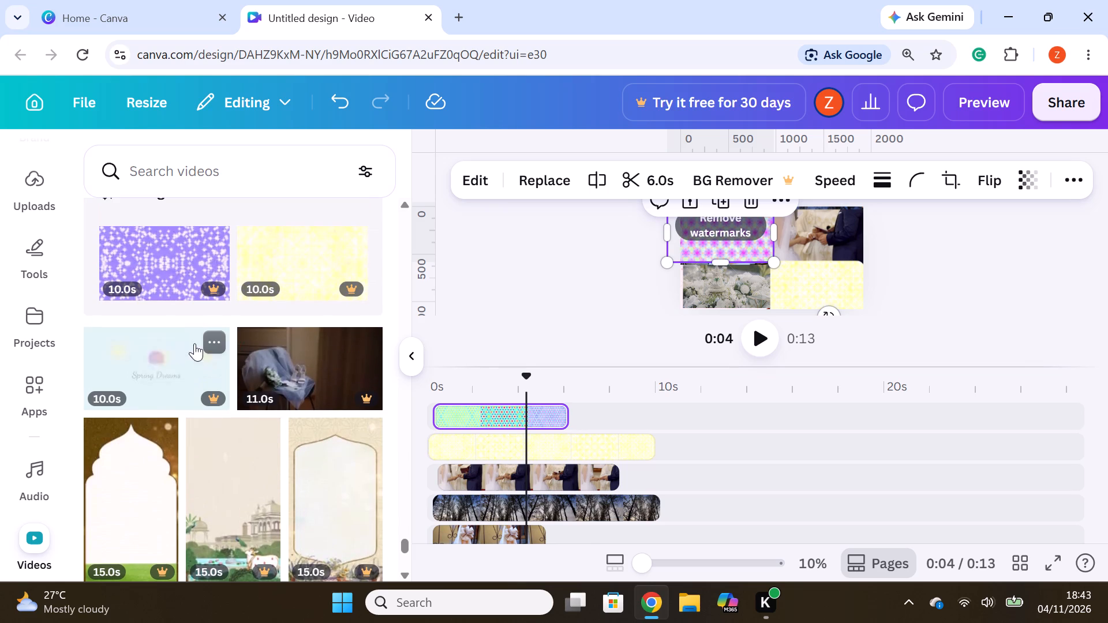
drag(194, 343, 574, 478)
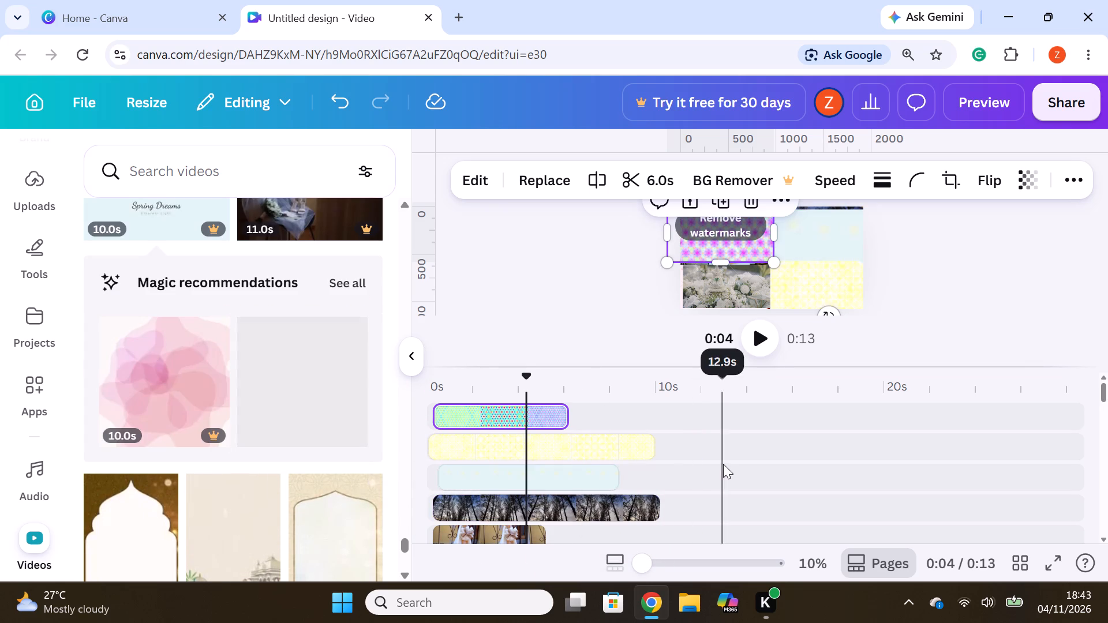
Replace the bare-trees clip on the fourth track with the recommended 10-second large pink flower clip.
drag(173, 383, 504, 493)
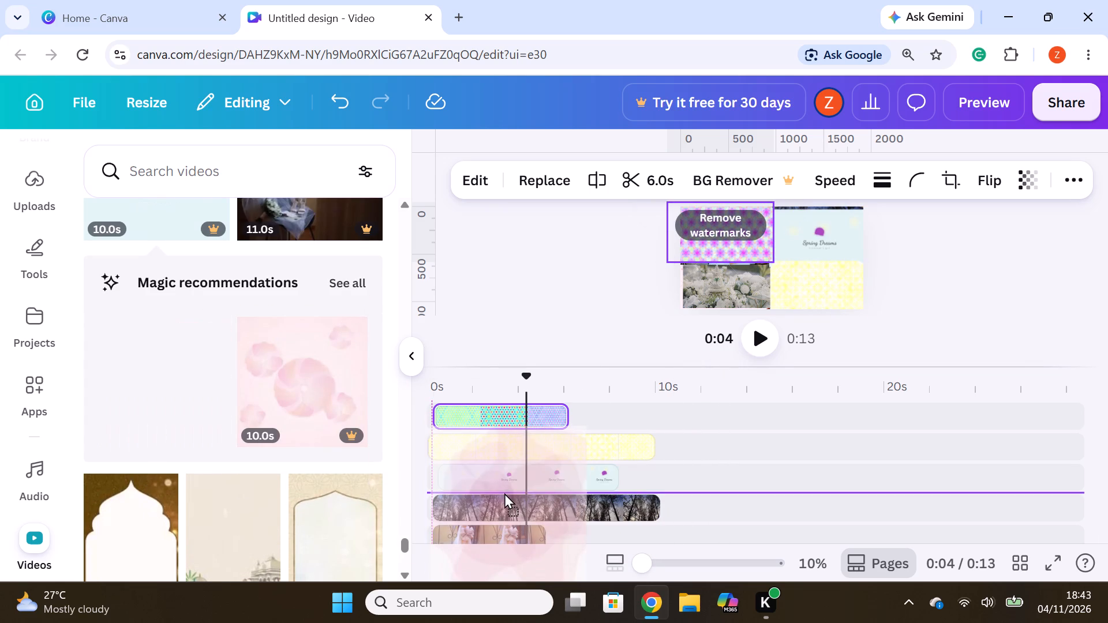
drag(504, 493, 510, 503)
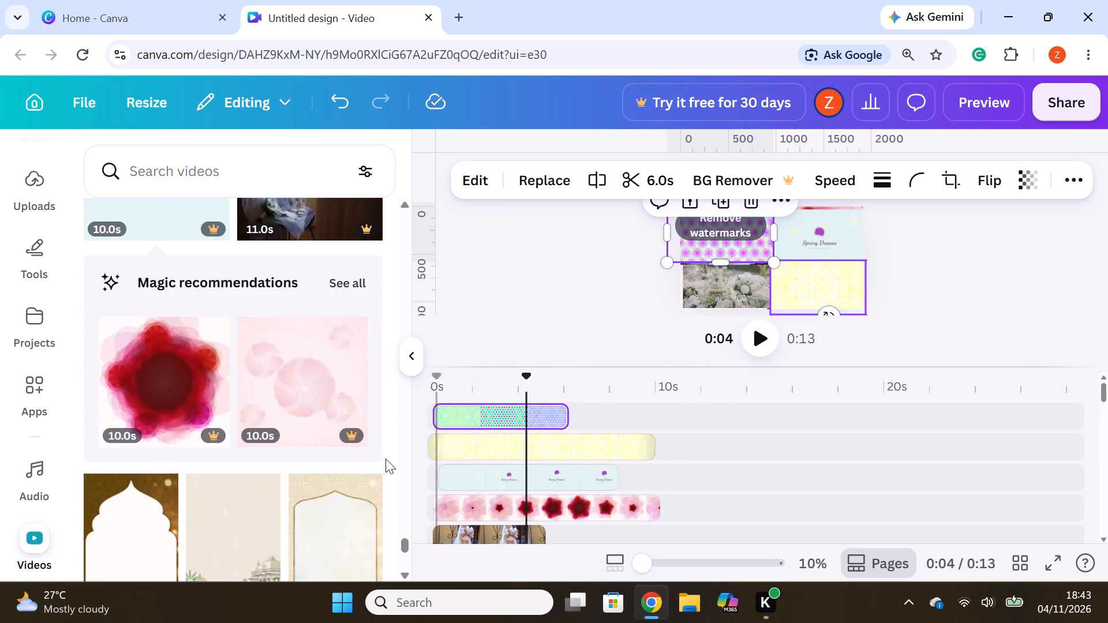
Replace the white-flowers clip in the page's lower-left corner with the same 10-second large pink flower clip.
scroll(437, 486, down, 2)
scroll(462, 471, up, 6)
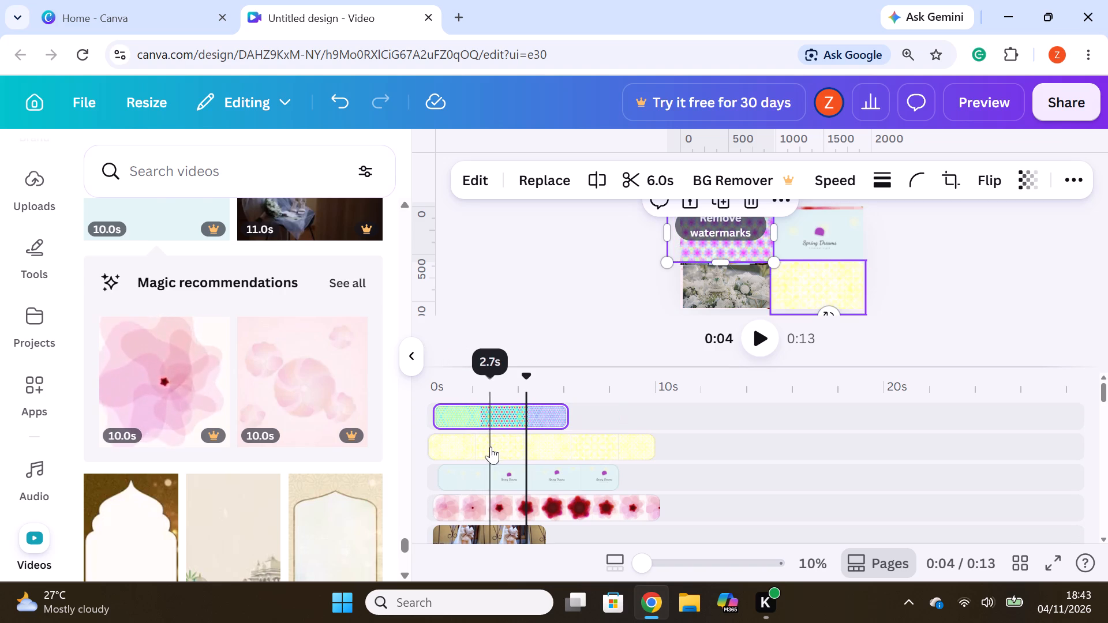
click(749, 291)
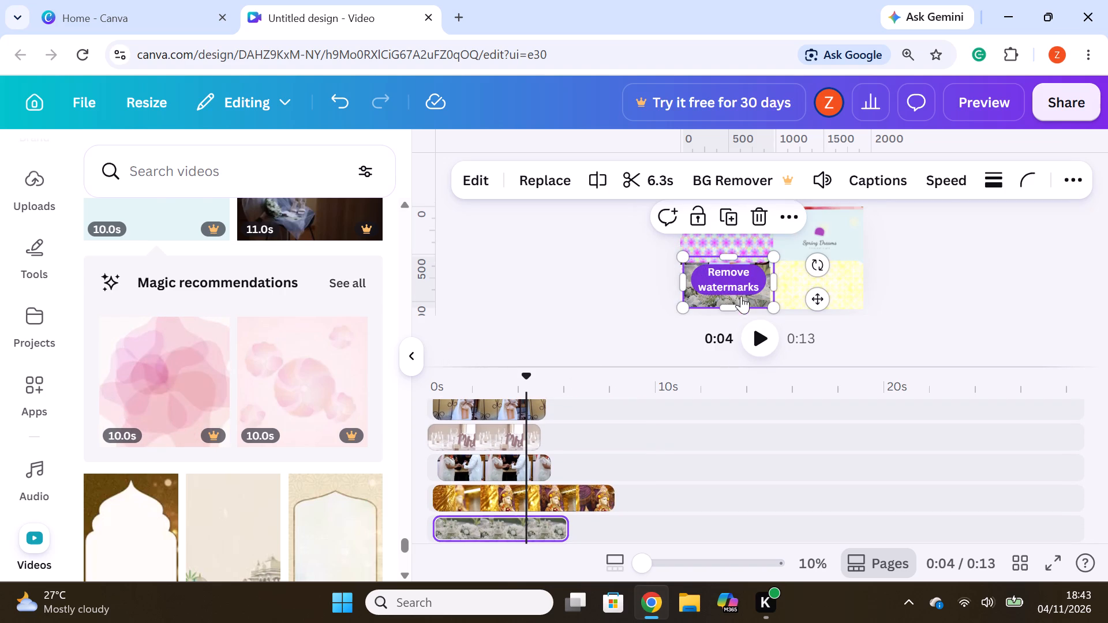
drag(178, 394, 505, 531)
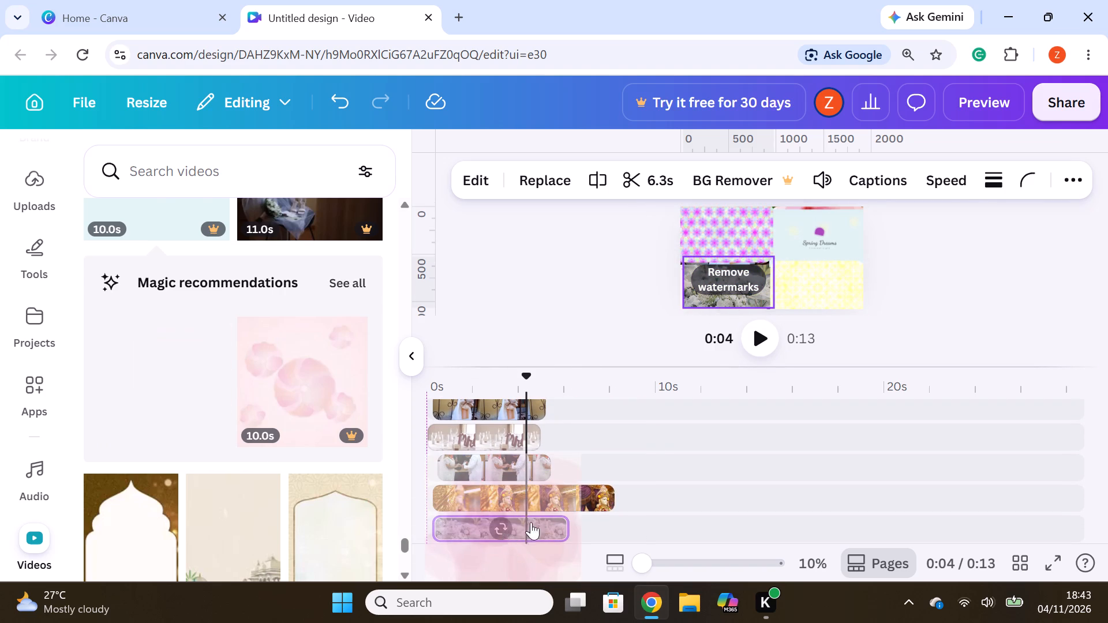
scroll(752, 392, up, 2)
click(924, 310)
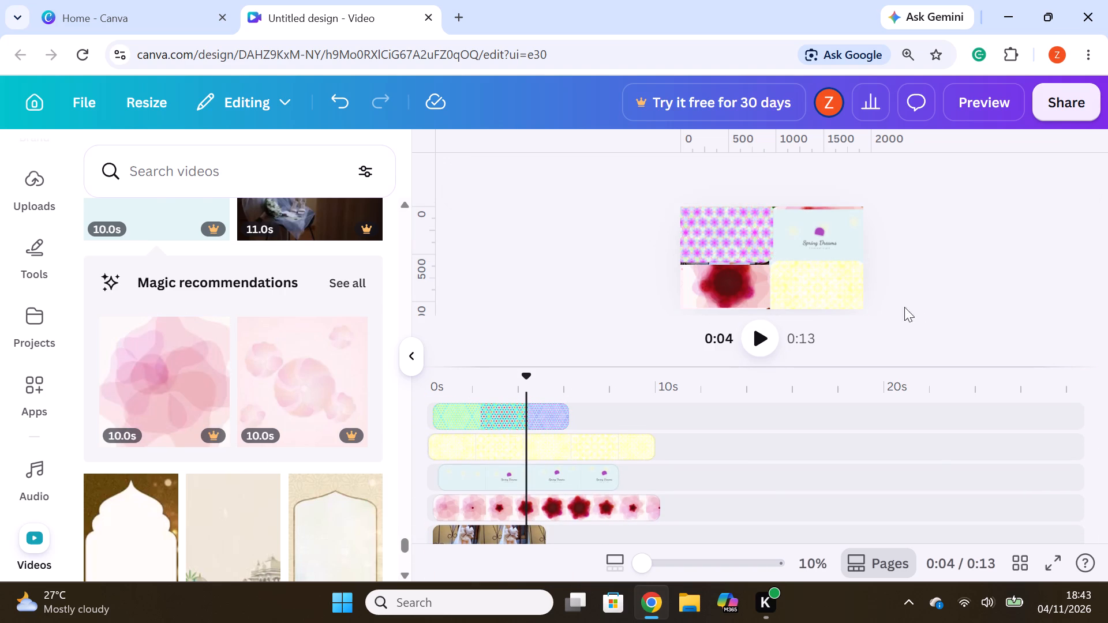
Add the 32-second clip of candles and pink roses on a new top track near the timeline's start.
scroll(257, 402, down, 3)
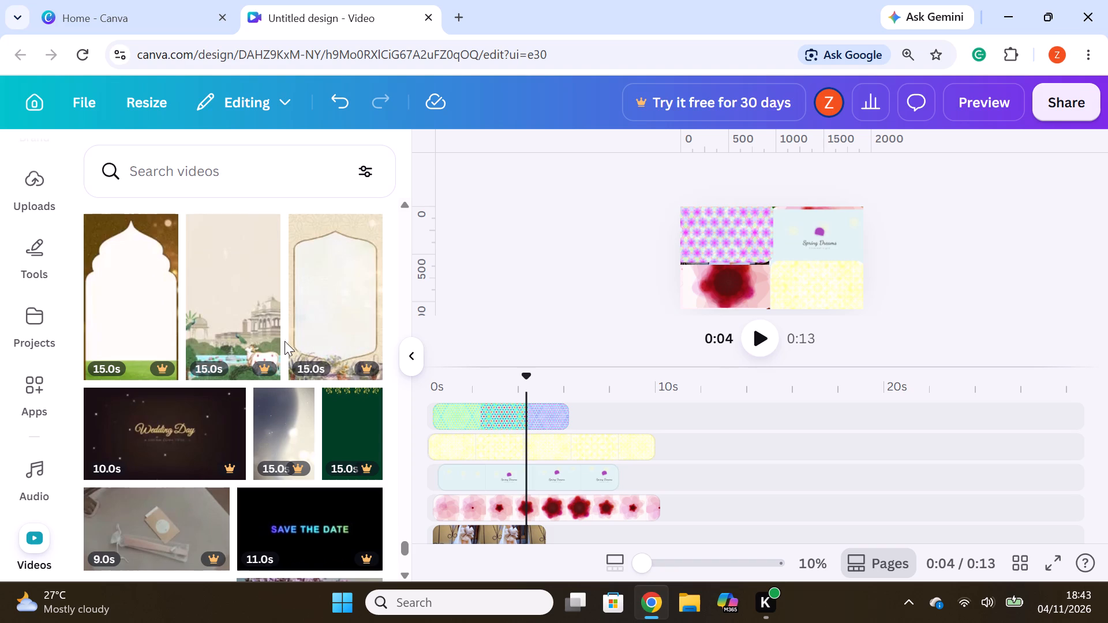
scroll(239, 461, down, 3)
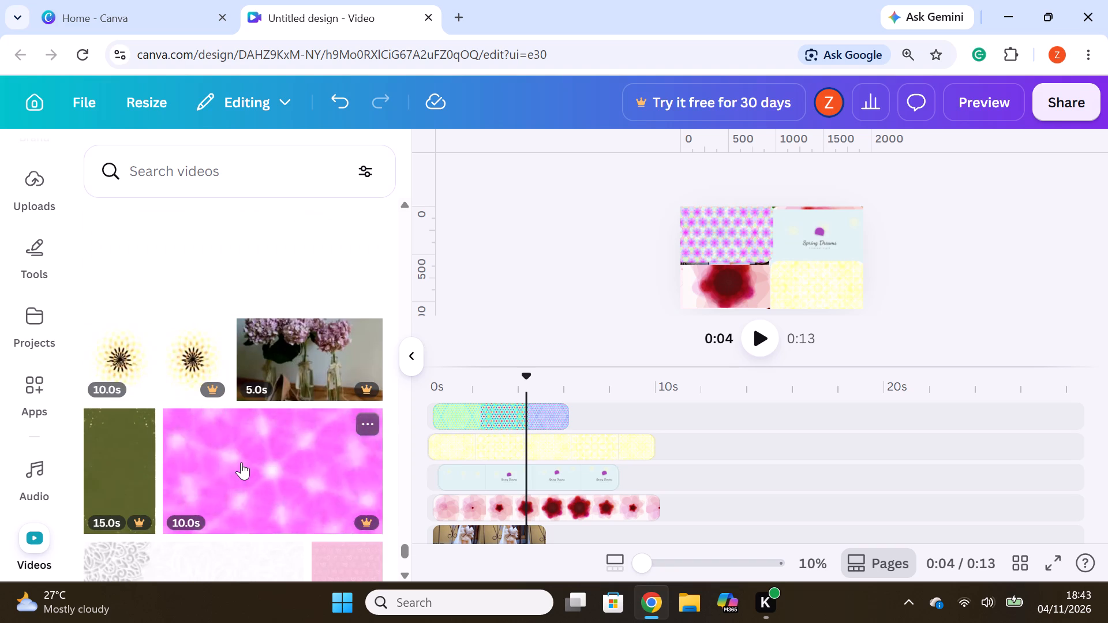
scroll(241, 462, down, 4)
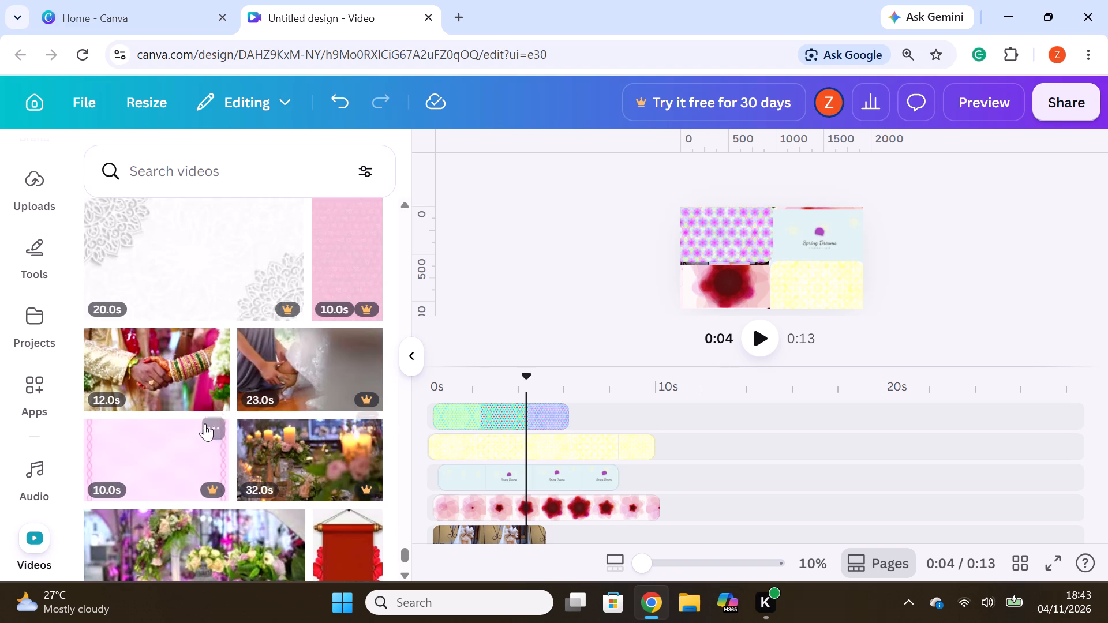
drag(186, 398, 227, 408)
drag(308, 455, 312, 455)
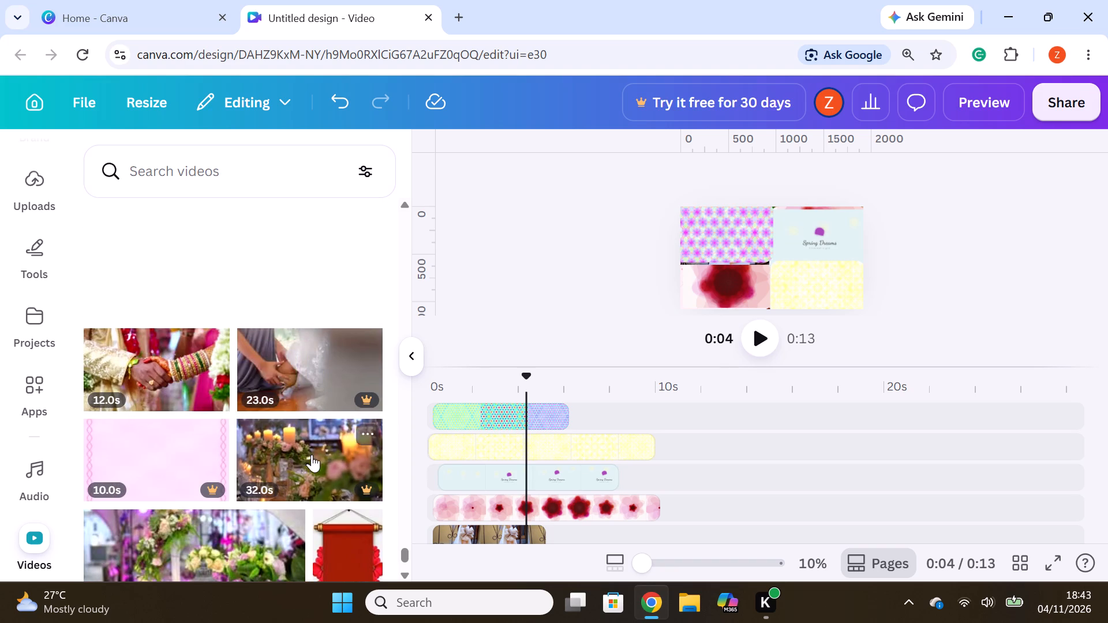
drag(312, 455, 519, 402)
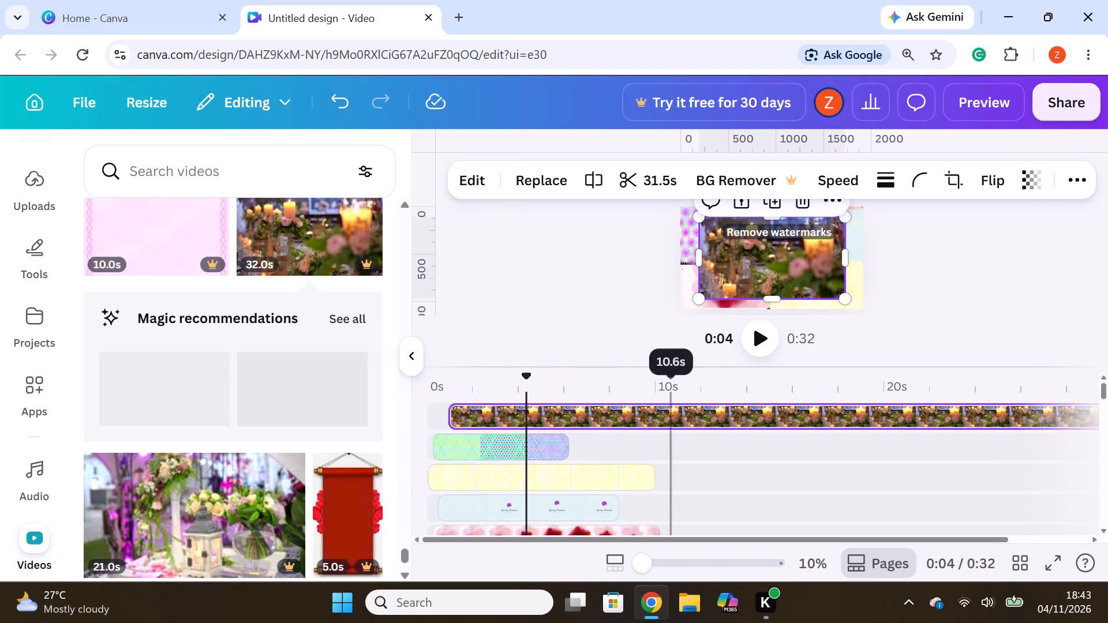
Split the candles-and-roses clip at about 10.1 seconds and delete the part after the split.
click(660, 419)
right_click(660, 418)
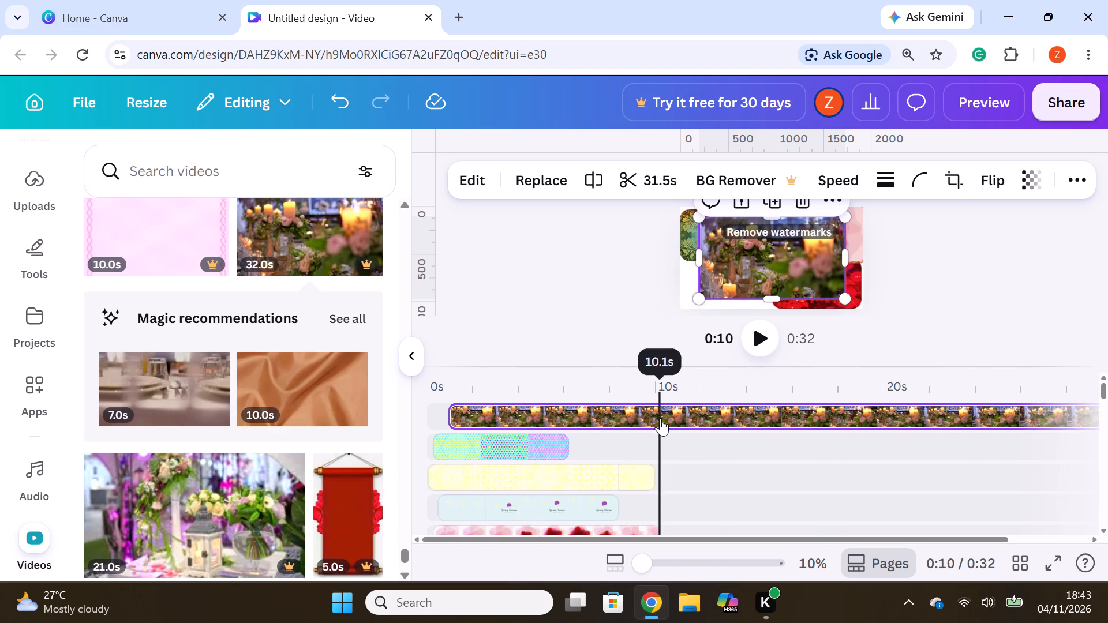
click(743, 527)
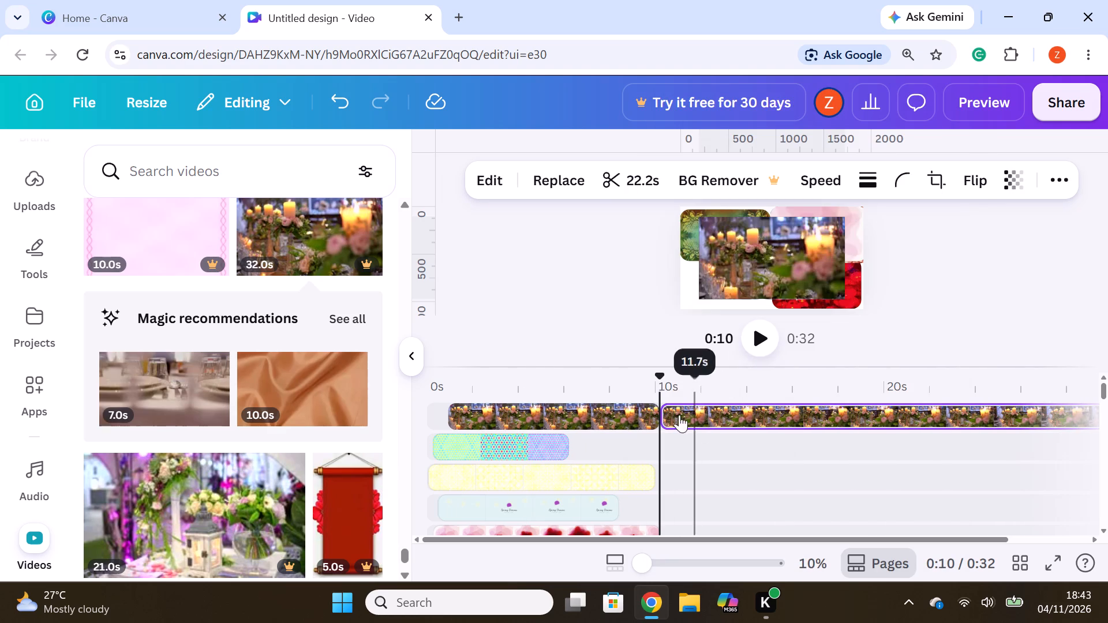
right_click(685, 418)
click(776, 166)
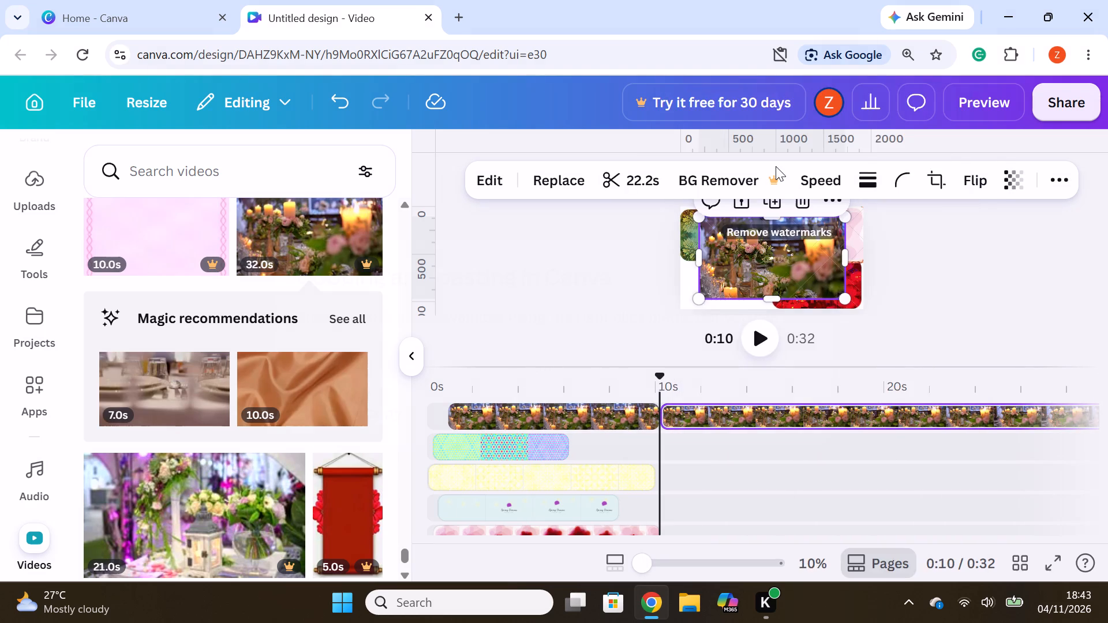
click(870, 238)
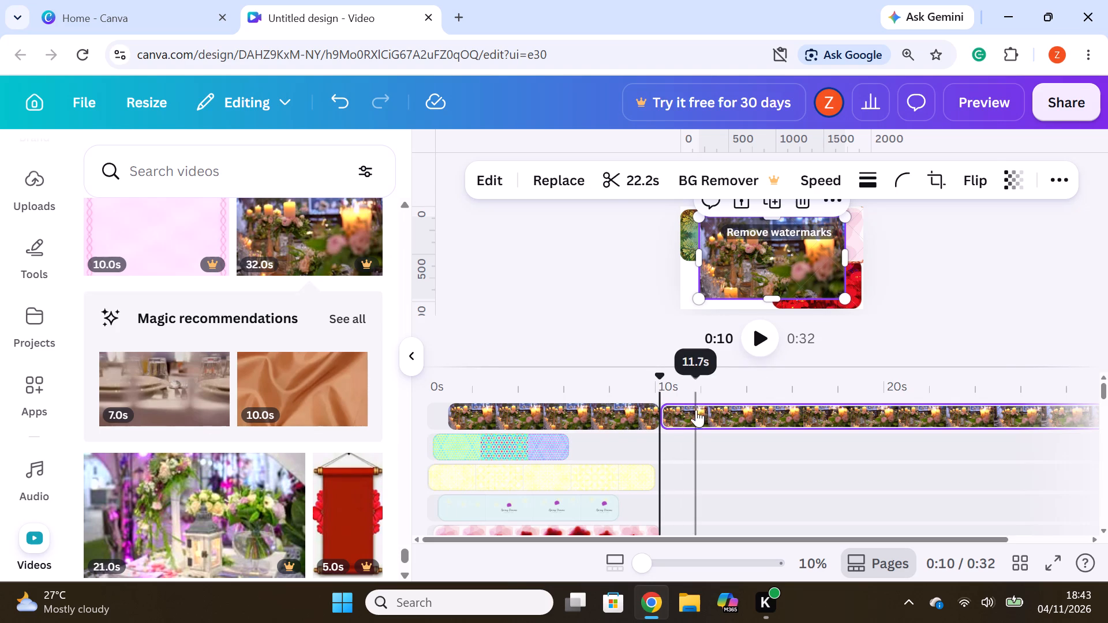
right_click(694, 417)
click(774, 228)
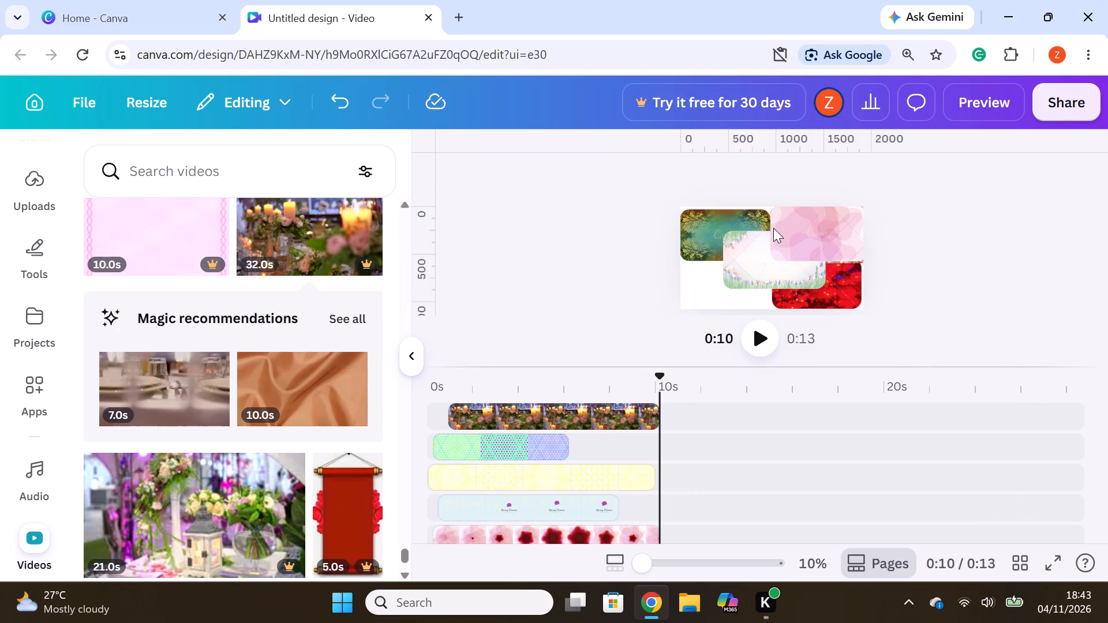
Shrink the candles-and-roses clip to about half the page's width and place it in the page's upper-left corner.
click(578, 418)
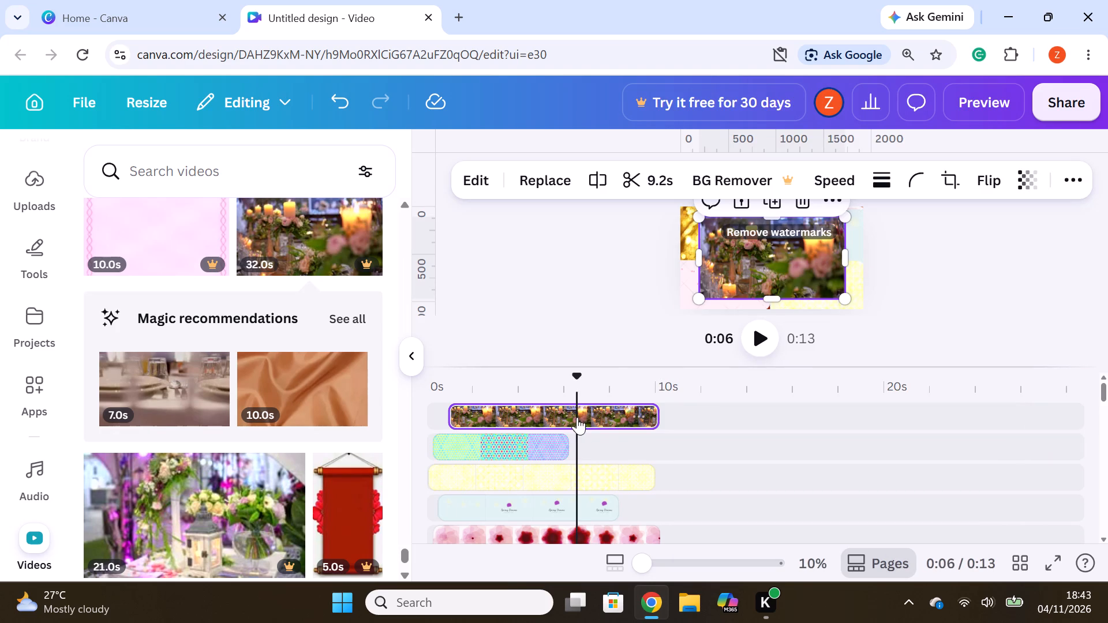
drag(844, 297, 810, 264)
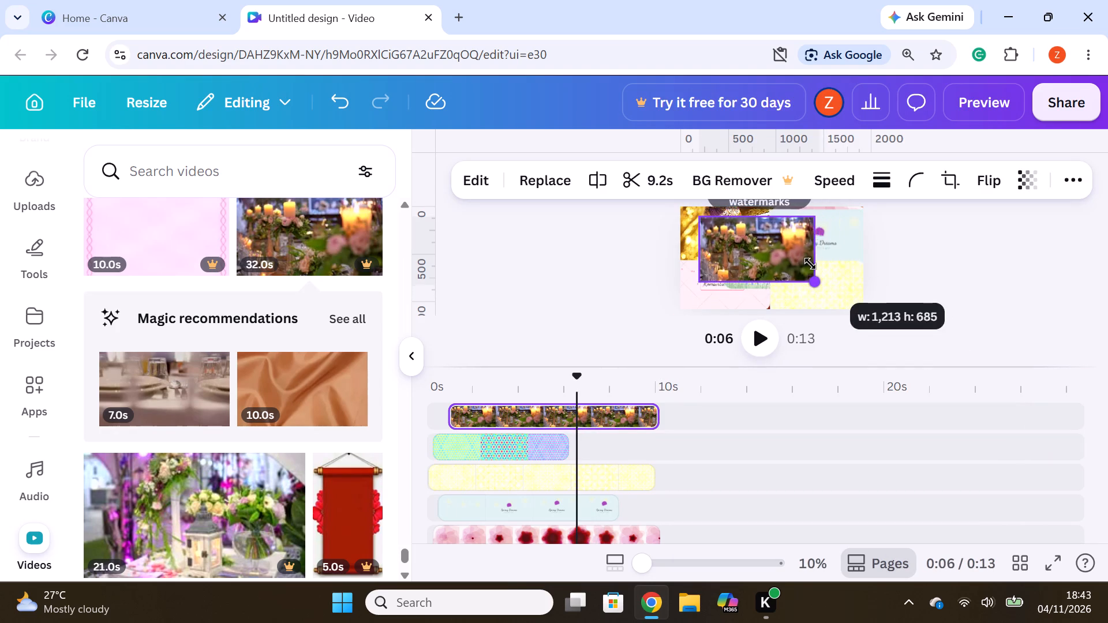
drag(810, 264, 799, 262)
drag(768, 261, 769, 261)
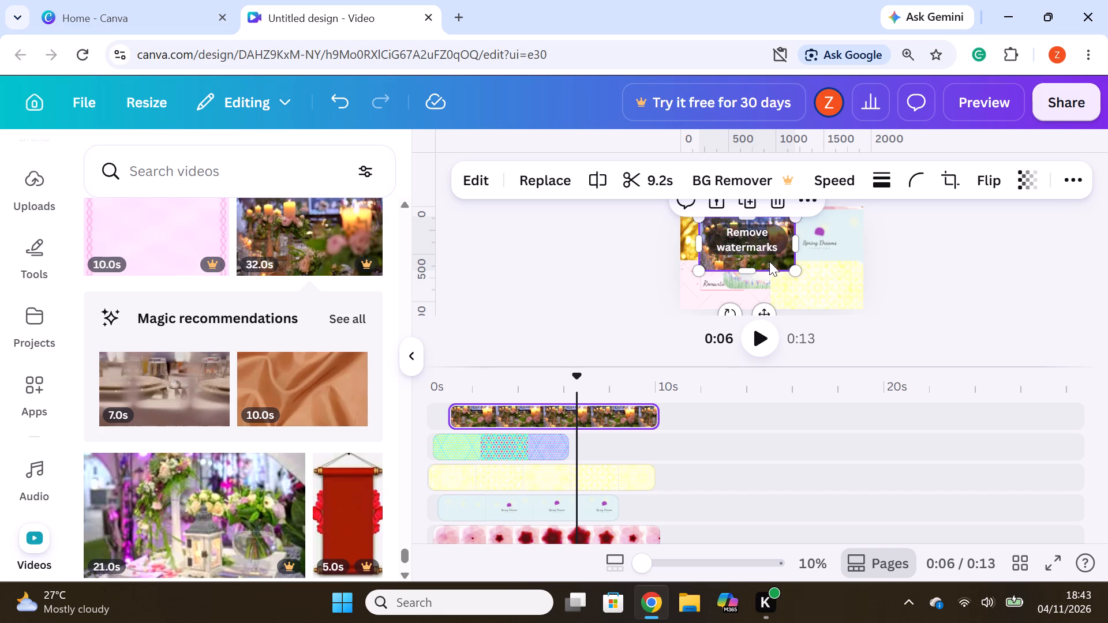
drag(769, 261, 744, 247)
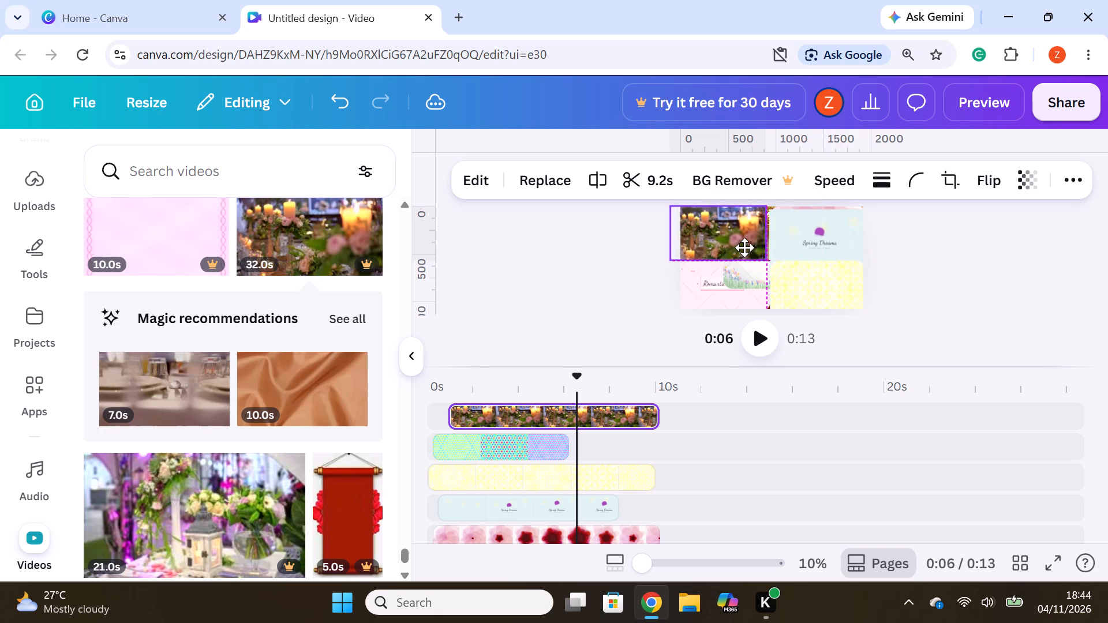
drag(744, 247, 742, 248)
click(1027, 275)
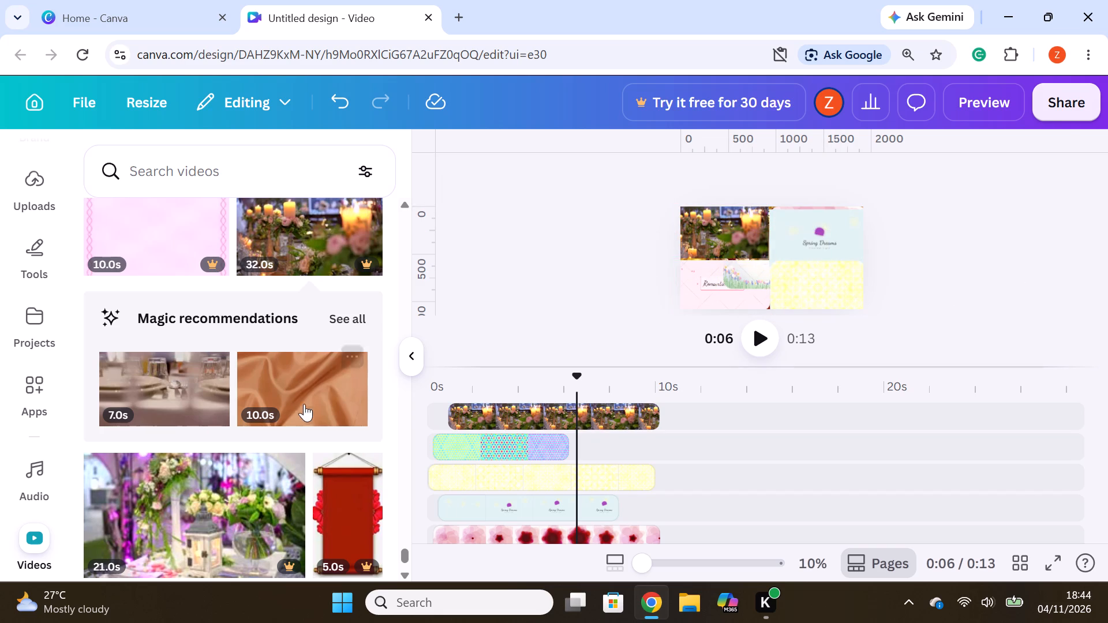
Add the 21-second clip of the white lantern and flower arrangements on a new top track near the timeline's start.
drag(206, 482, 559, 401)
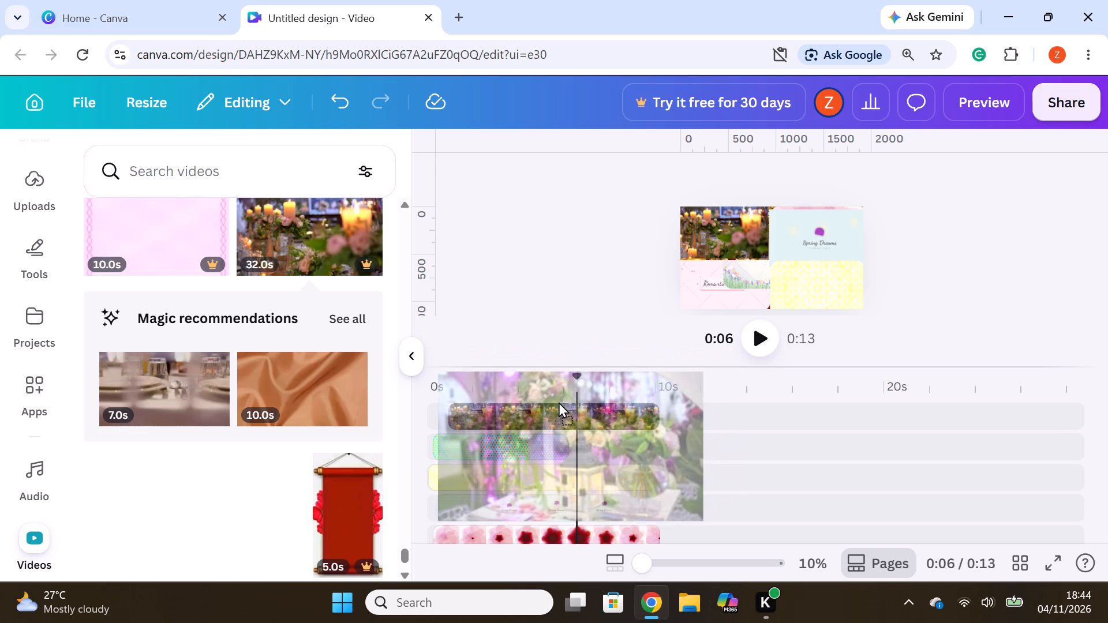
drag(559, 401, 558, 401)
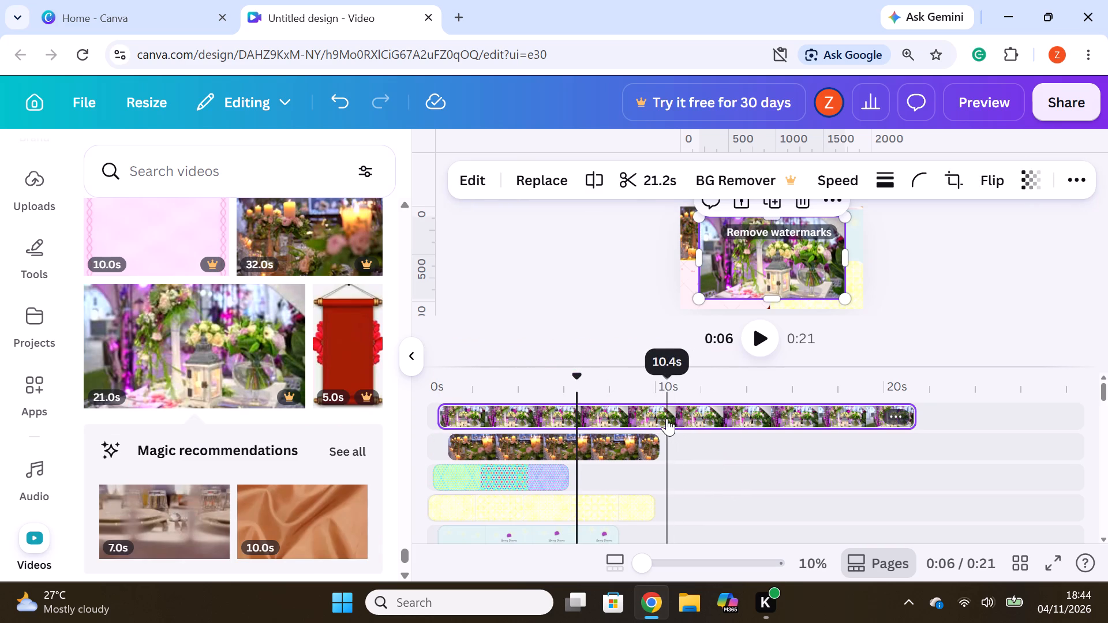
Split the lantern-and-flowers clip at about 10.4 seconds and delete the part after the split.
click(666, 416)
right_click(670, 416)
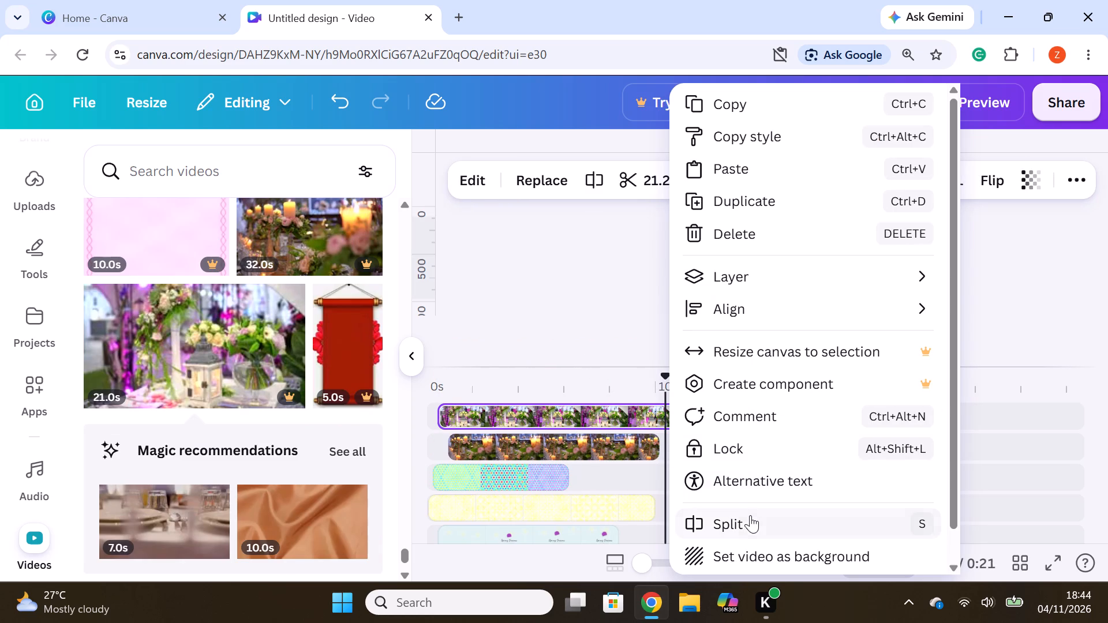
click(750, 512)
right_click(709, 422)
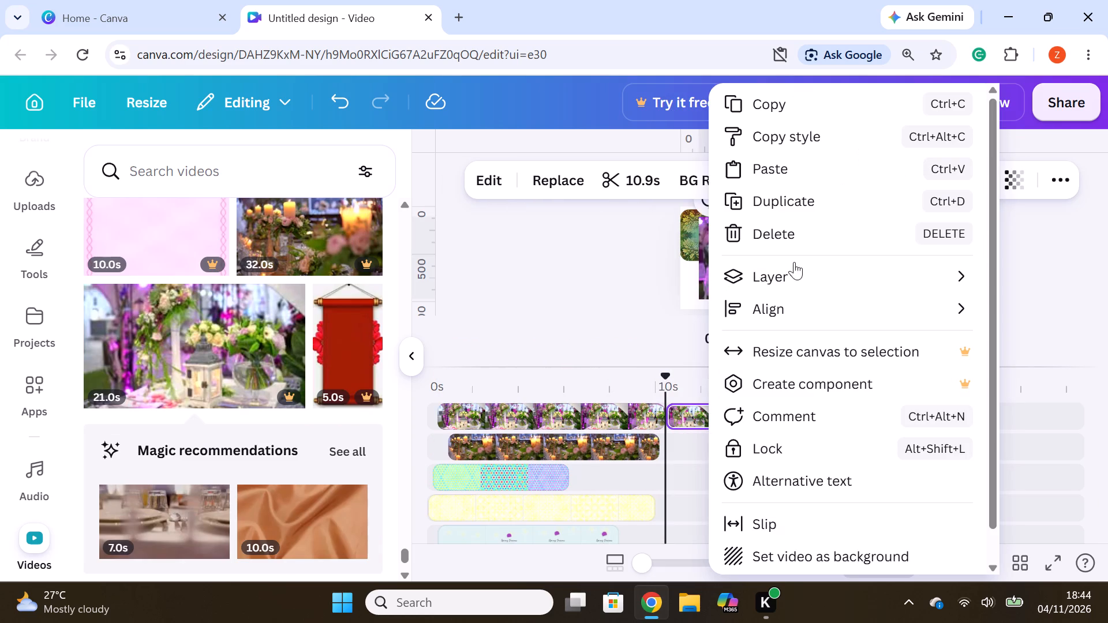
click(802, 234)
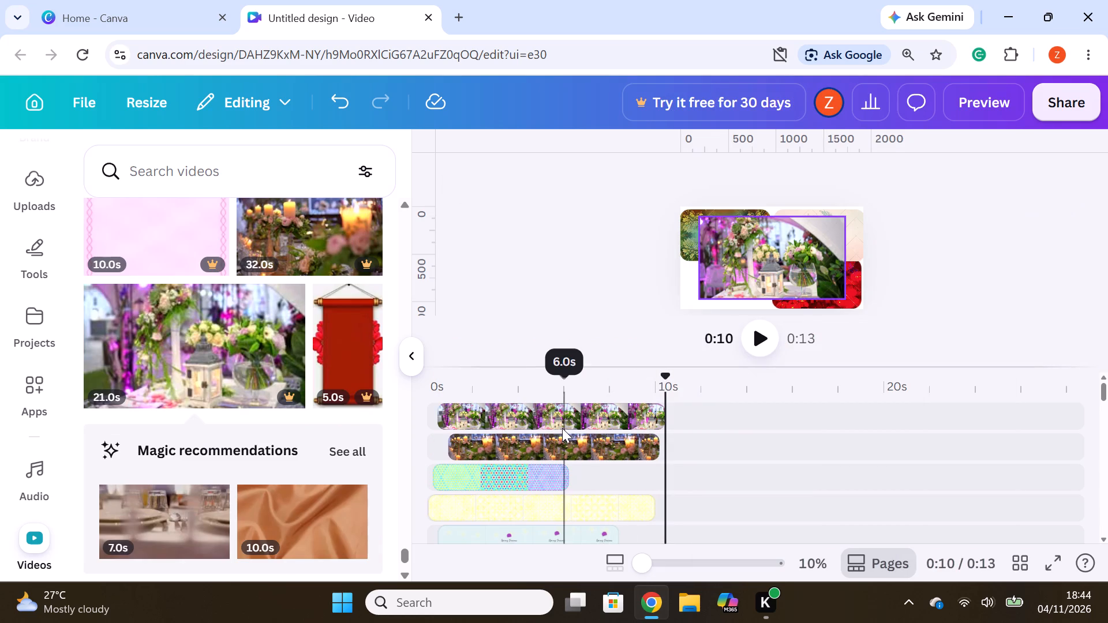
Shrink the lantern-and-flowers clip to about half the page's width and place it in the page's lower-left corner.
click(570, 409)
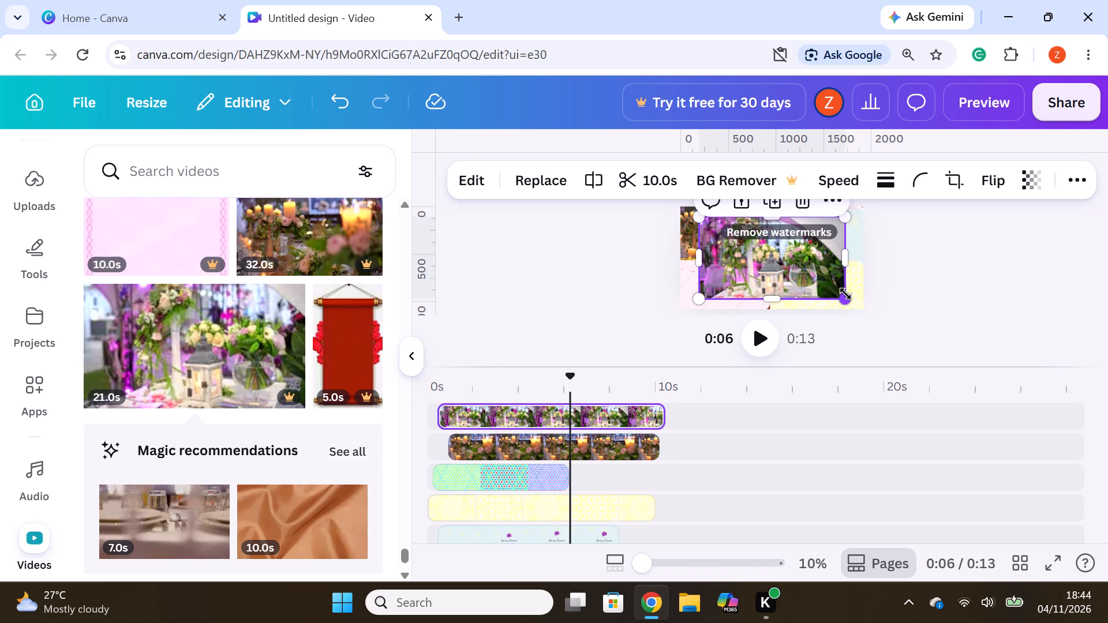
drag(848, 299, 793, 279)
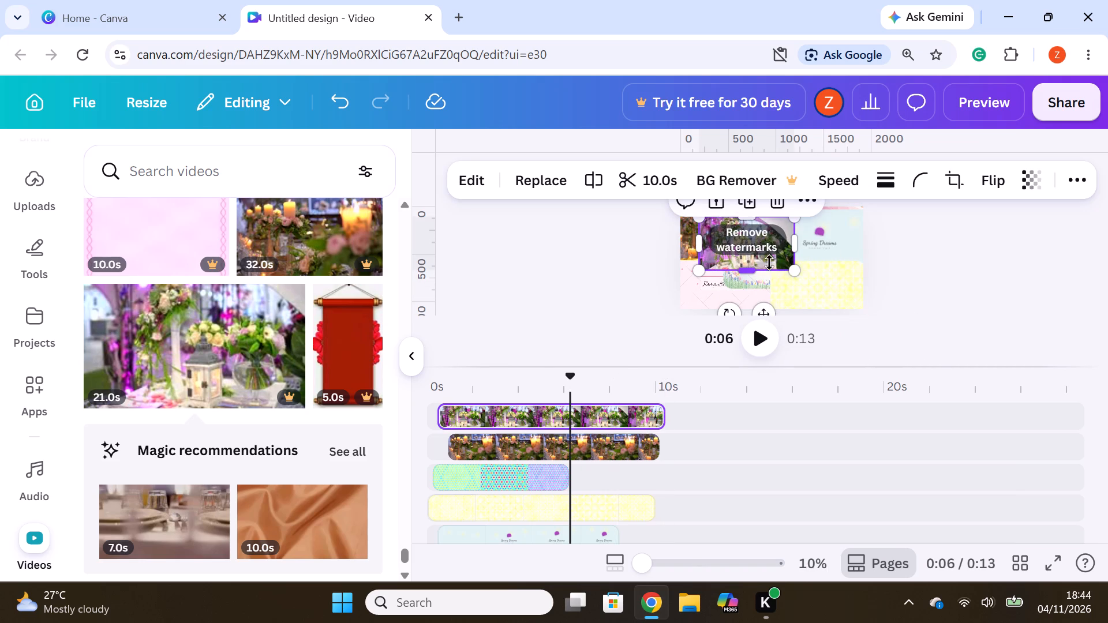
drag(778, 258, 758, 302)
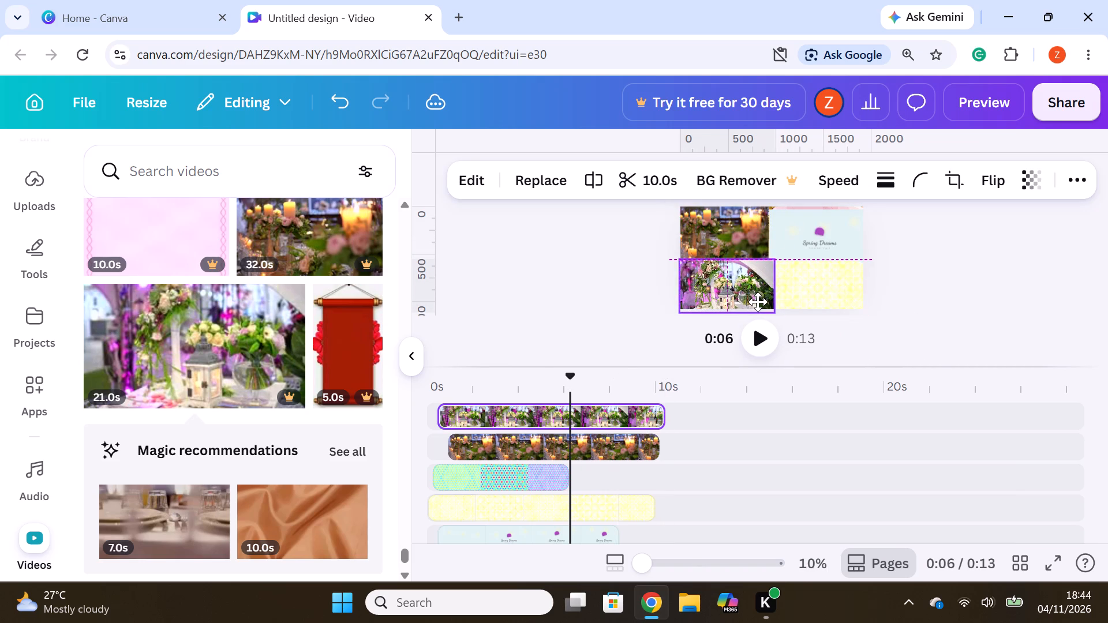
drag(758, 302, 751, 301)
click(949, 297)
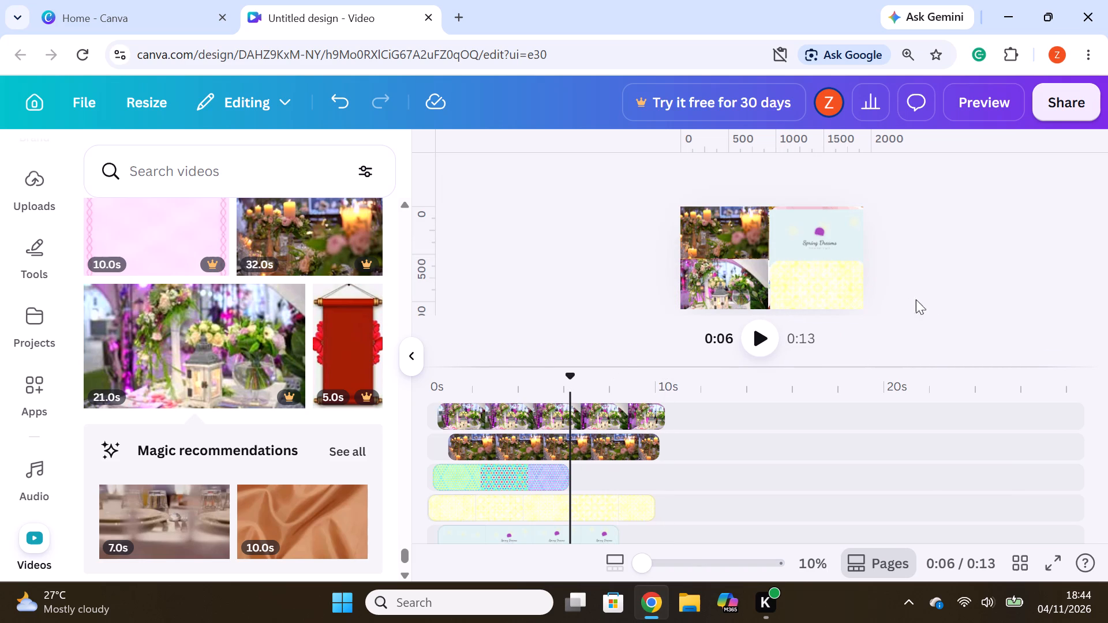
Add the 20-second clip of pink garden flowers on a new top track, starting at about 1 second.
scroll(188, 392, down, 6)
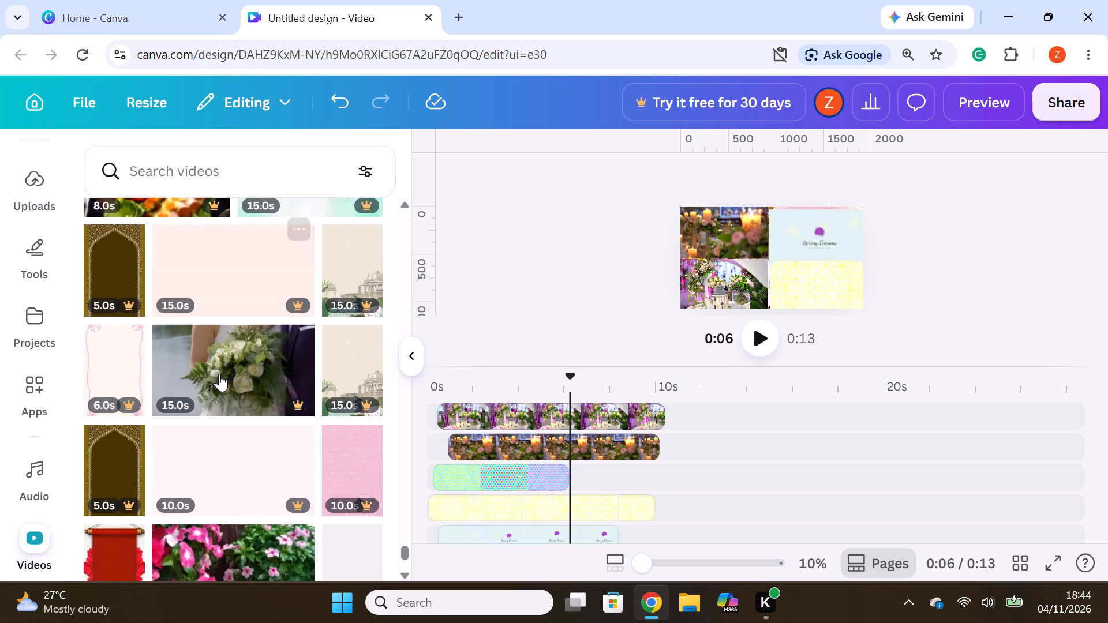
drag(246, 494, 561, 404)
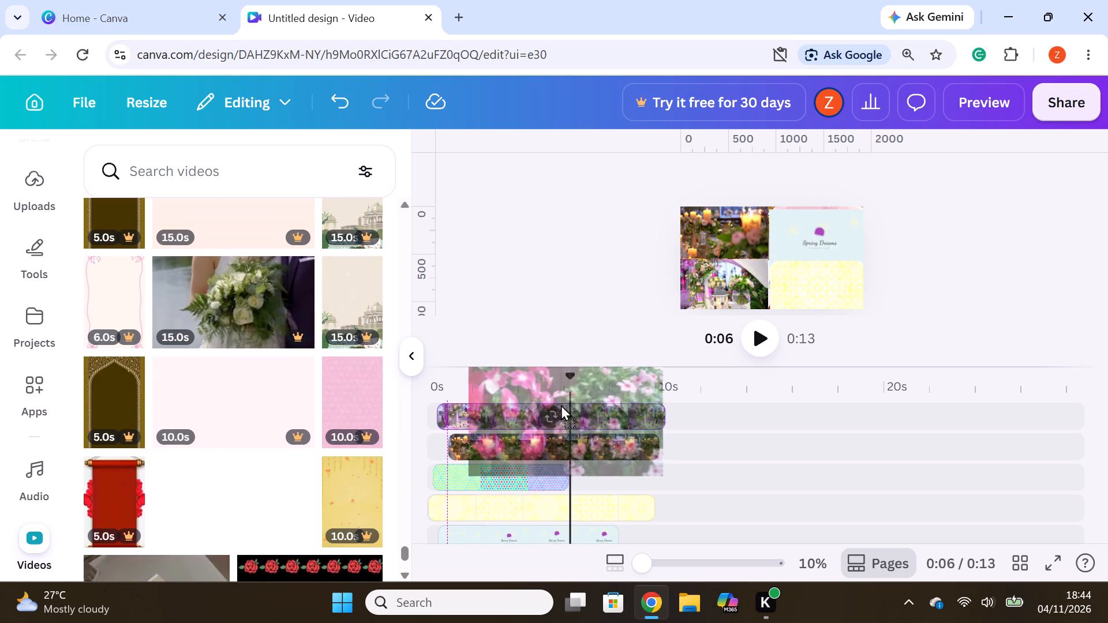
drag(561, 404, 546, 404)
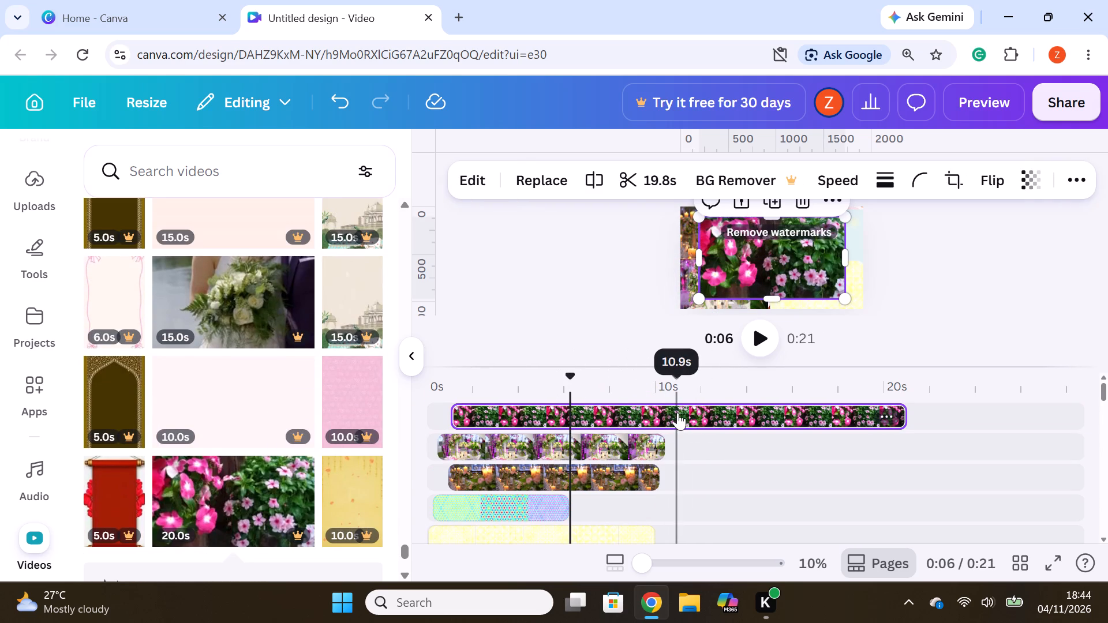
Split the pink garden flowers clip at about 10.4 seconds and delete the part after the split.
click(667, 414)
right_click(670, 414)
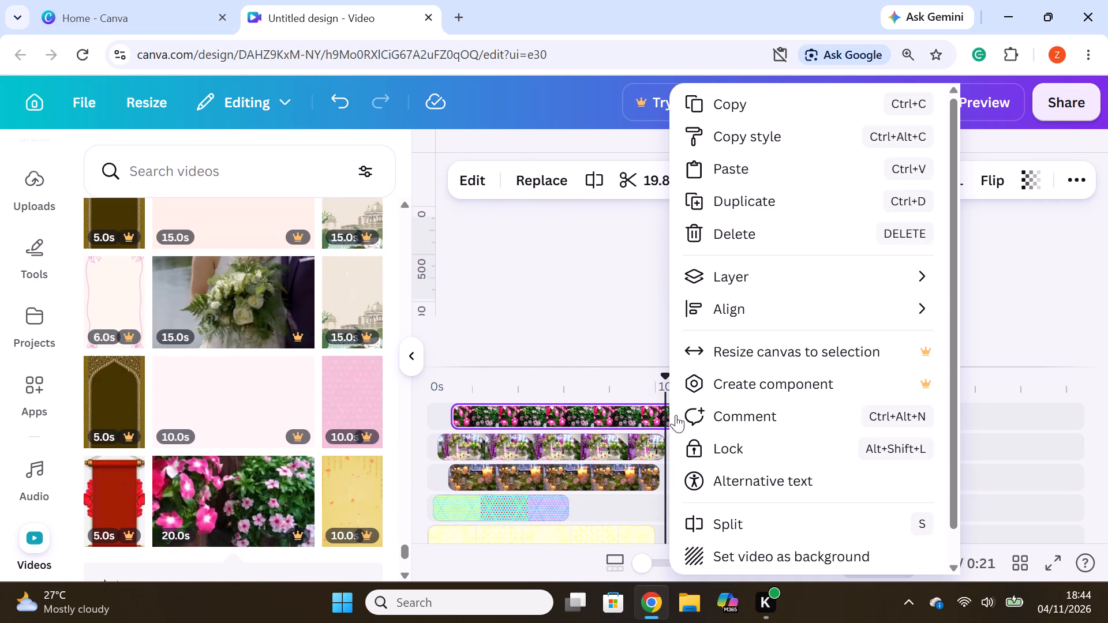
click(728, 526)
right_click(719, 412)
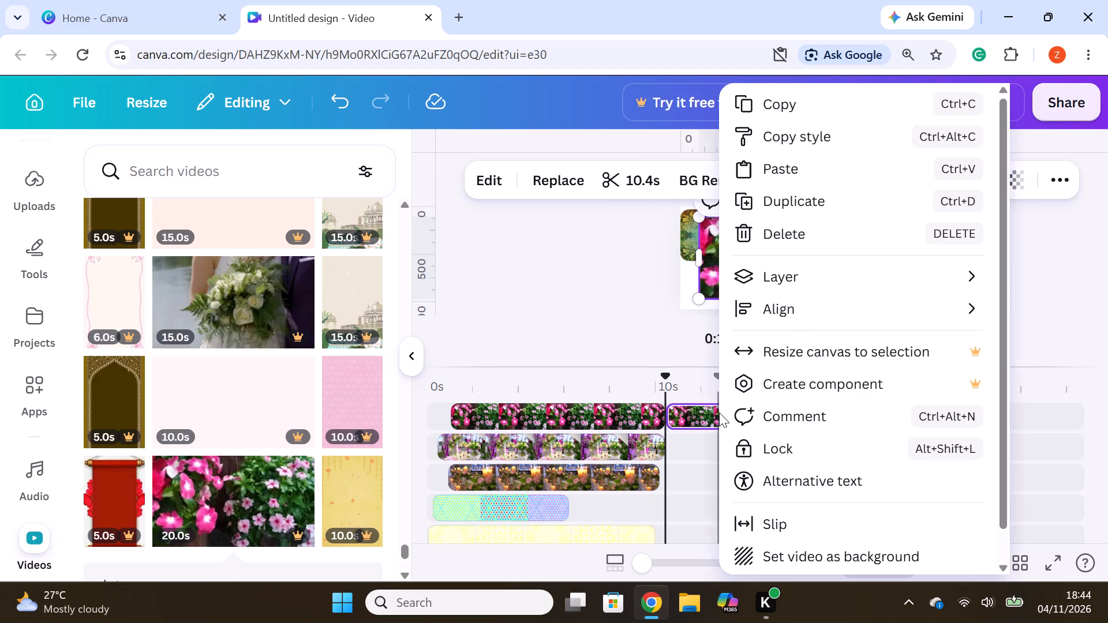
click(816, 240)
Shrink the pink garden flowers clip to slightly over half the page's width and place it in the page's lower-right corner.
click(620, 425)
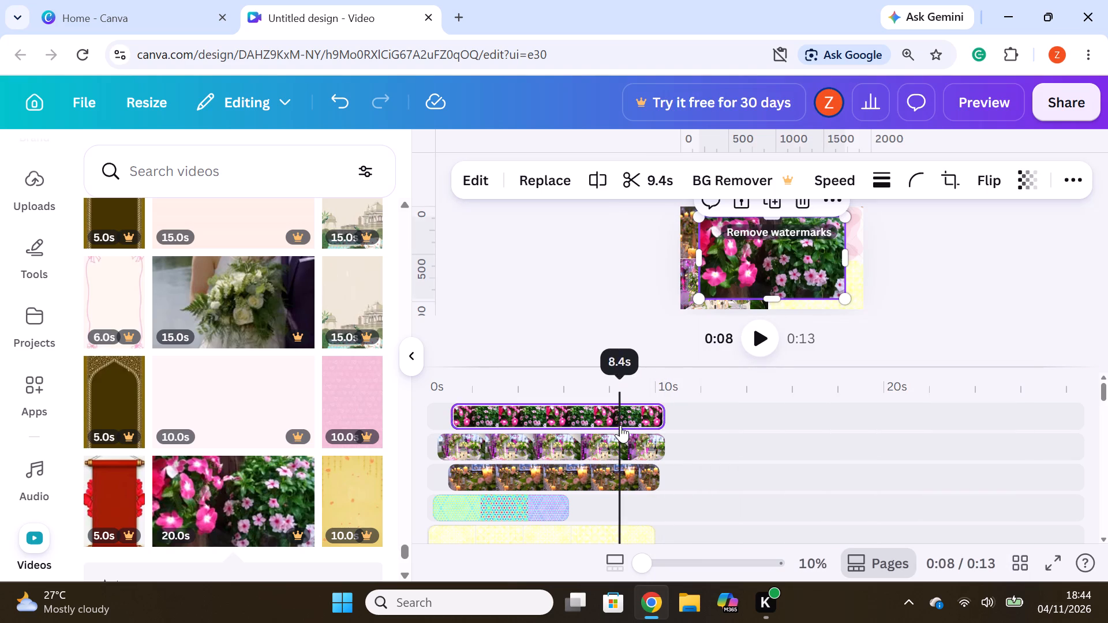
drag(848, 299, 824, 280)
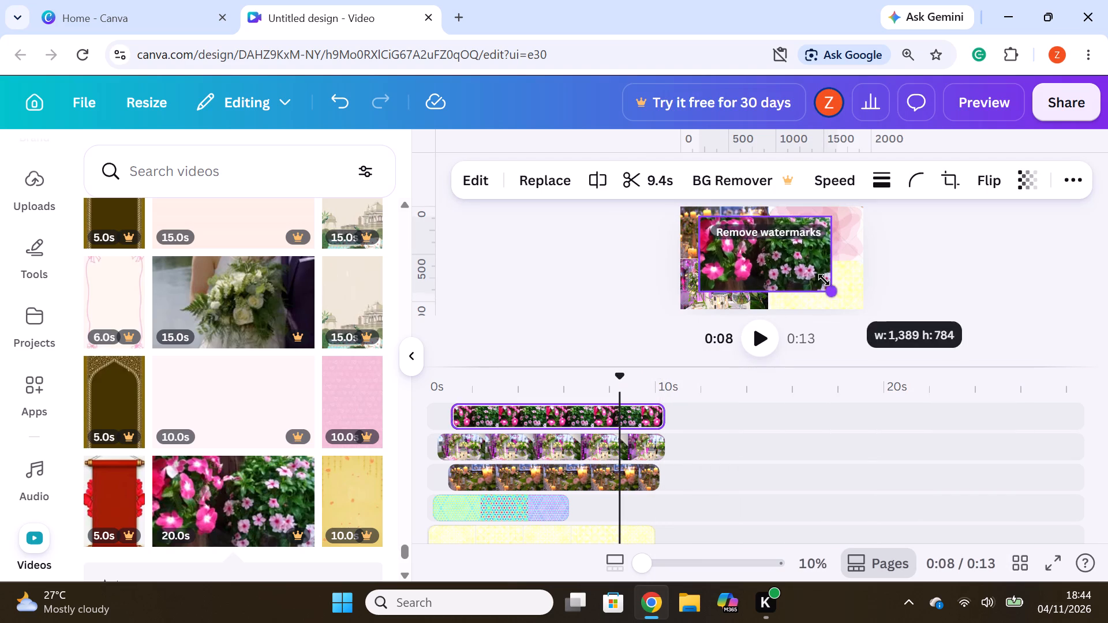
drag(824, 280, 811, 275)
drag(783, 260, 850, 298)
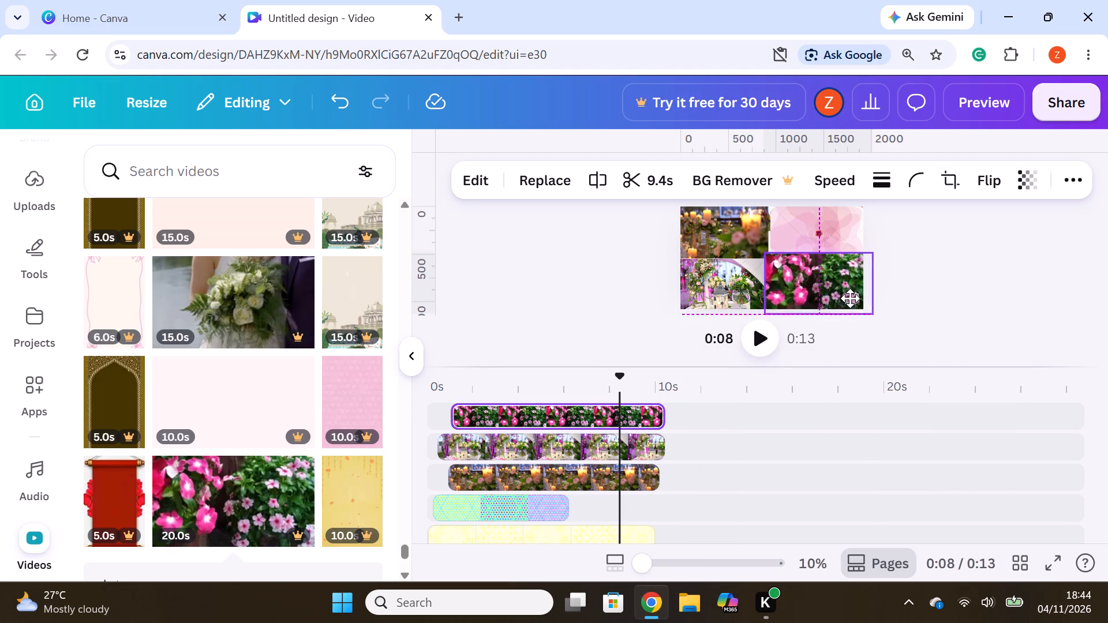
drag(850, 298, 852, 299)
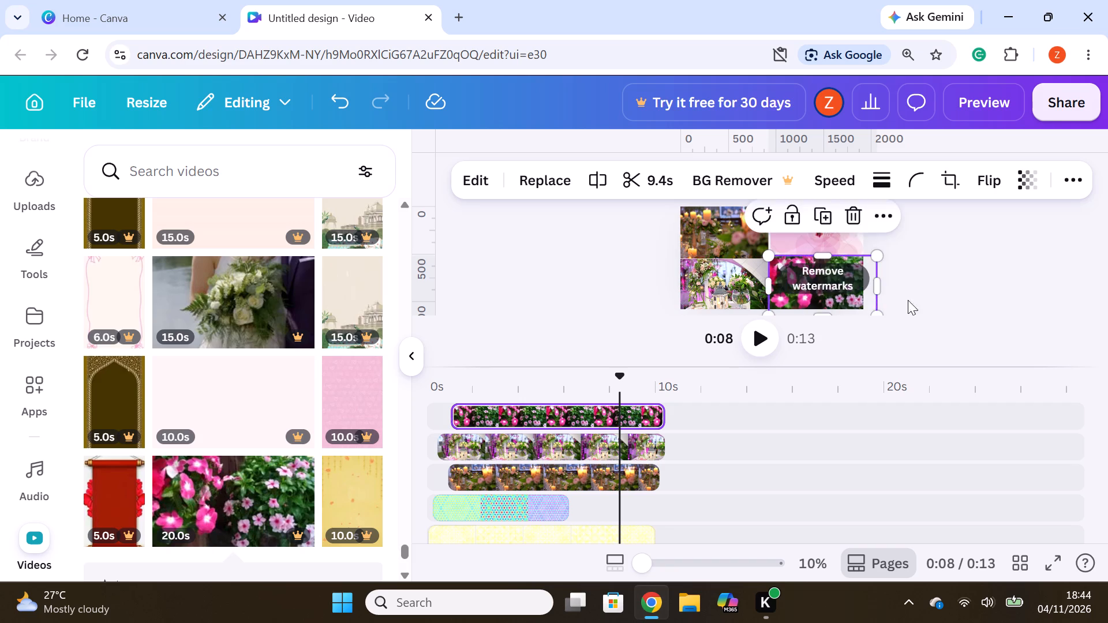
click(972, 306)
Add the 18-second clip of the cream and peach rose bouquet on a new top track, starting at about 1 second.
scroll(128, 391, down, 3)
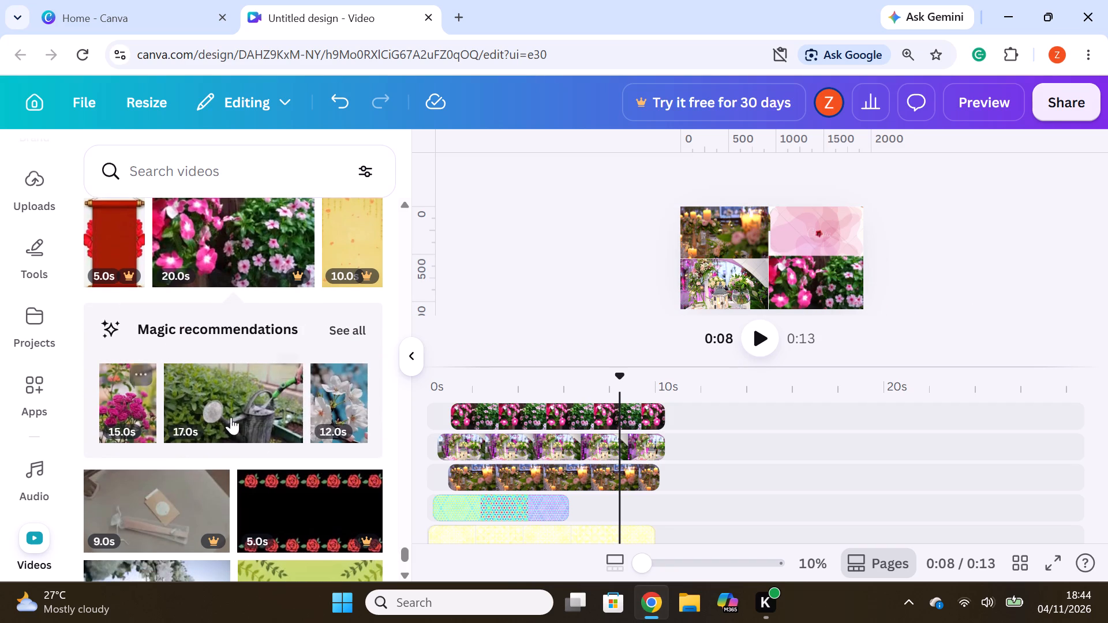
scroll(227, 358, down, 3)
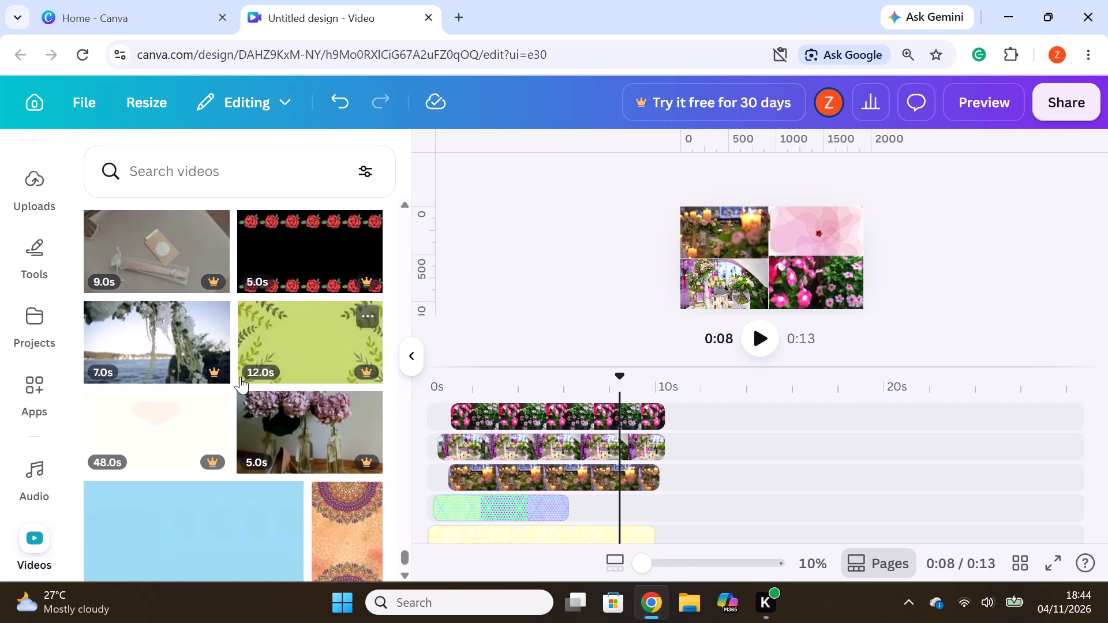
scroll(240, 377, down, 5)
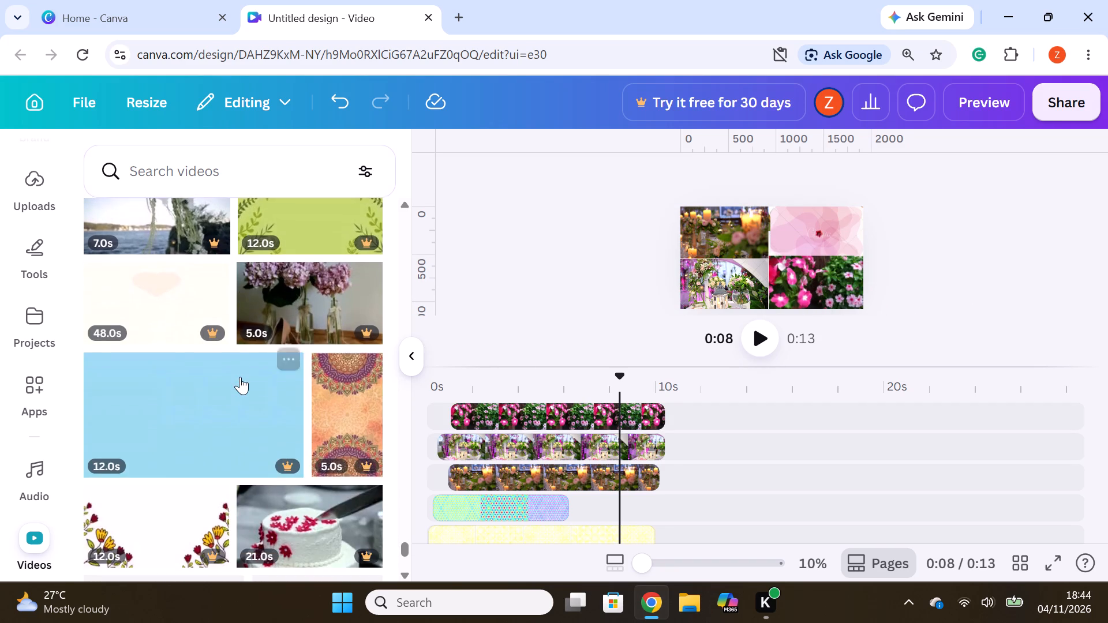
scroll(240, 377, down, 4)
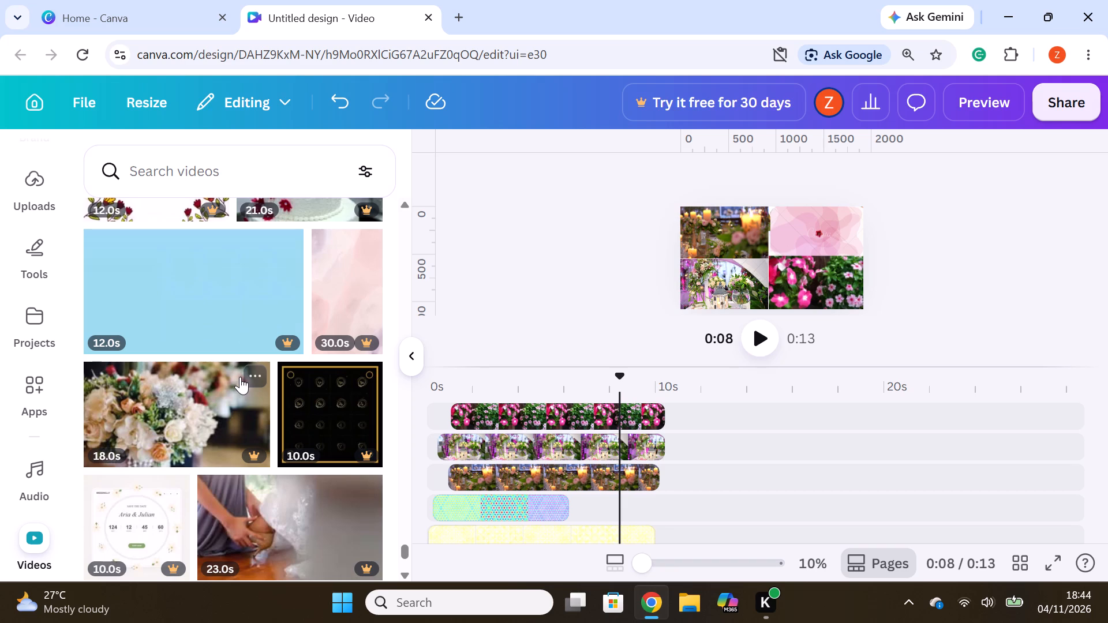
drag(209, 393, 624, 392)
drag(611, 393, 594, 395)
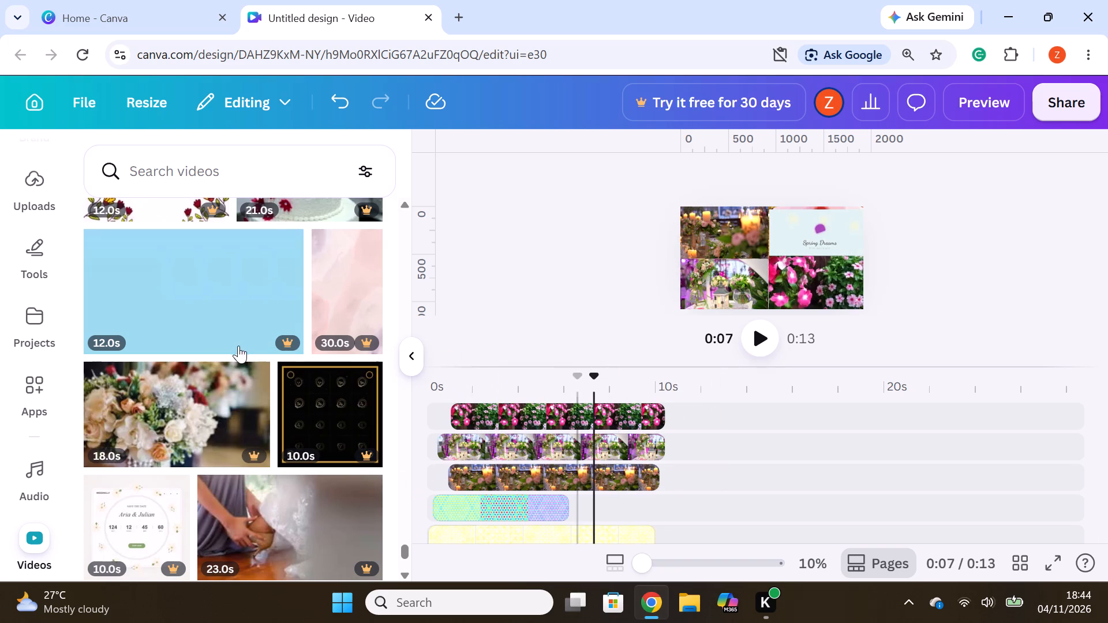
drag(186, 395, 552, 404)
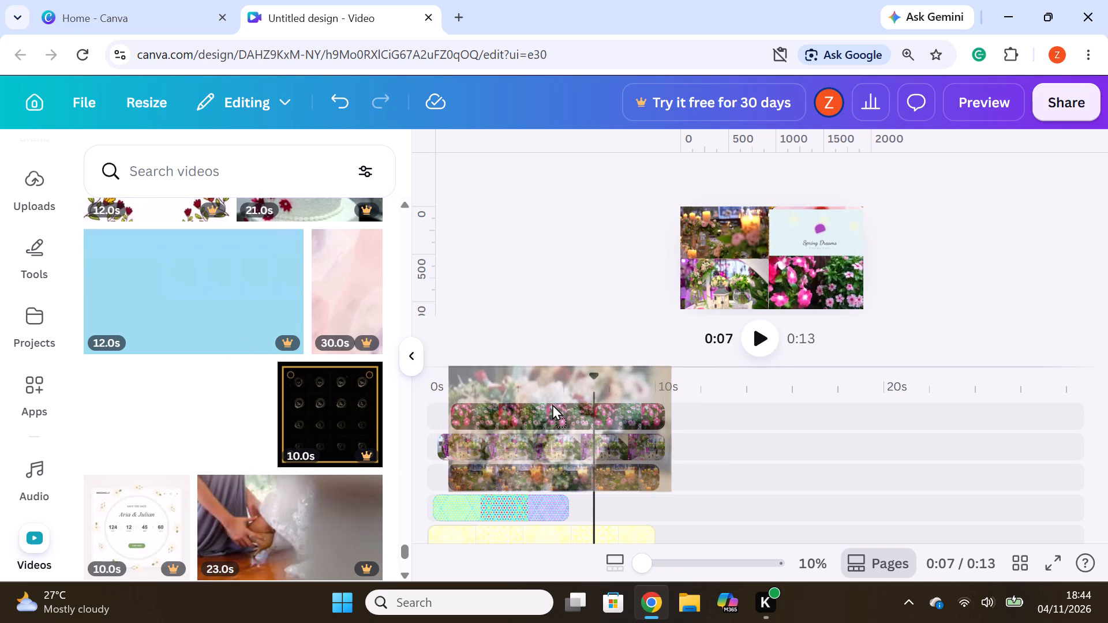
drag(552, 404, 552, 403)
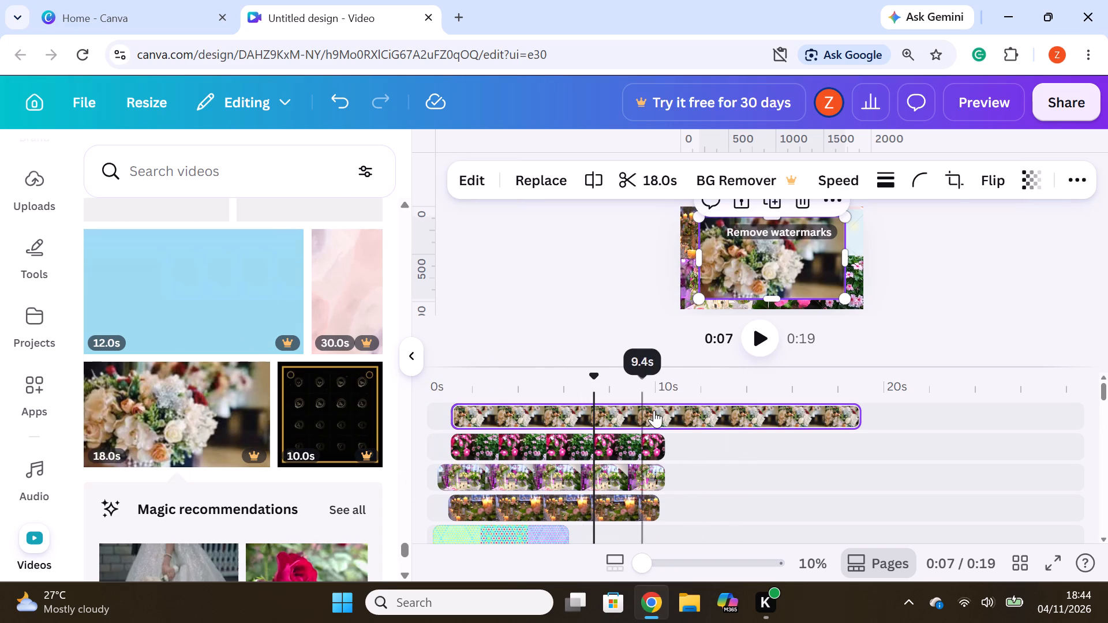
Split the rose bouquet clip at about 10.5 seconds and delete the part after the split.
click(668, 411)
right_click(669, 411)
click(697, 509)
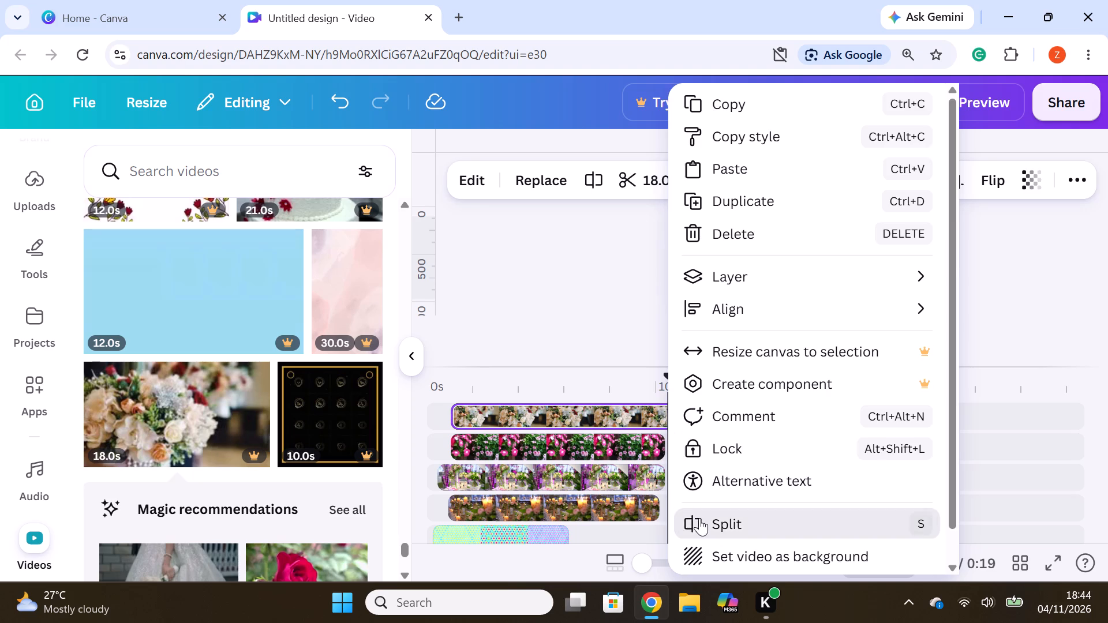
click(699, 518)
right_click(700, 410)
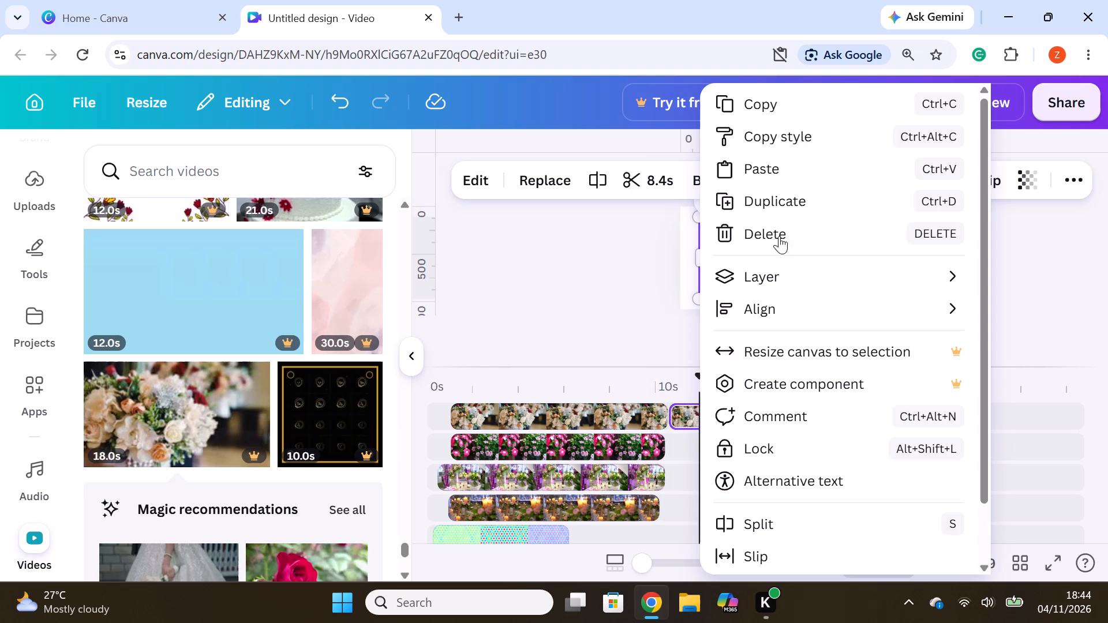
click(783, 225)
Shrink the rose bouquet clip to about half the page's width, place it in the page's upper-right corner and extend it to the page edge.
click(604, 416)
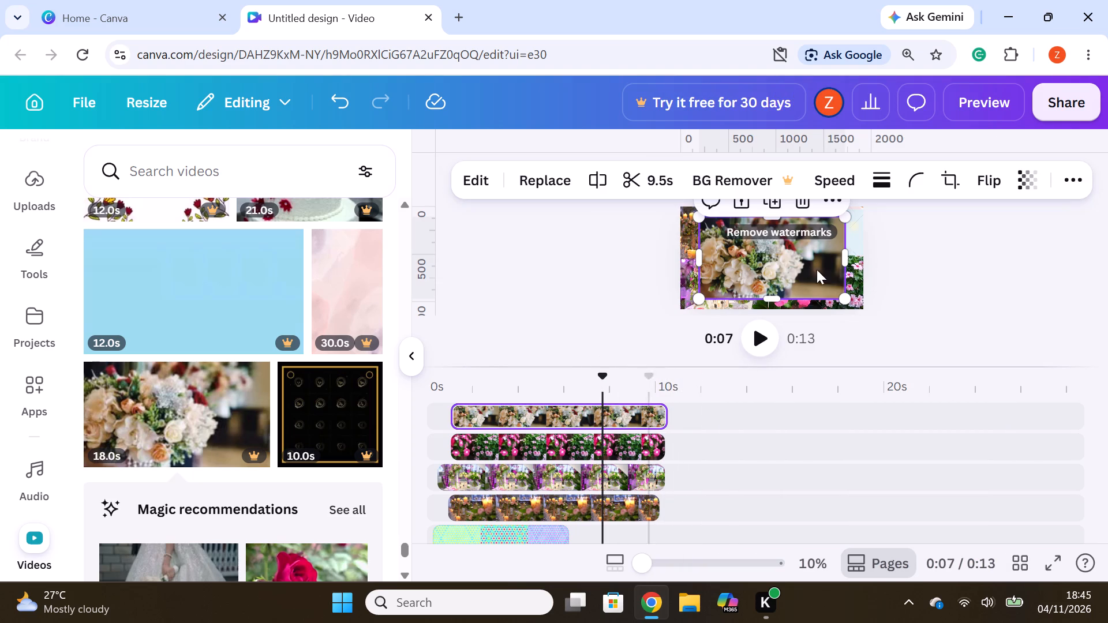
drag(847, 302, 786, 268)
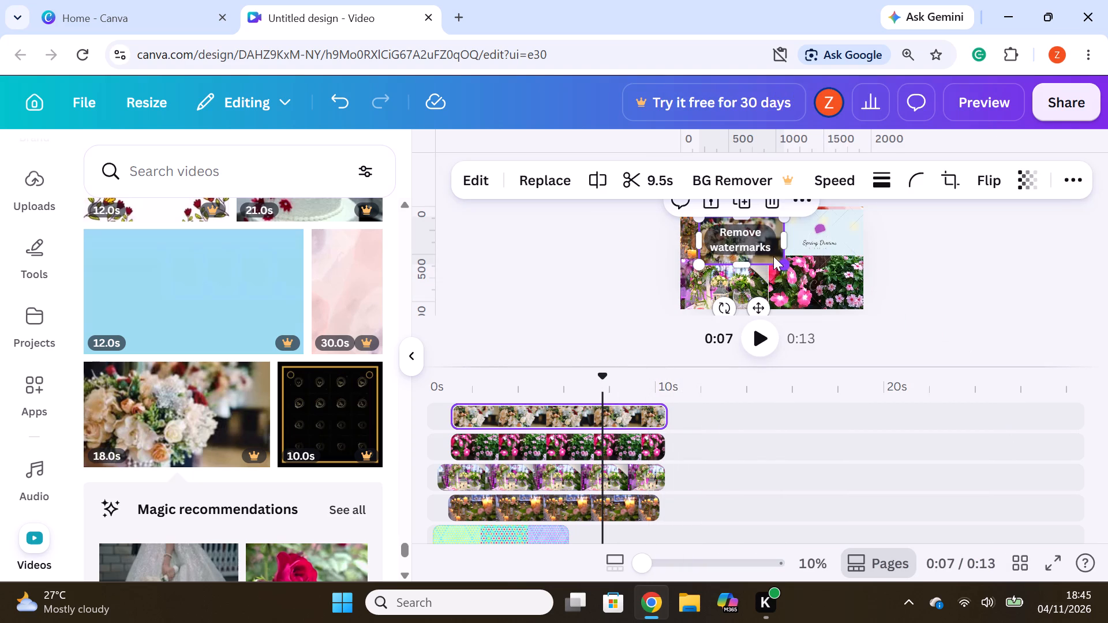
drag(766, 253, 826, 248)
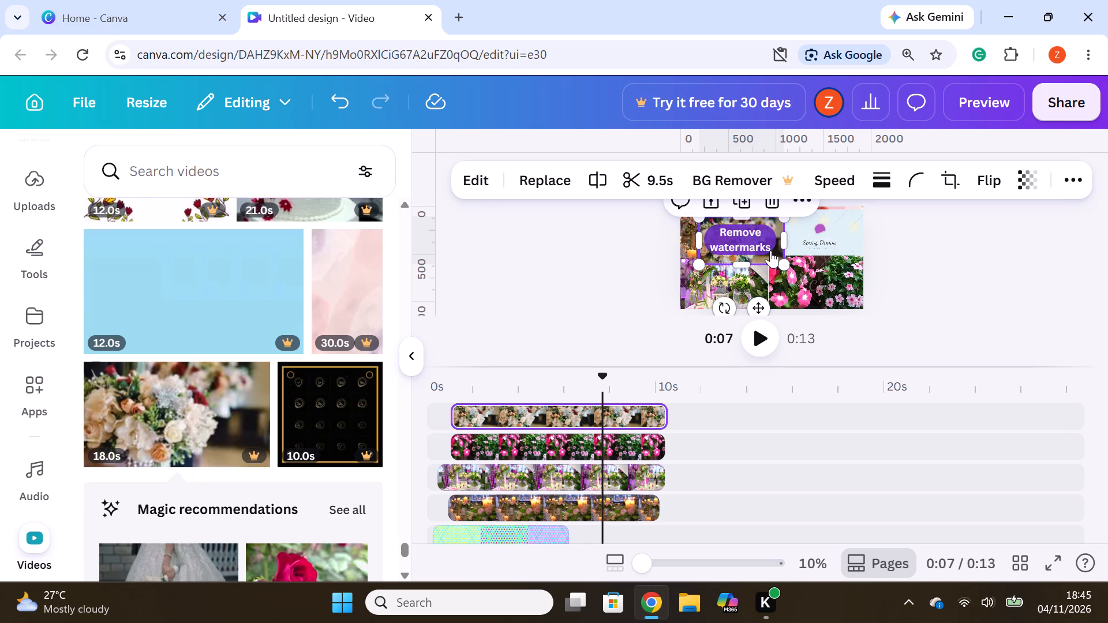
drag(768, 253, 812, 244)
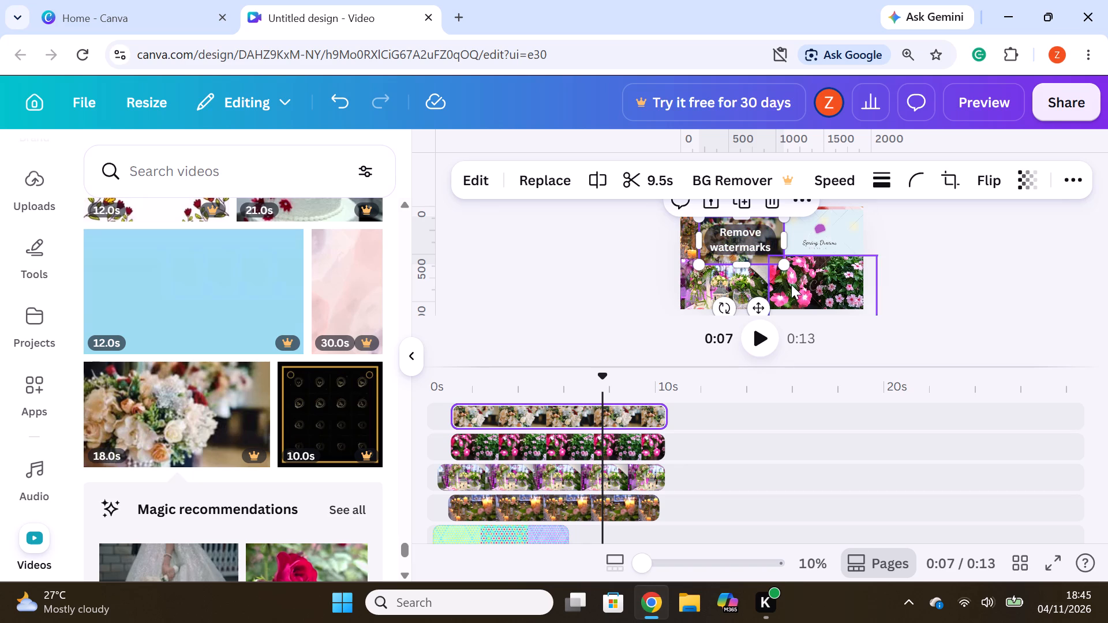
drag(767, 253, 811, 239)
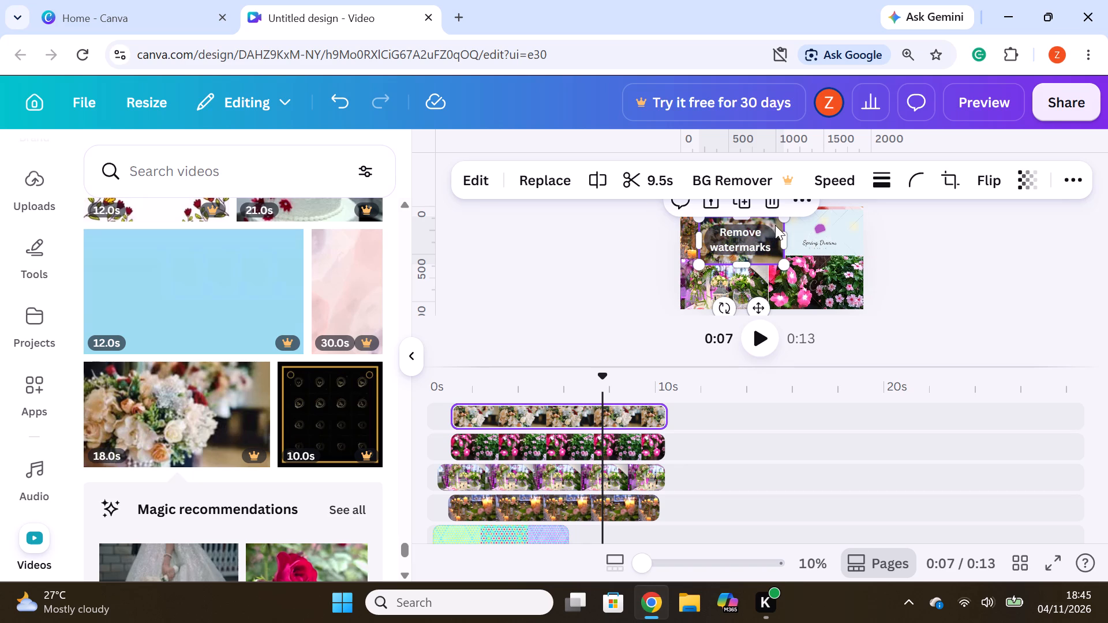
drag(776, 225, 844, 217)
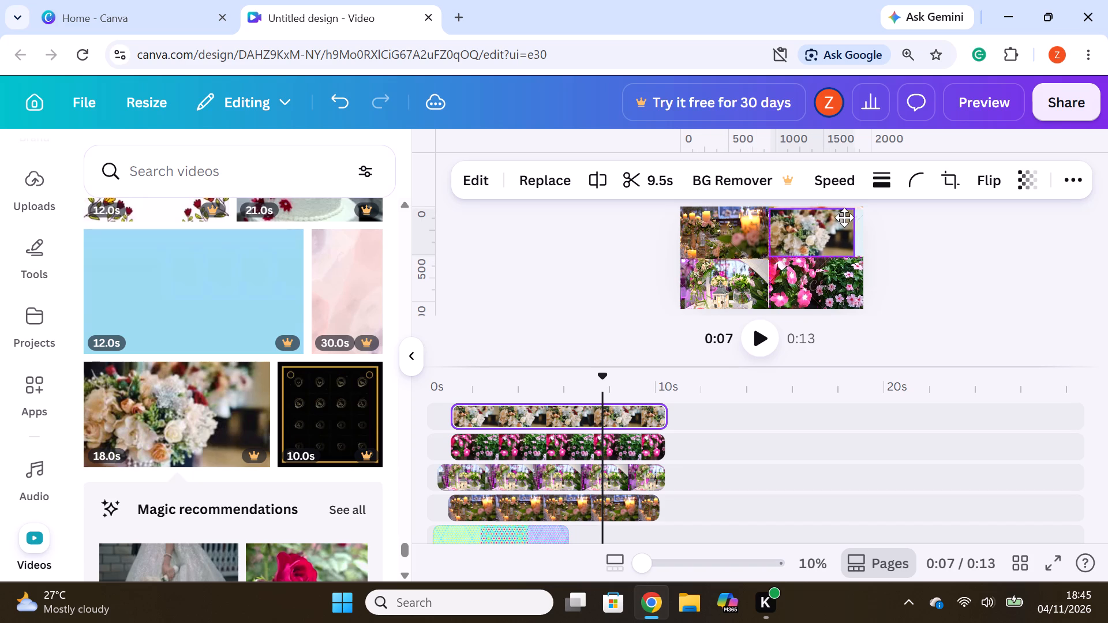
drag(844, 217, 847, 216)
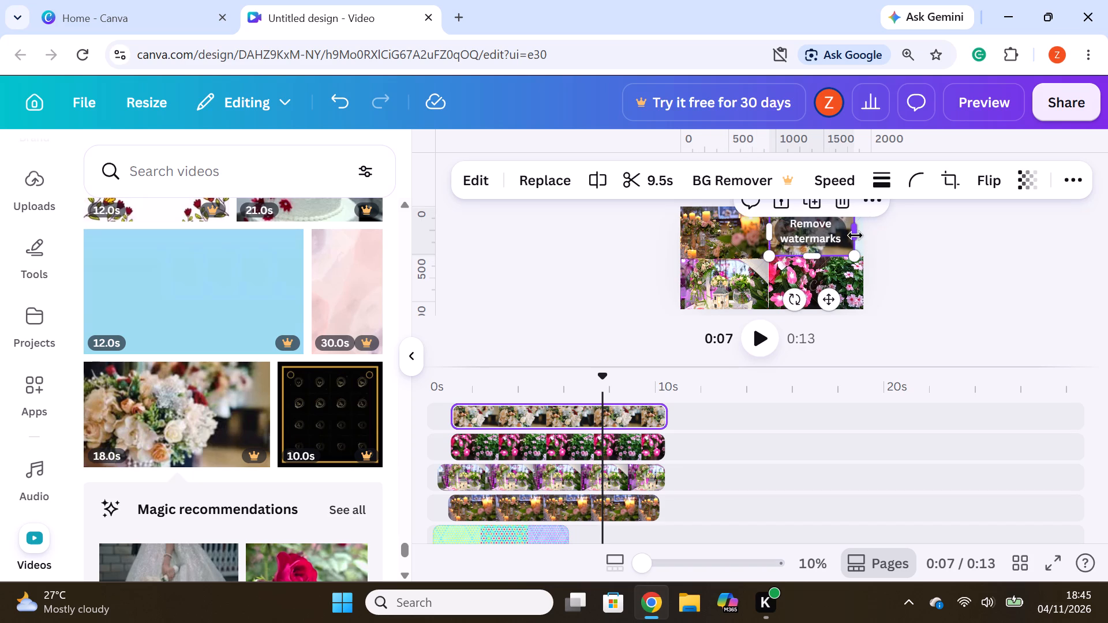
drag(855, 235, 885, 226)
click(930, 246)
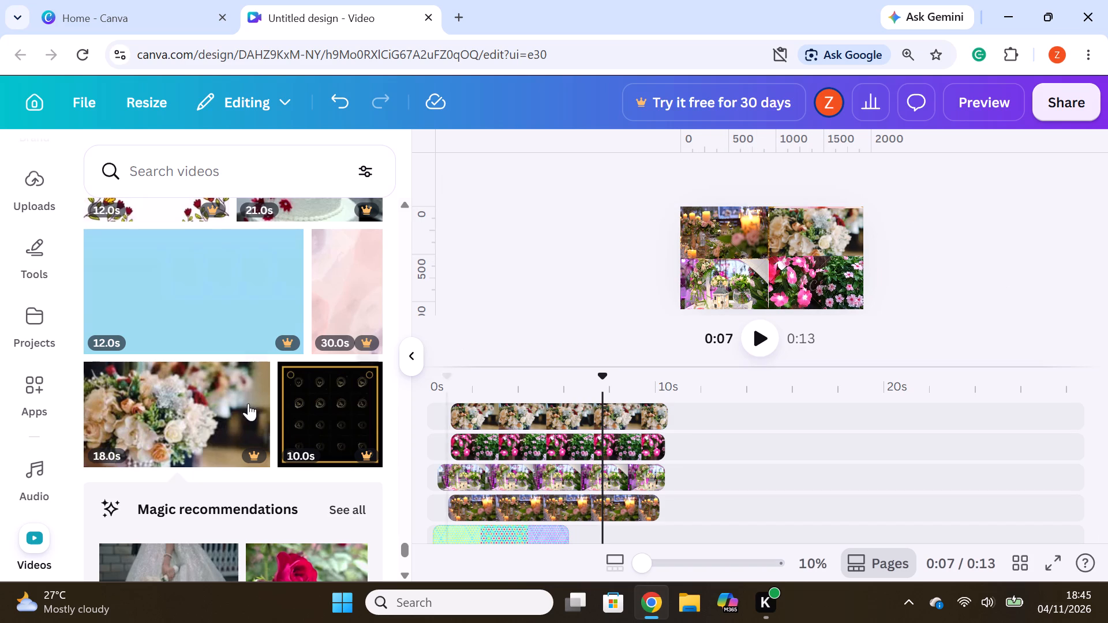
Add the 1:00 red rose clip from the magic recommendations on a new top track, starting near 0 seconds.
scroll(247, 402, down, 3)
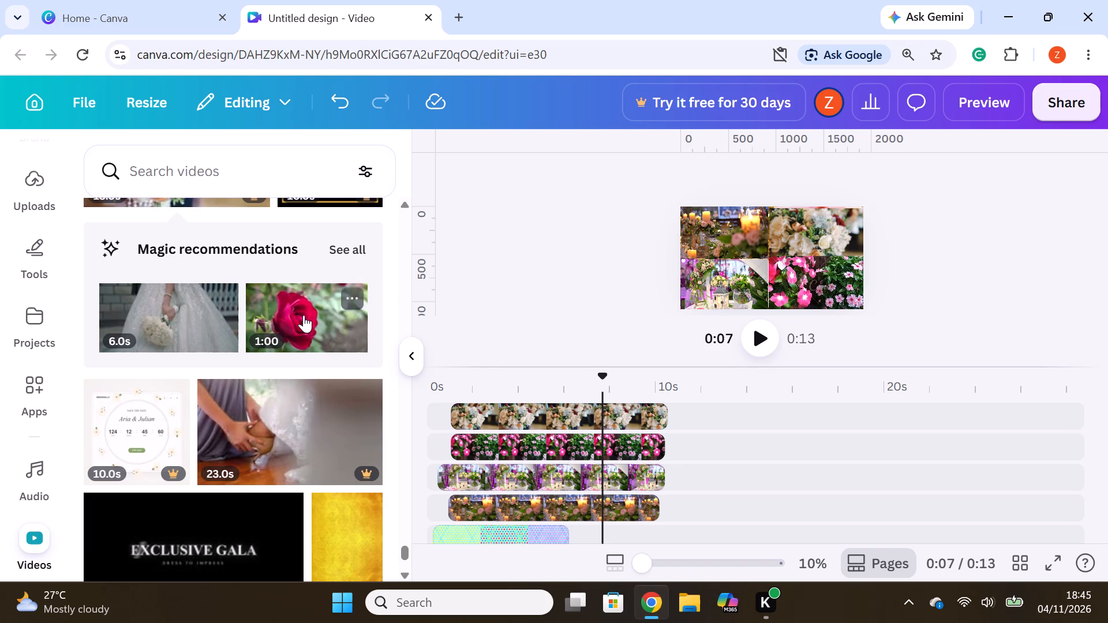
drag(303, 315, 532, 409)
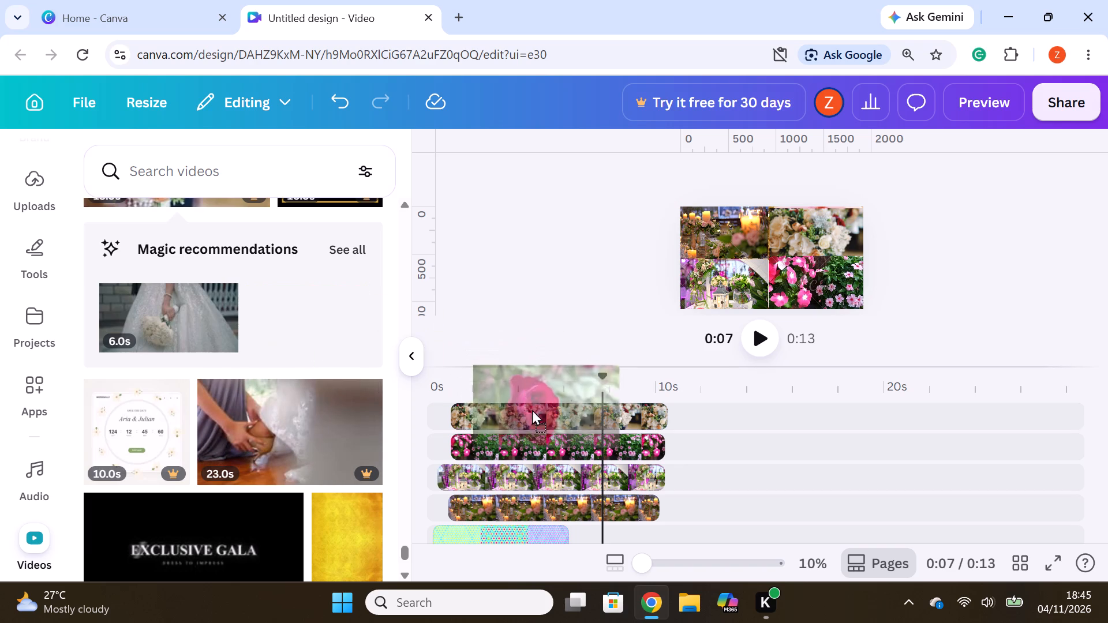
drag(532, 409, 530, 402)
drag(654, 417, 627, 419)
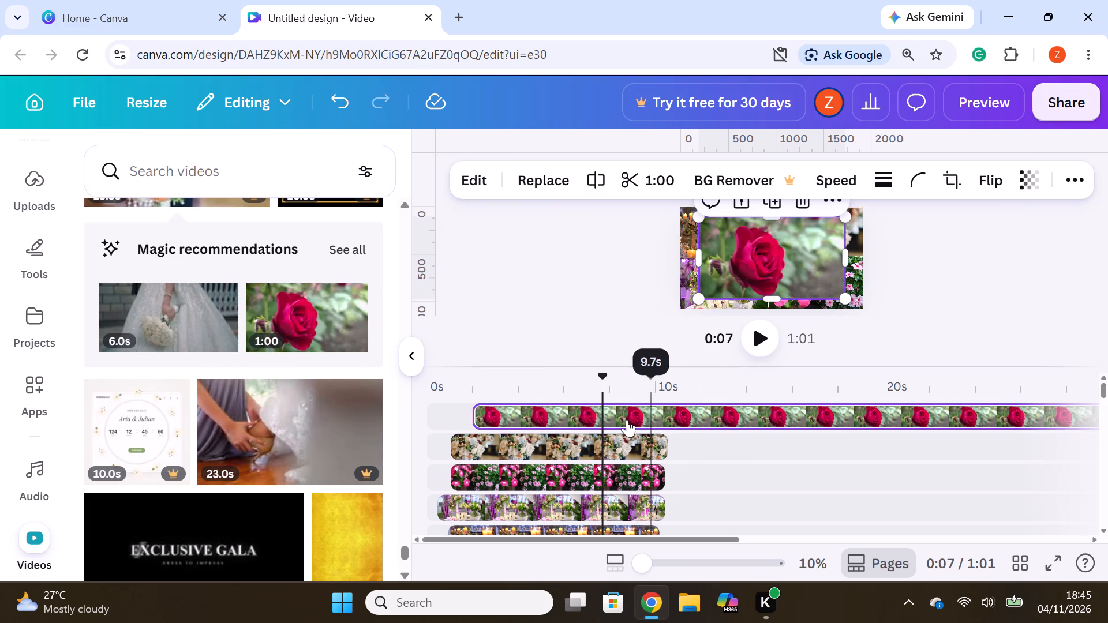
drag(627, 419, 612, 416)
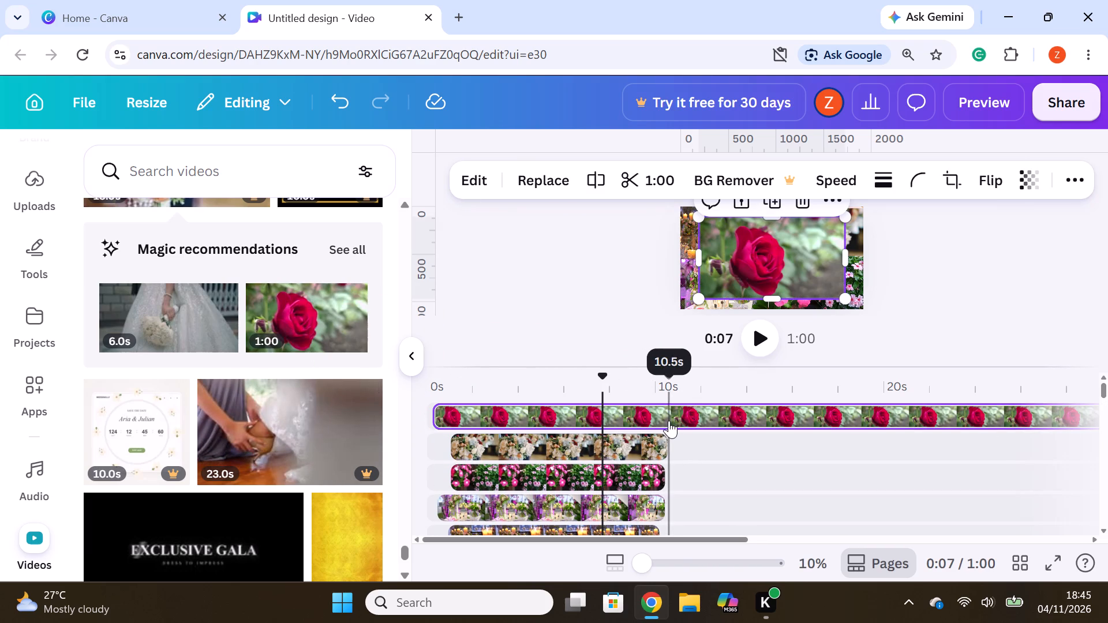
Split the red rose clip at about 10.5 seconds and delete the part after the split.
click(669, 421)
right_click(669, 421)
click(706, 525)
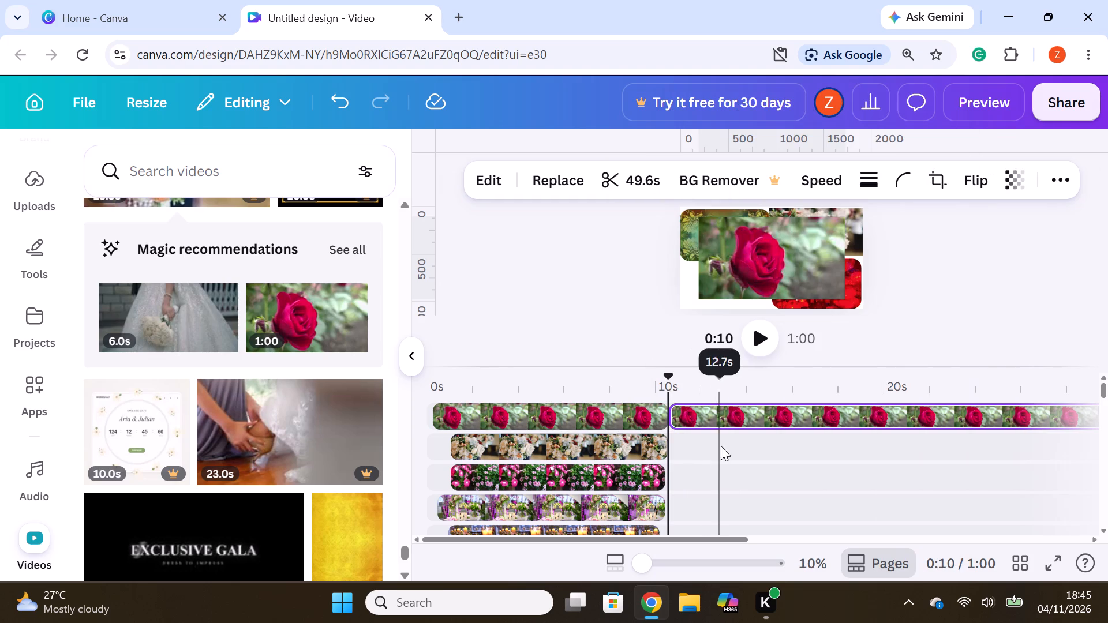
right_click(731, 412)
click(856, 231)
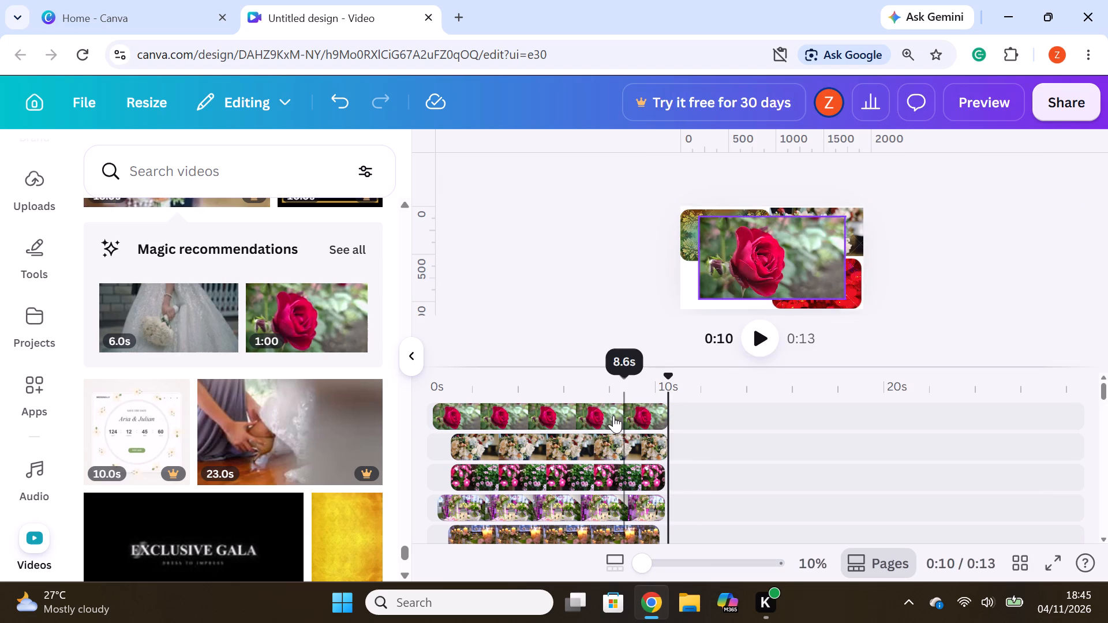
Shrink the red rose clip to slightly over half the page's width and place it in the centre of the page.
click(613, 414)
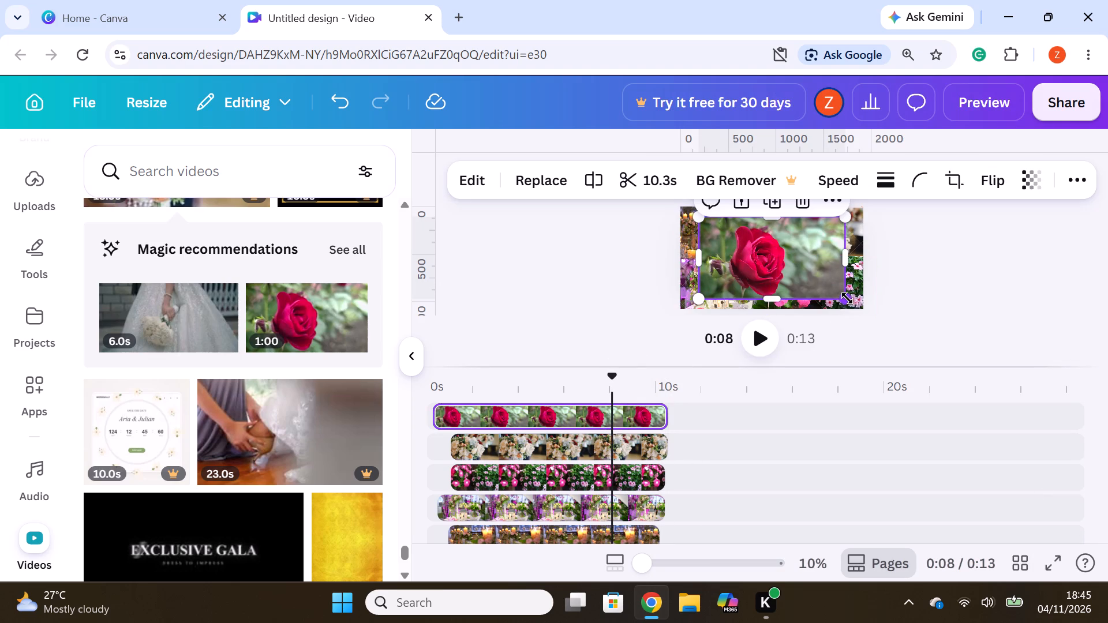
drag(847, 298, 809, 255)
drag(752, 248, 792, 249)
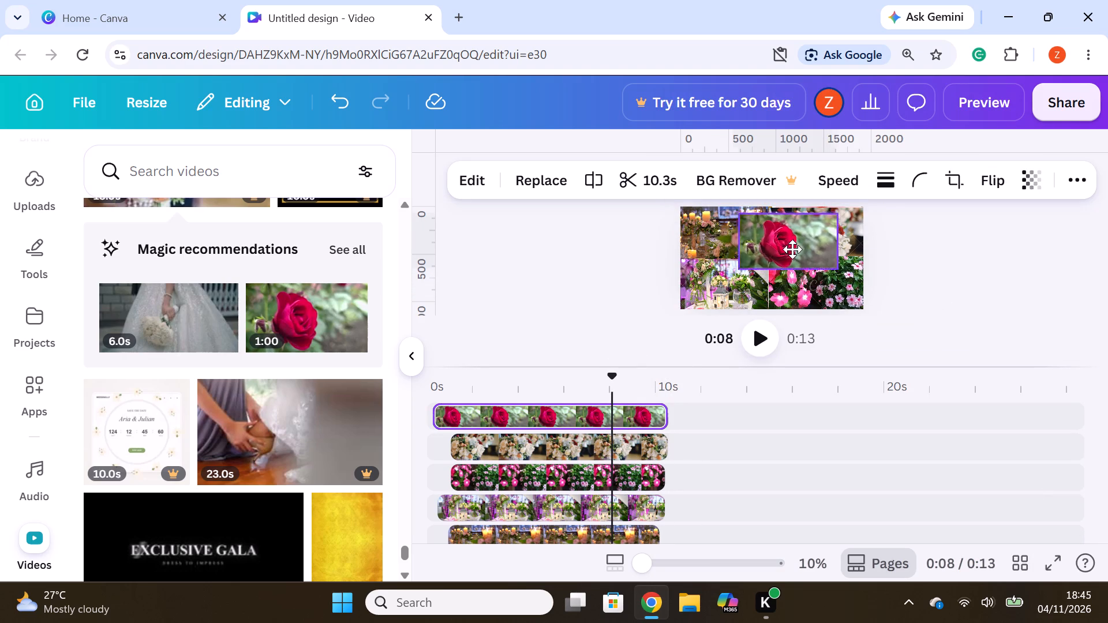
drag(792, 249, 767, 262)
click(975, 280)
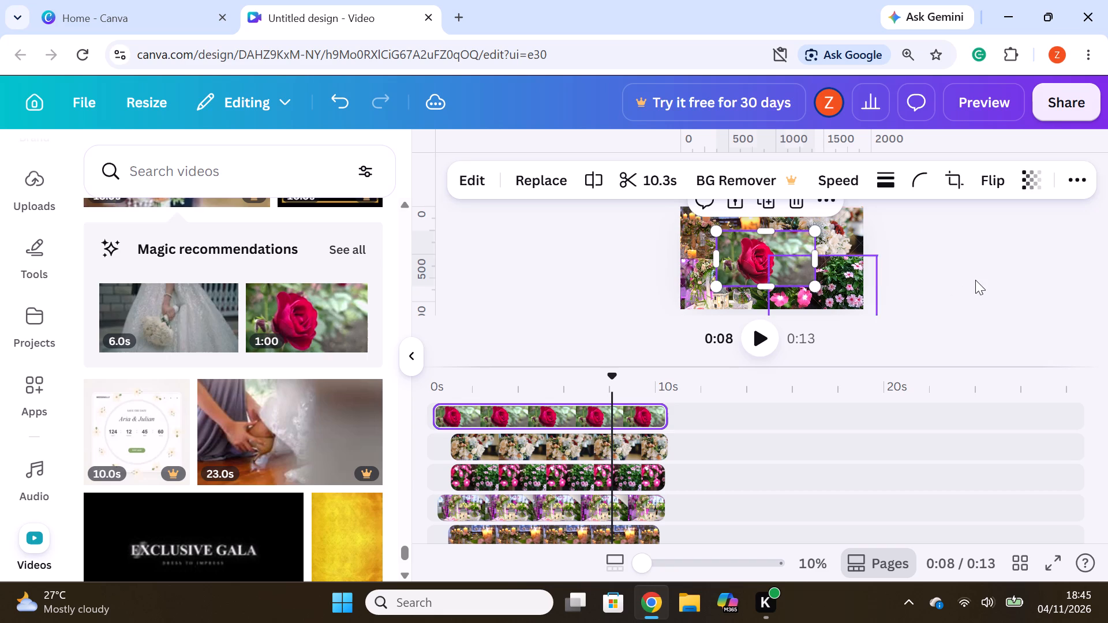
drag(772, 258, 777, 260)
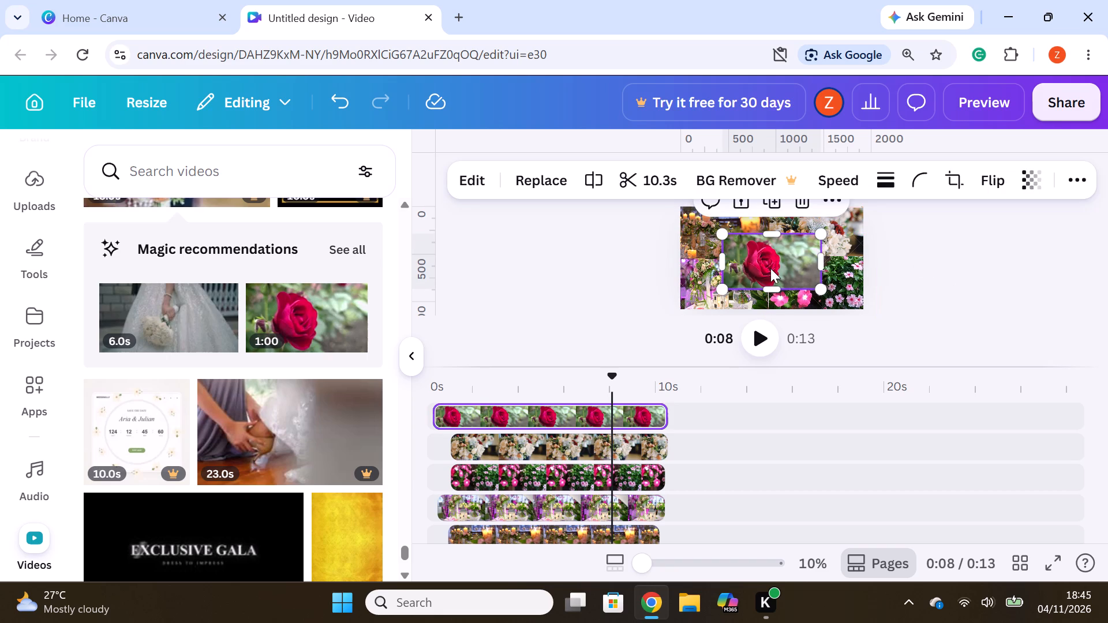
click(770, 268)
click(752, 265)
Replace the red rose clip on the top track with the 6-second clip of the flower-decorated table with pink drapes.
scroll(233, 359, down, 7)
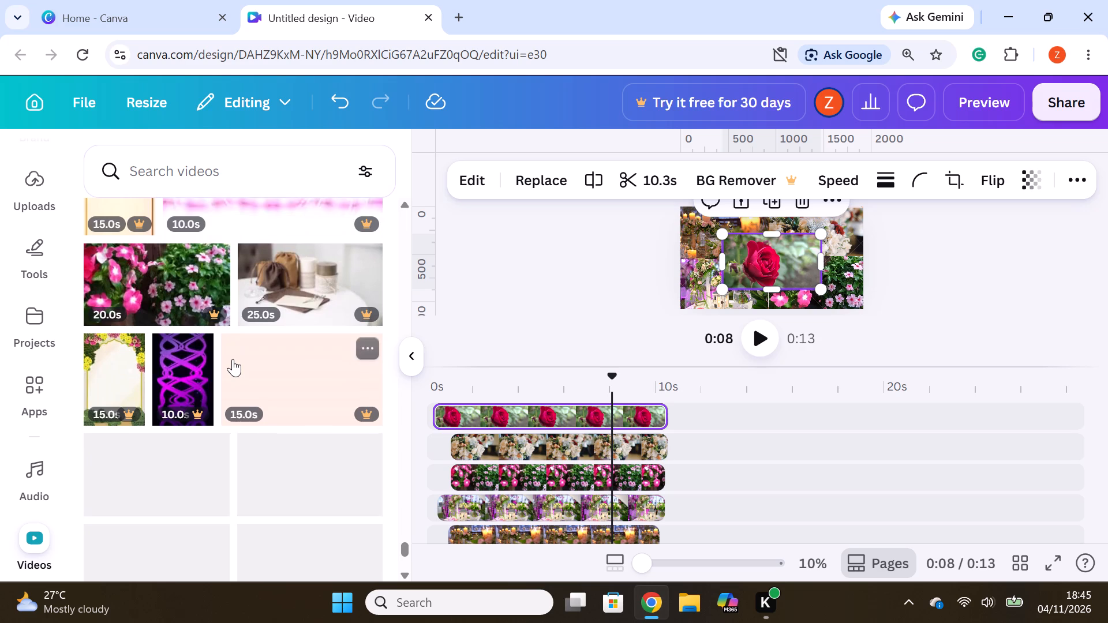
scroll(250, 310, down, 1)
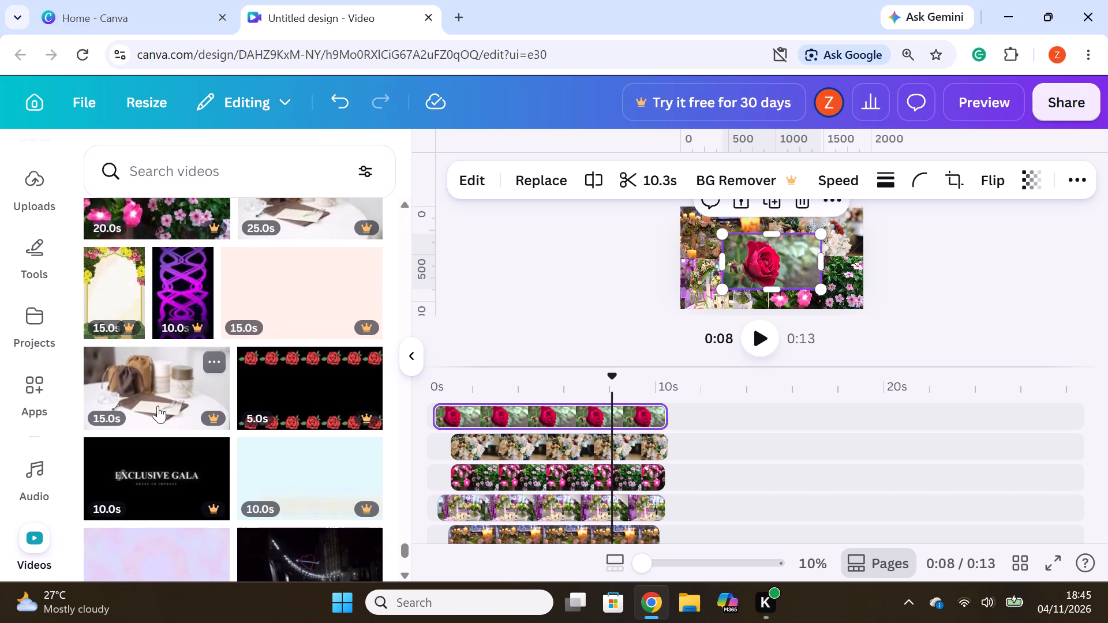
scroll(308, 382, down, 4)
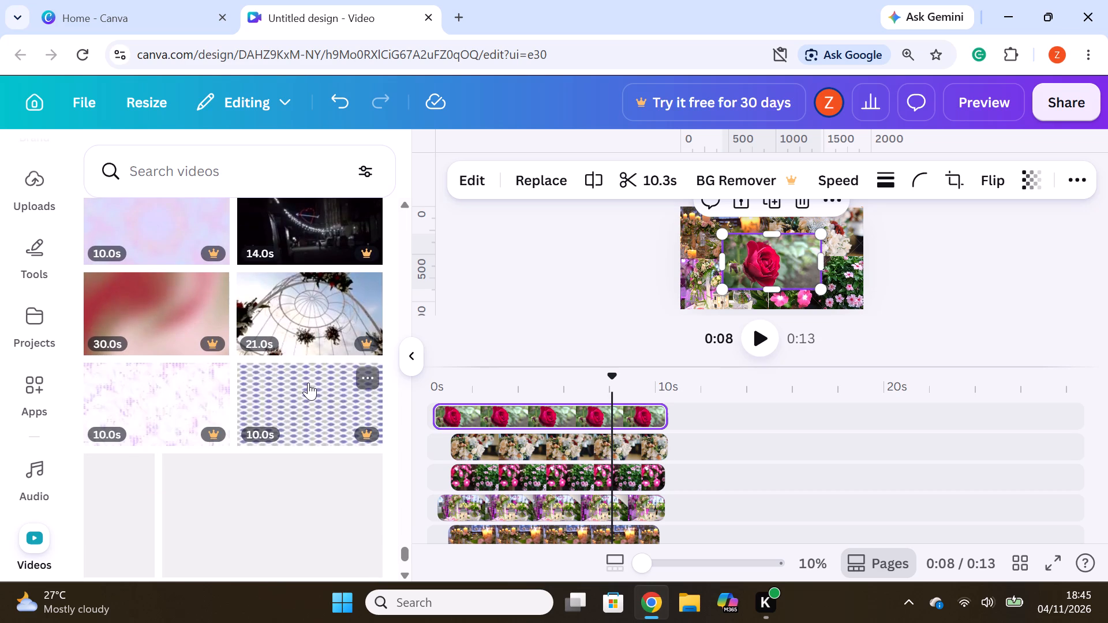
scroll(308, 382, down, 3)
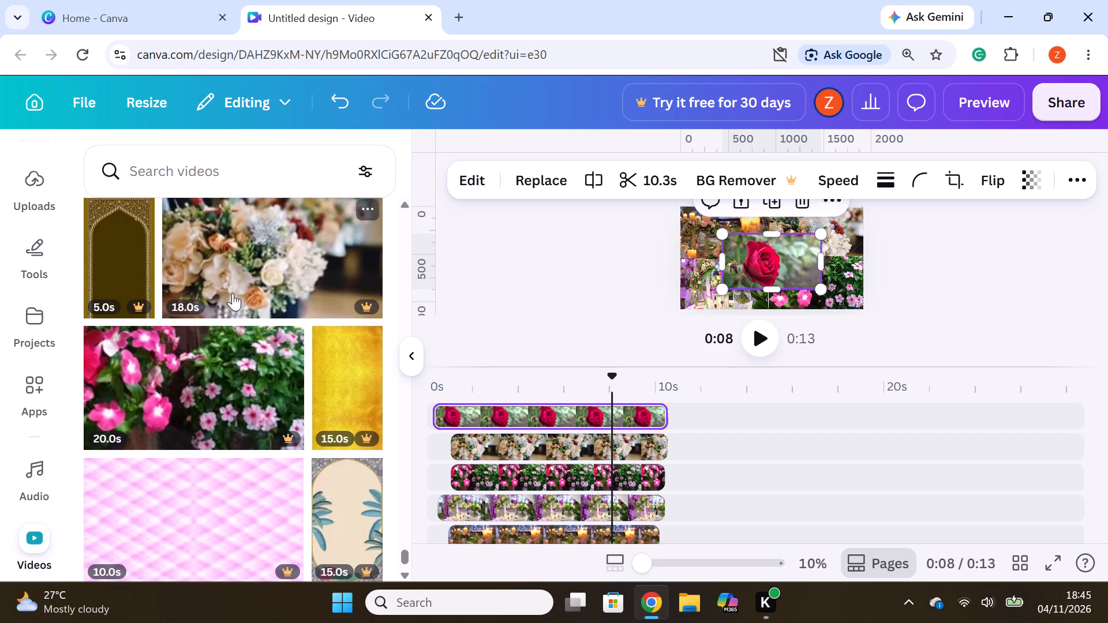
scroll(232, 294, down, 5)
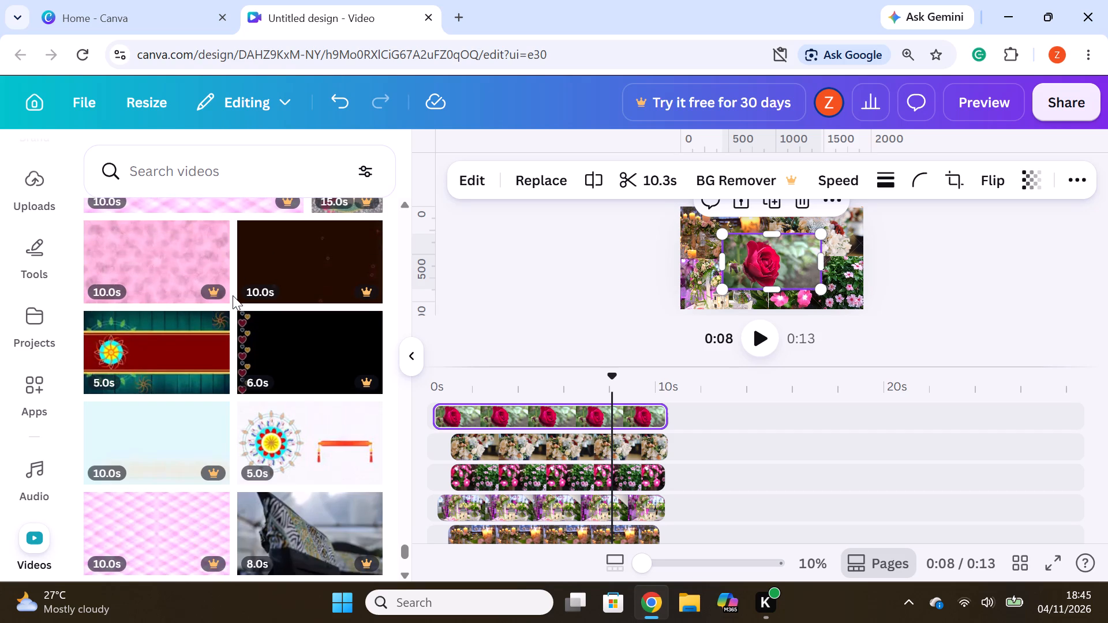
scroll(233, 295, down, 4)
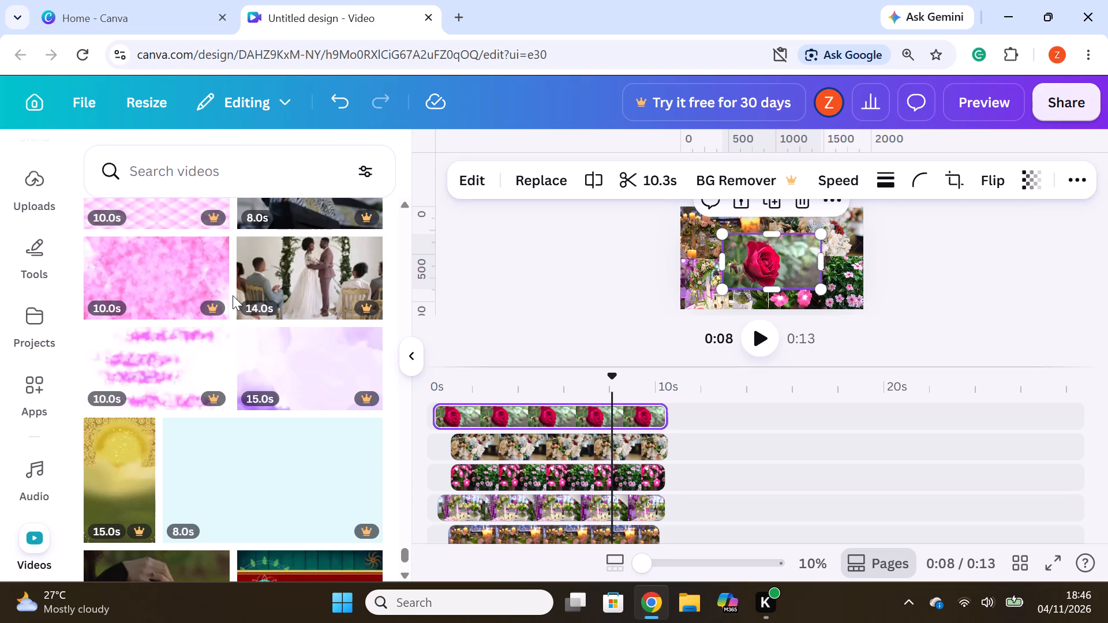
scroll(299, 288, down, 5)
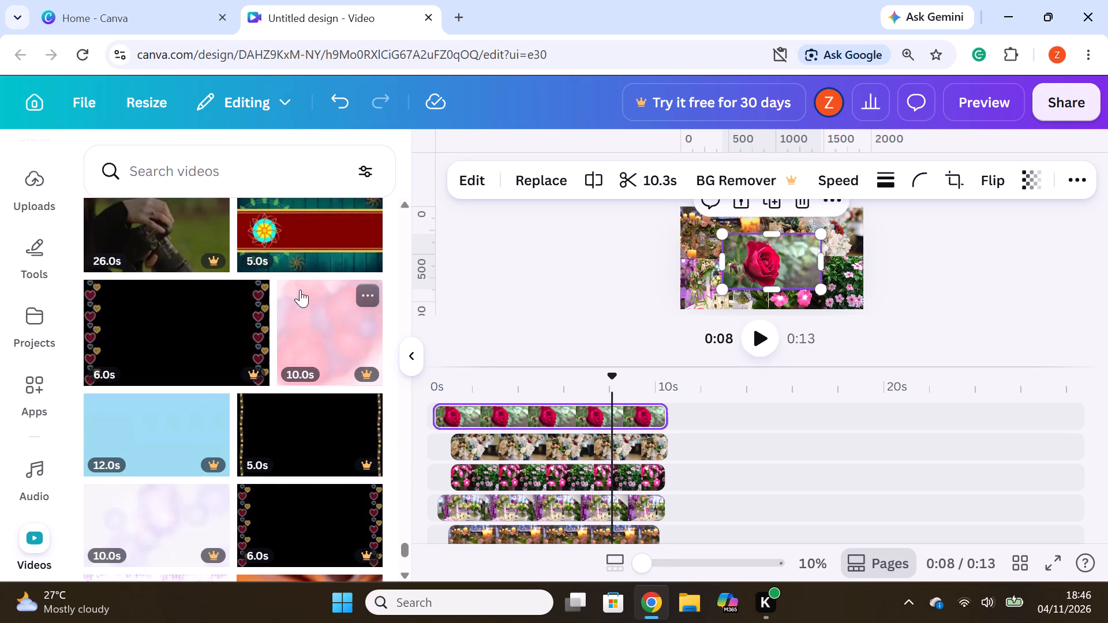
scroll(300, 290, down, 11)
scroll(300, 290, up, 1)
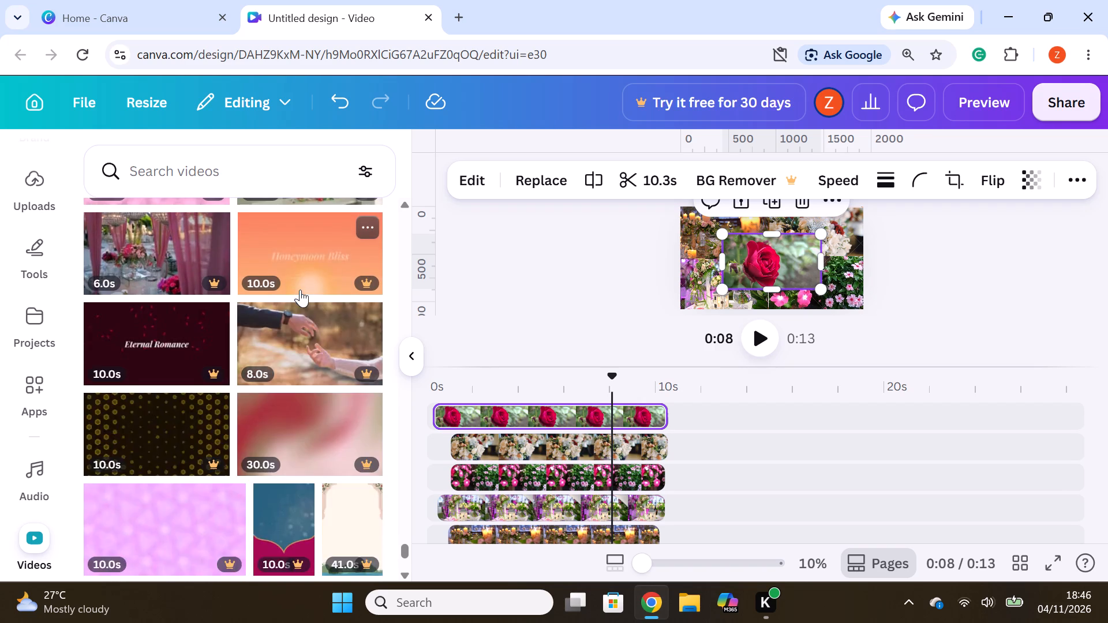
scroll(300, 290, up, 1)
drag(152, 438, 492, 378)
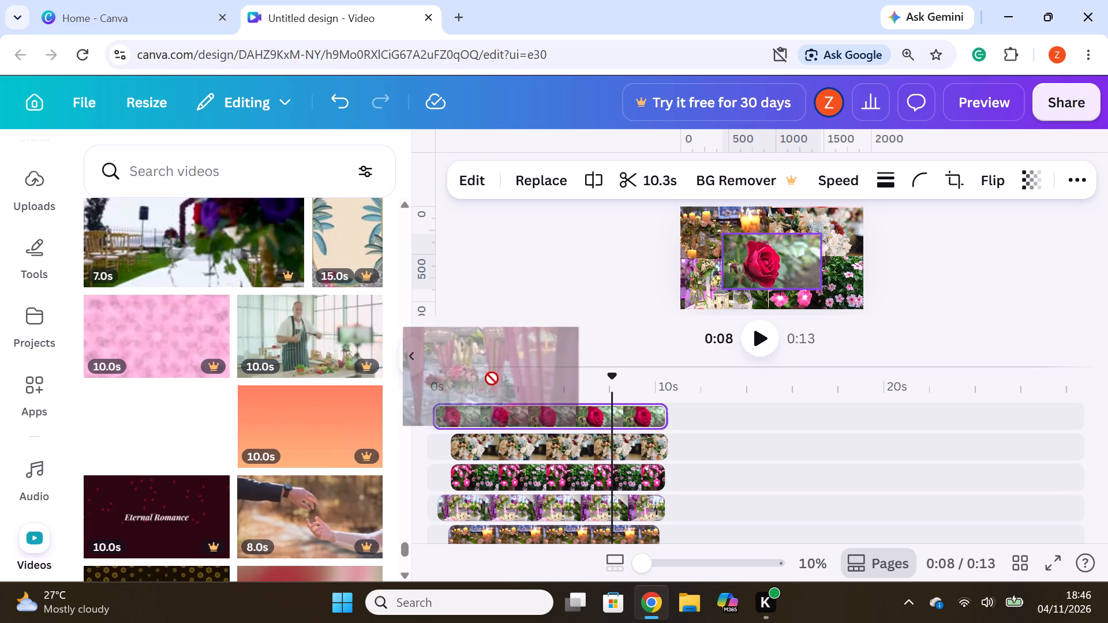
drag(492, 378, 509, 411)
click(509, 410)
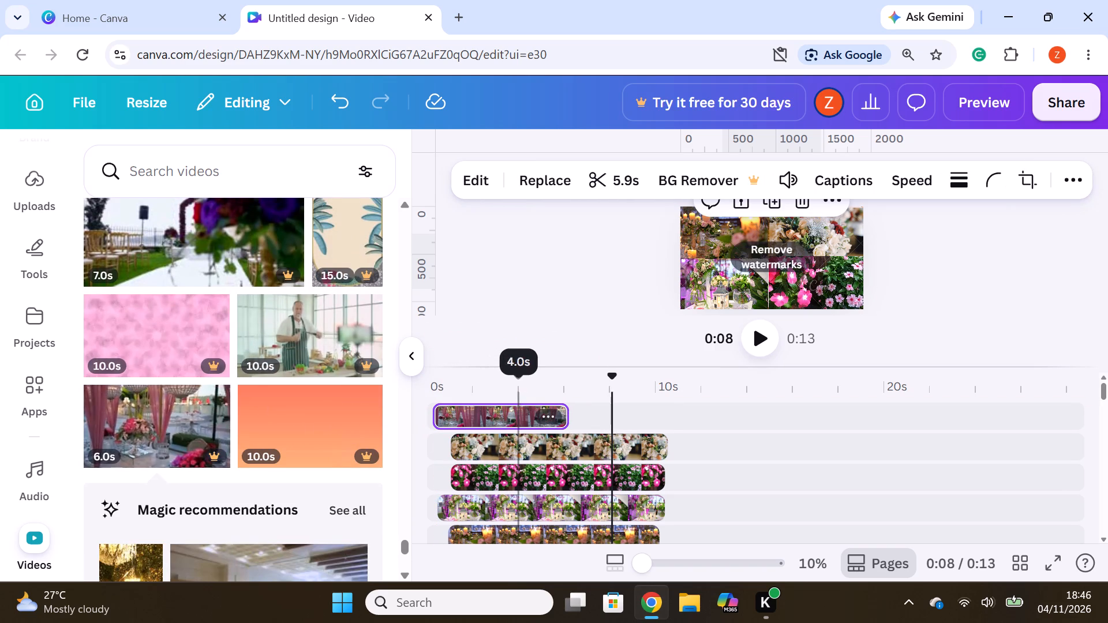
Replace the rose bouquet clip on the second track with the 8-second clip of two reaching hands.
scroll(291, 340, down, 2)
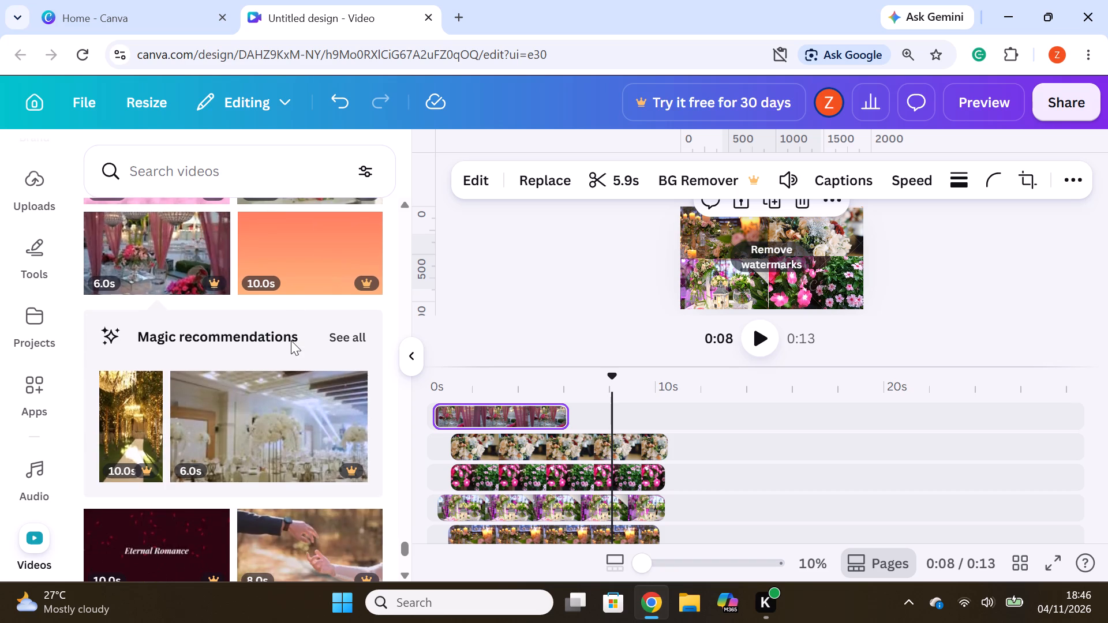
scroll(248, 400, down, 2)
drag(280, 370, 368, 399)
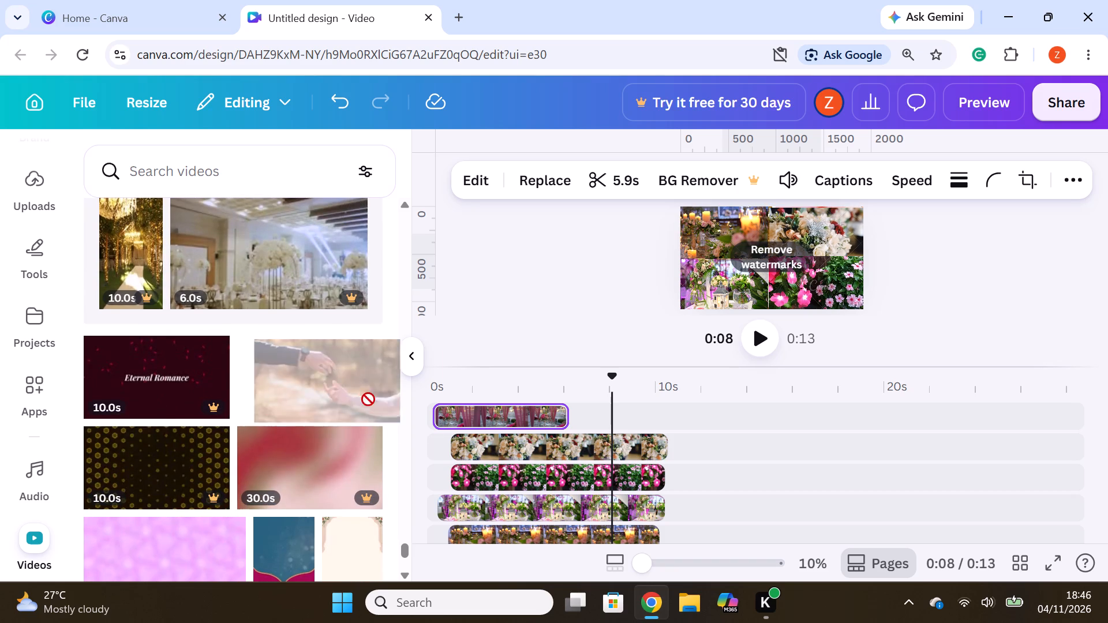
drag(368, 399, 459, 438)
Add the 25-second clip of the pink heart with swirling stripes on a new top track, starting at 0 seconds.
scroll(185, 362, down, 3)
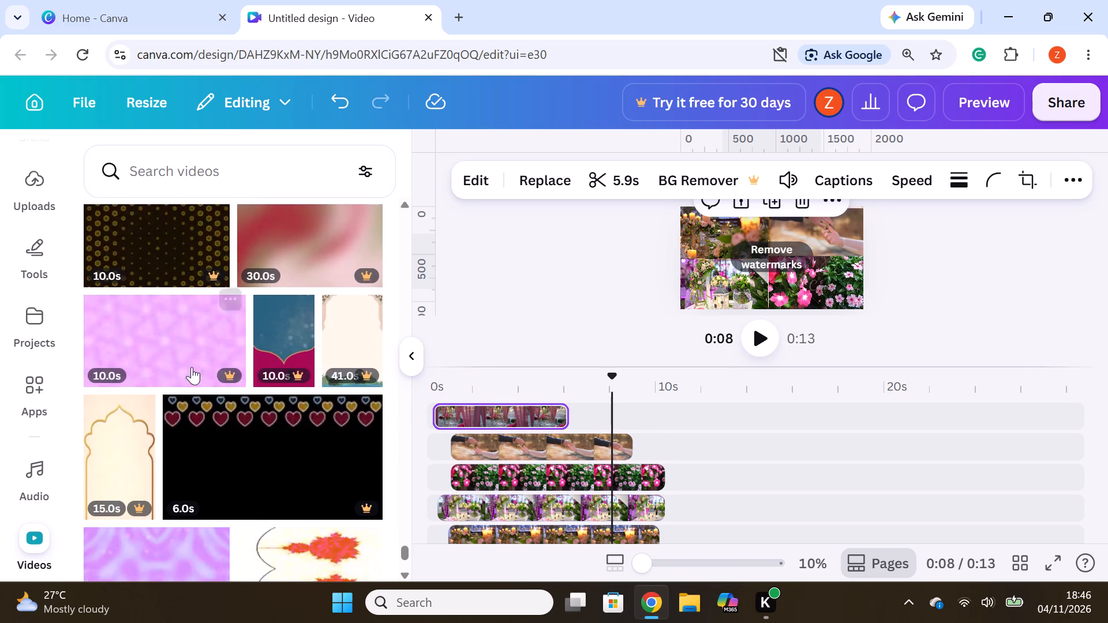
scroll(207, 347, up, 2)
drag(309, 250, 511, 401)
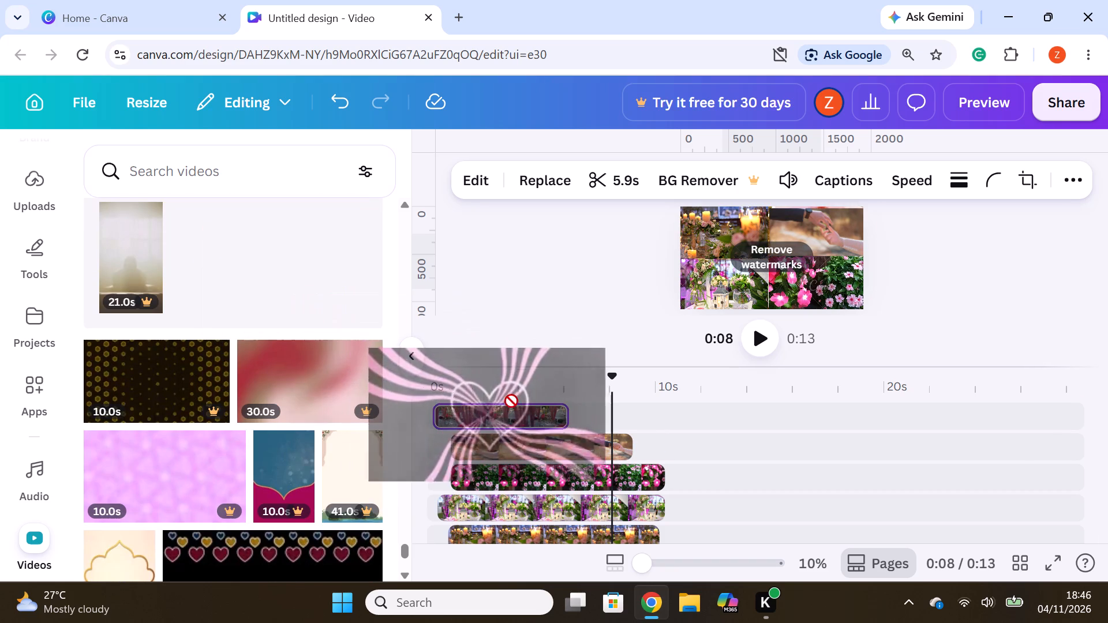
drag(511, 401, 541, 407)
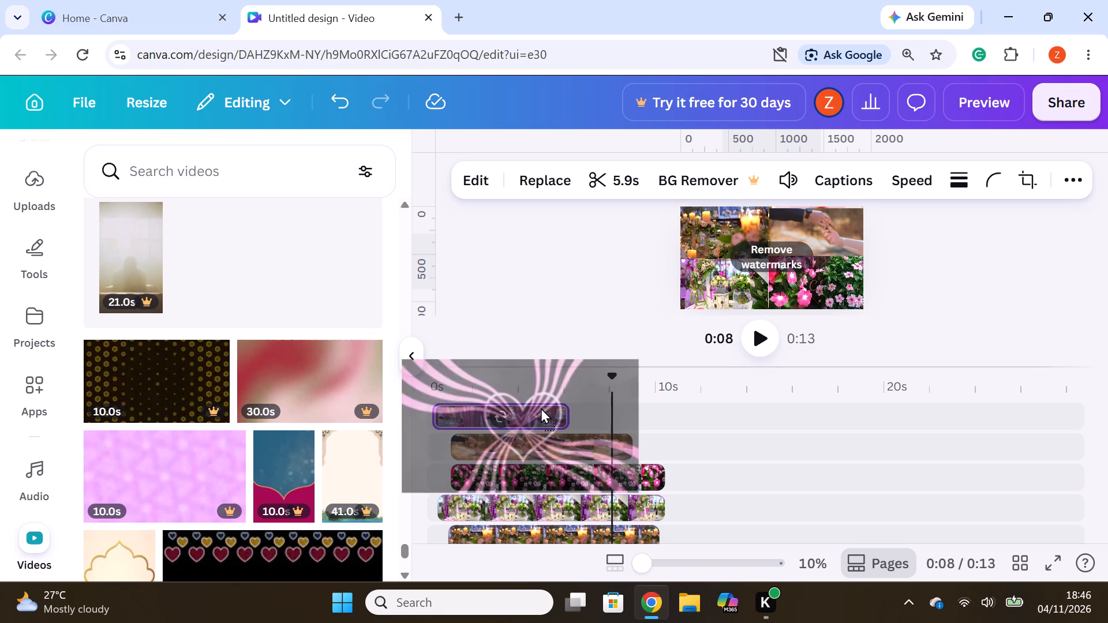
drag(541, 407, 545, 401)
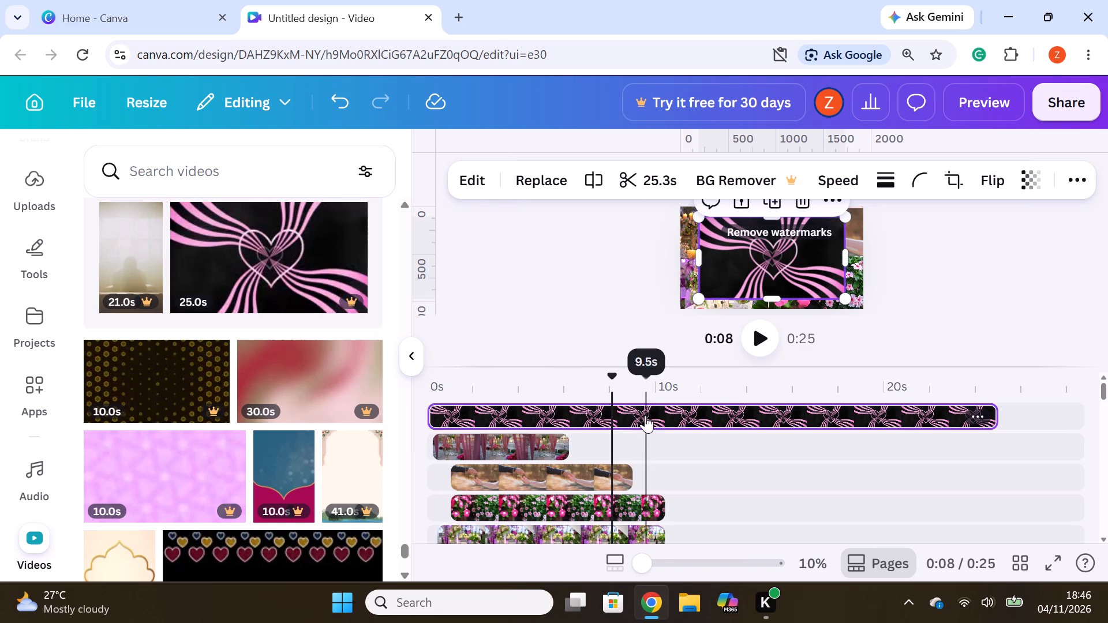
Split the pink heart clip on the top track at about 10.4 seconds and delete the part after the split.
click(666, 414)
right_click(666, 414)
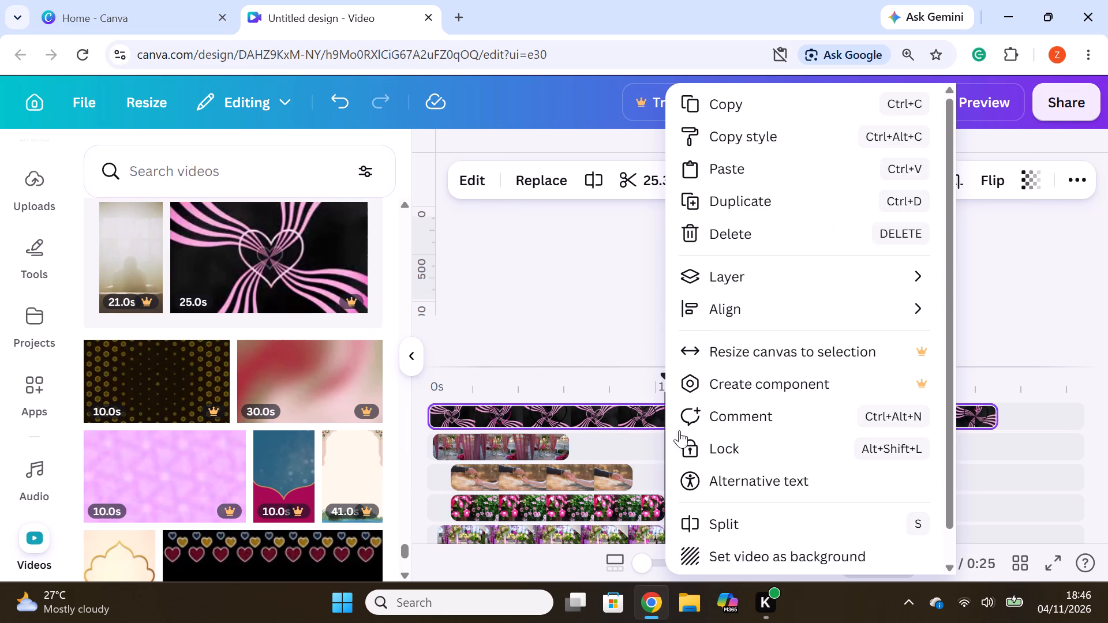
click(736, 530)
right_click(691, 413)
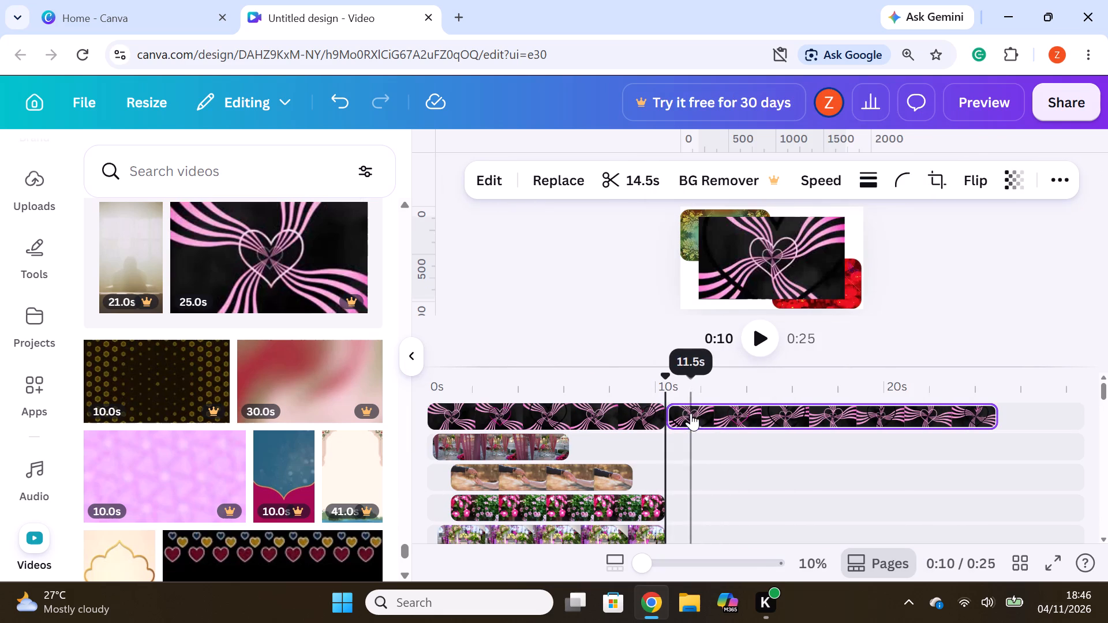
click(761, 239)
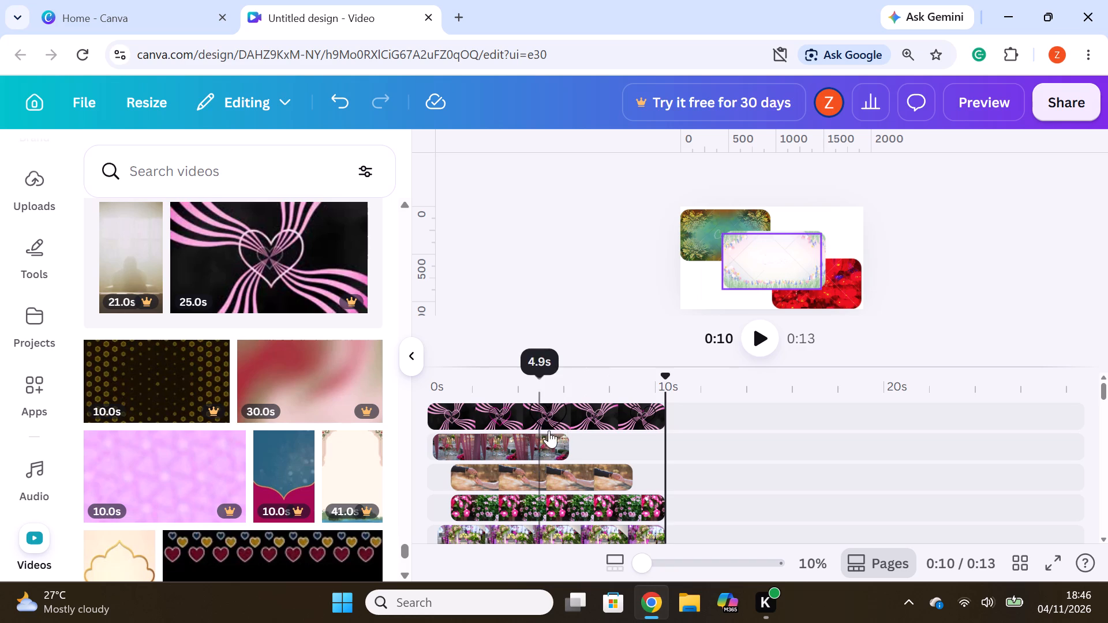
Shrink the pink heart clip to about half the page's width and place it in the page's bottom-right corner.
click(552, 416)
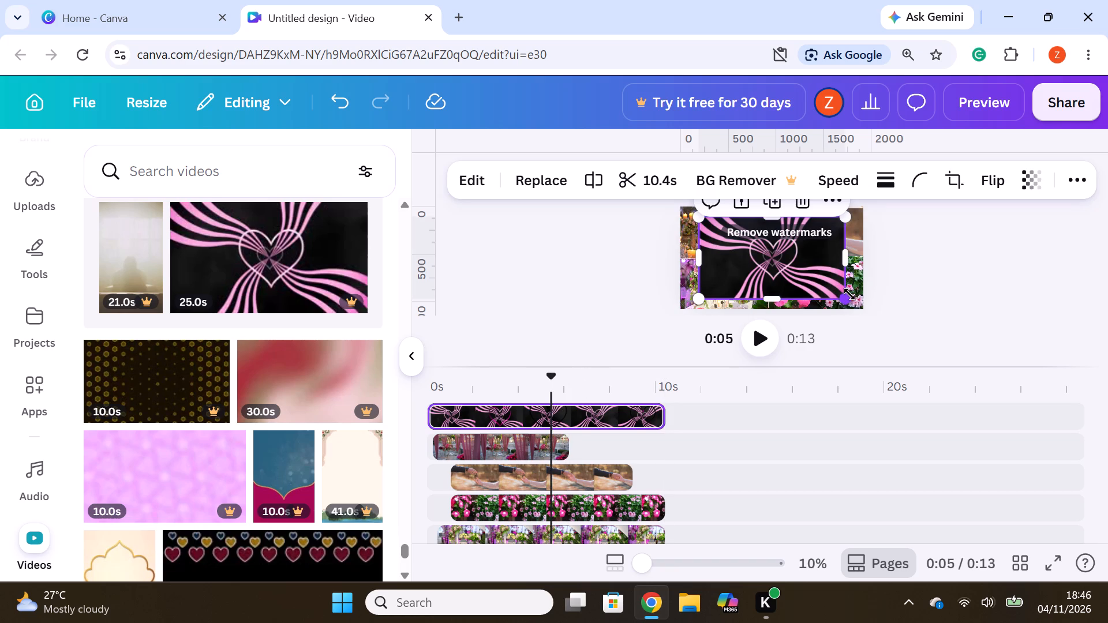
drag(850, 298, 804, 264)
drag(769, 257, 762, 260)
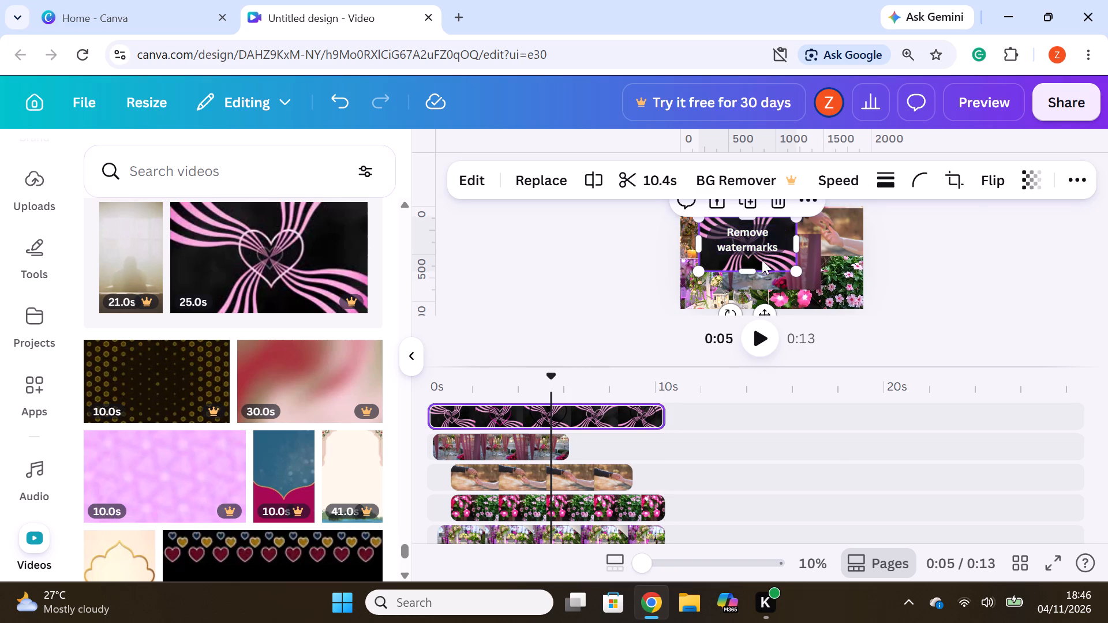
drag(762, 260, 842, 288)
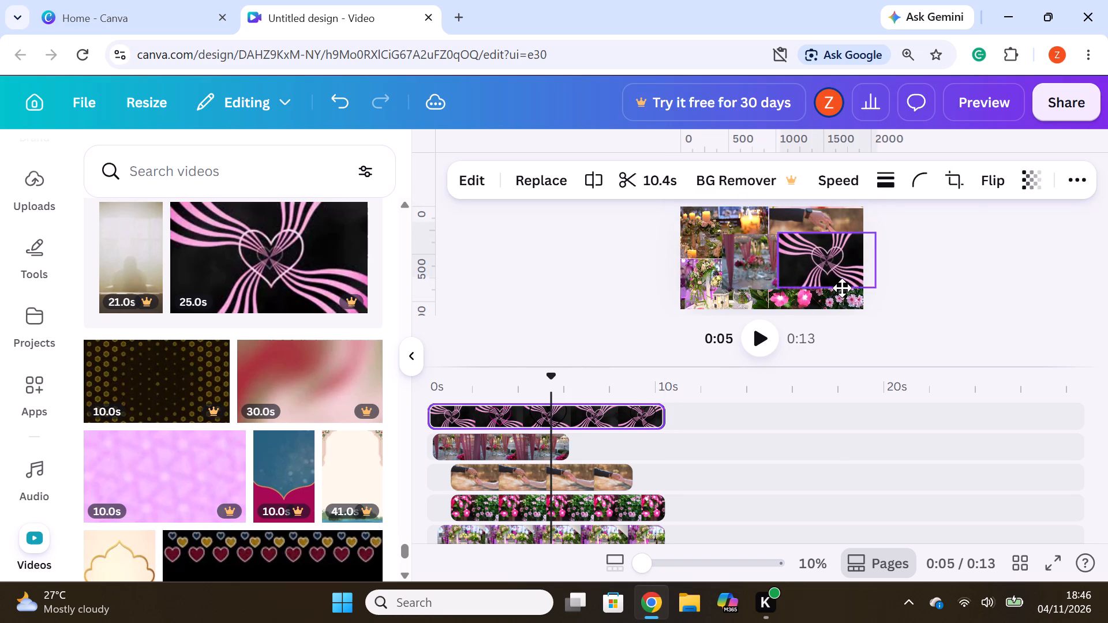
drag(842, 288, 840, 293)
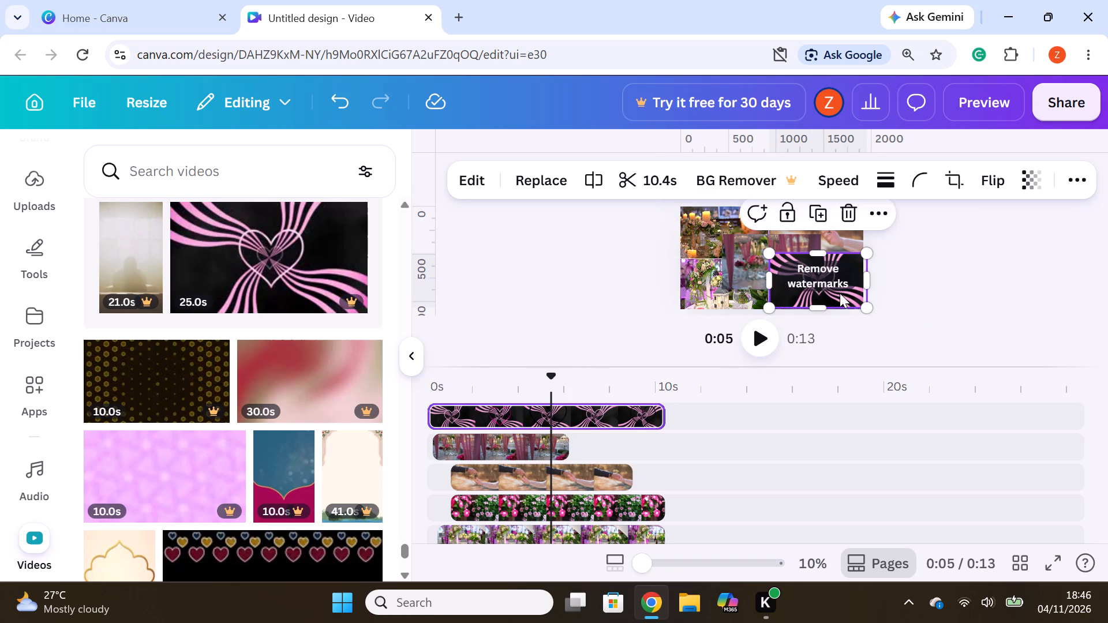
click(949, 291)
Add the 6-second black clip with rows of hearts along its top edge on a new top track.
scroll(245, 428, down, 2)
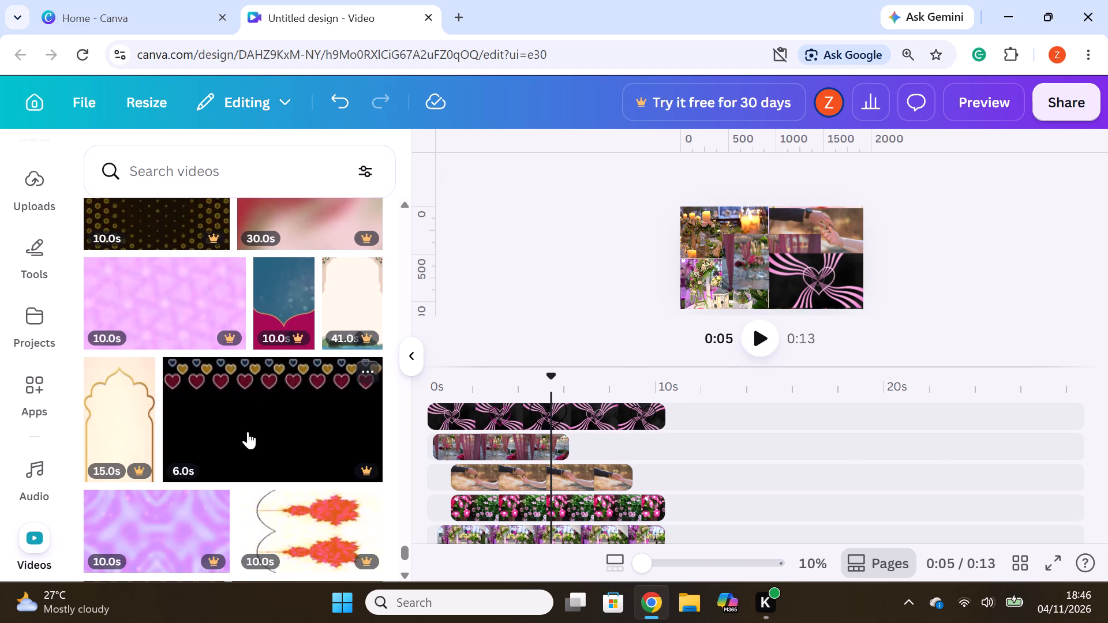
drag(266, 434, 542, 403)
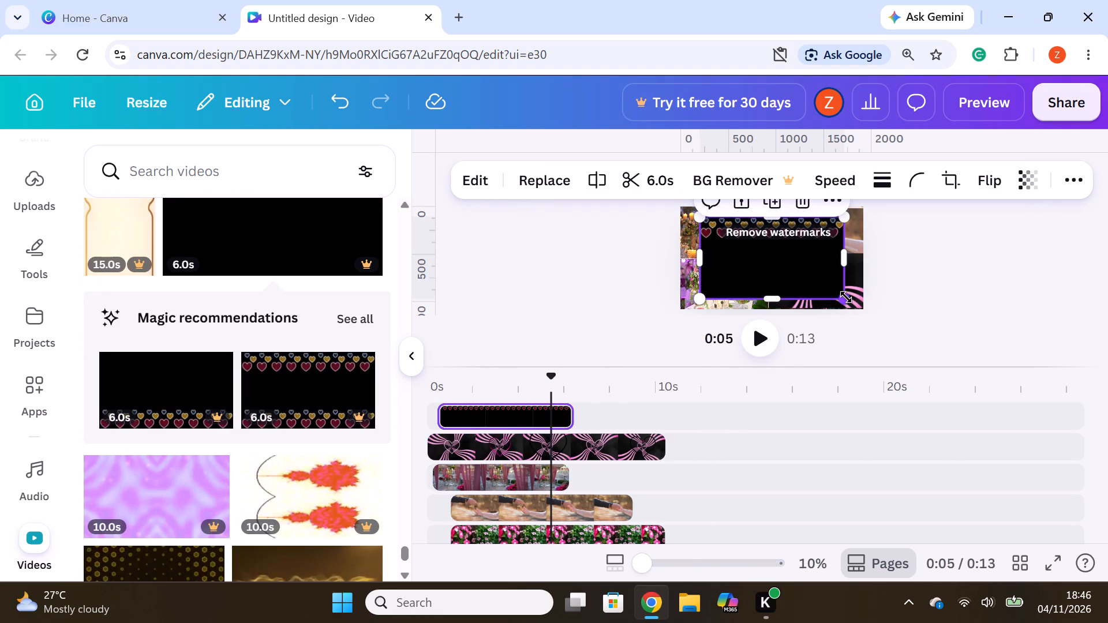
Shrink the black hearts clip to about half the page's width and place it in the page's bottom-left corner.
drag(846, 297, 799, 277)
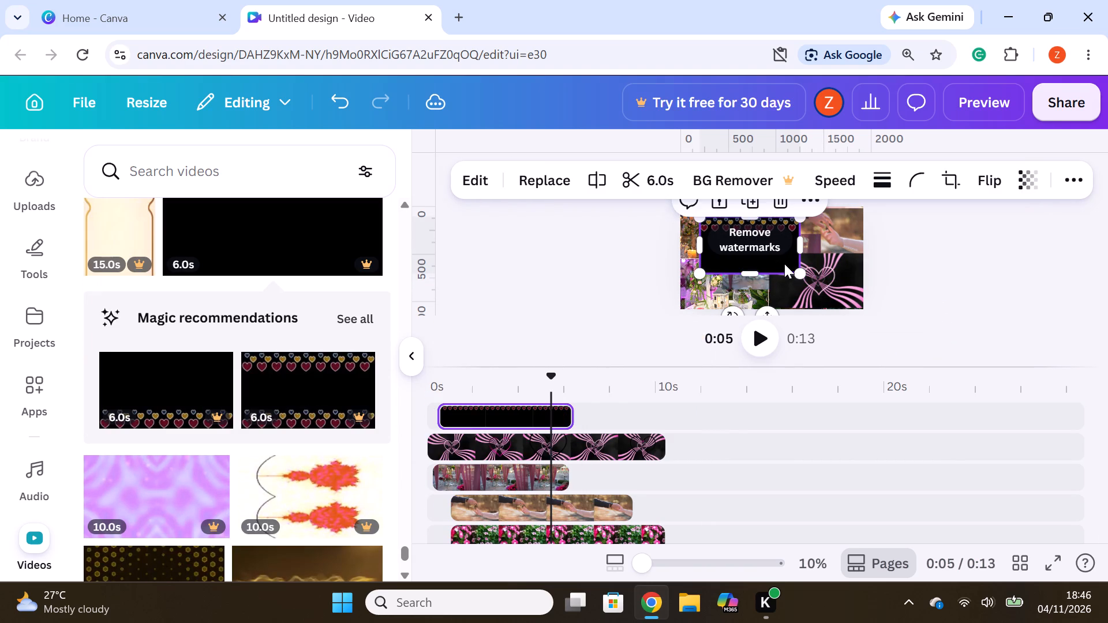
drag(785, 260, 757, 299)
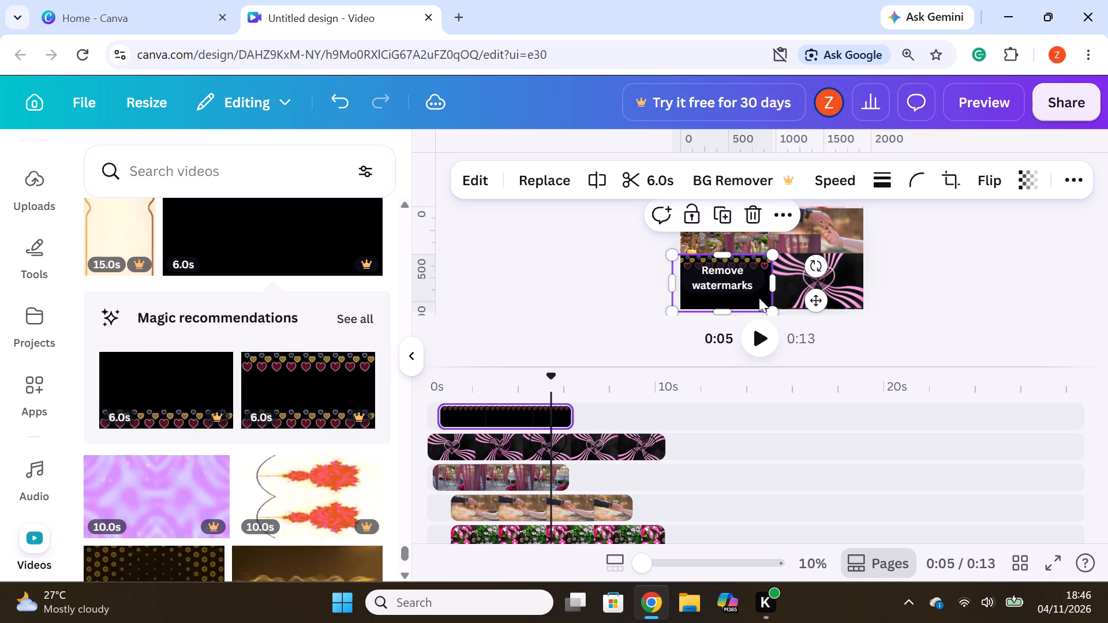
click(773, 311)
click(745, 292)
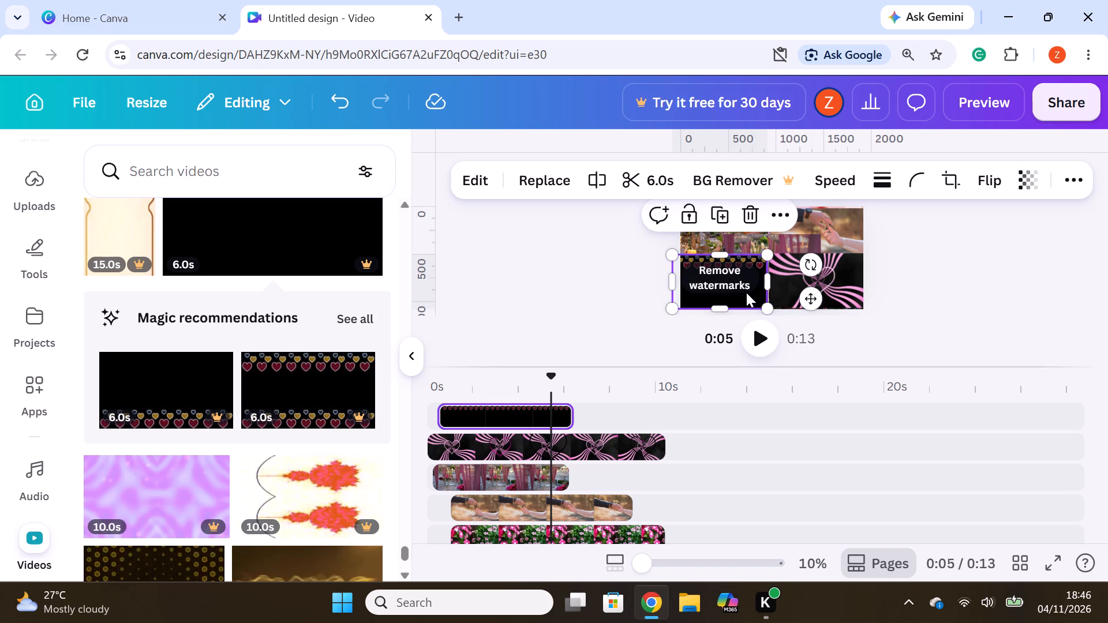
click(1013, 273)
click(718, 294)
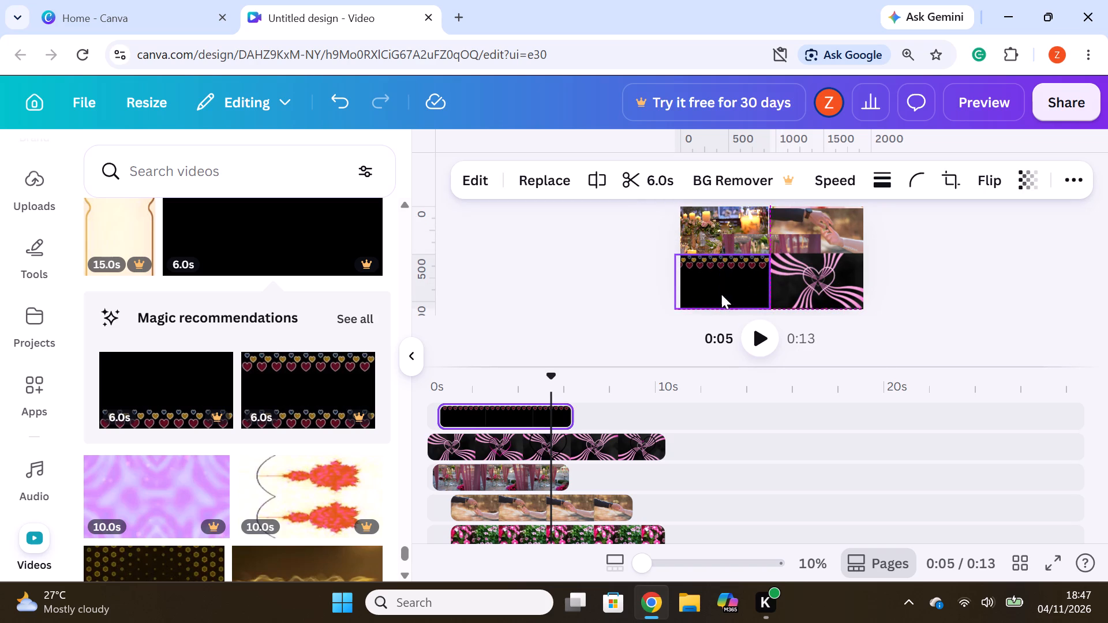
click(1036, 285)
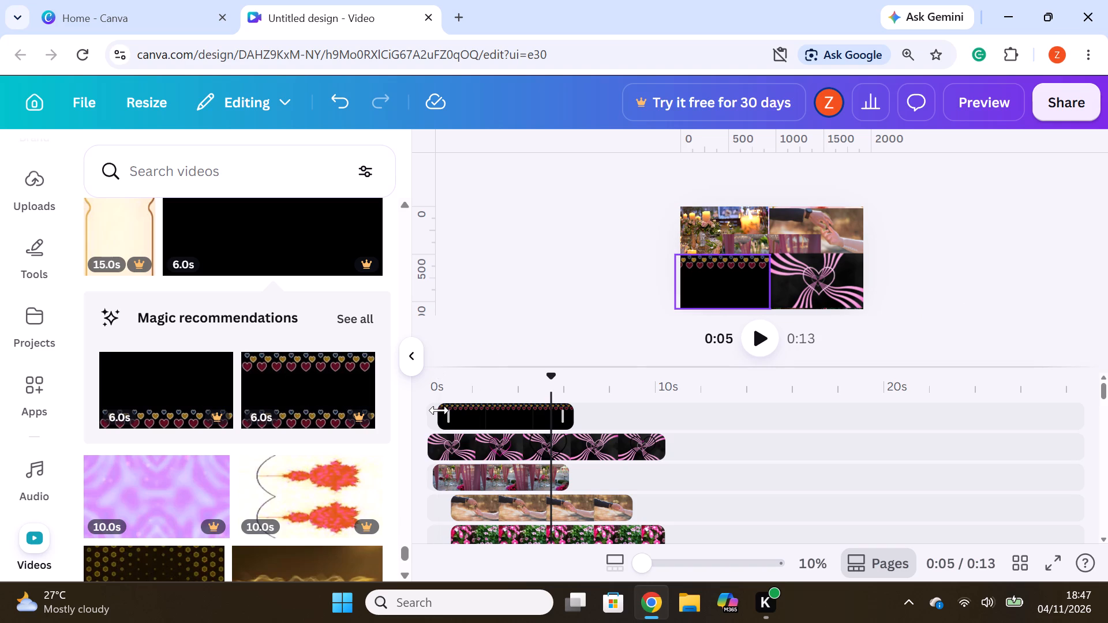
Add the 20-second dark clip with gold mandalas on a new top track, starting at 0 seconds.
scroll(248, 440, down, 3)
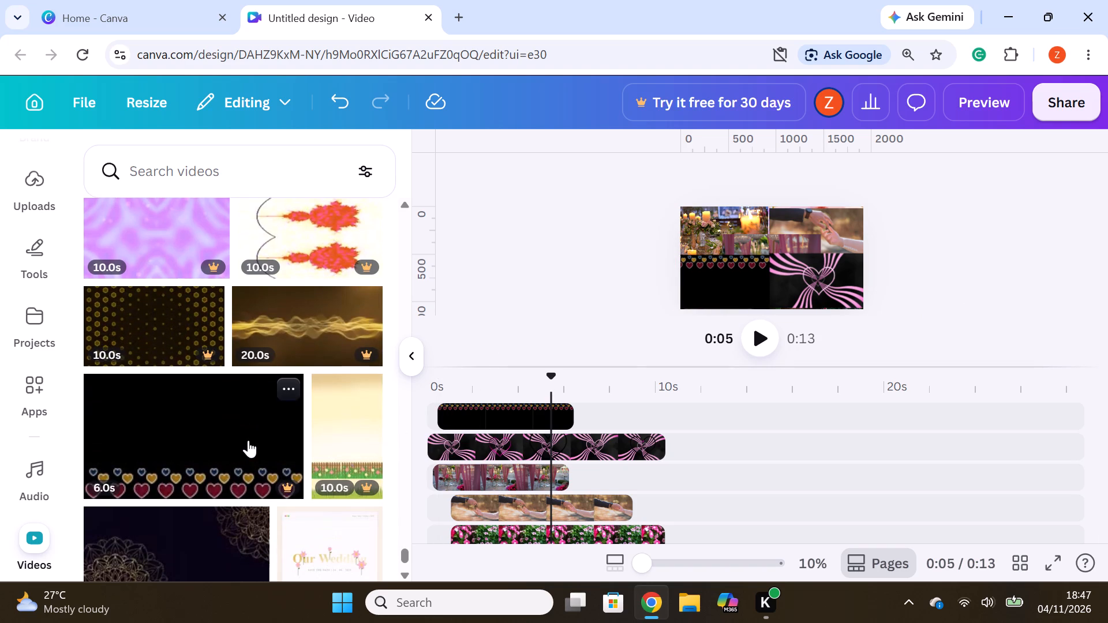
scroll(248, 440, down, 3)
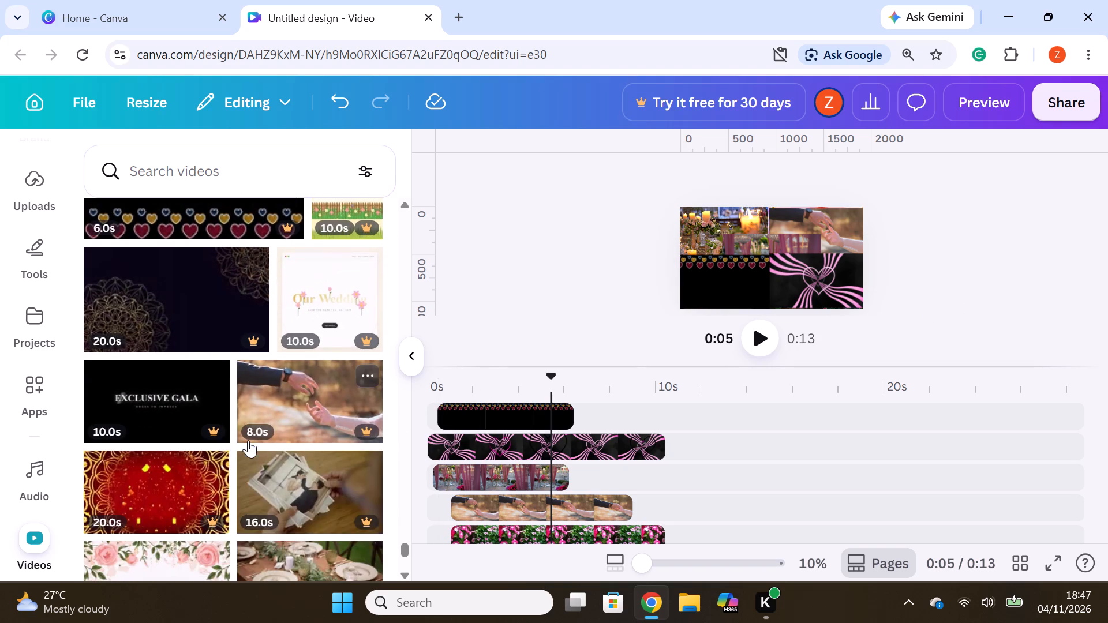
drag(206, 321, 535, 429)
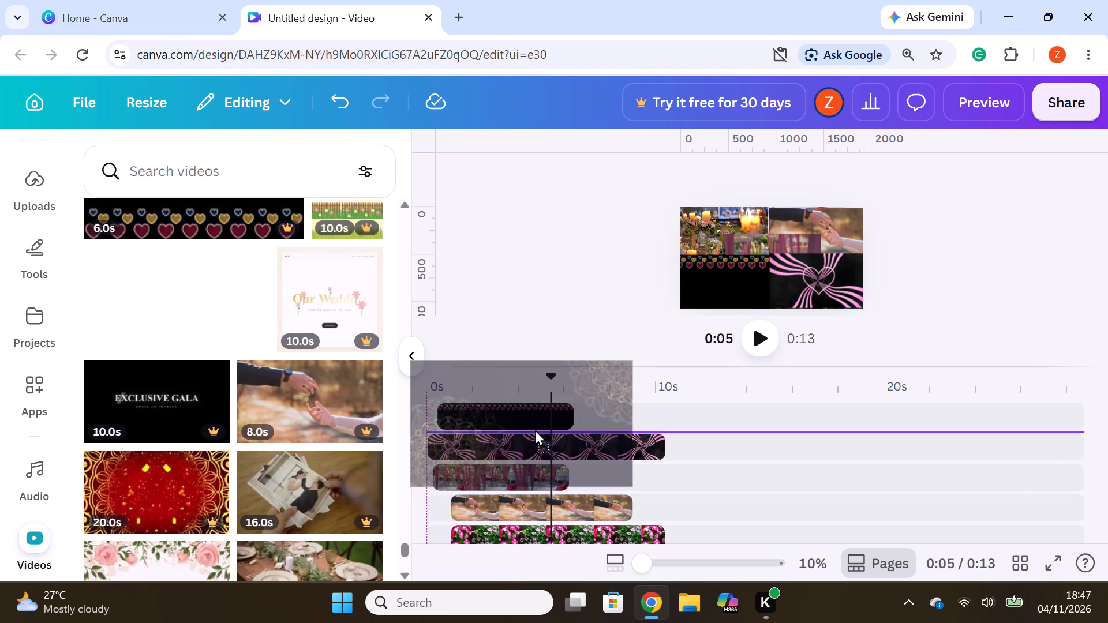
drag(535, 429, 542, 404)
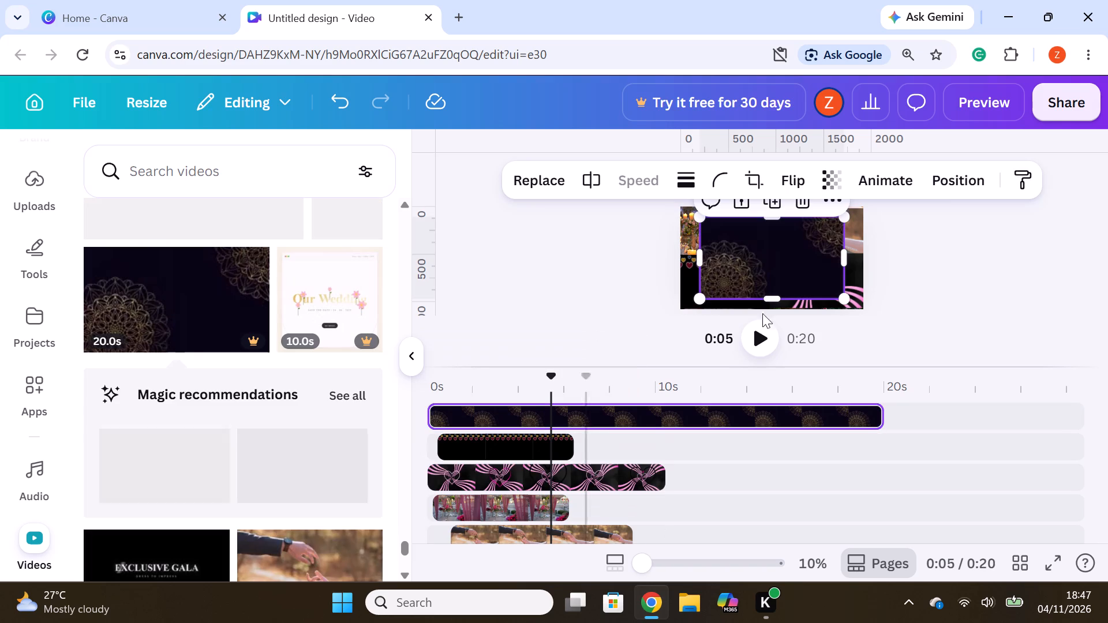
Shrink the dark mandala clip to about half the page's width and place it in the page's top-right corner.
drag(848, 298, 801, 266)
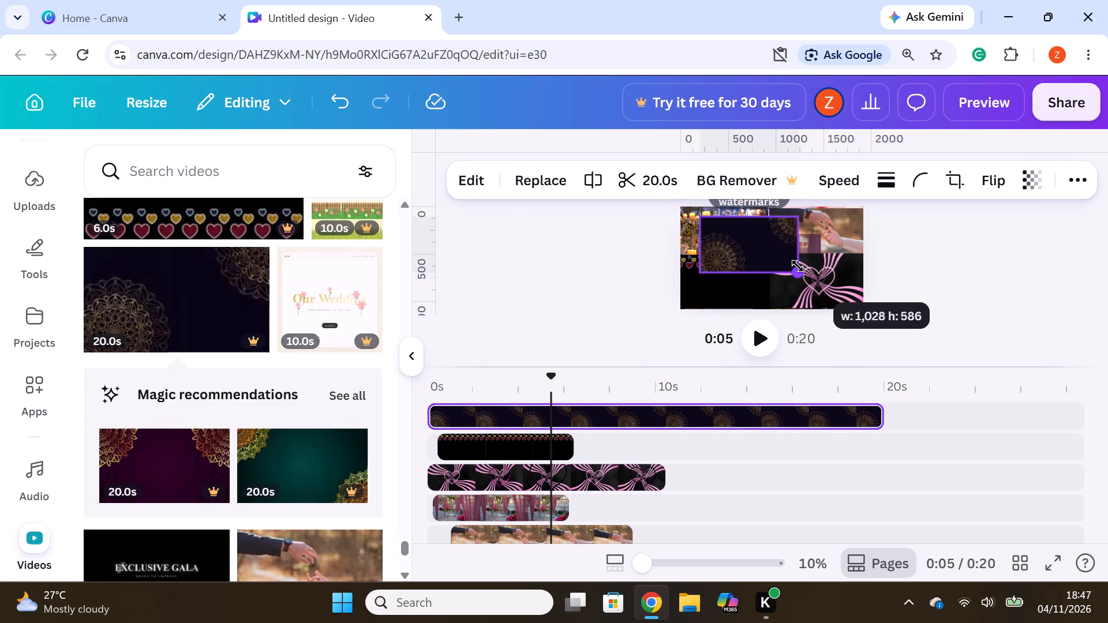
drag(762, 257, 810, 240)
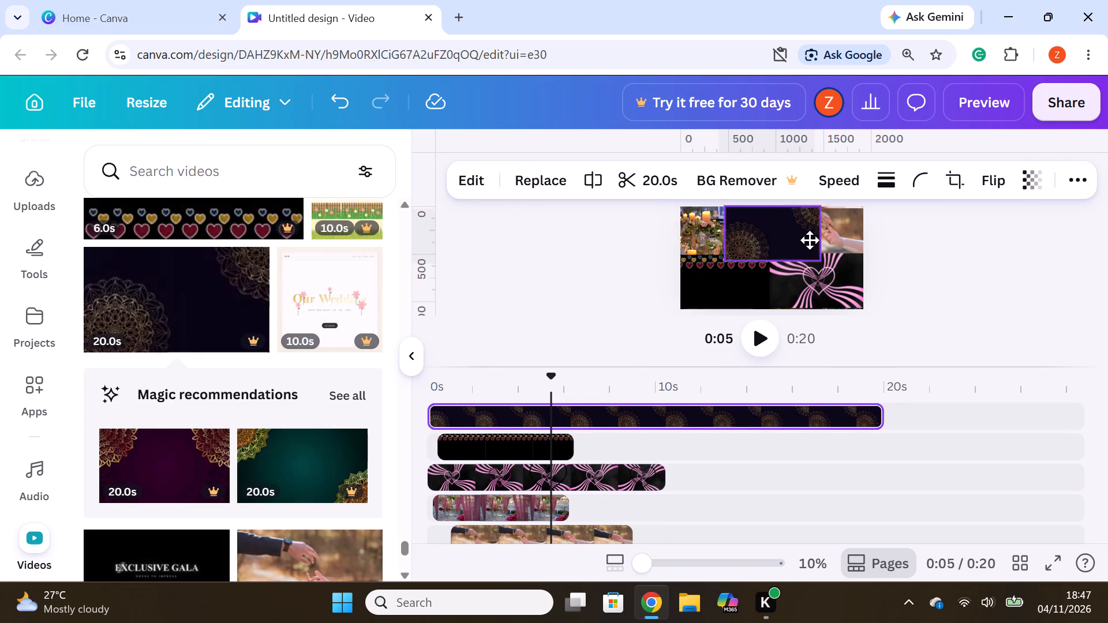
drag(810, 240, 828, 242)
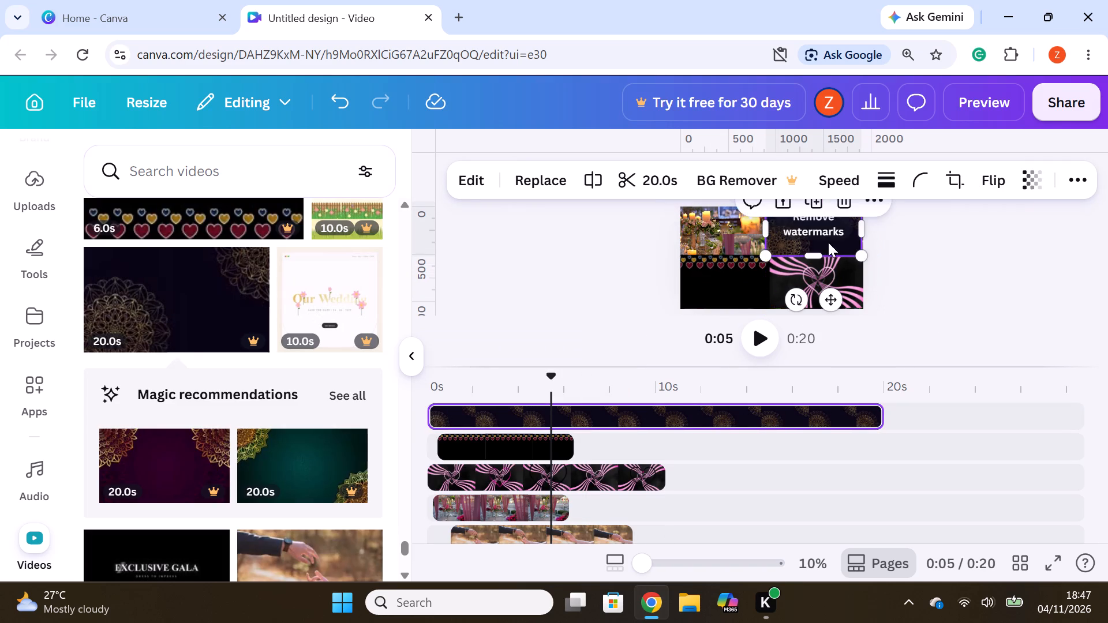
click(991, 285)
Add the 20-second red clip with an ornate gold border and sparkles on a new top track, starting at 0 seconds.
scroll(231, 373, down, 1)
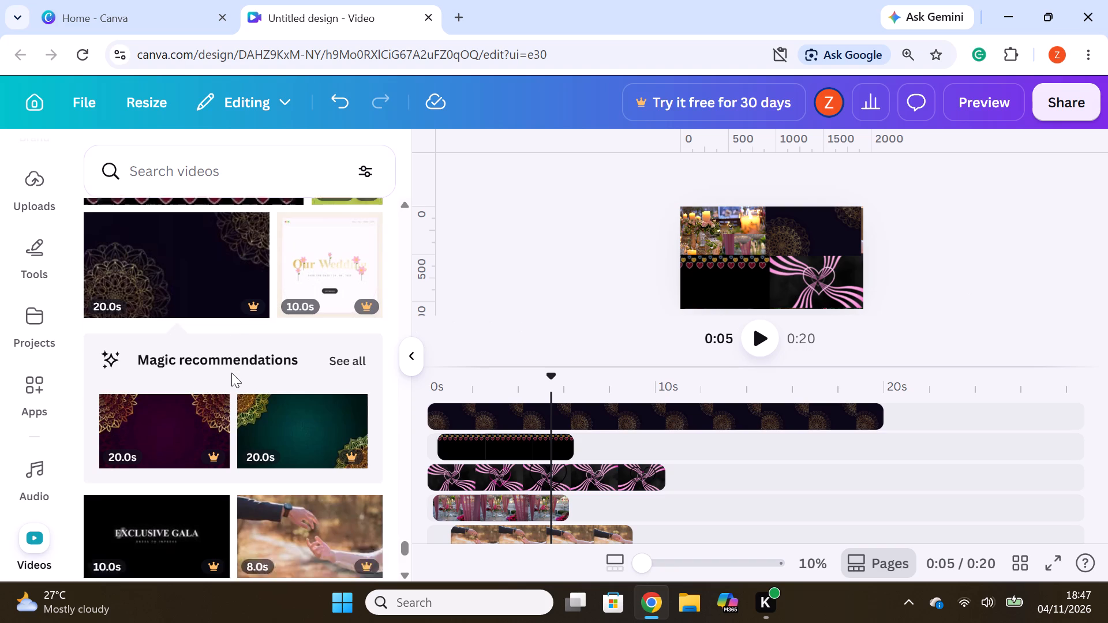
scroll(231, 374, down, 1)
drag(145, 467, 437, 391)
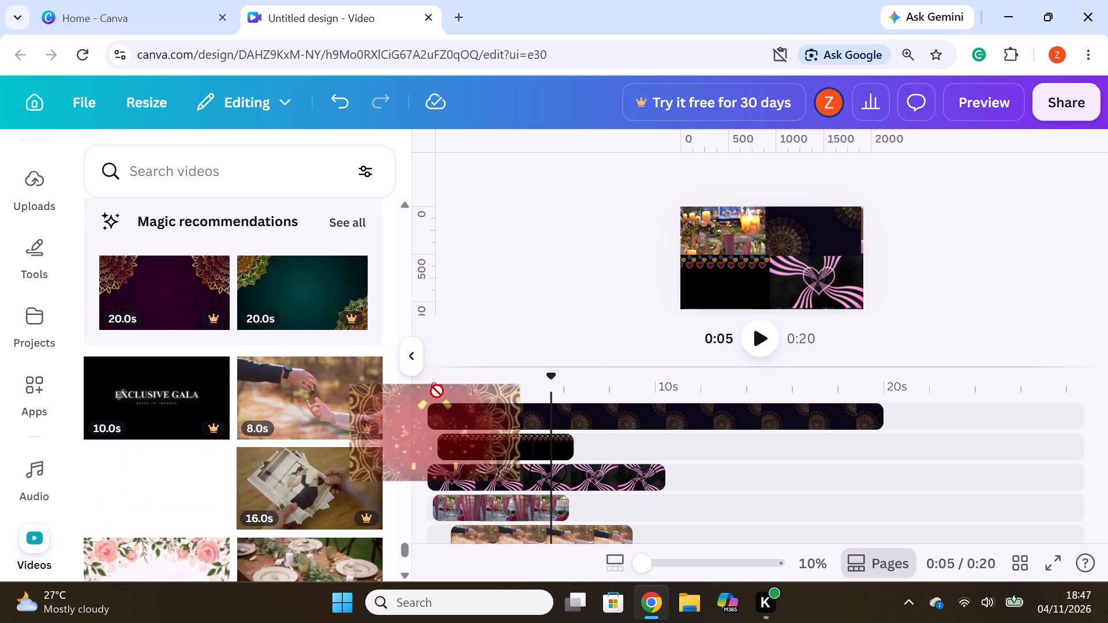
drag(437, 391, 505, 401)
drag(541, 408, 521, 406)
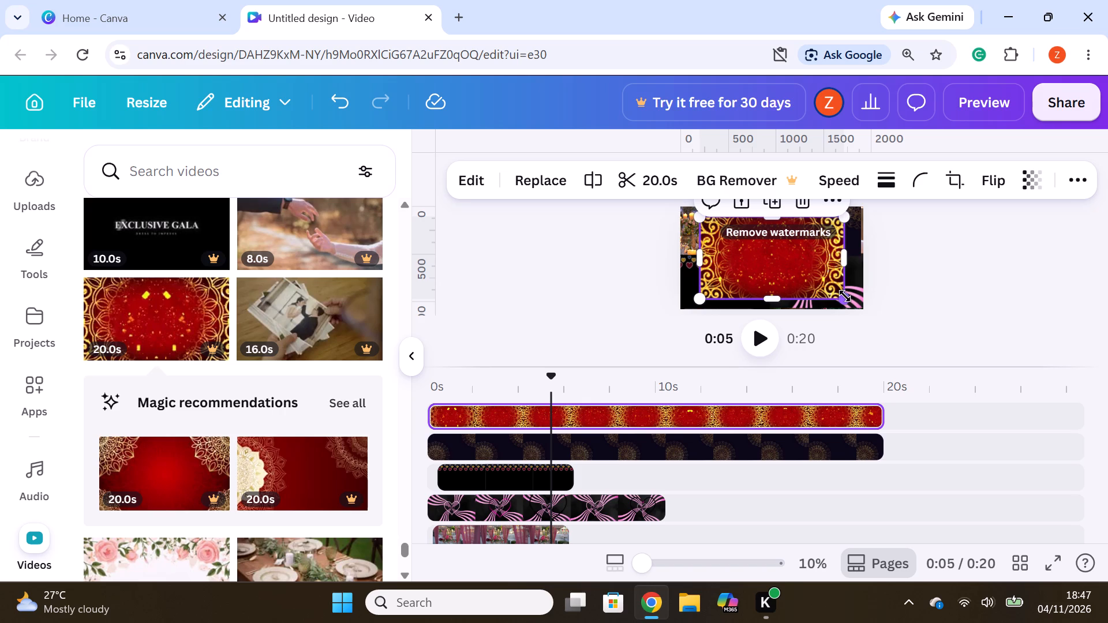
Shrink the ornate red and gold clip to about half the page's width and place it in the page's top-left corner.
drag(847, 297, 798, 271)
drag(783, 262, 752, 252)
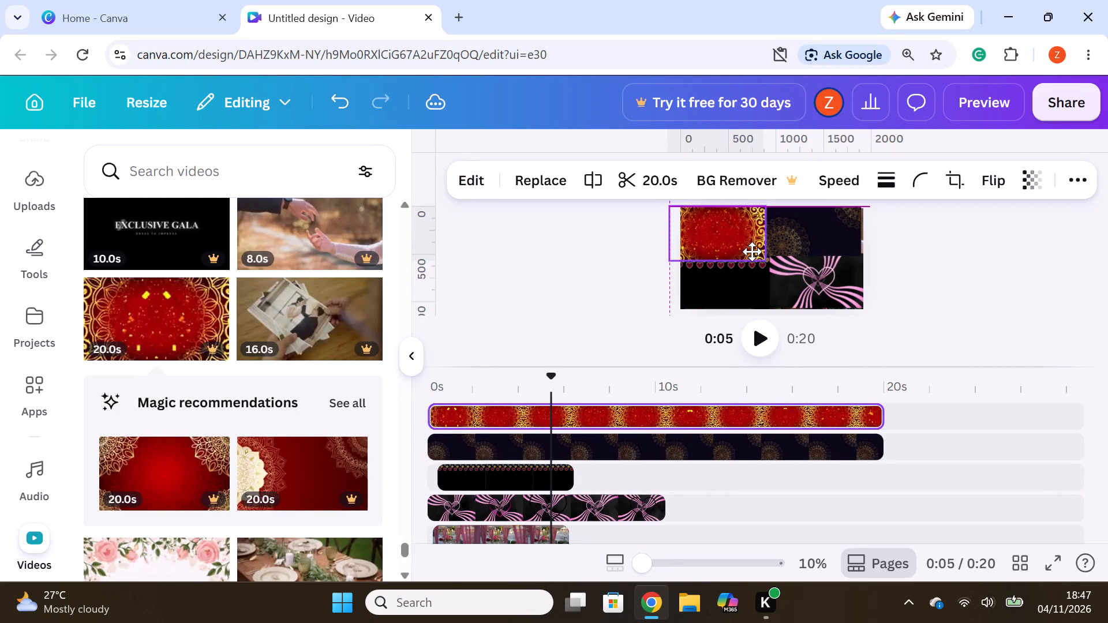
drag(752, 252, 753, 253)
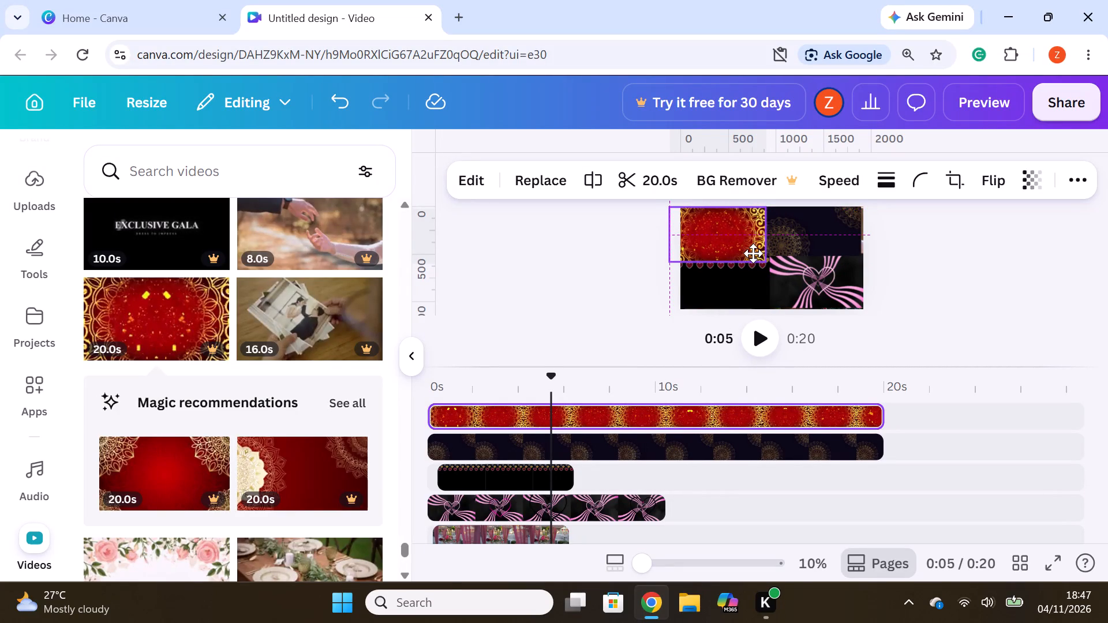
drag(753, 253, 755, 249)
click(963, 288)
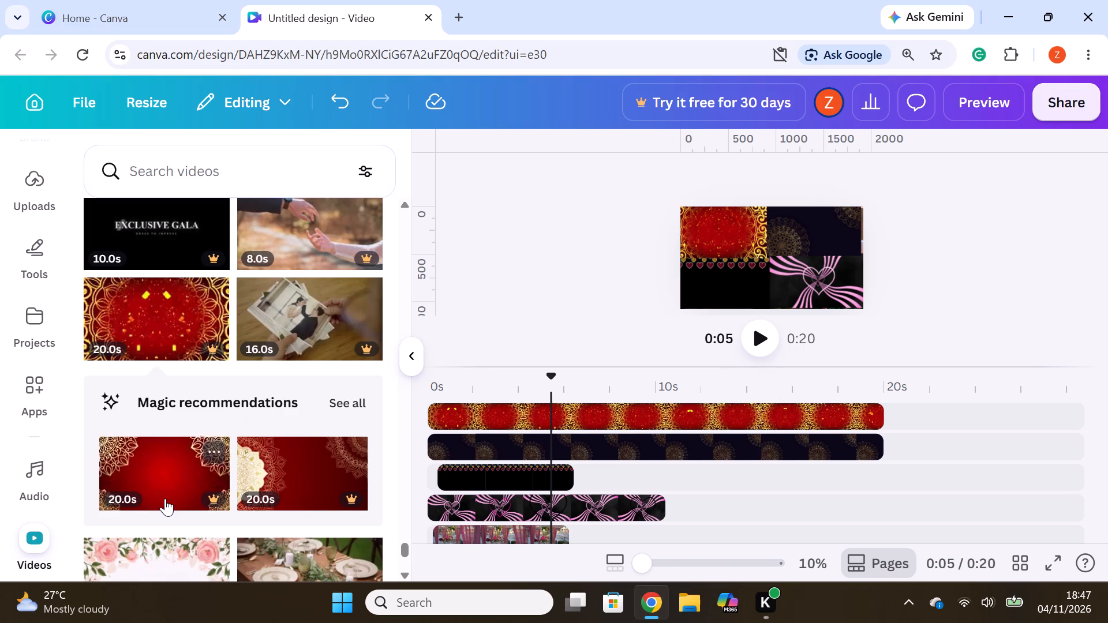
Replace the dark mandala clip on the second track with the 20-second glowing red clip with gold corner ornaments.
drag(166, 491, 529, 448)
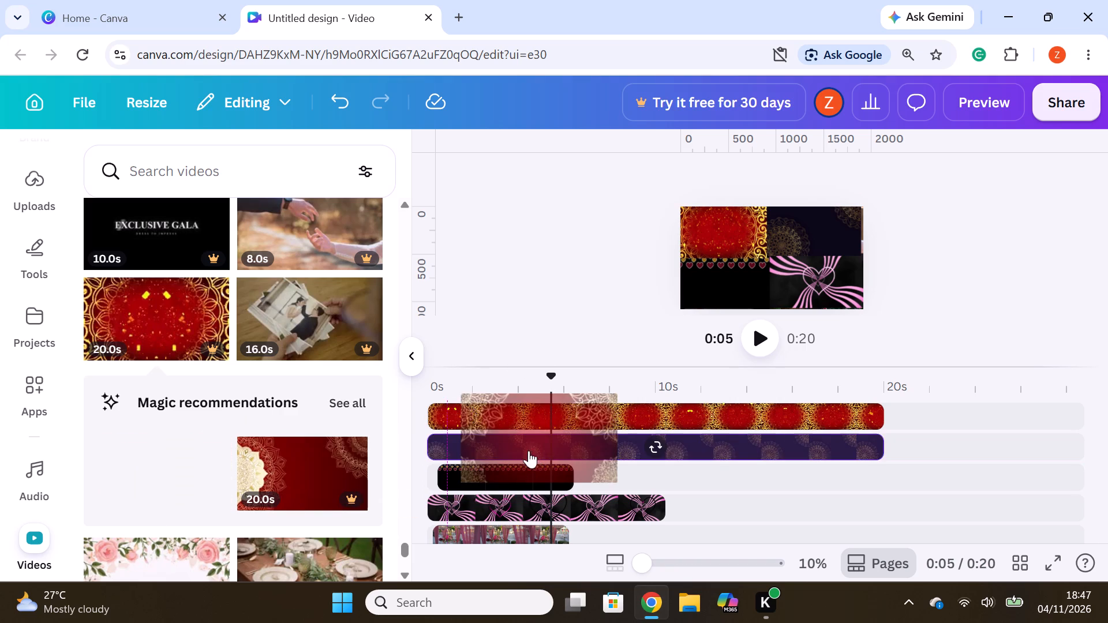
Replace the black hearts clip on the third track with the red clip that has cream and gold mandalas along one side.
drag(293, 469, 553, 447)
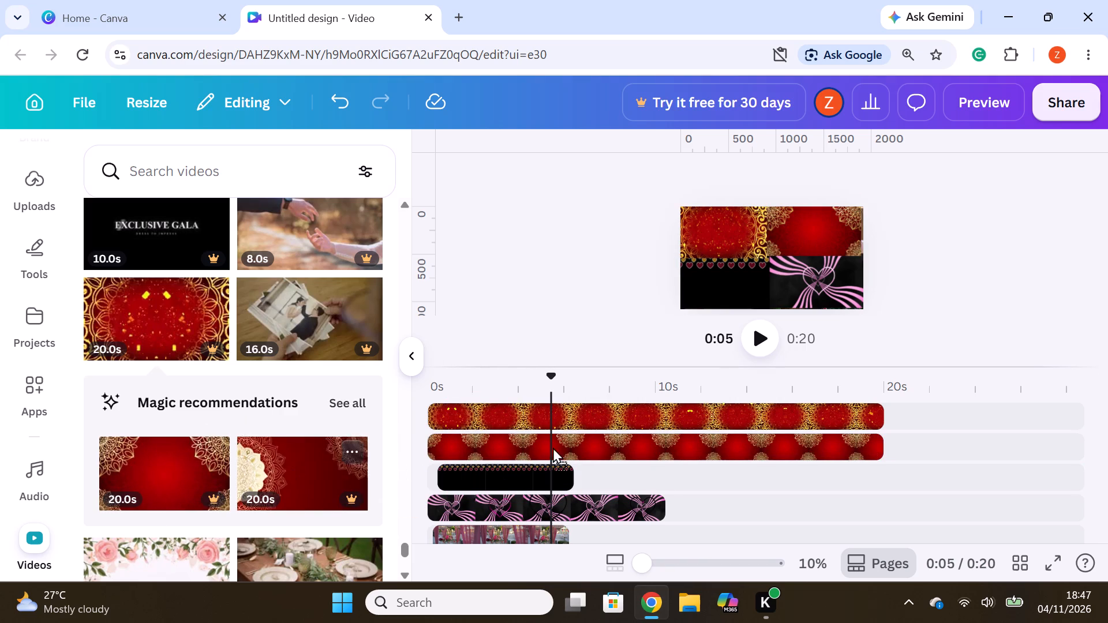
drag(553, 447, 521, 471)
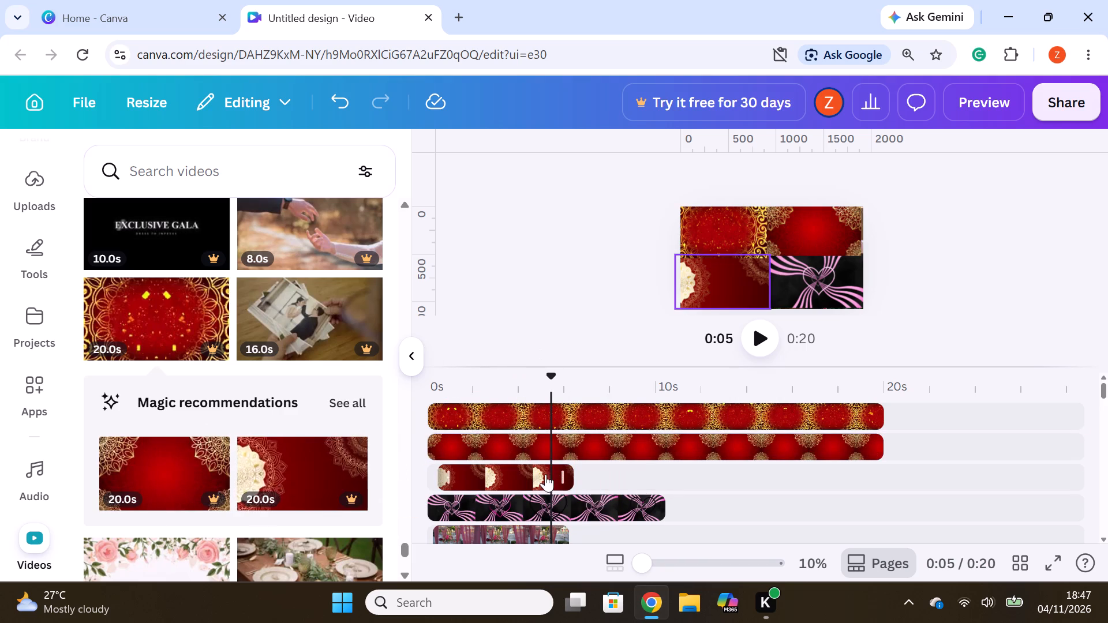
Replace the clip on the third track with the ornate red clip with gold border and sparkles.
drag(166, 322, 545, 489)
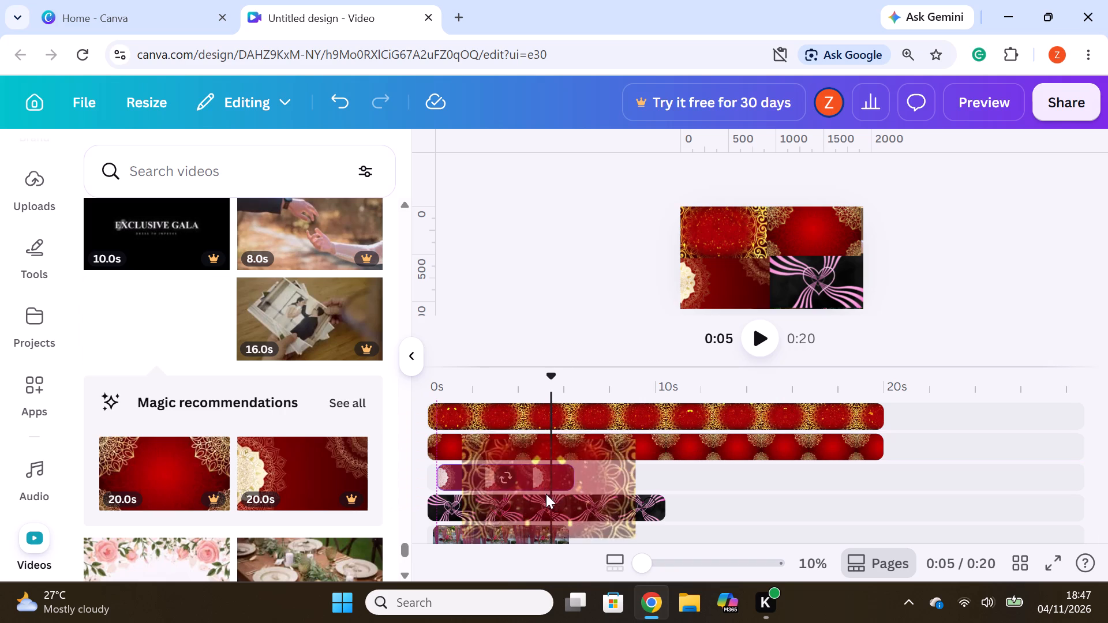
drag(546, 494, 549, 502)
Replace the pink heart clip on the fourth track with the ornate red clip with gold border and sparkles.
click(549, 502)
drag(160, 328, 329, 430)
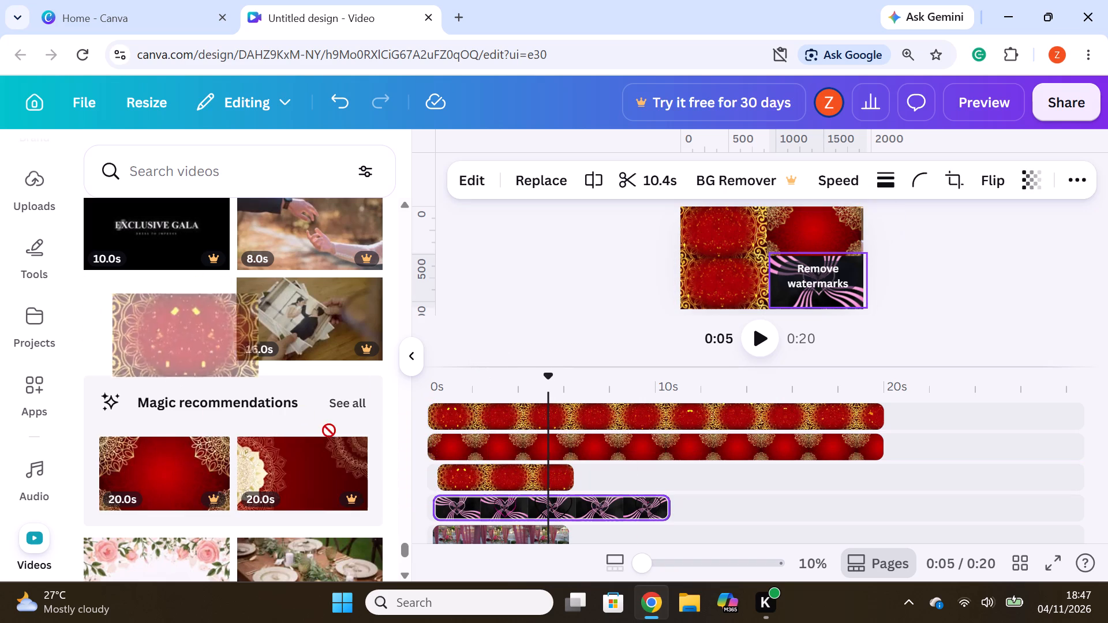
drag(329, 430, 540, 501)
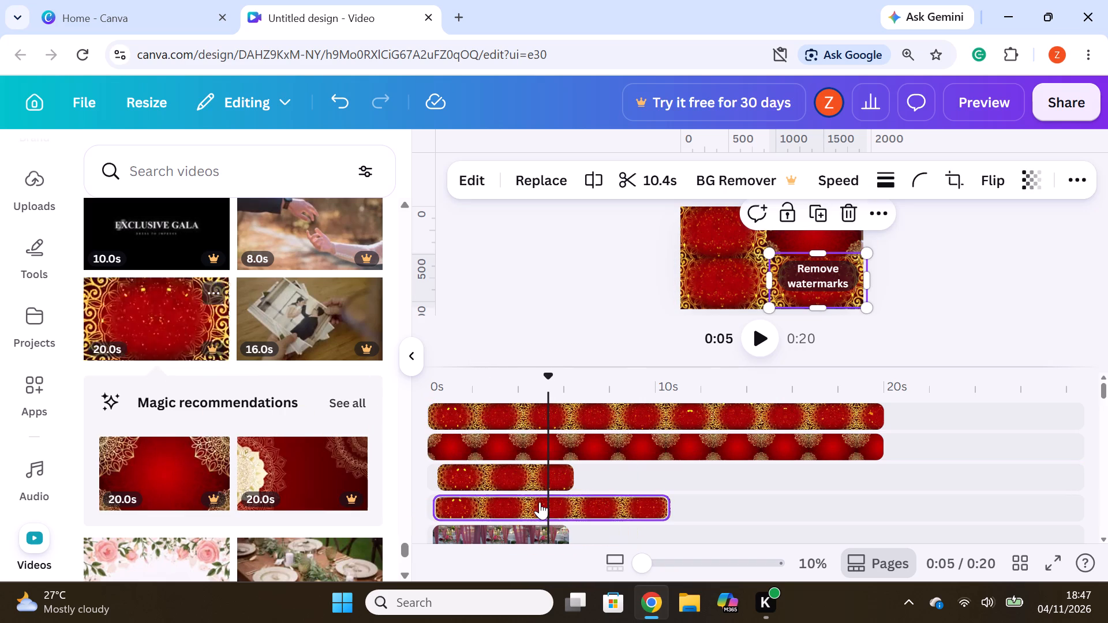
click(1055, 339)
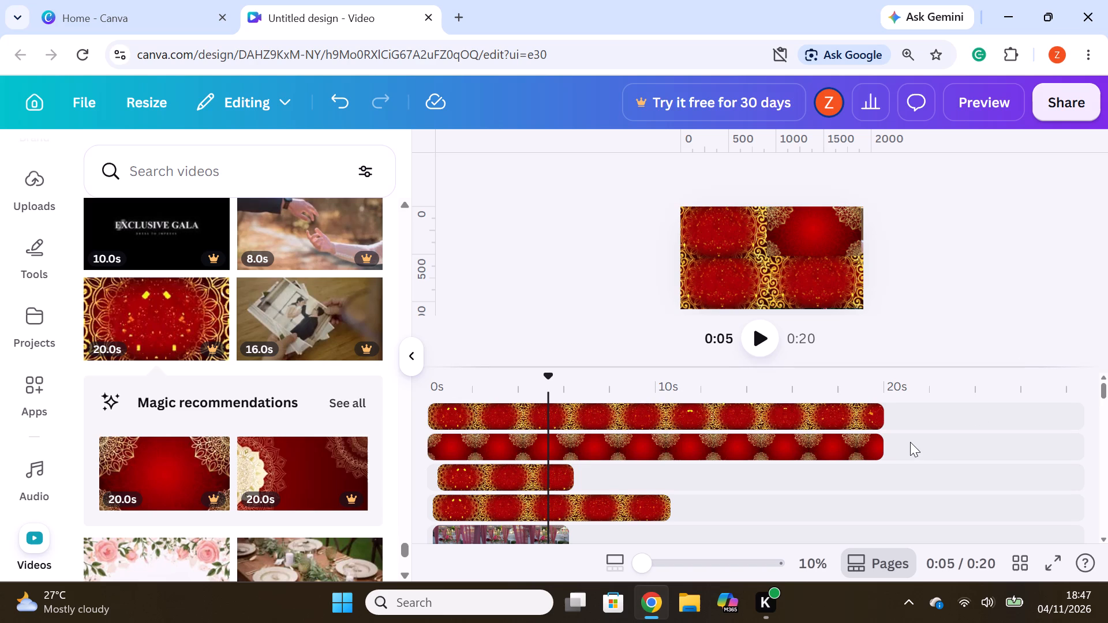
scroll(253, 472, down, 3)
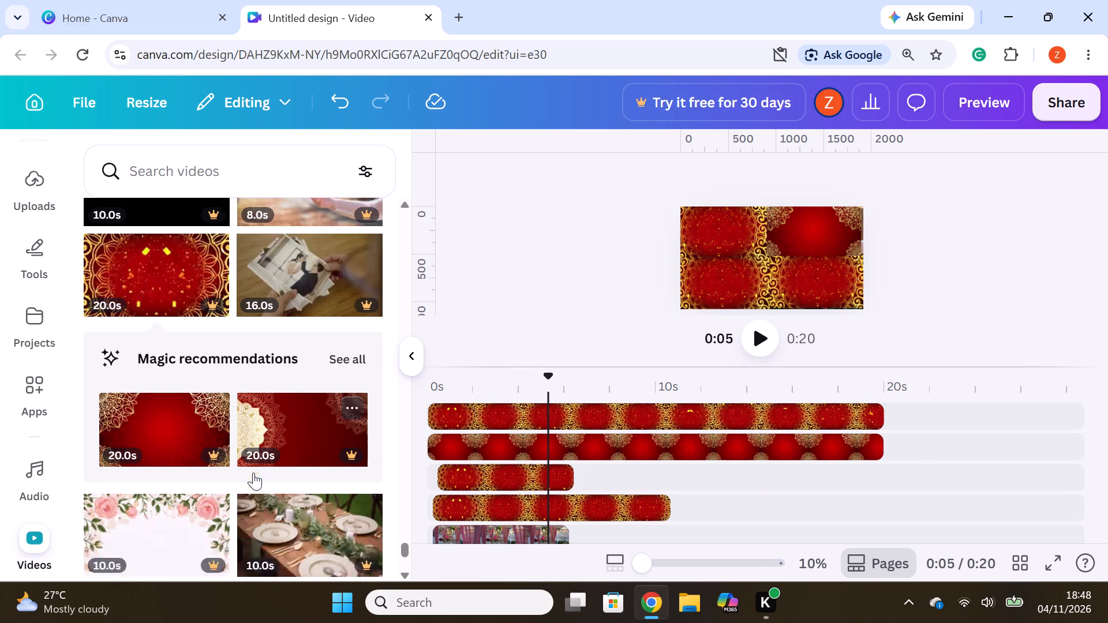
Add the 30-second pink flower garland clip on a new track above the others, starting near 0s.
scroll(253, 472, down, 1)
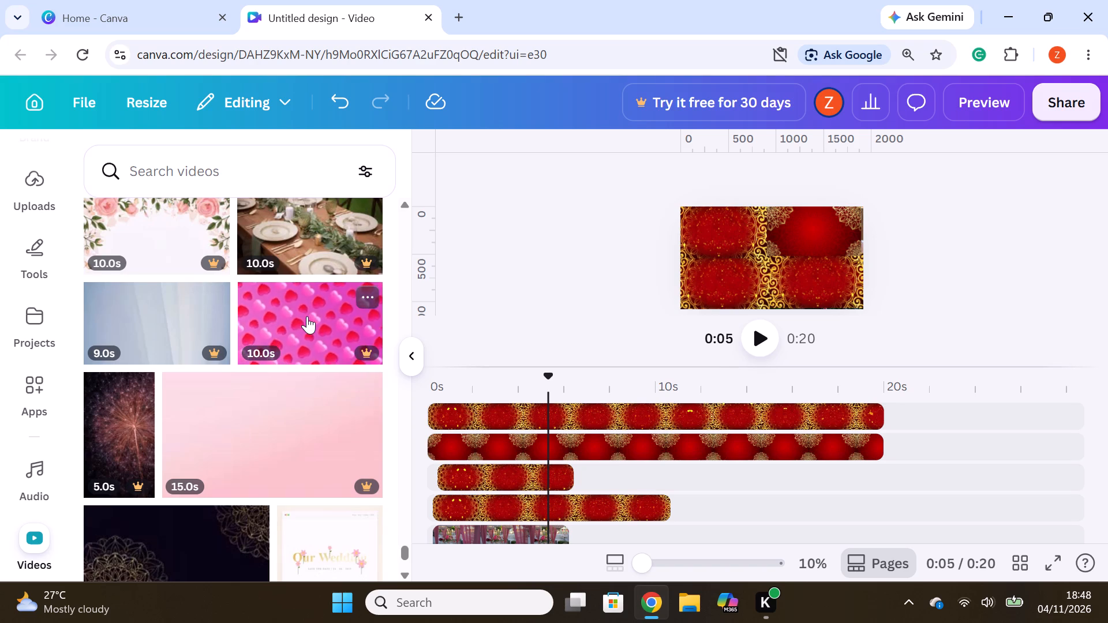
scroll(307, 316, down, 2)
scroll(307, 316, up, 3)
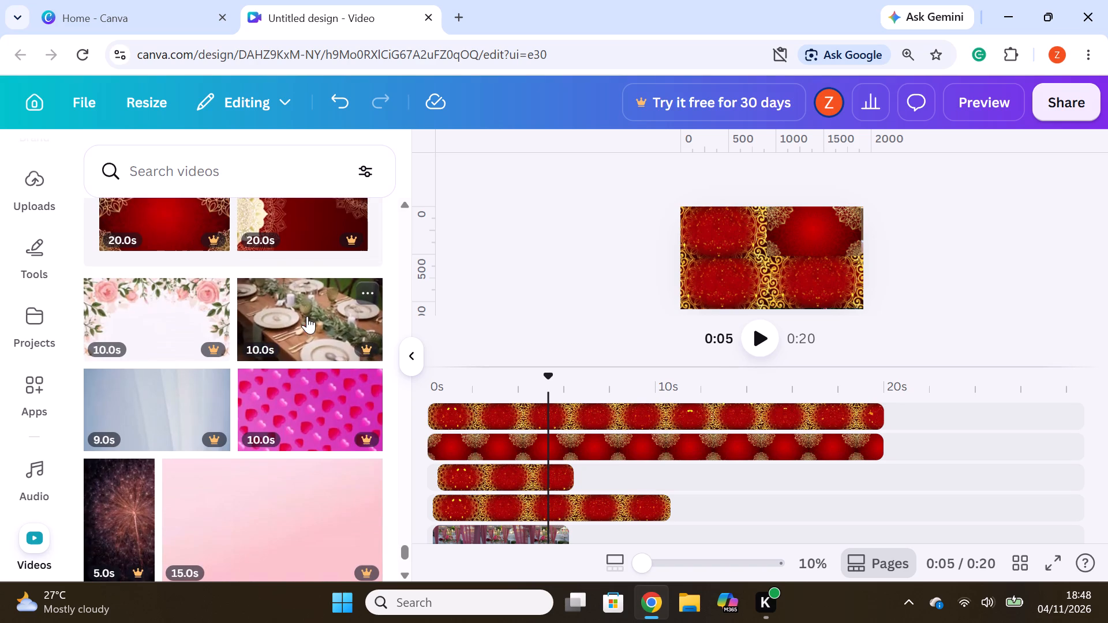
scroll(307, 316, down, 6)
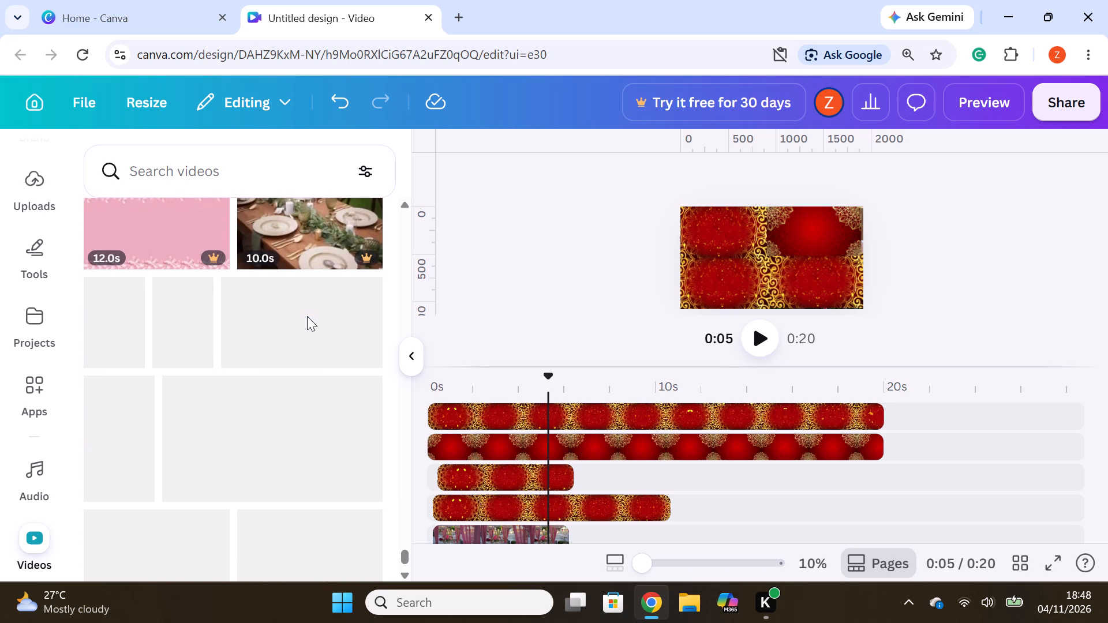
drag(297, 339, 593, 420)
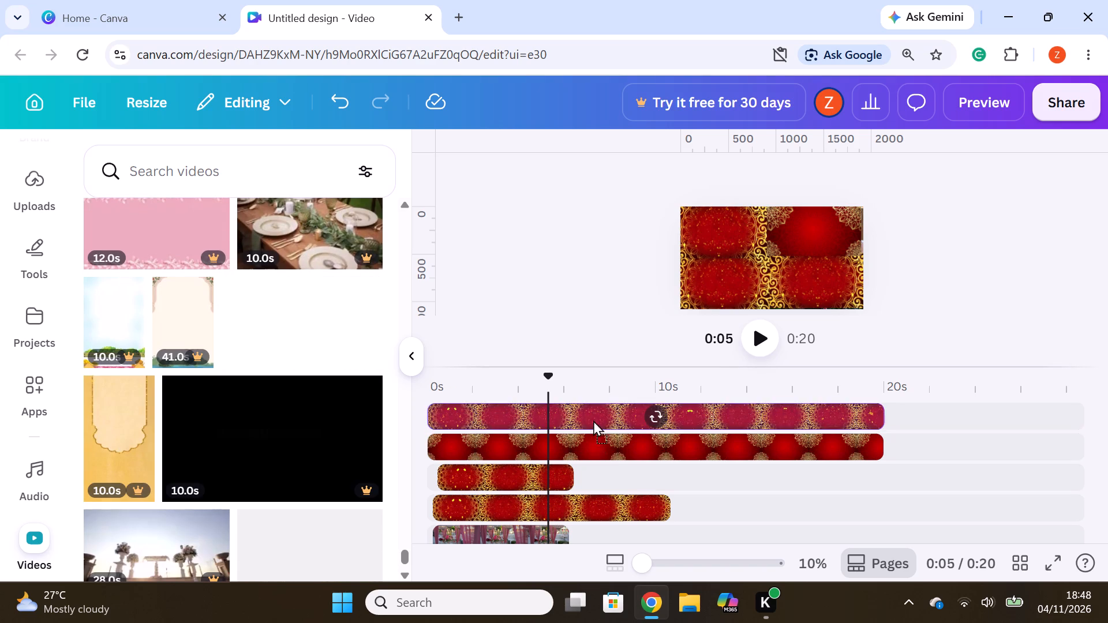
drag(593, 420, 577, 401)
drag(589, 410, 536, 413)
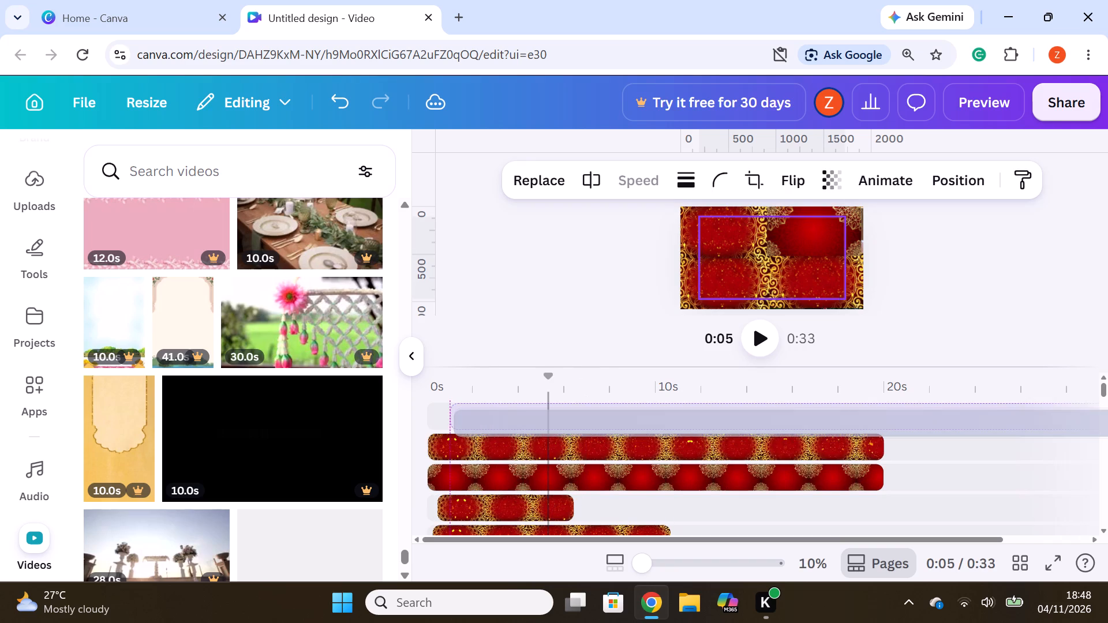
drag(536, 413, 520, 412)
Split the flower garland clip at about 19.9s, where the red clips end, and delete the remainder.
click(885, 415)
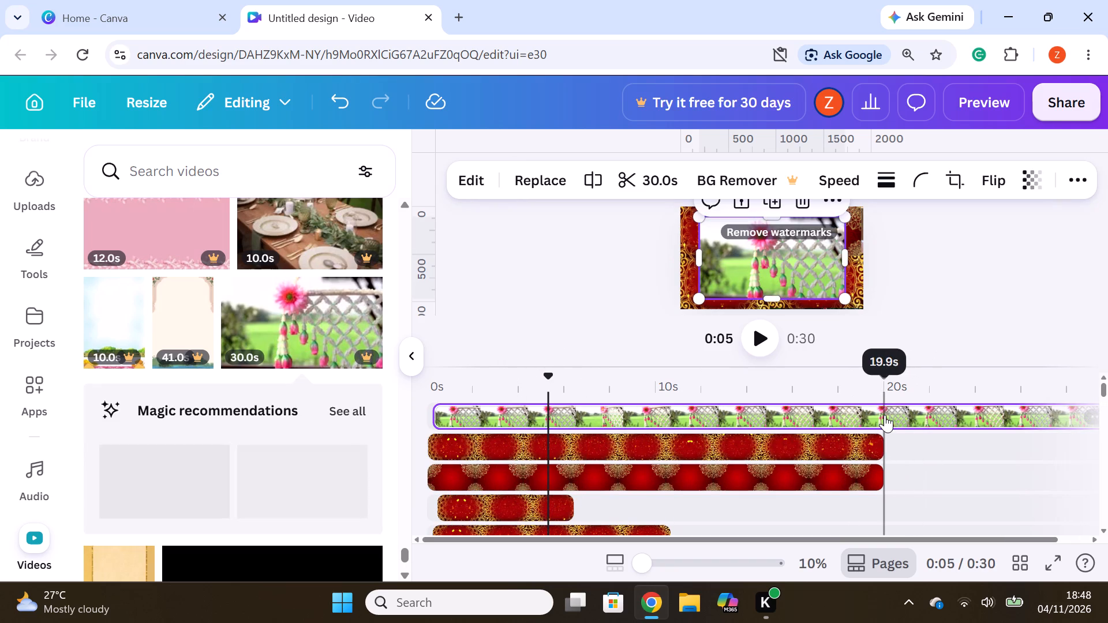
right_click(885, 415)
click(894, 523)
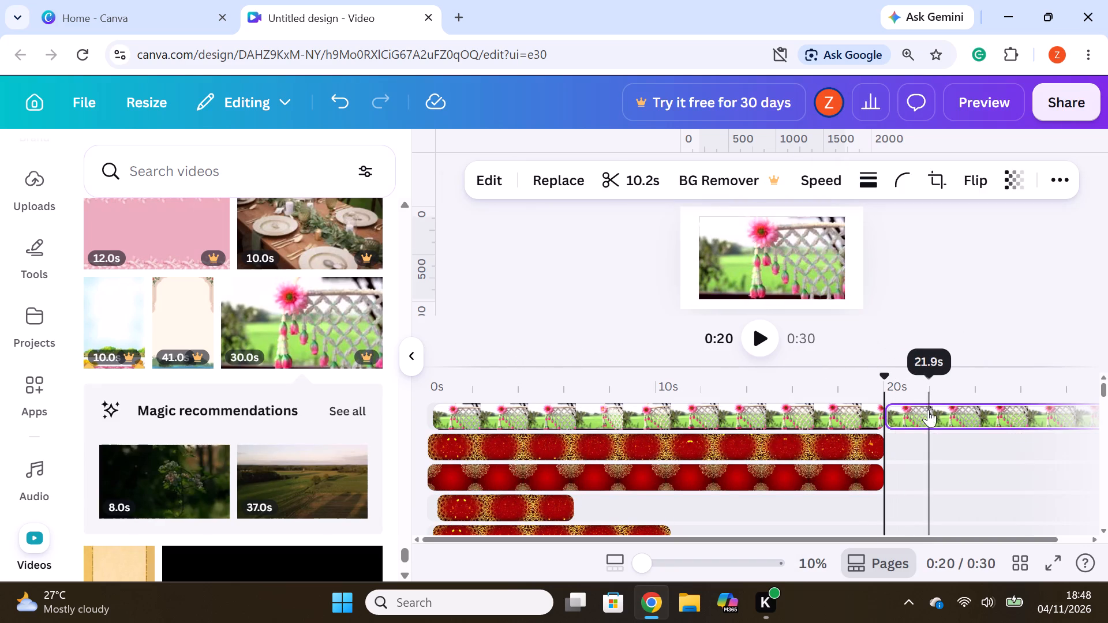
right_click(926, 416)
click(905, 231)
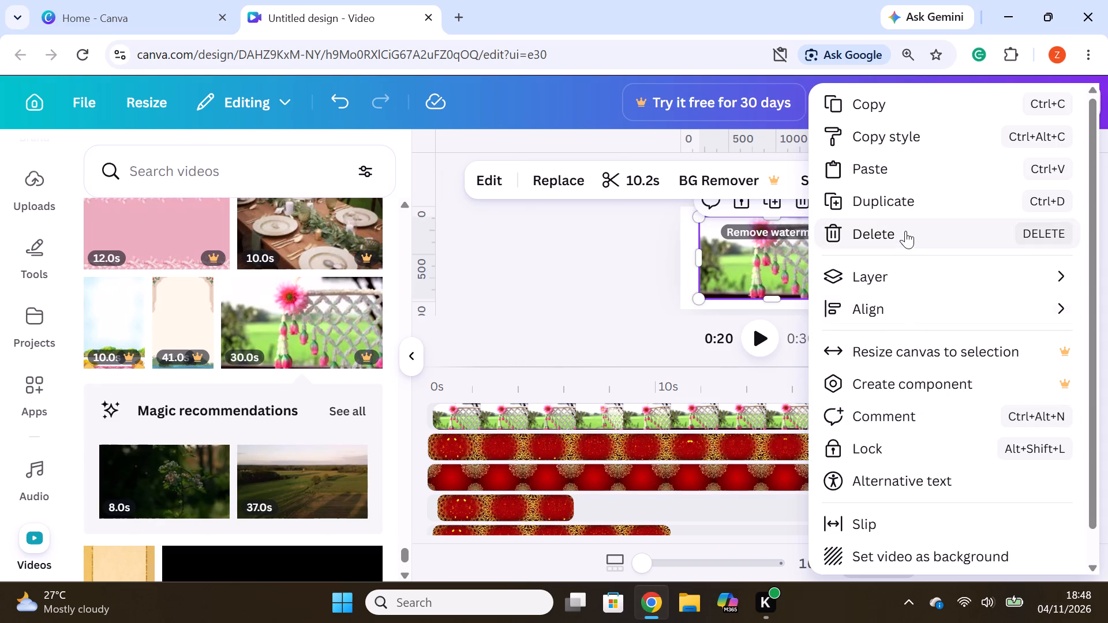
Shrink the flower garland clip on the page and move it to the centre over the red clips.
click(682, 443)
click(673, 473)
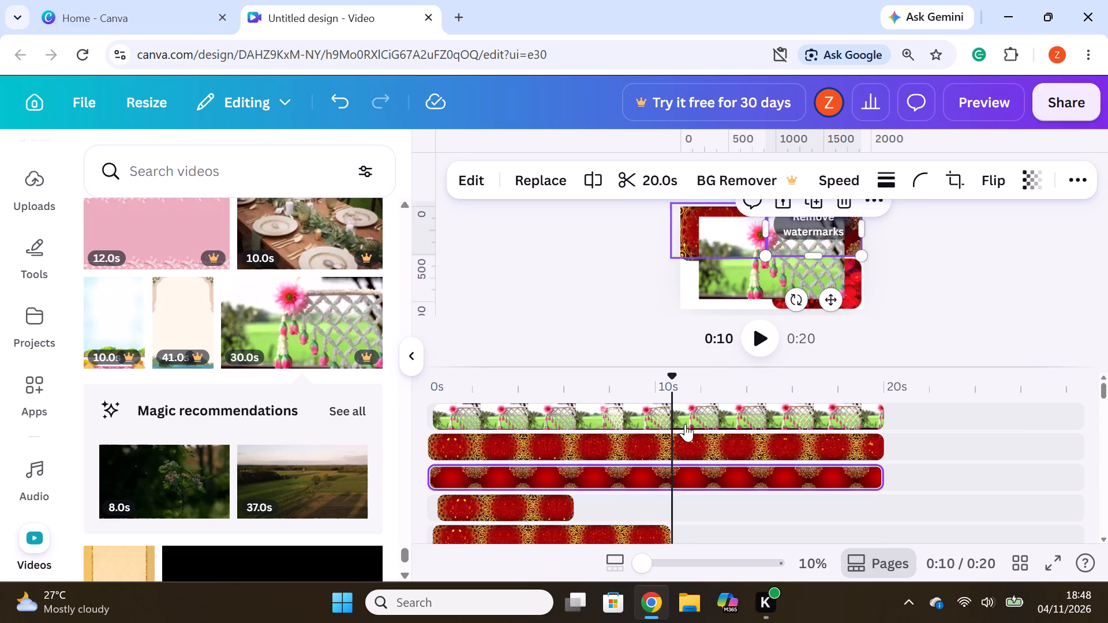
click(686, 421)
click(544, 498)
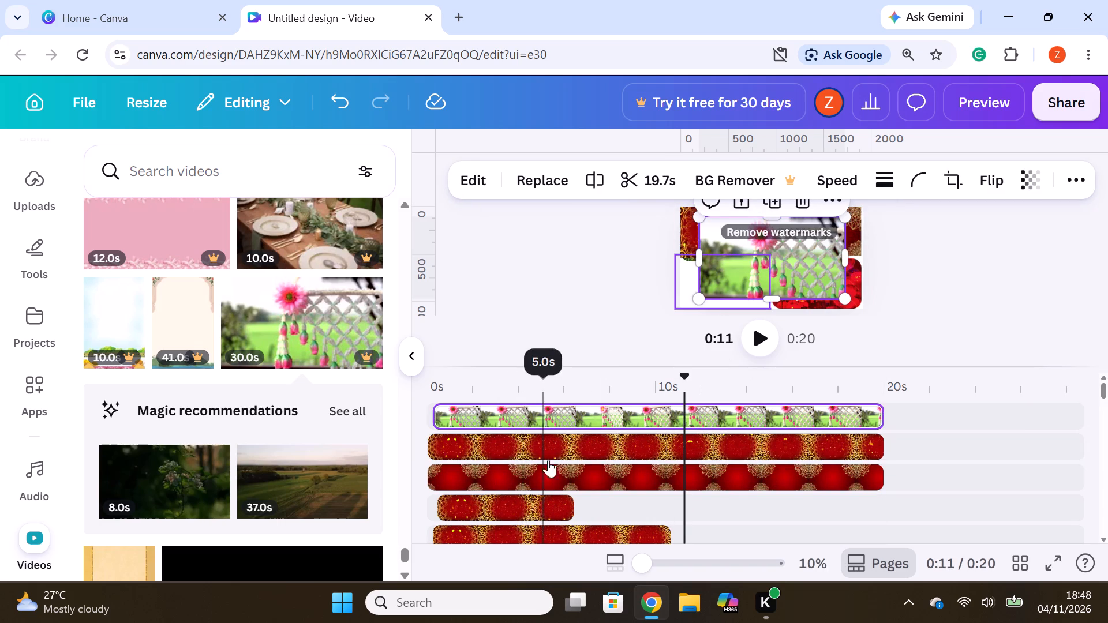
click(594, 417)
click(594, 417)
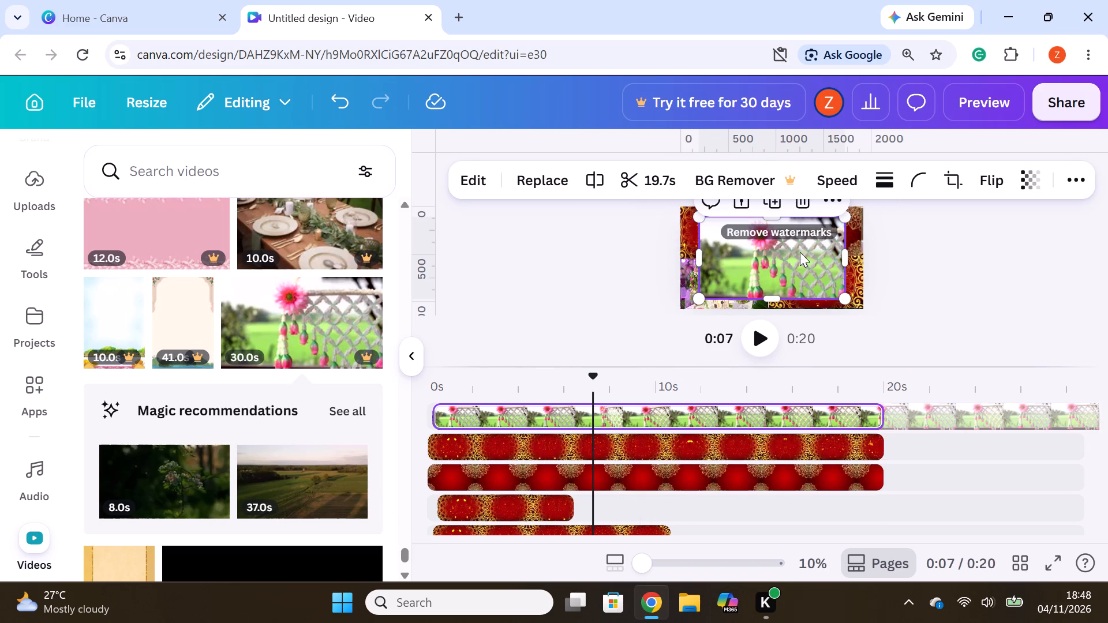
click(800, 252)
click(830, 282)
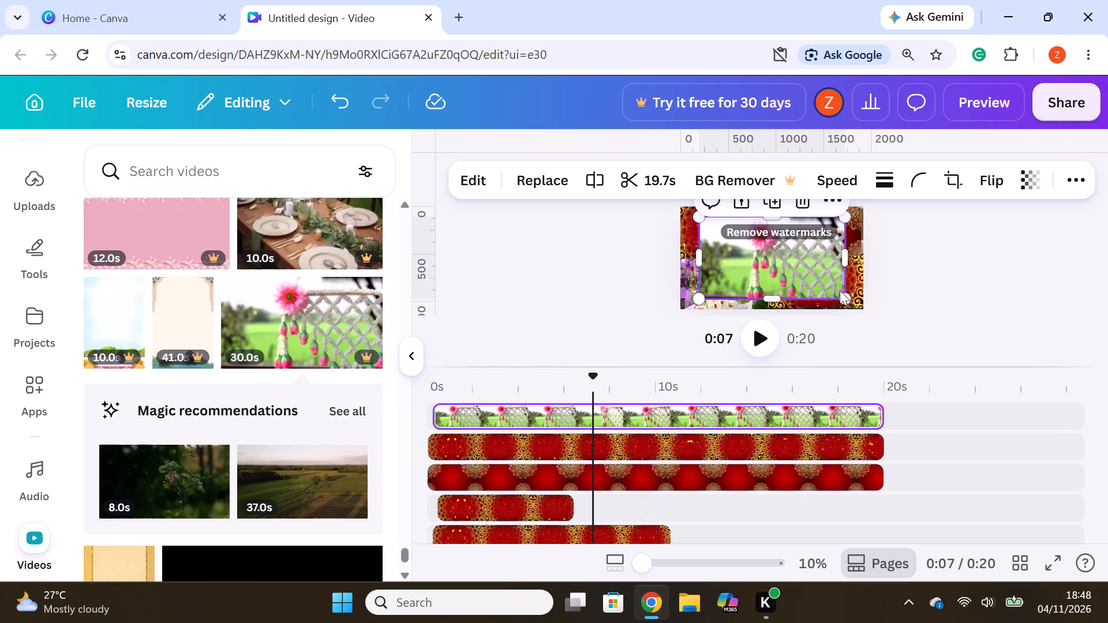
drag(843, 295, 814, 288)
drag(746, 265, 774, 263)
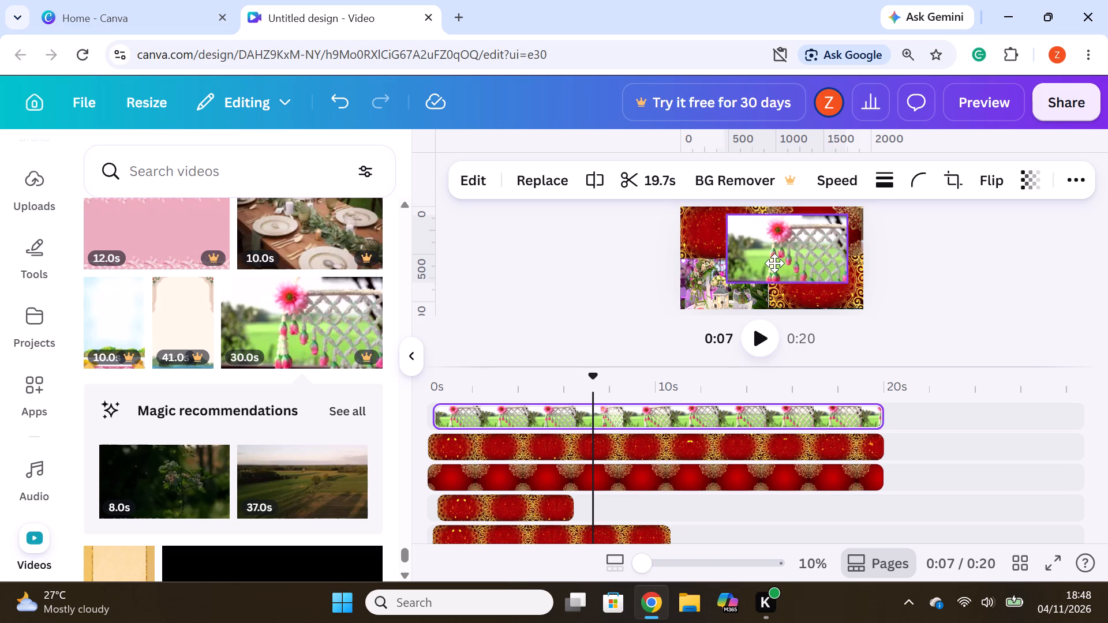
drag(774, 263, 766, 275)
Shrink the flower garland clip further at about 4 seconds and recentre it where the four red clips meet.
click(536, 511)
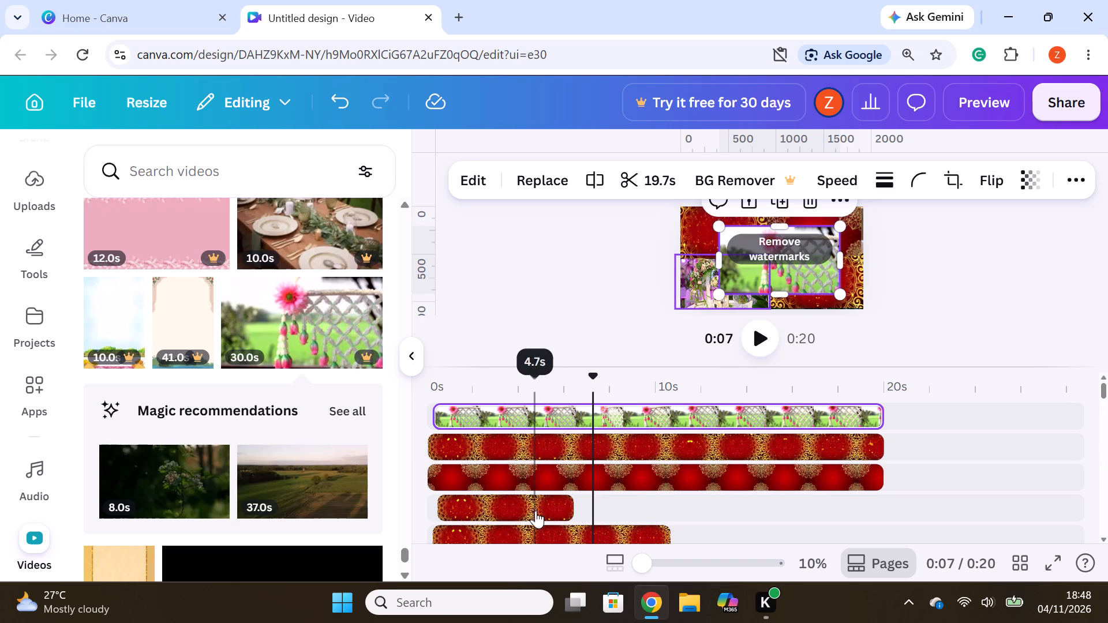
click(822, 279)
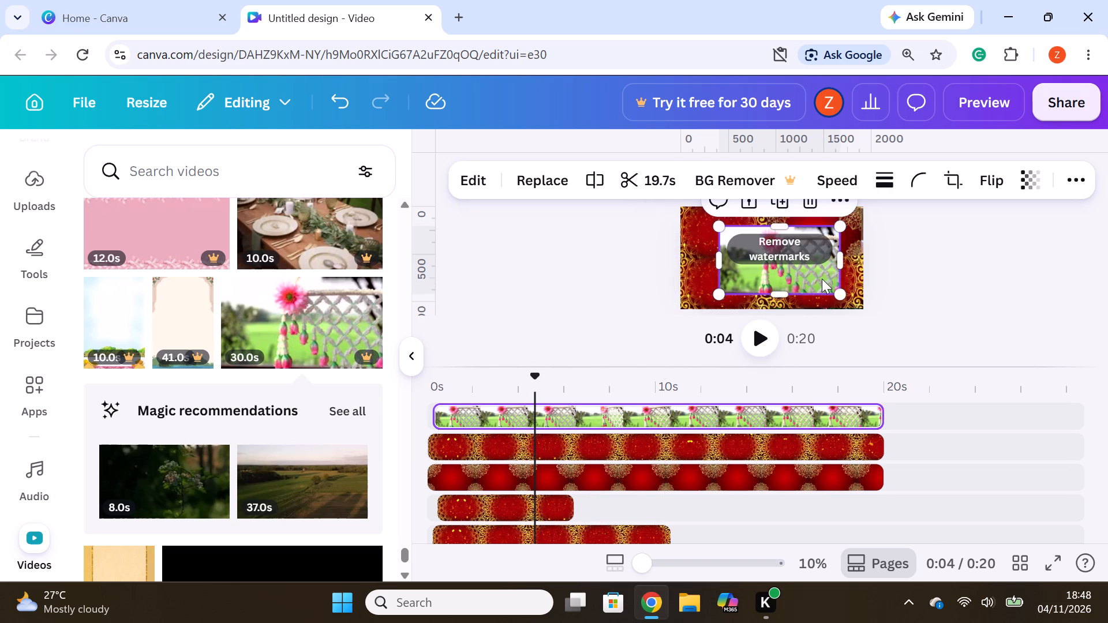
drag(840, 295, 814, 297)
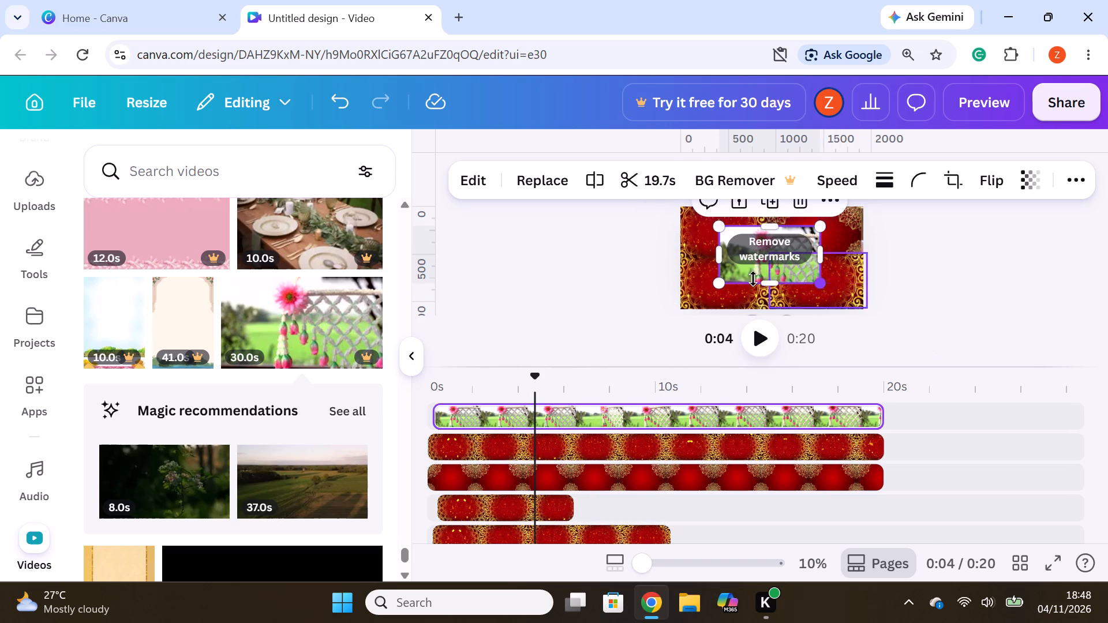
click(779, 269)
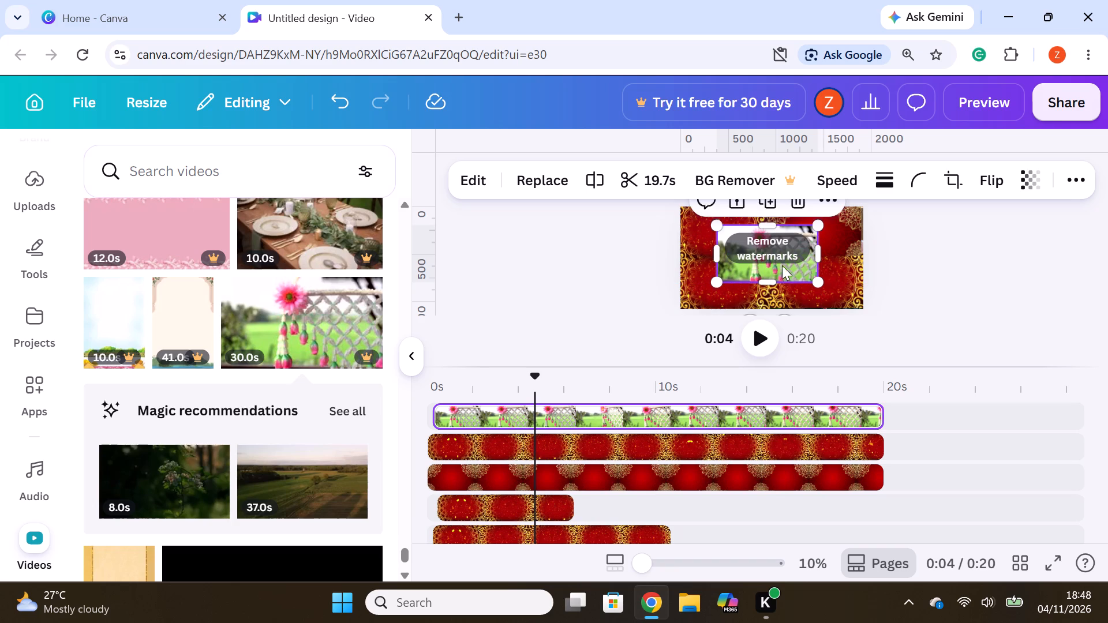
drag(785, 268, 792, 271)
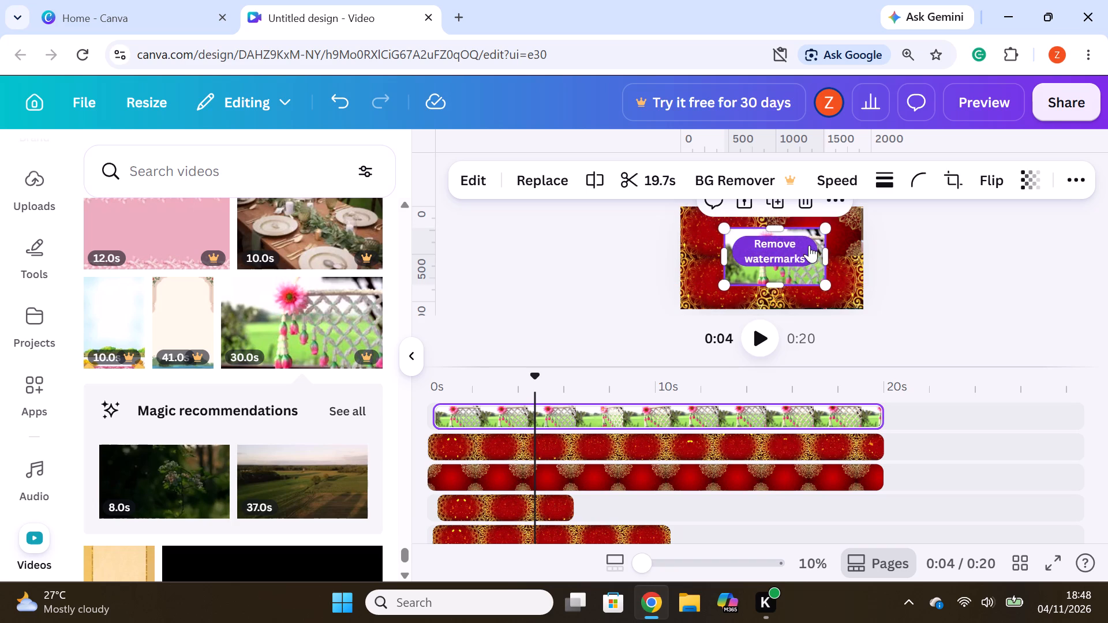
Set the flower garland clip's corner rounding to the maximum.
click(918, 187)
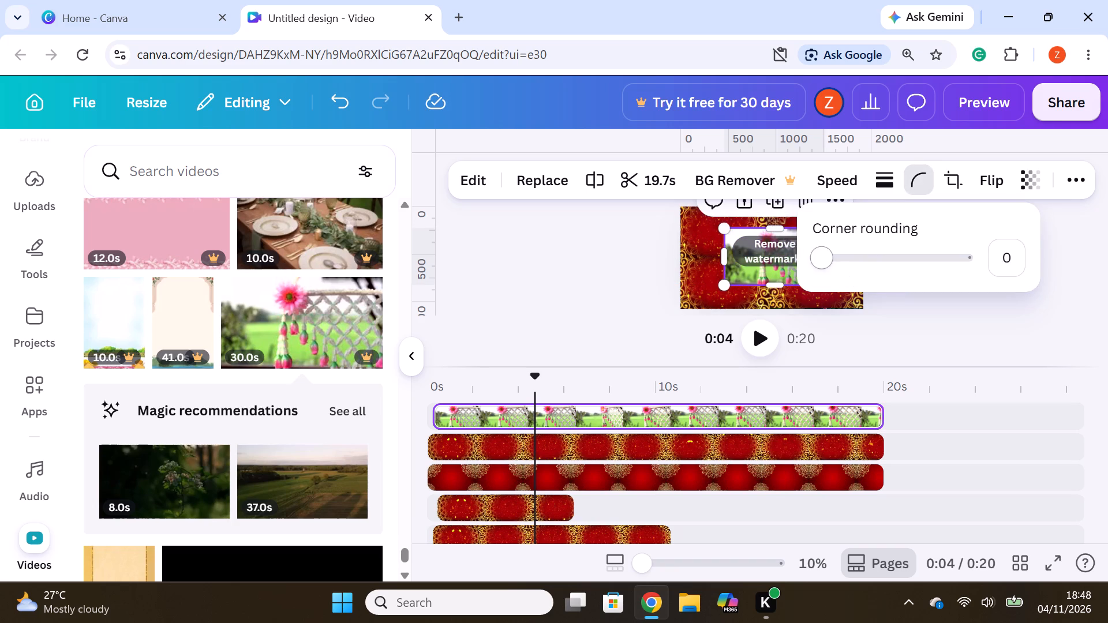
drag(830, 265, 1036, 257)
click(1036, 292)
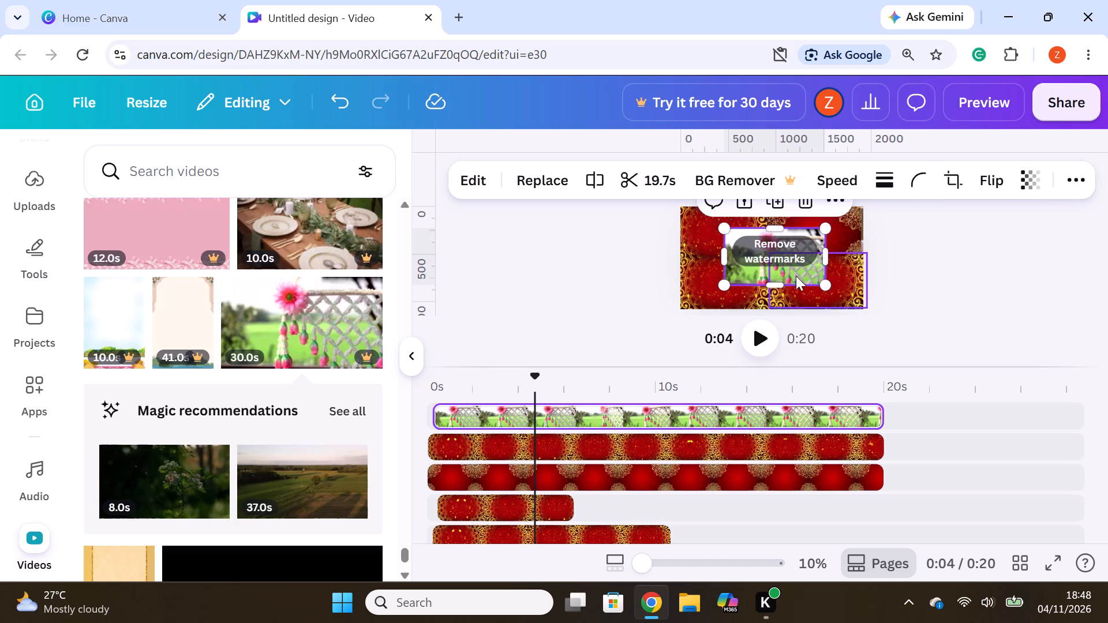
click(840, 295)
click(1055, 292)
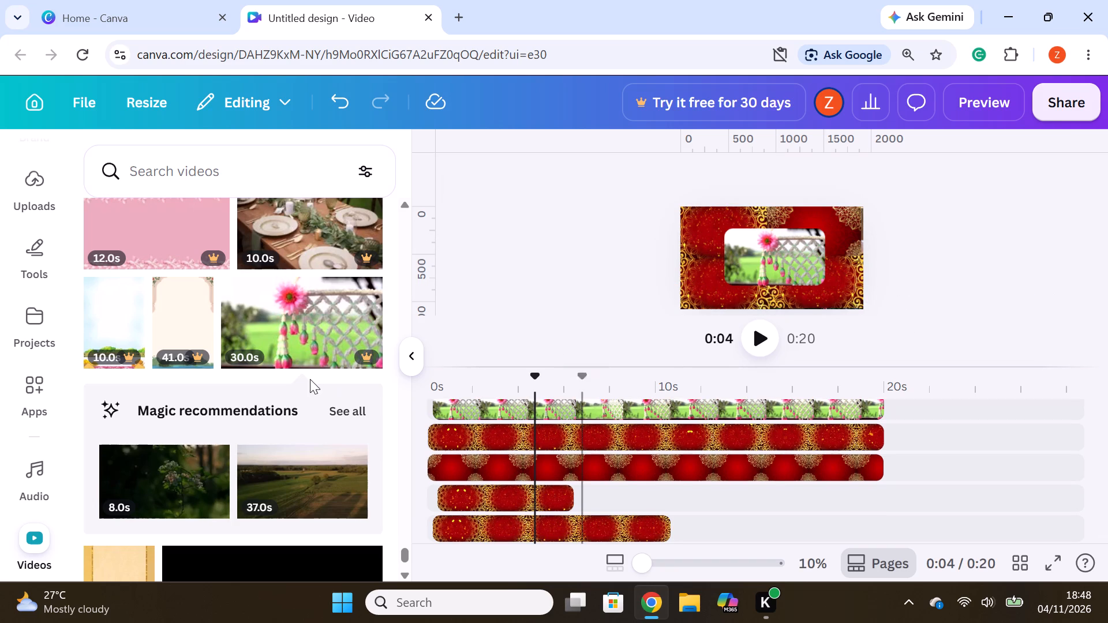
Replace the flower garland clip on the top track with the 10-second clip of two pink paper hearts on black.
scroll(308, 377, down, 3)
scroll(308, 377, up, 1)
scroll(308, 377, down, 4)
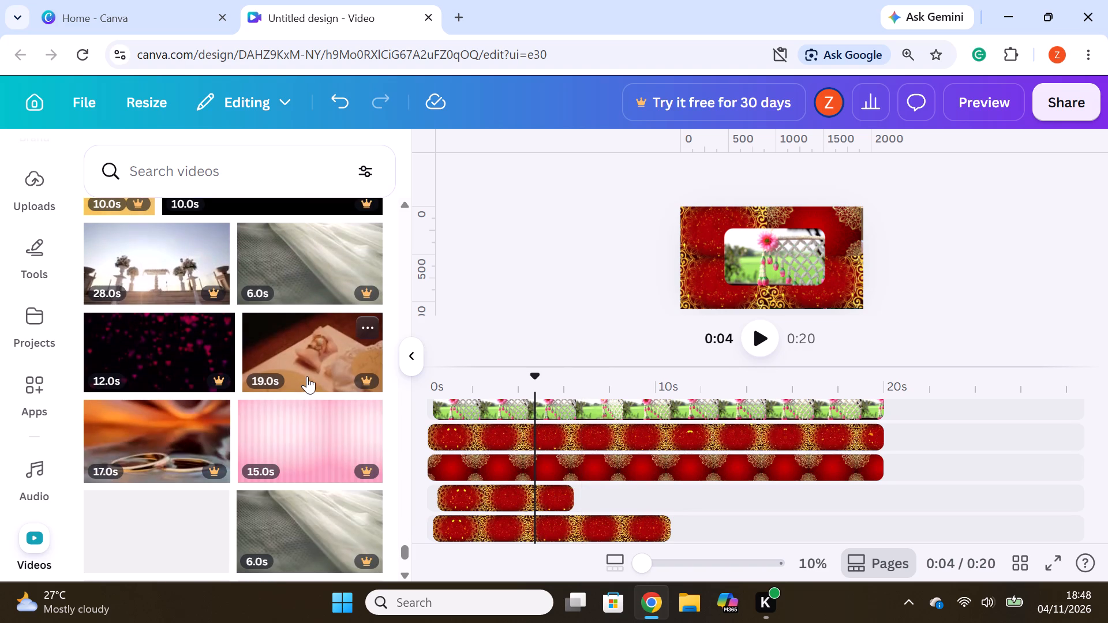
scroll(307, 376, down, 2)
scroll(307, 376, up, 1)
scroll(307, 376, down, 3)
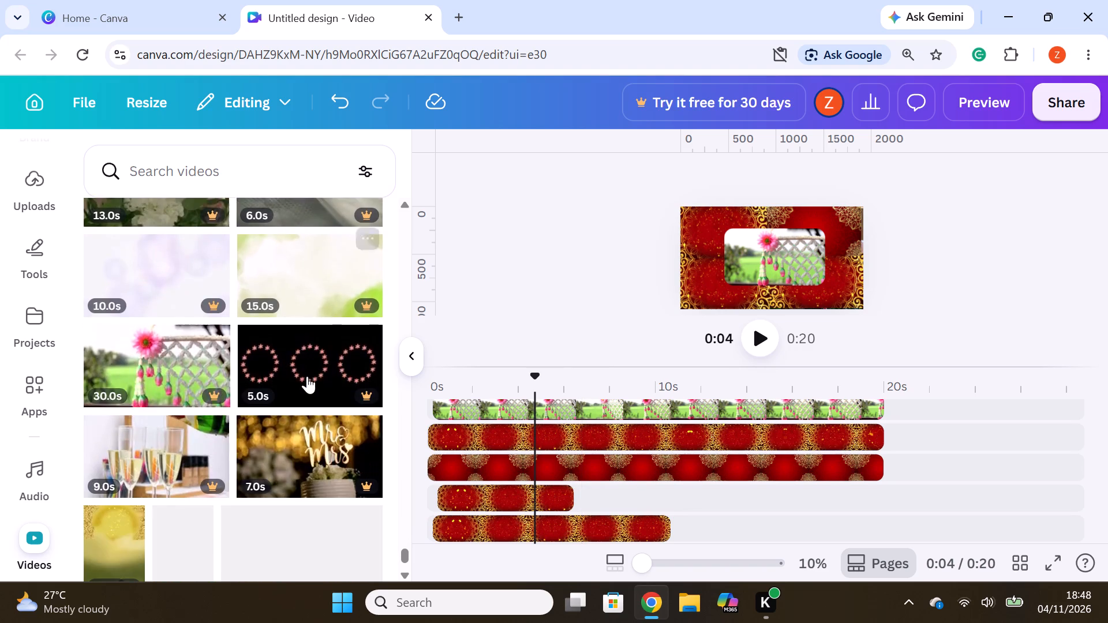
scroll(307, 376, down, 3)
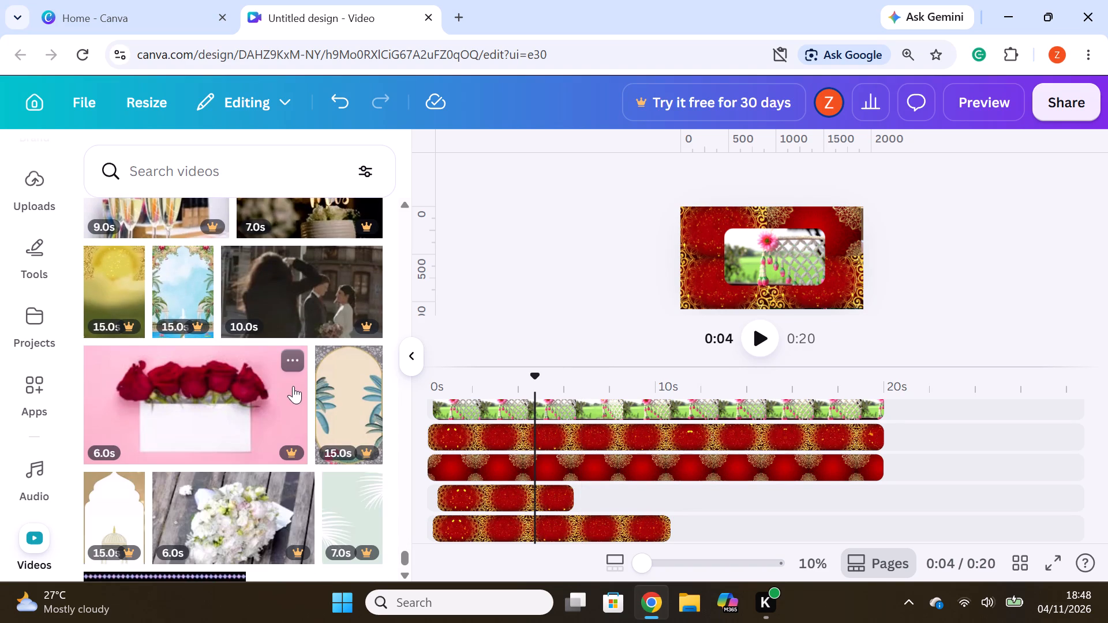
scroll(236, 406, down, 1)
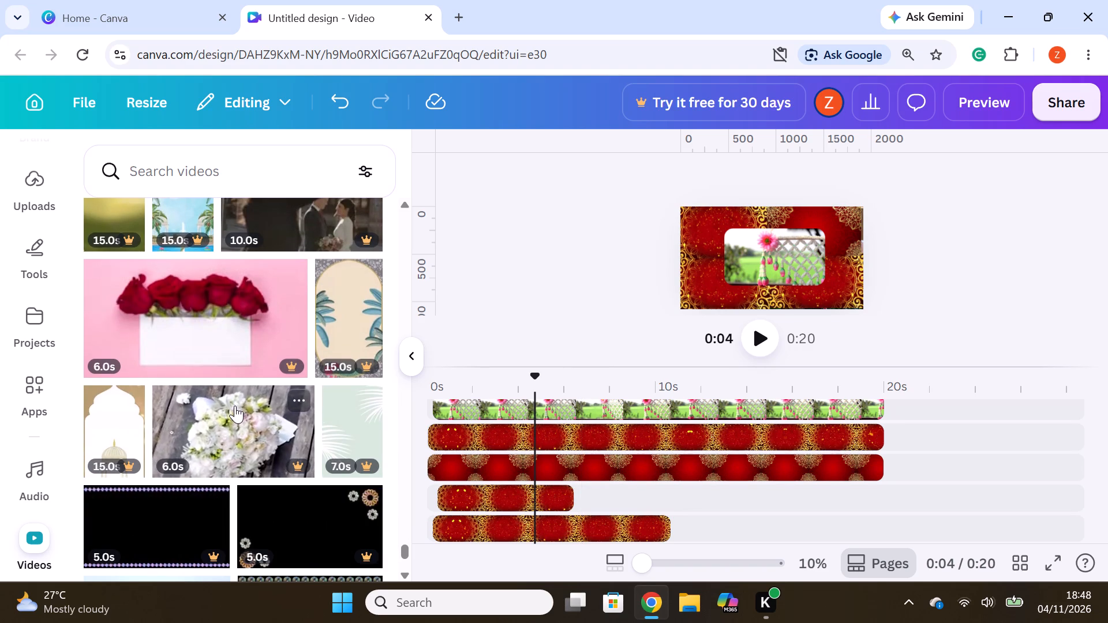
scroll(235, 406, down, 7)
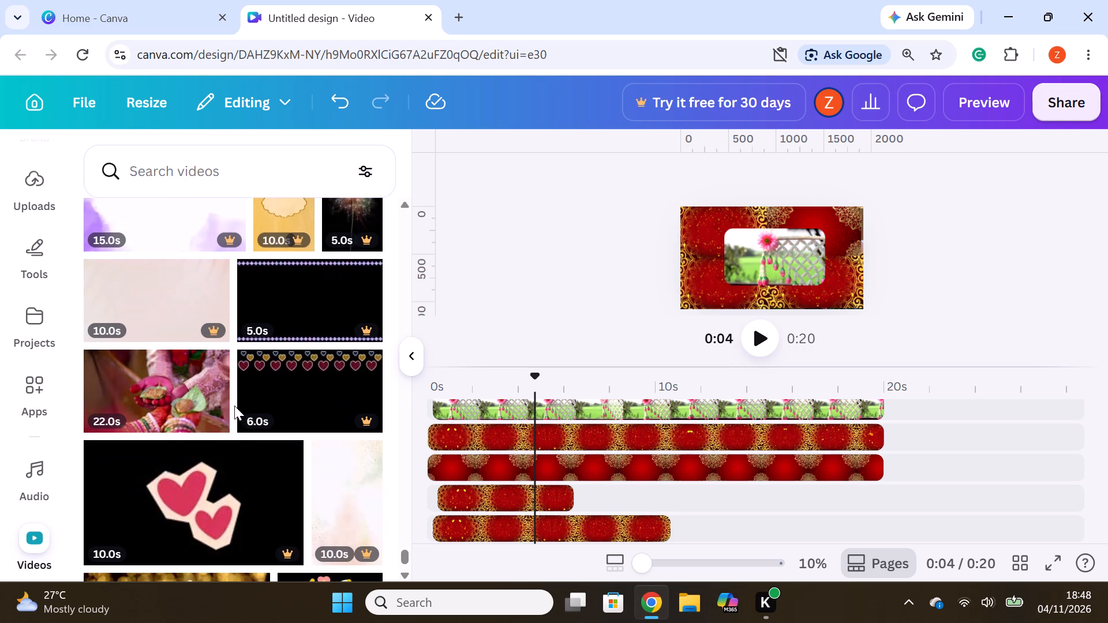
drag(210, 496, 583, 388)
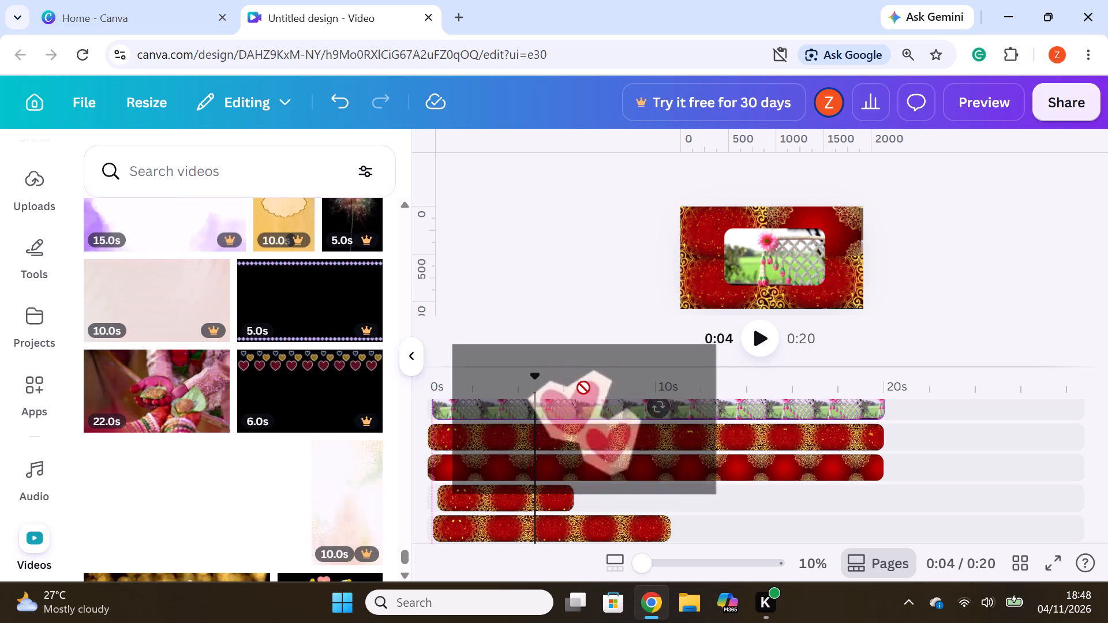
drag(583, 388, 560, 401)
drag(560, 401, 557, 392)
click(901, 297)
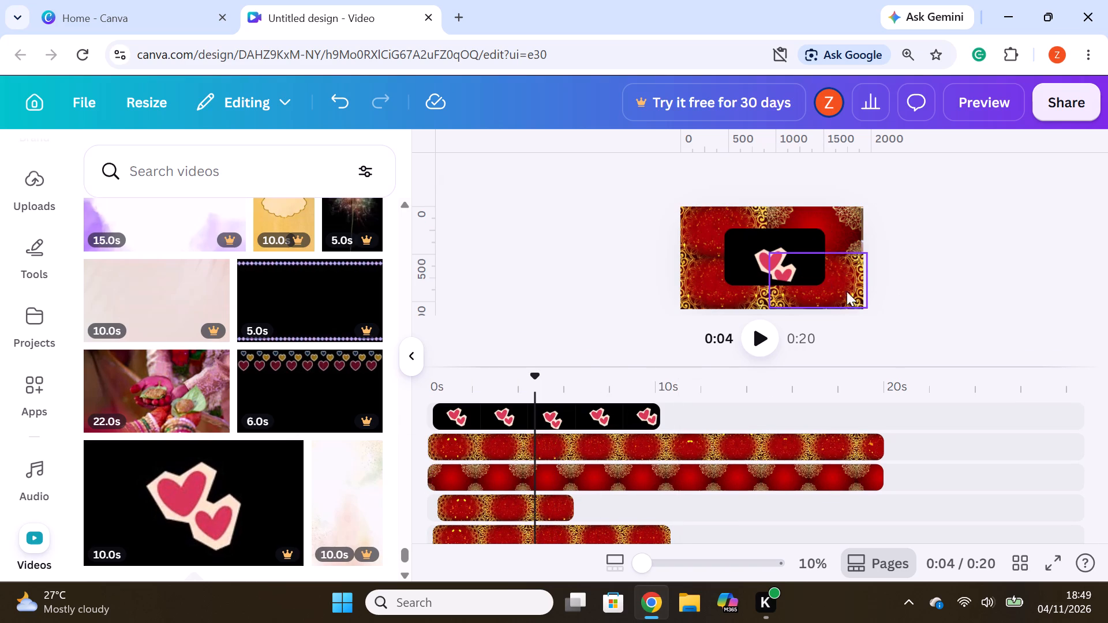
Replace the paper hearts clip on the top track with the 6-second pink flower wreath clip on black.
scroll(261, 382, down, 4)
drag(320, 477, 327, 471)
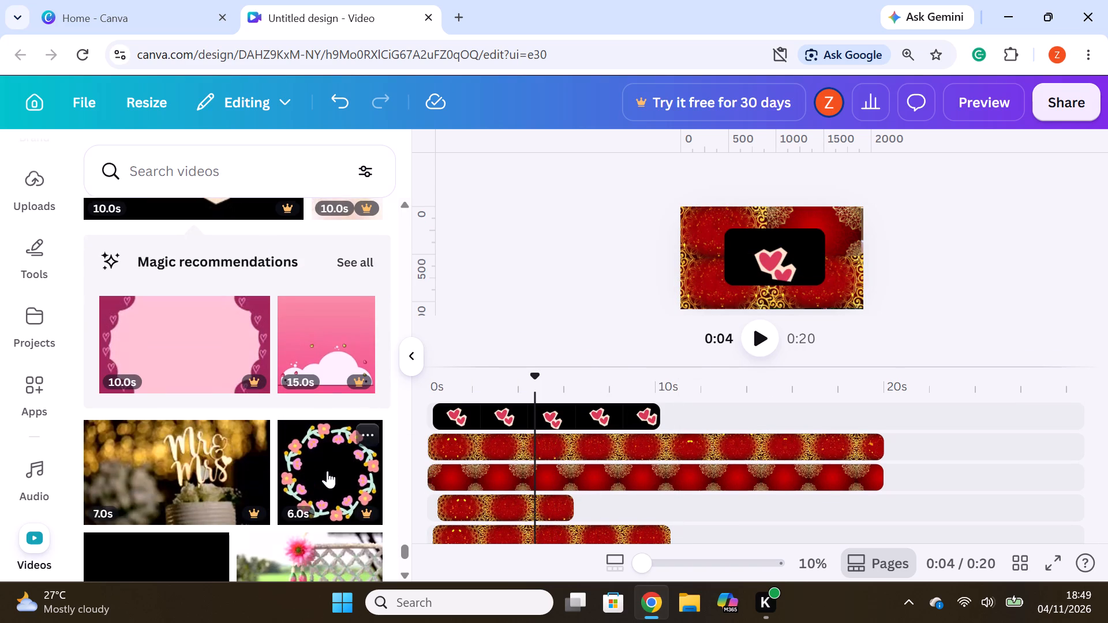
drag(327, 471, 545, 413)
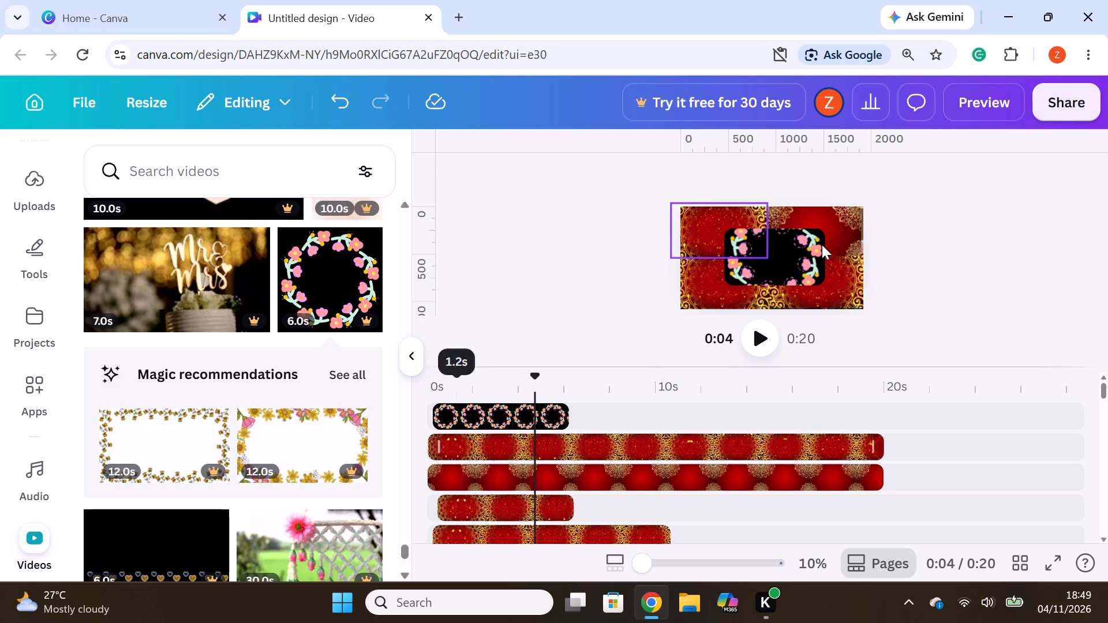
Move the flower wreath clip to the page's bottom-left corner and shrink it slightly to fit that quarter.
drag(770, 260, 718, 286)
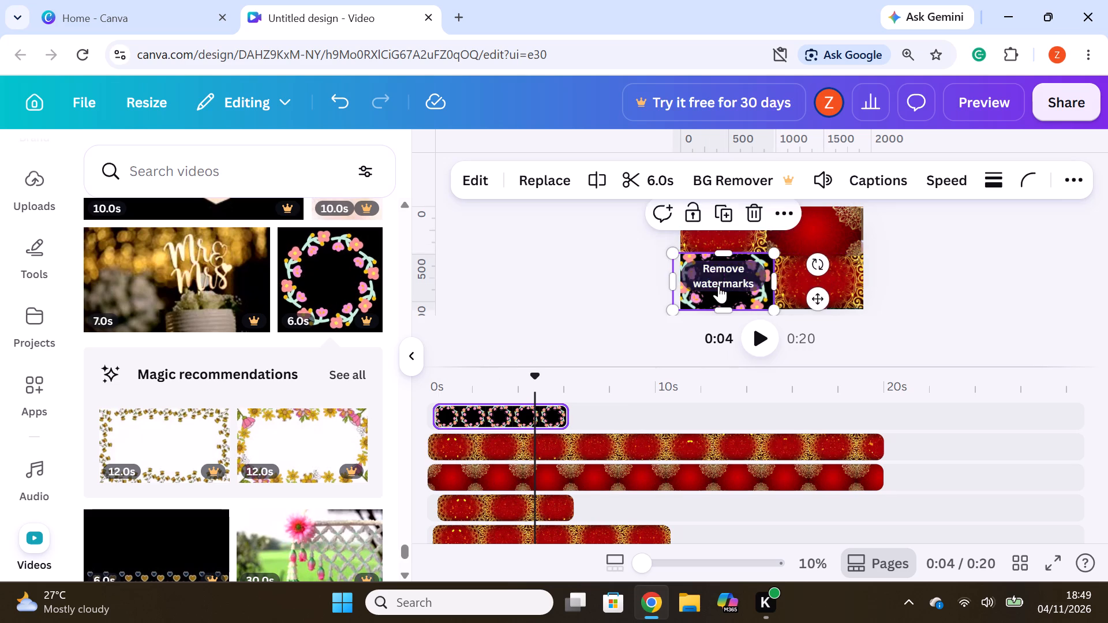
click(975, 280)
click(739, 268)
drag(774, 254, 772, 256)
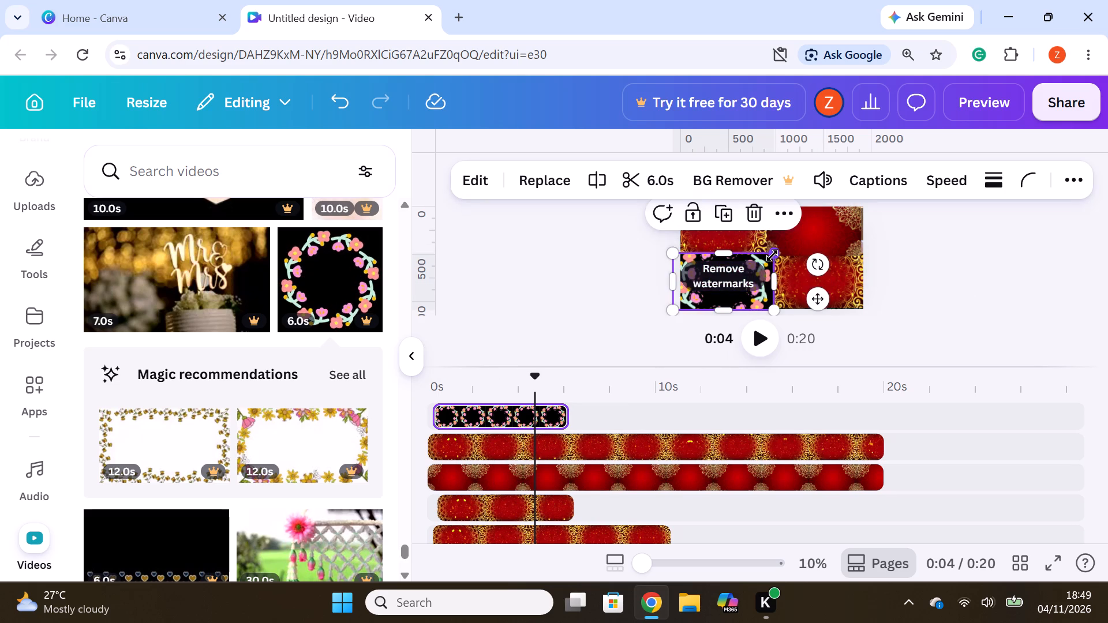
drag(772, 256, 765, 264)
click(863, 278)
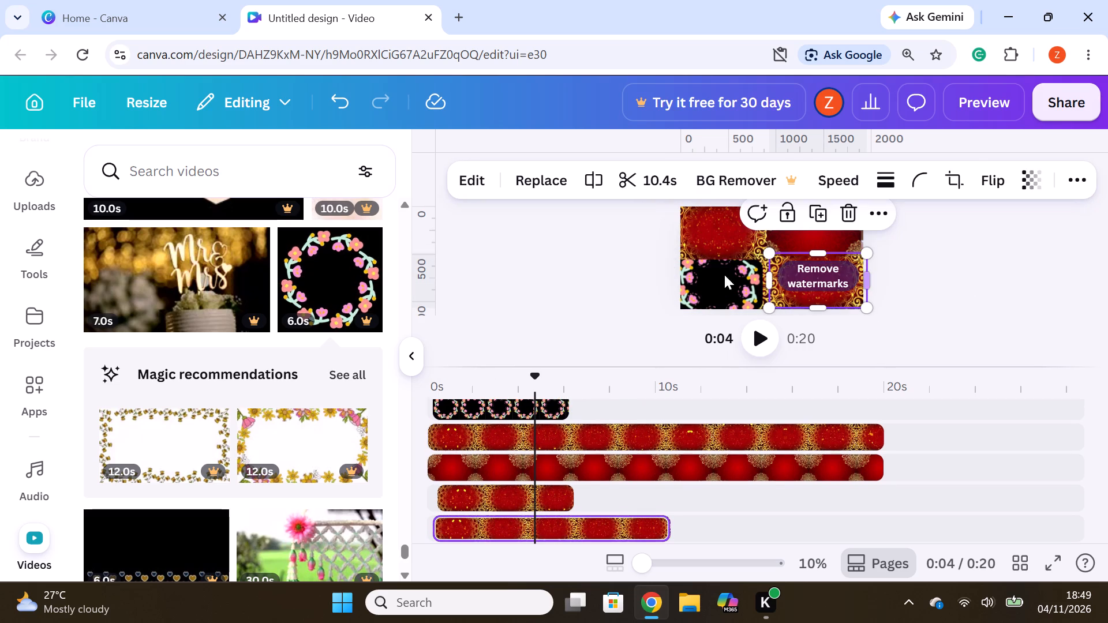
Add the 10-second clip of two pink paper hearts on black on a new track above the flower wreath.
scroll(285, 293, down, 2)
scroll(285, 293, up, 2)
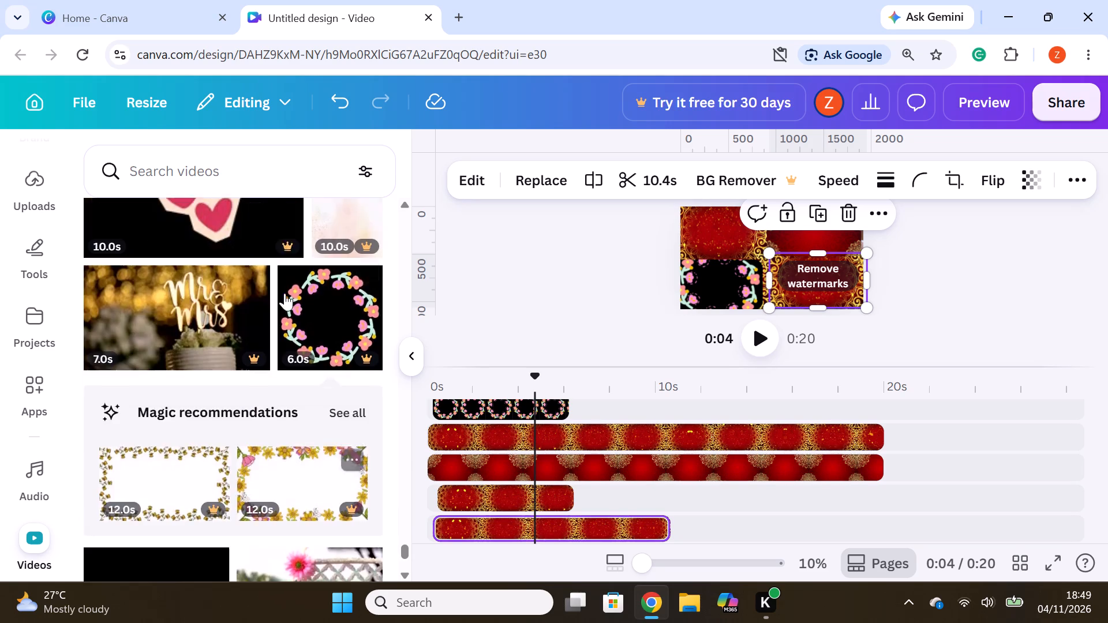
scroll(285, 293, up, 2)
drag(224, 331, 566, 400)
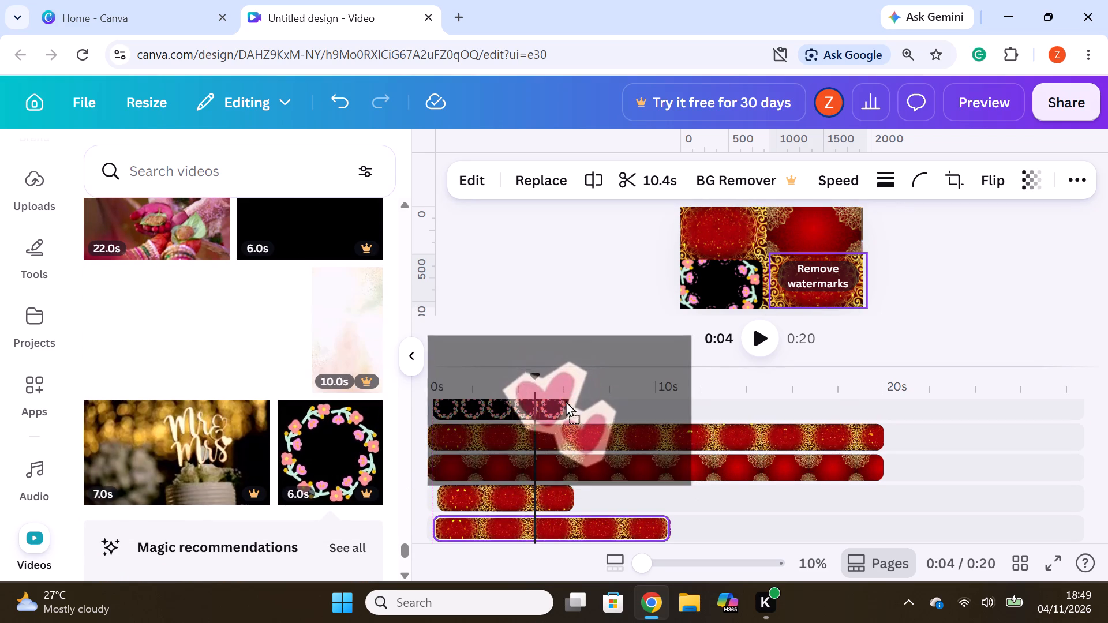
drag(566, 400, 565, 400)
drag(563, 398, 563, 419)
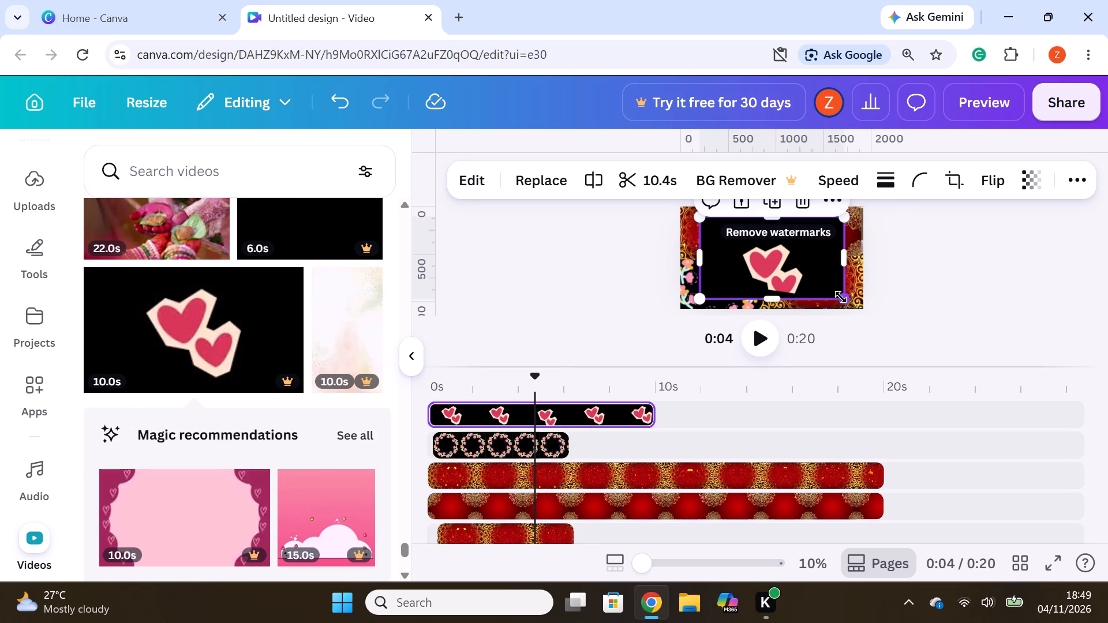
Shrink the paper hearts clip and move it into the page's bottom-right corner.
drag(841, 297, 791, 273)
drag(770, 259, 773, 258)
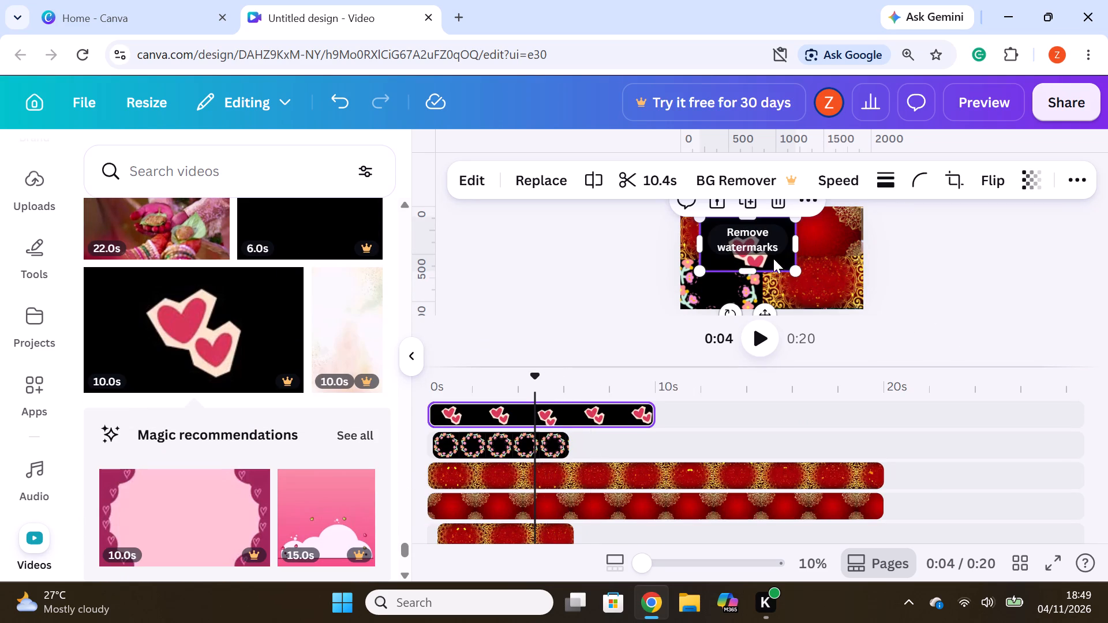
drag(773, 258, 835, 298)
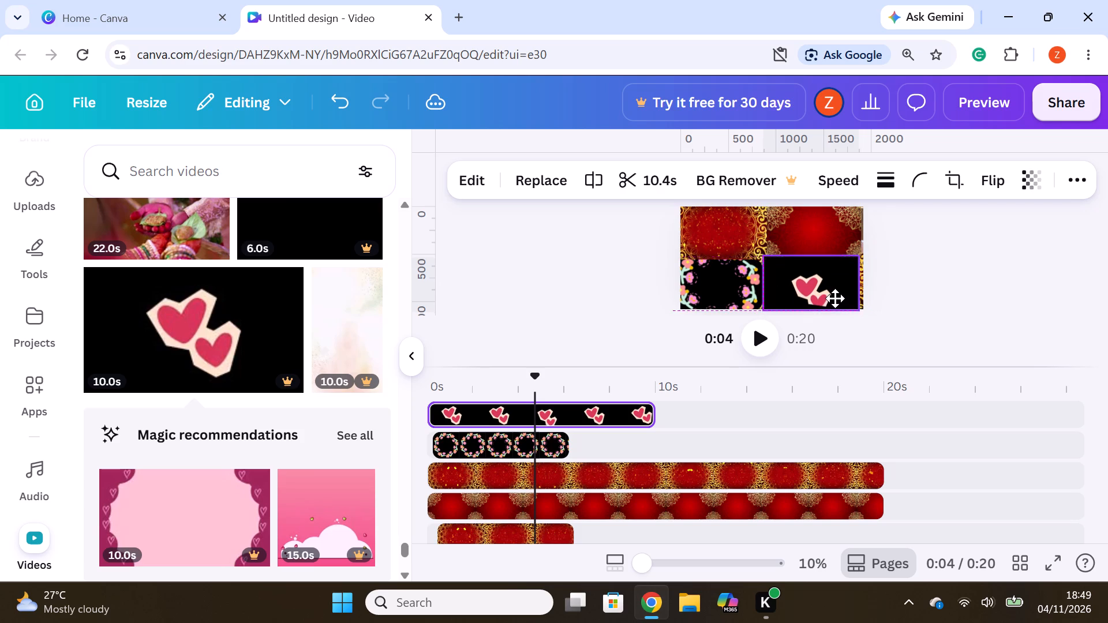
drag(835, 298, 839, 297)
Enlarge the pink flower wreath clip slightly so it fills the page's bottom-left quarter.
click(729, 288)
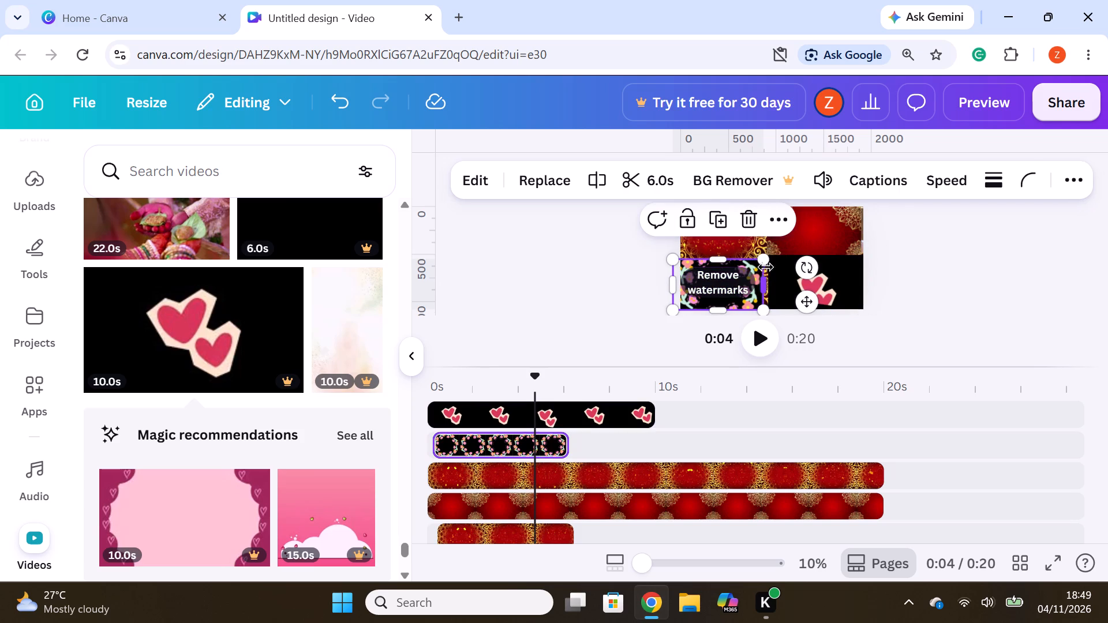
drag(763, 260, 769, 258)
click(1038, 313)
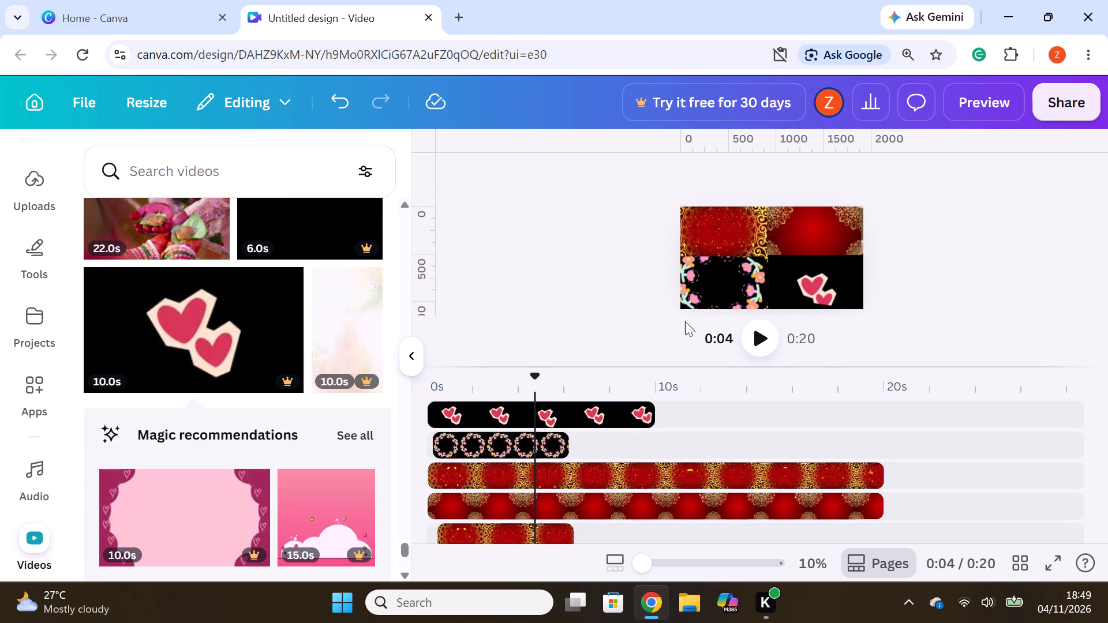
Add the 6-second clip of a purple and white flower wreath on black on a new top track.
scroll(350, 356, down, 3)
scroll(280, 399, down, 2)
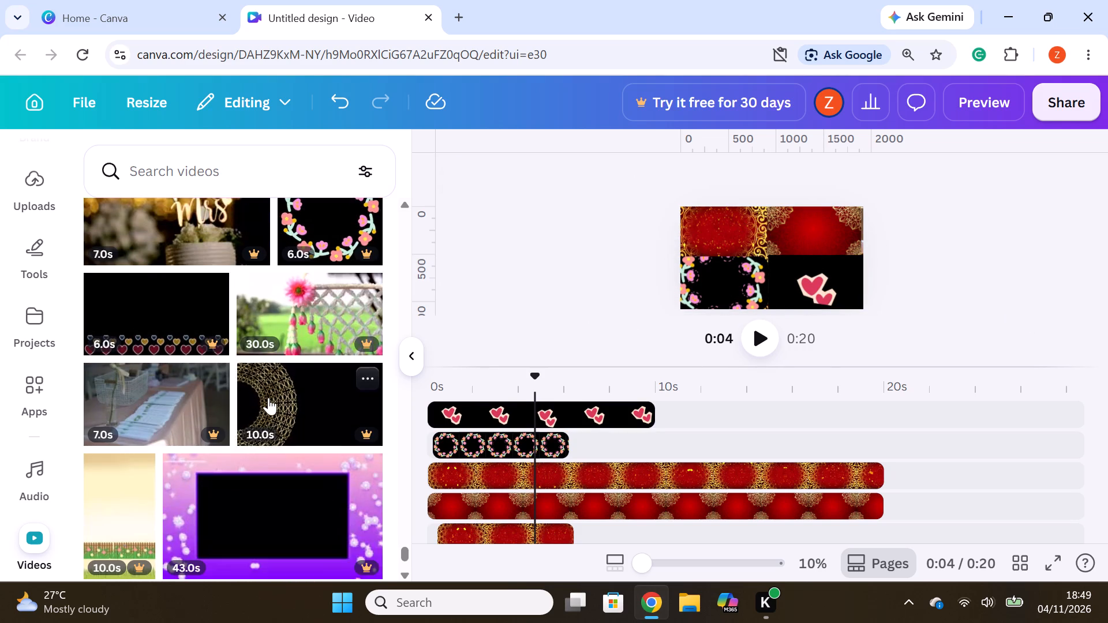
scroll(268, 397, down, 3)
scroll(274, 471, down, 4)
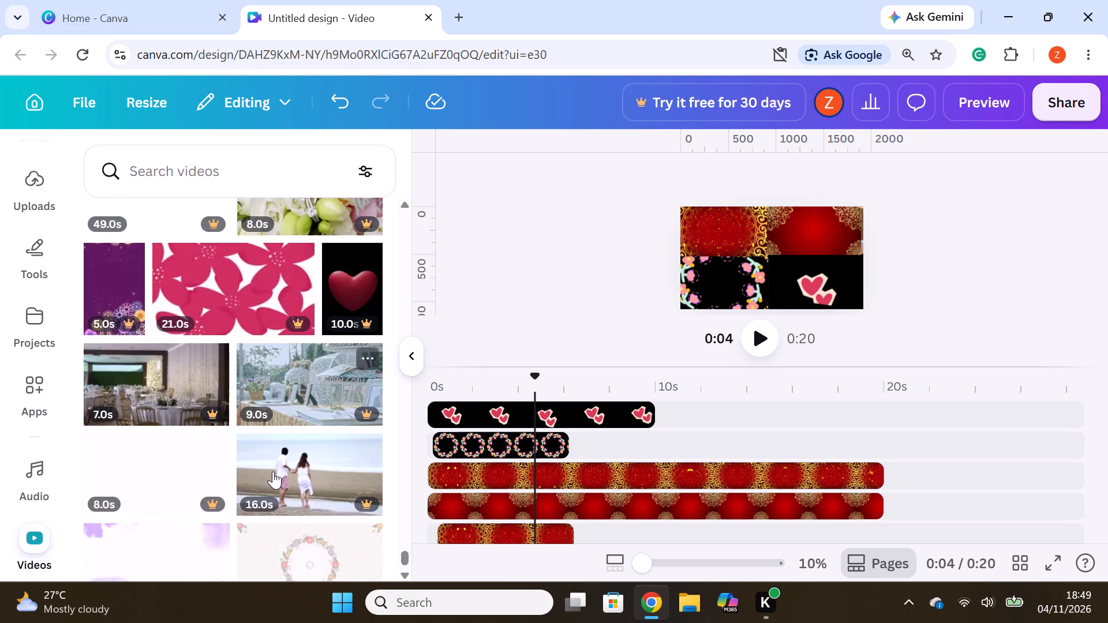
drag(156, 521, 536, 400)
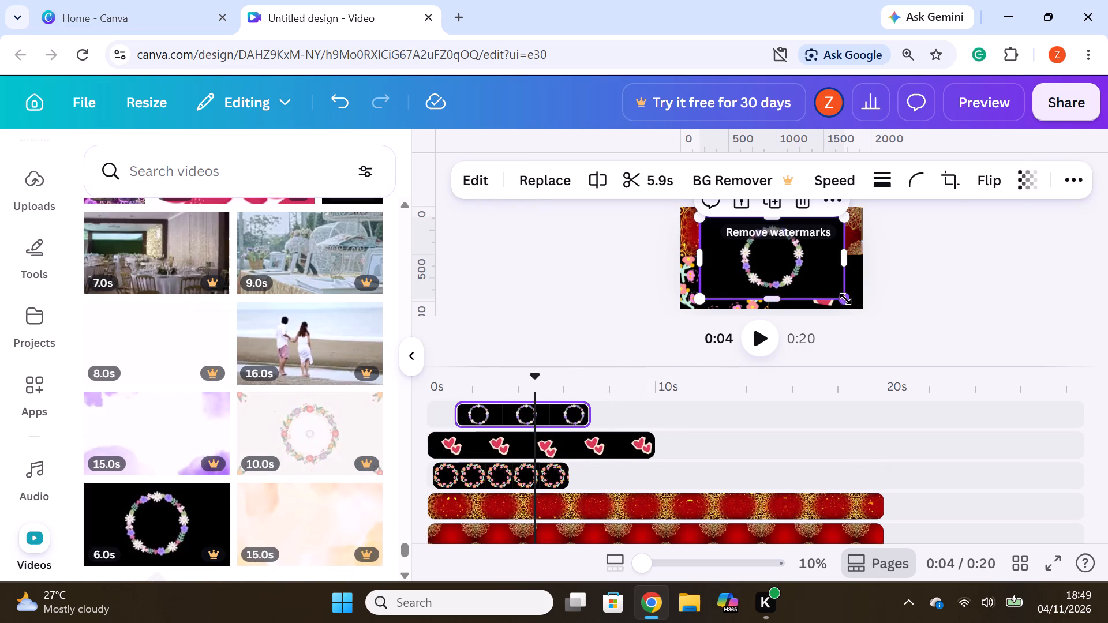
Fit the purple and white wreath clip into the page's top-left corner at about 921 × 525.
drag(845, 299, 777, 268)
drag(763, 246, 753, 248)
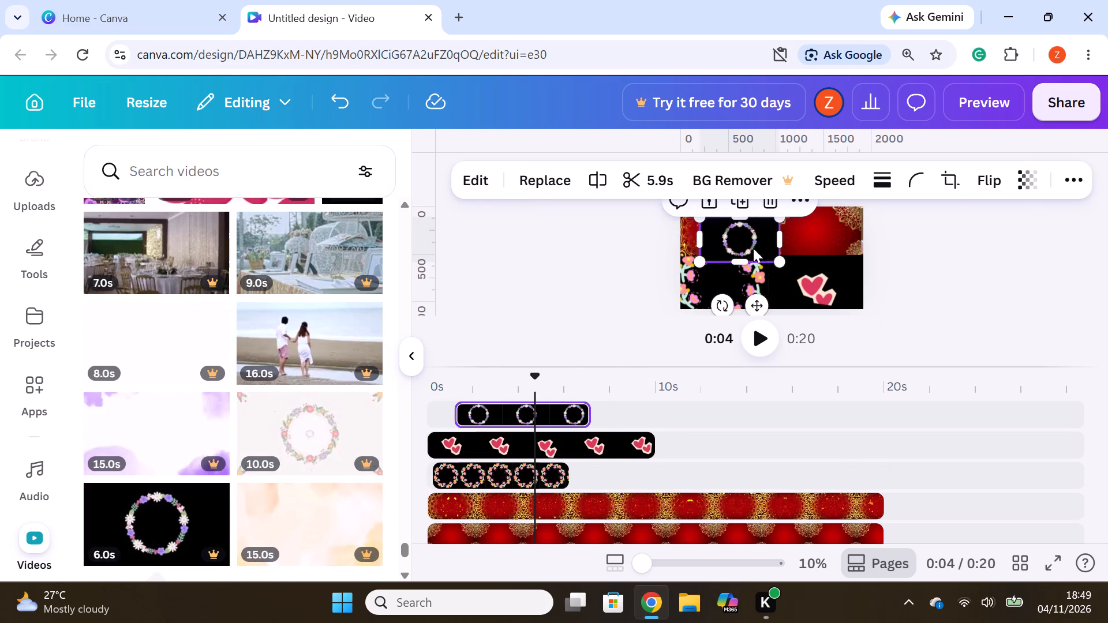
drag(753, 248, 744, 234)
drag(761, 247, 762, 253)
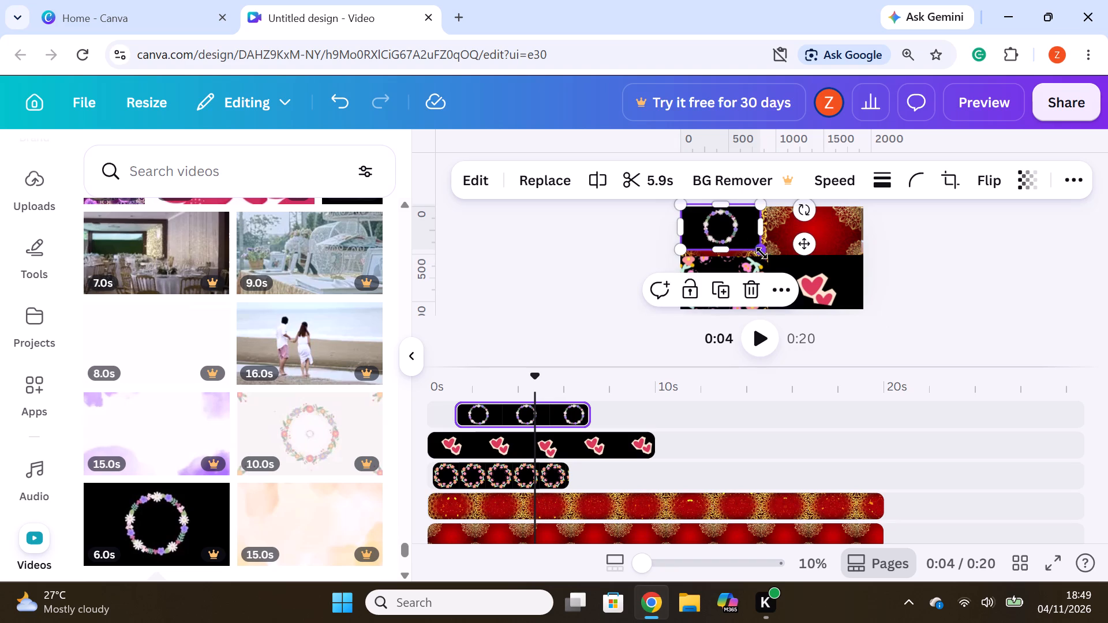
drag(762, 253, 762, 262)
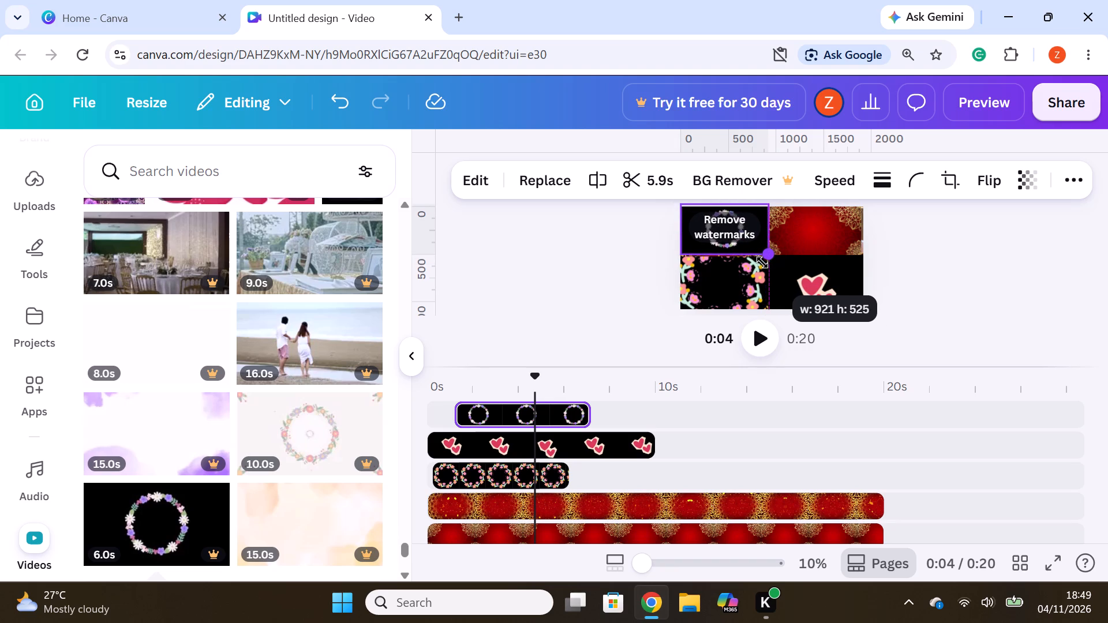
drag(762, 262, 763, 264)
click(960, 282)
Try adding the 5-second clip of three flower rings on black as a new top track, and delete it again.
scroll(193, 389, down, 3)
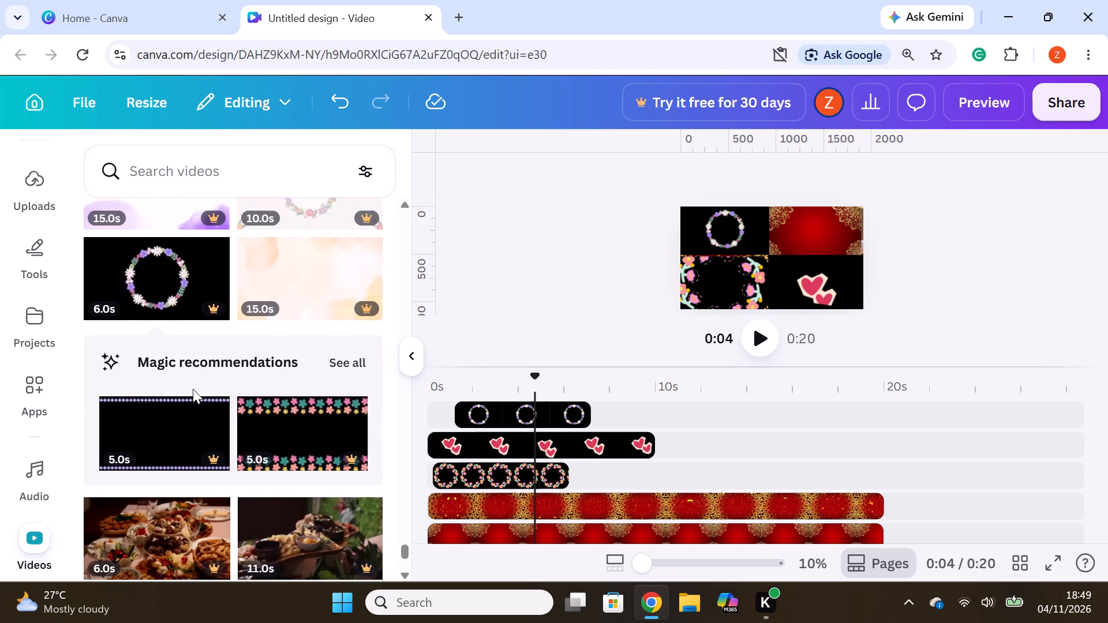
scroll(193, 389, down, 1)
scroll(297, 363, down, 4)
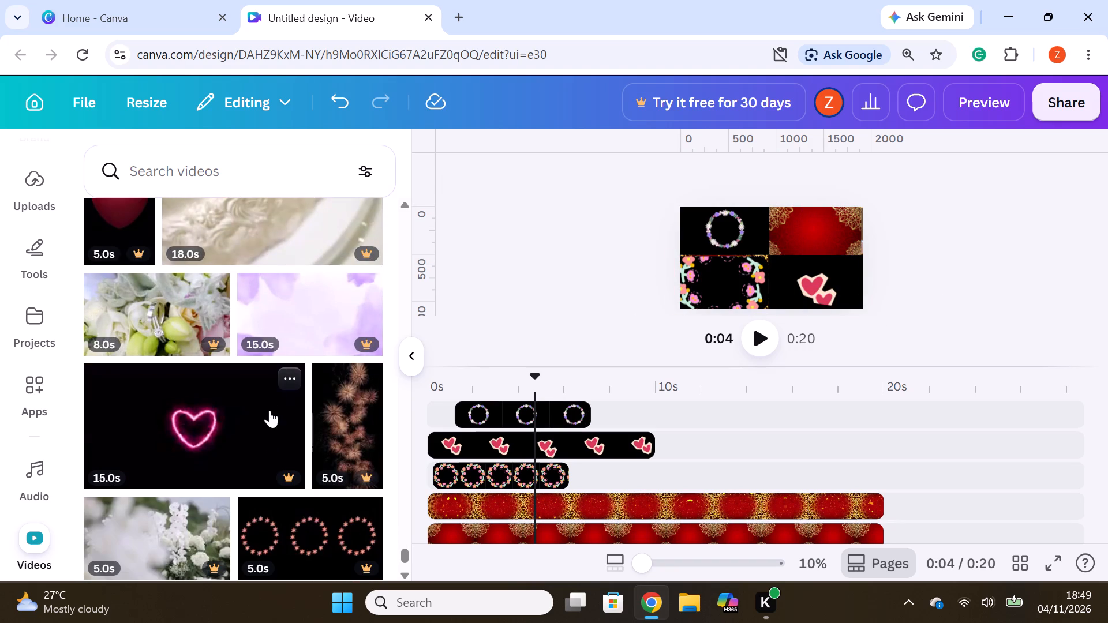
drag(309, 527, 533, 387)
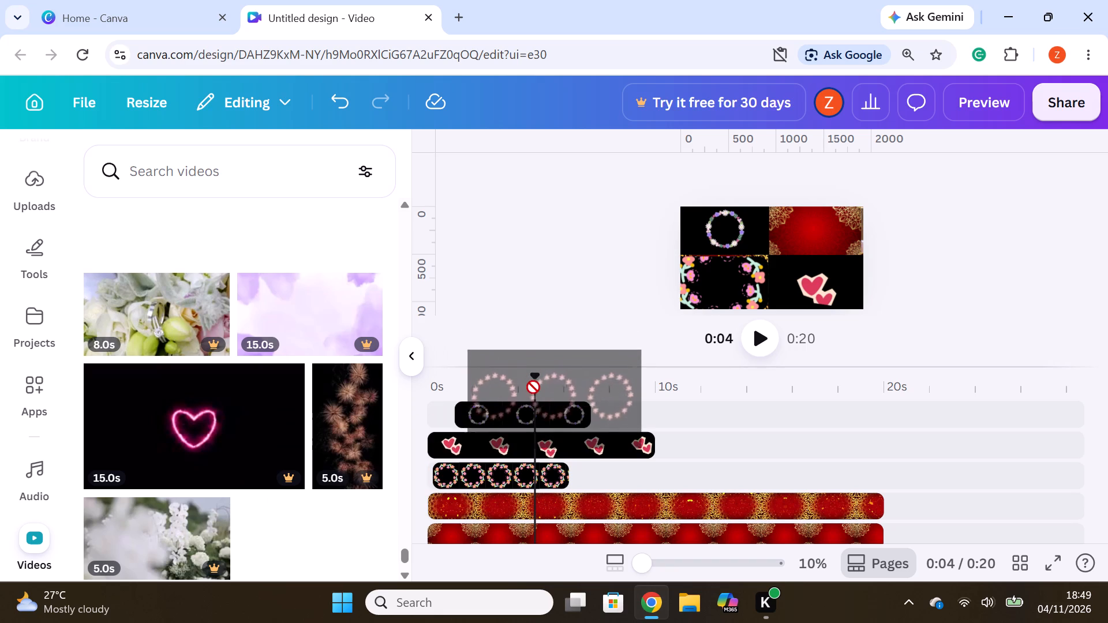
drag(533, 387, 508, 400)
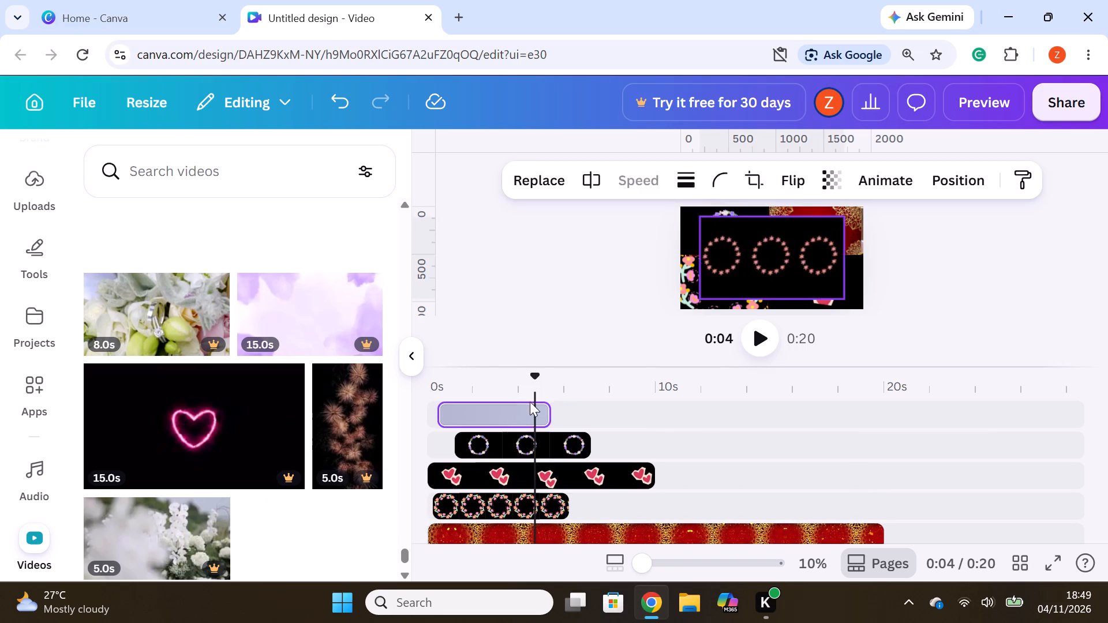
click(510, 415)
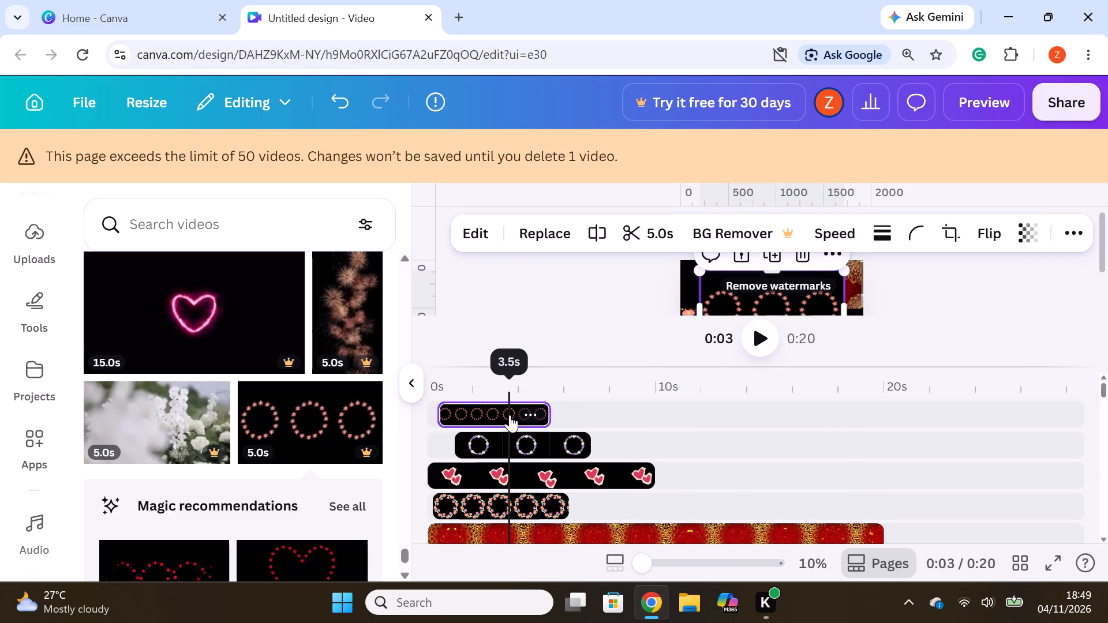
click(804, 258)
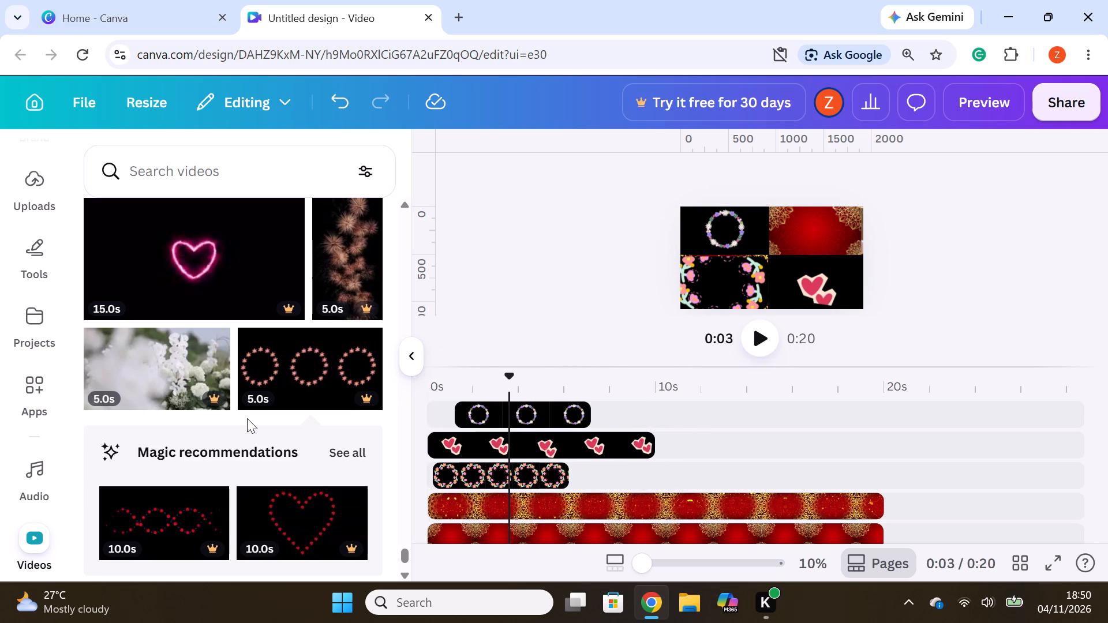
Replace the red and gold clip on the fourth track with the 5-second clip of three flower rings on black.
drag(314, 360, 456, 481)
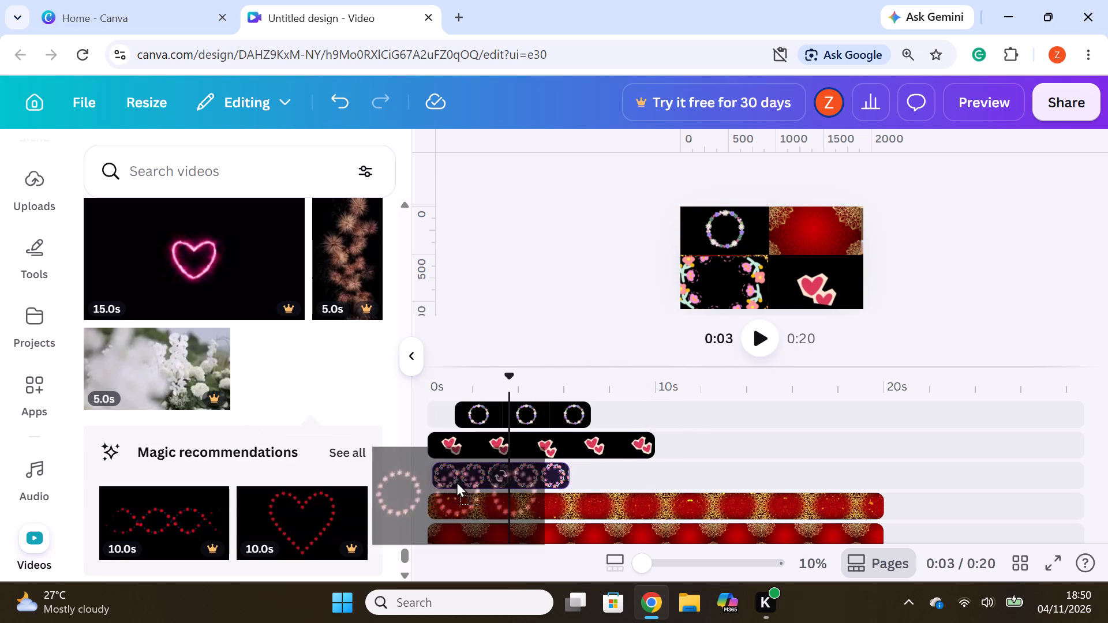
drag(456, 481, 480, 502)
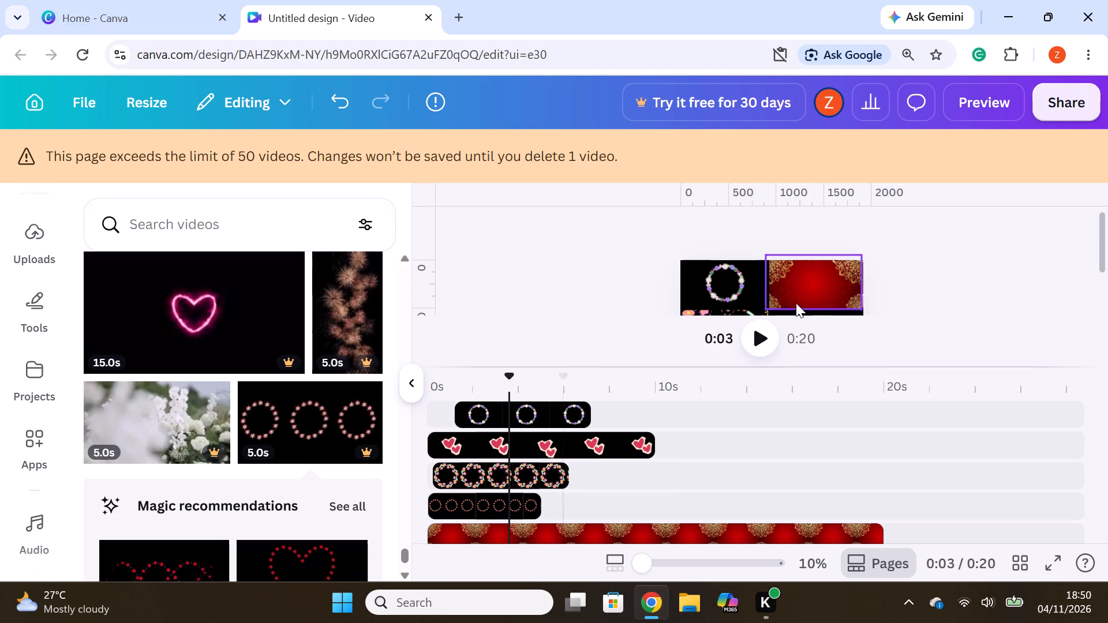
Delete the long red clip with gold corner ornaments from the page's top-right corner.
scroll(804, 393, down, 1)
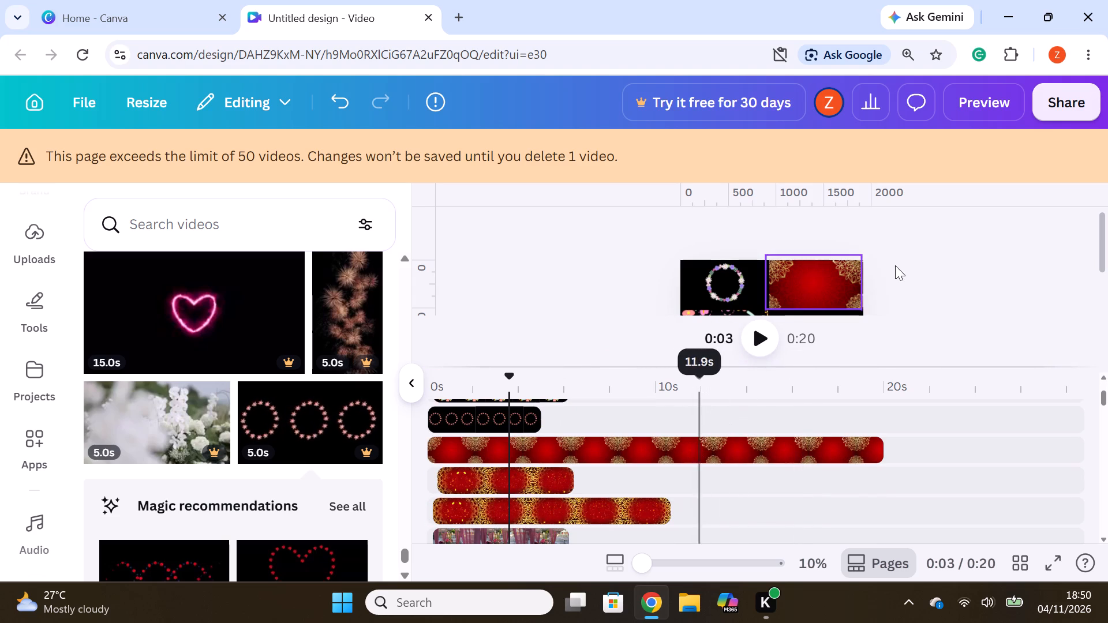
drag(770, 370, 753, 453)
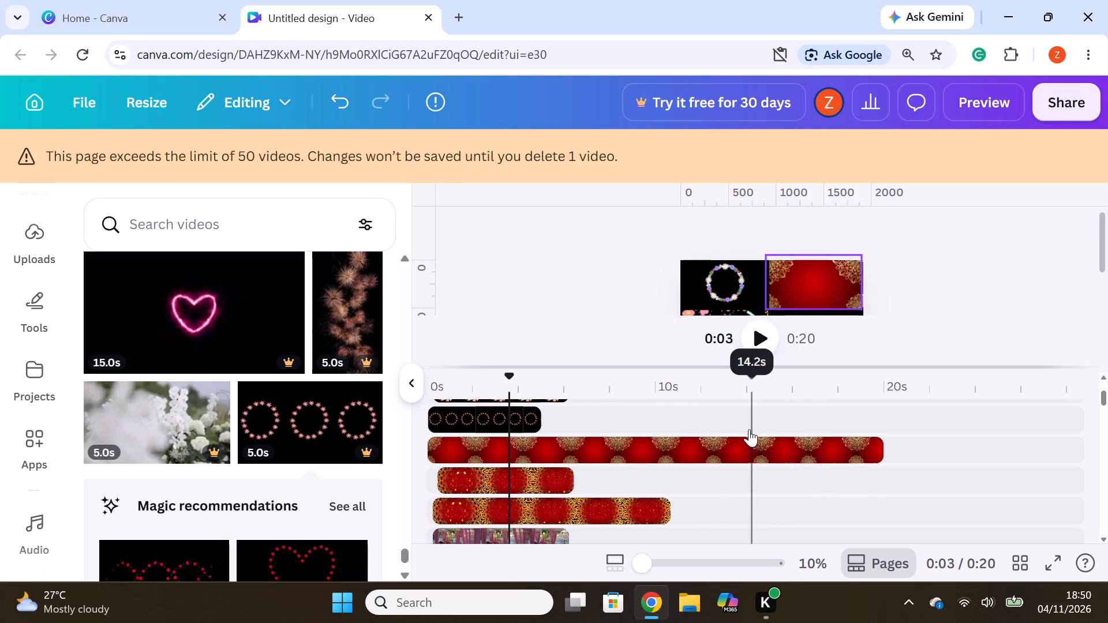
right_click(815, 275)
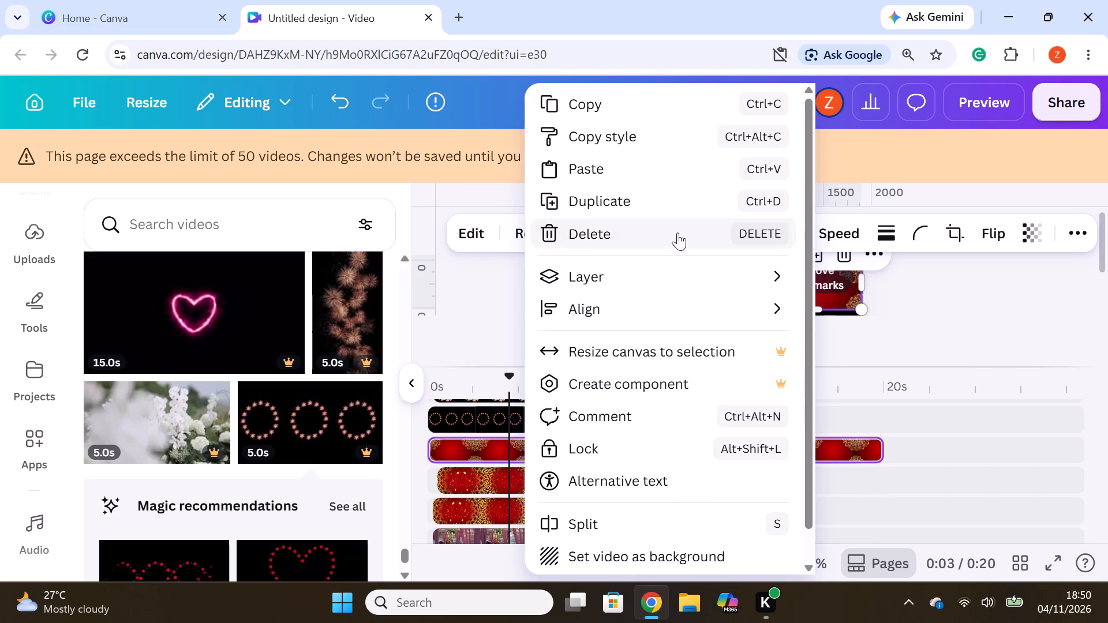
click(677, 231)
click(783, 237)
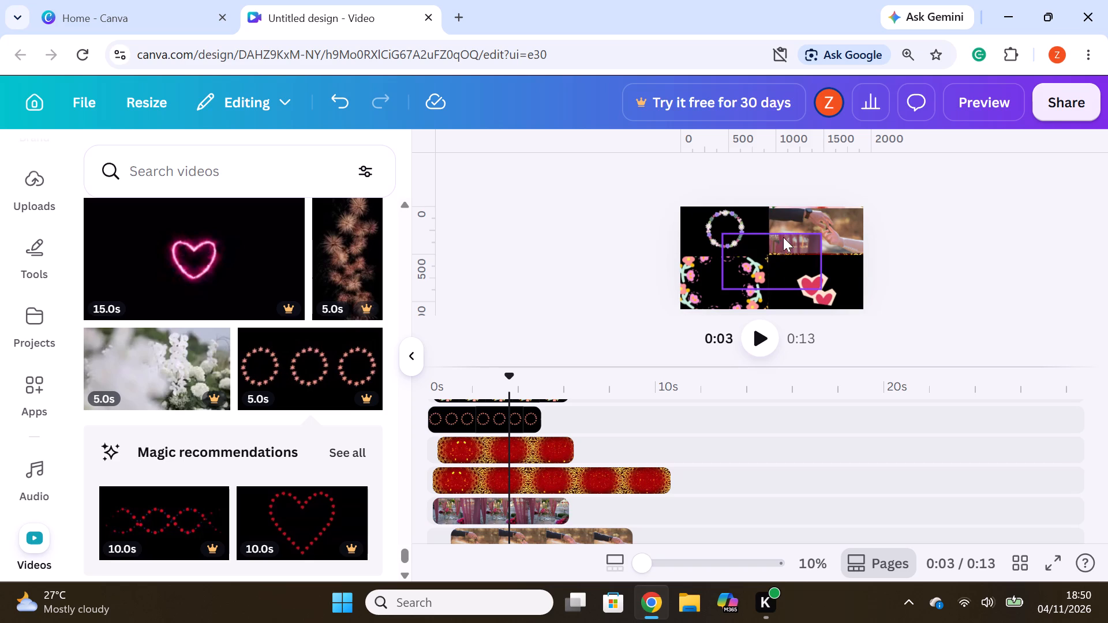
Delete the 8-second hands clip and the 8-second pale mint title clip from the page's top-right corner.
click(836, 229)
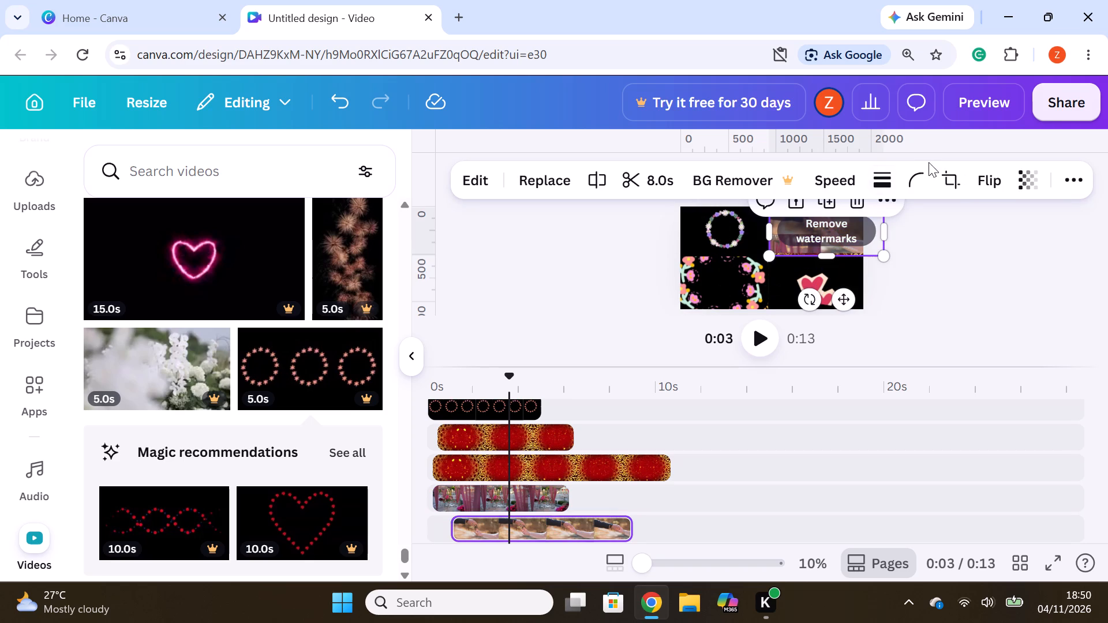
right_click(797, 248)
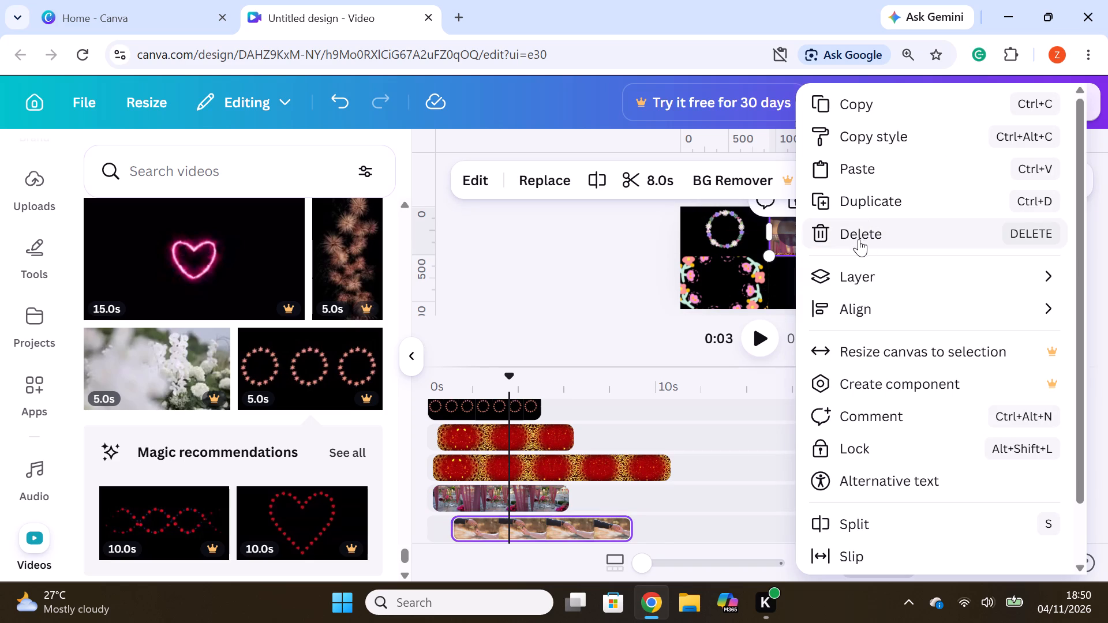
click(859, 239)
click(814, 226)
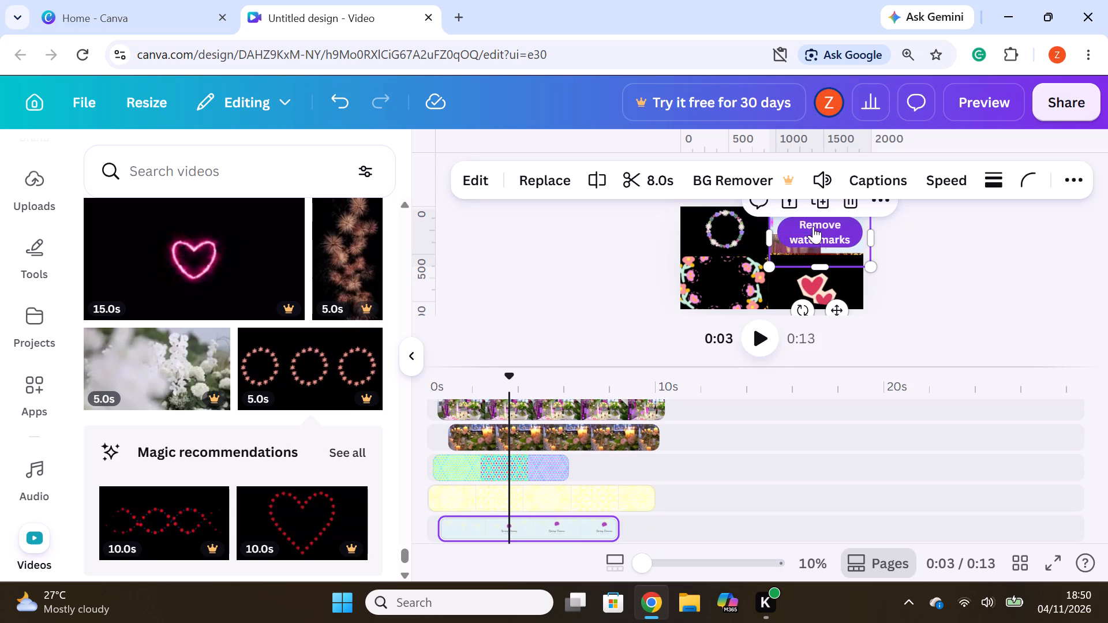
right_click(857, 244)
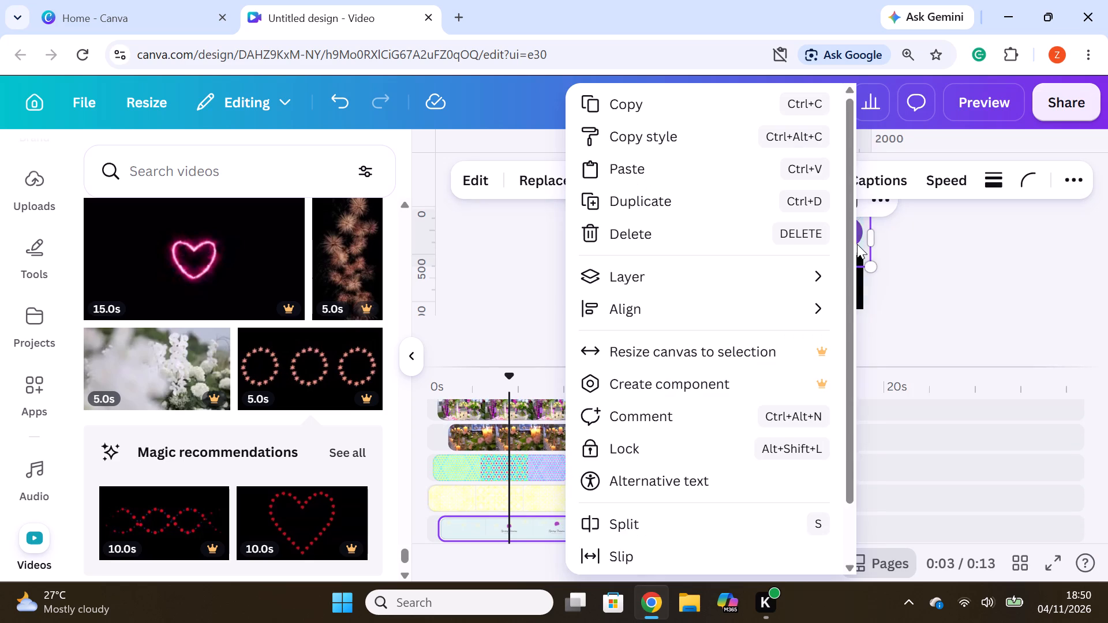
click(681, 217)
click(683, 228)
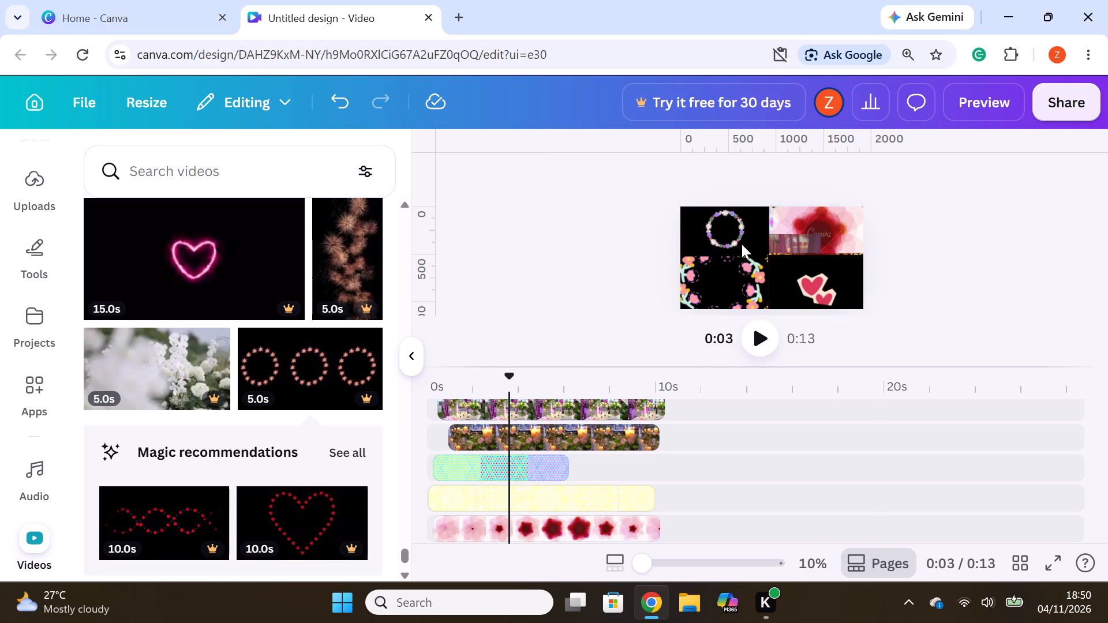
Delete the 9.9-second pink and red flower clip and the 4.7-second white clip from the page's top-right corner.
click(794, 224)
right_click(800, 243)
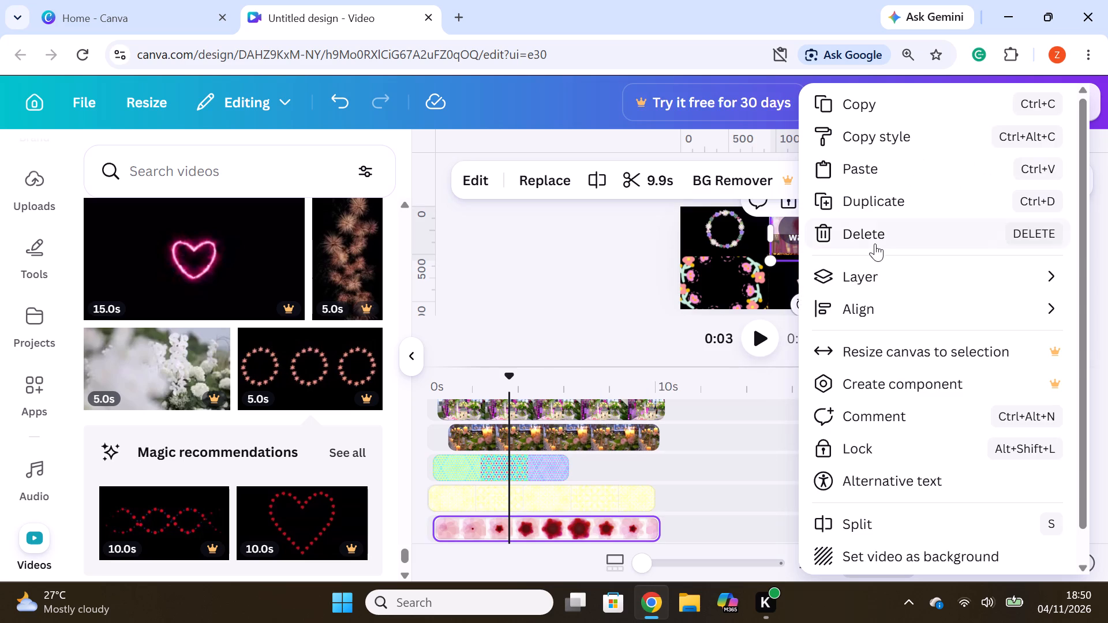
click(876, 237)
click(826, 227)
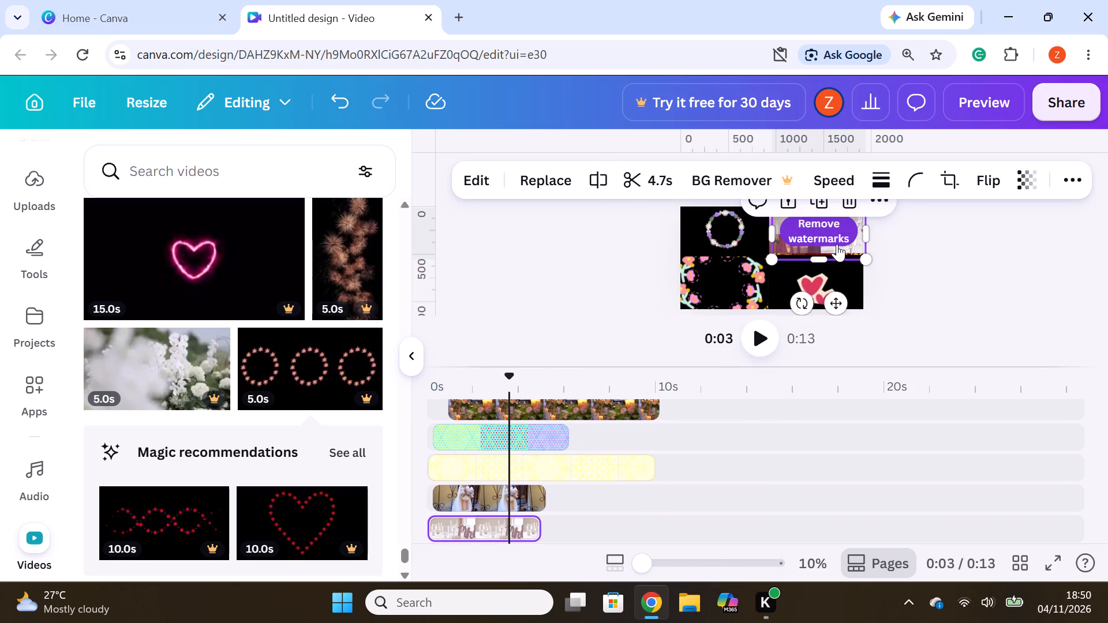
right_click(837, 244)
click(673, 231)
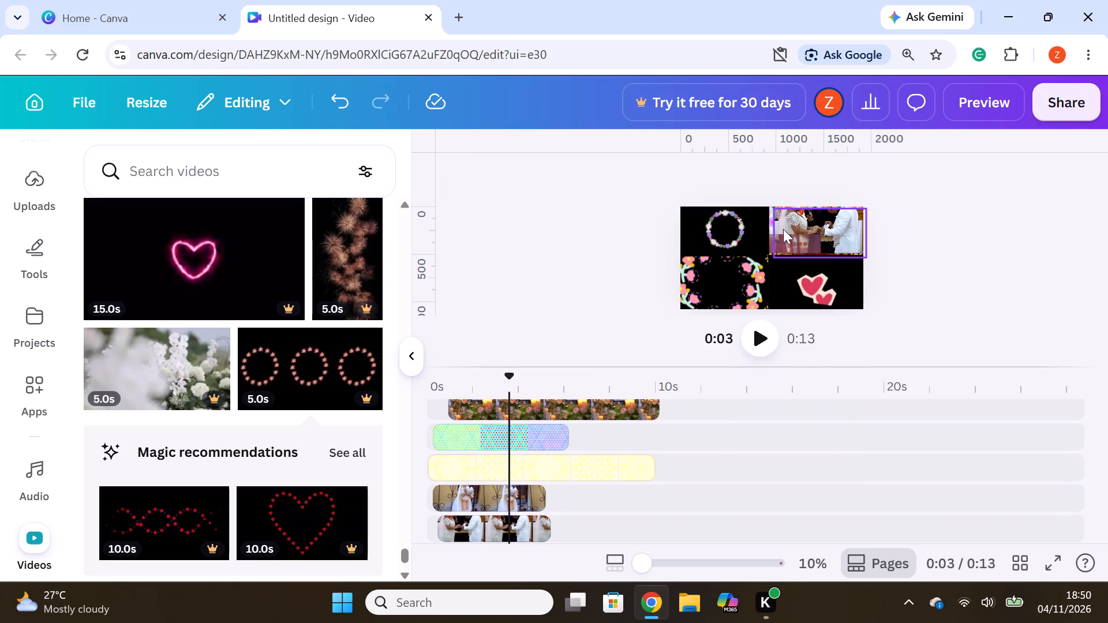
Delete the 5-second clip of the couple's hands and the cream floral clip from the page's top-right corner.
click(784, 228)
right_click(798, 246)
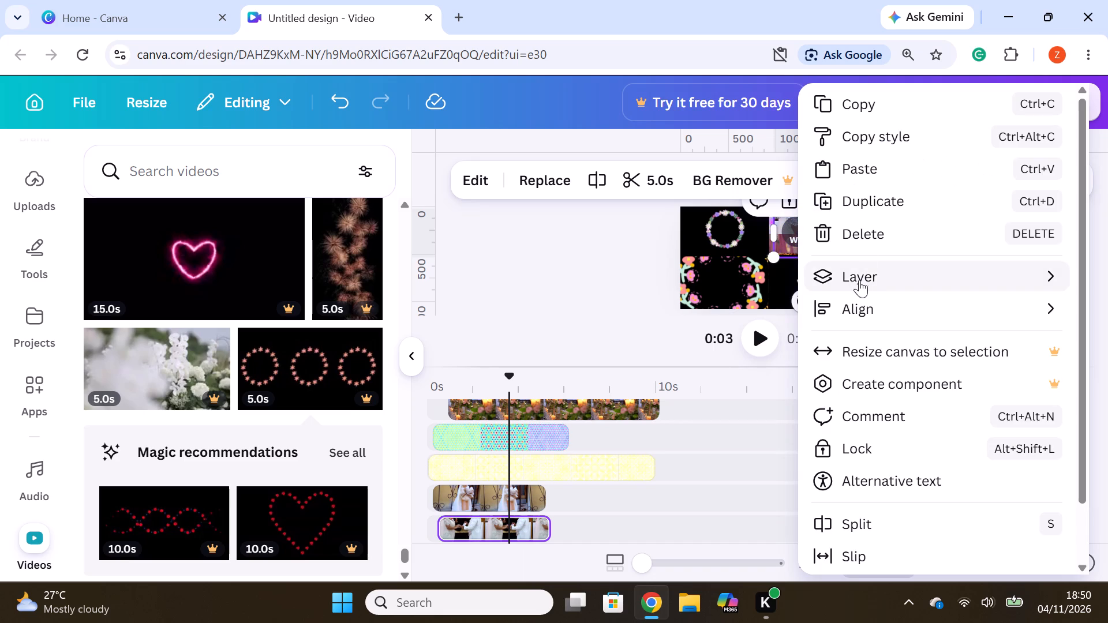
click(866, 222)
click(826, 236)
right_click(826, 236)
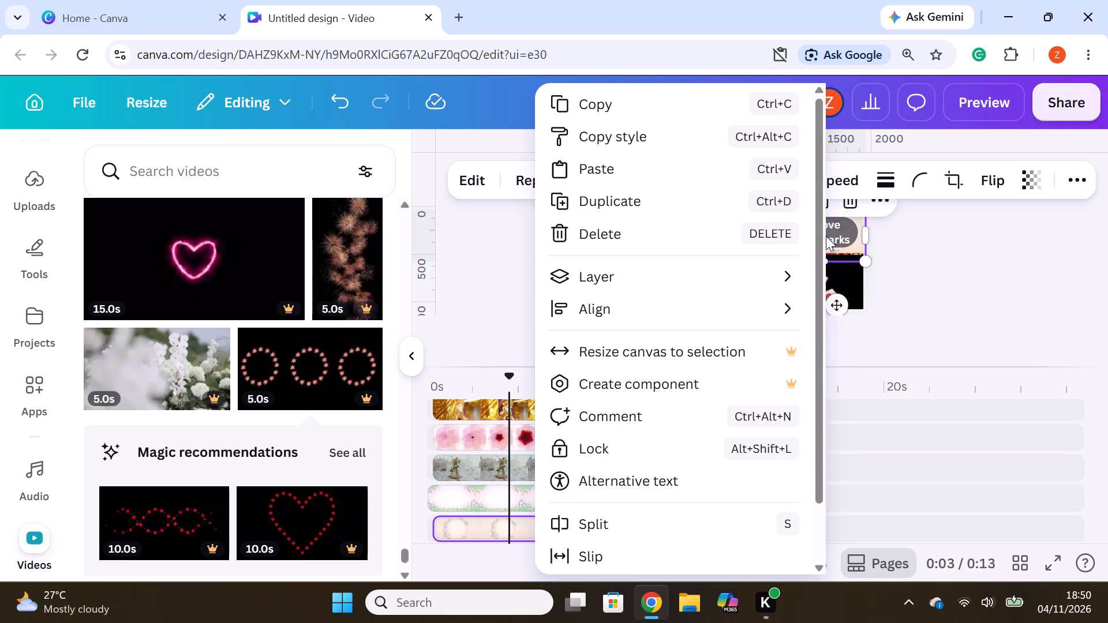
click(687, 226)
Delete the white clip with red and orange flowers from the page's top-right corner.
click(773, 231)
click(825, 234)
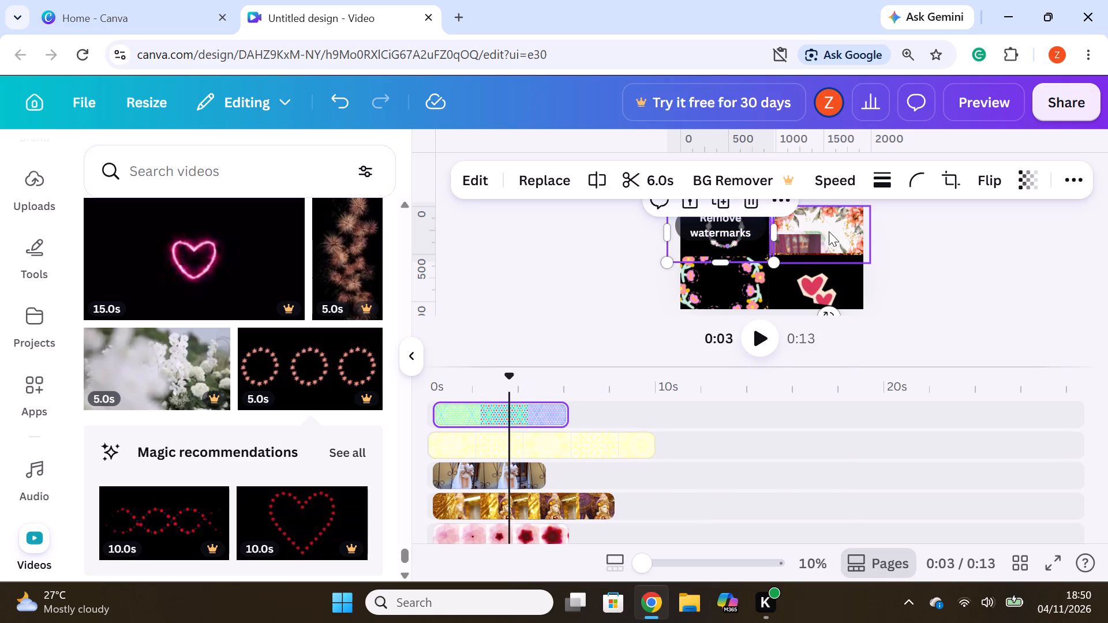
click(834, 226)
right_click(825, 249)
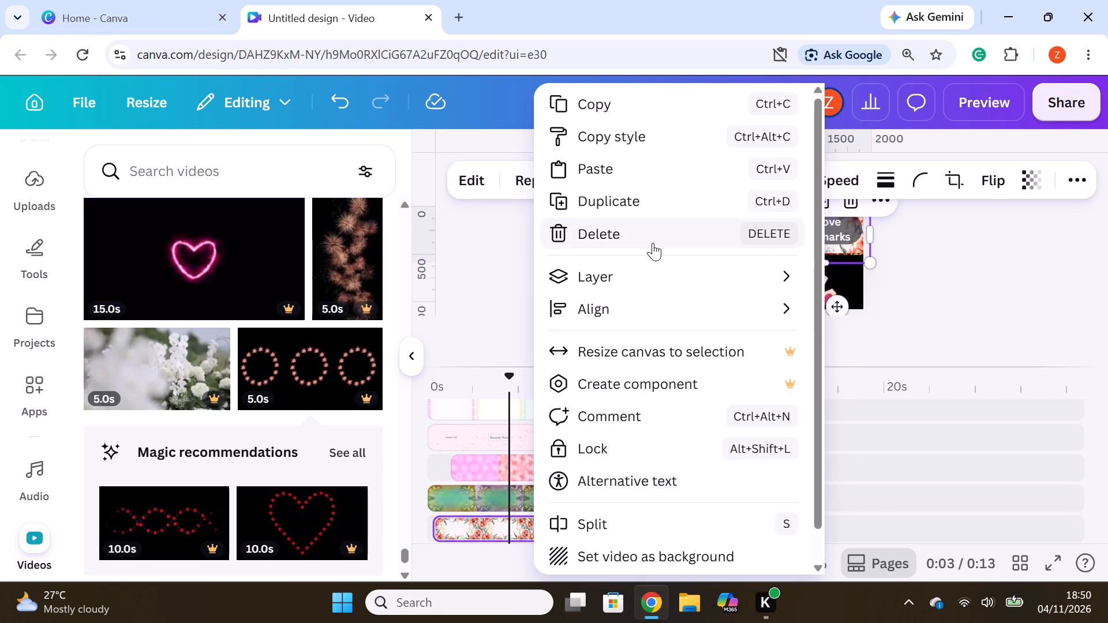
click(653, 242)
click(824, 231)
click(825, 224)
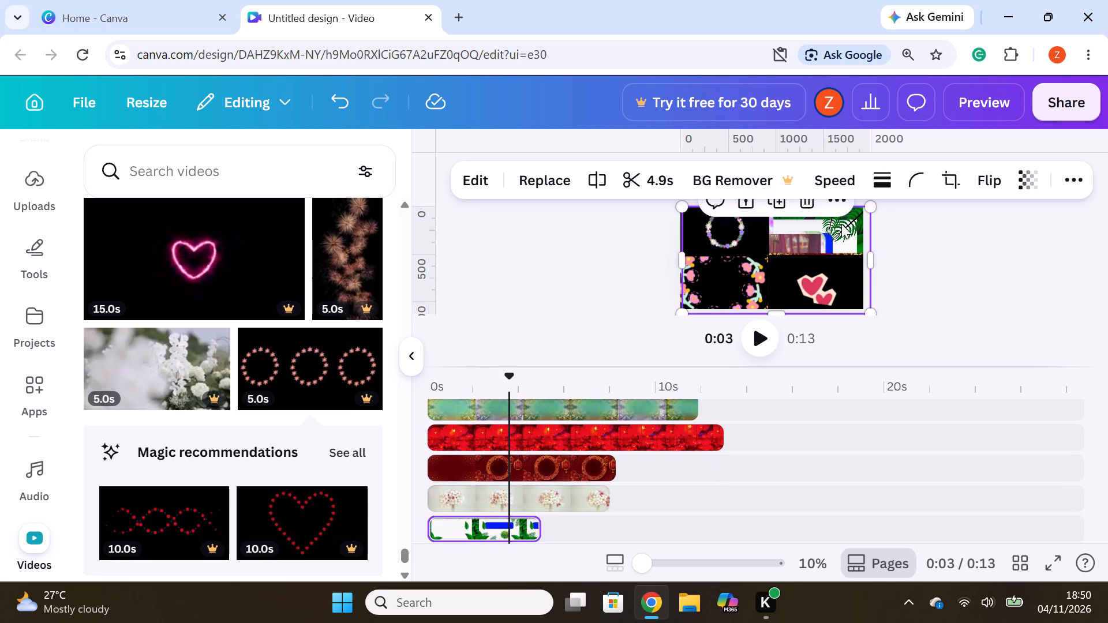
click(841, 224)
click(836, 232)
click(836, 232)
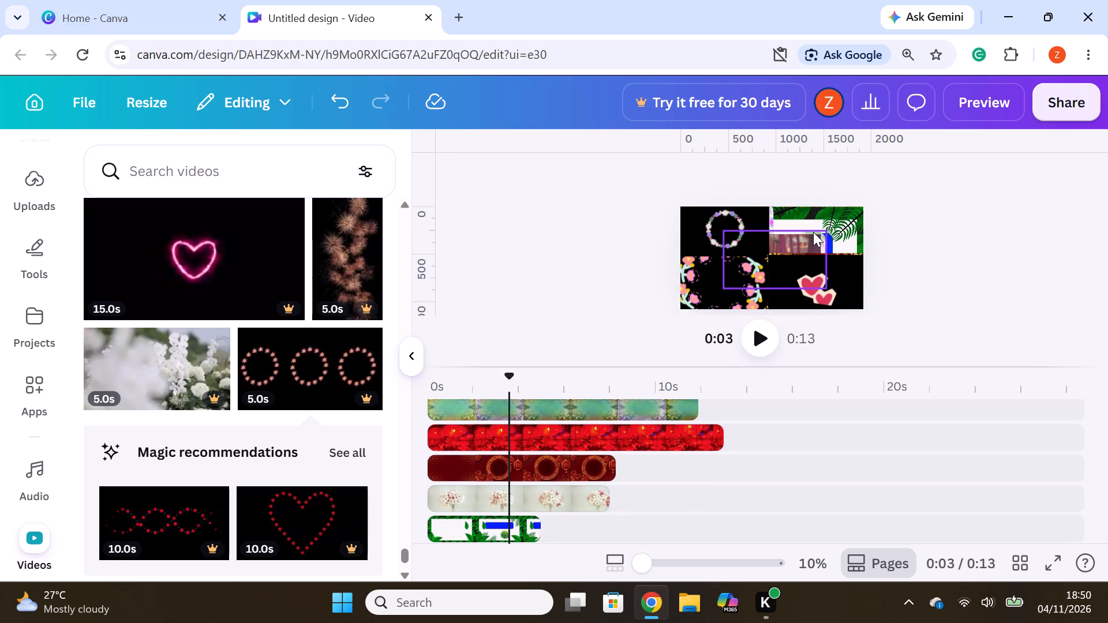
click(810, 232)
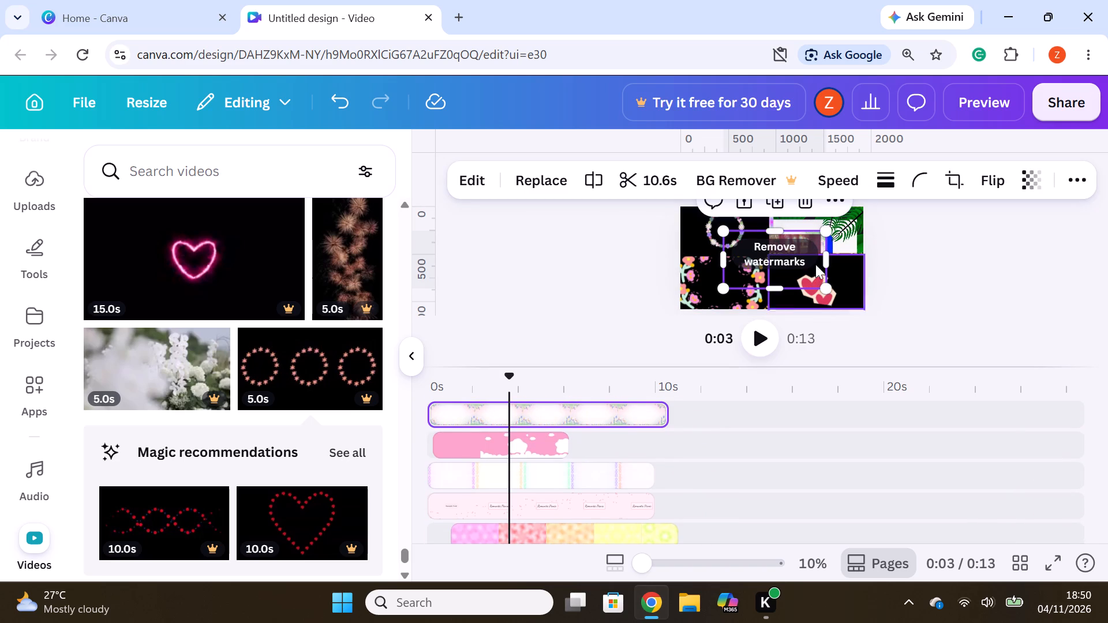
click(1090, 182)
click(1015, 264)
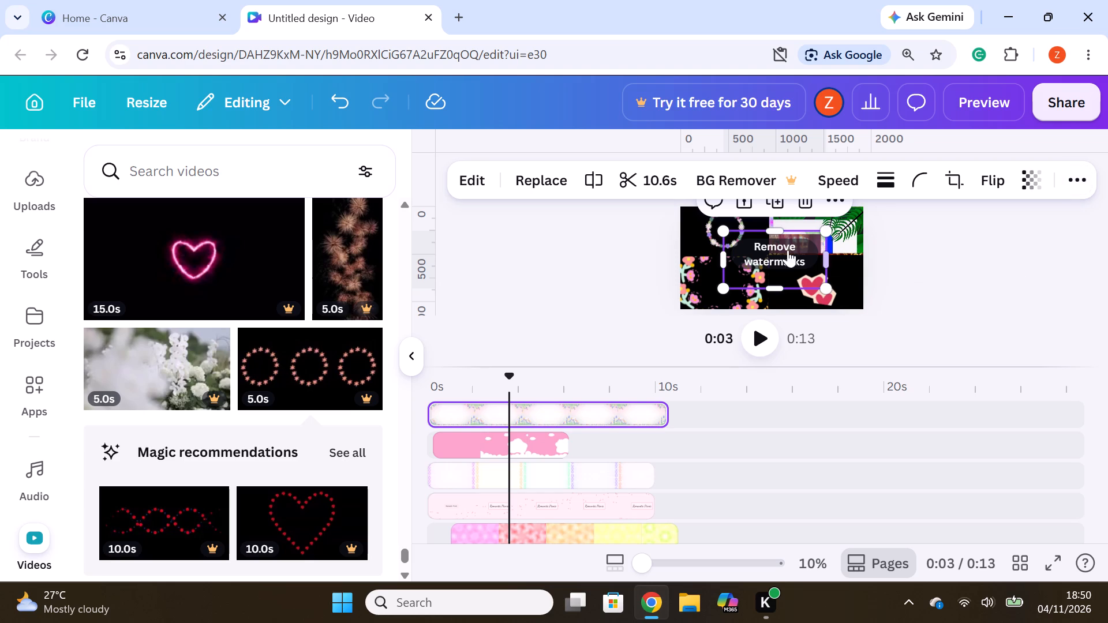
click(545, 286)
Add the 5-second clip of three flower rings on black as a new track above the purple flower wreath clip.
drag(323, 351, 479, 371)
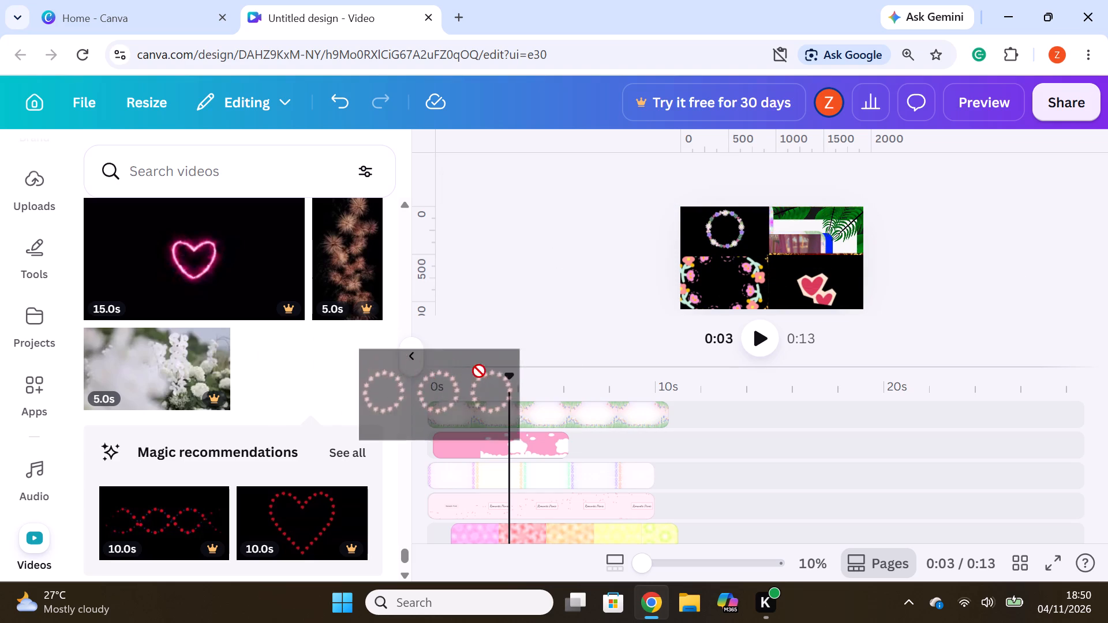
drag(479, 371, 521, 392)
scroll(480, 391, down, 1)
scroll(485, 425, up, 2)
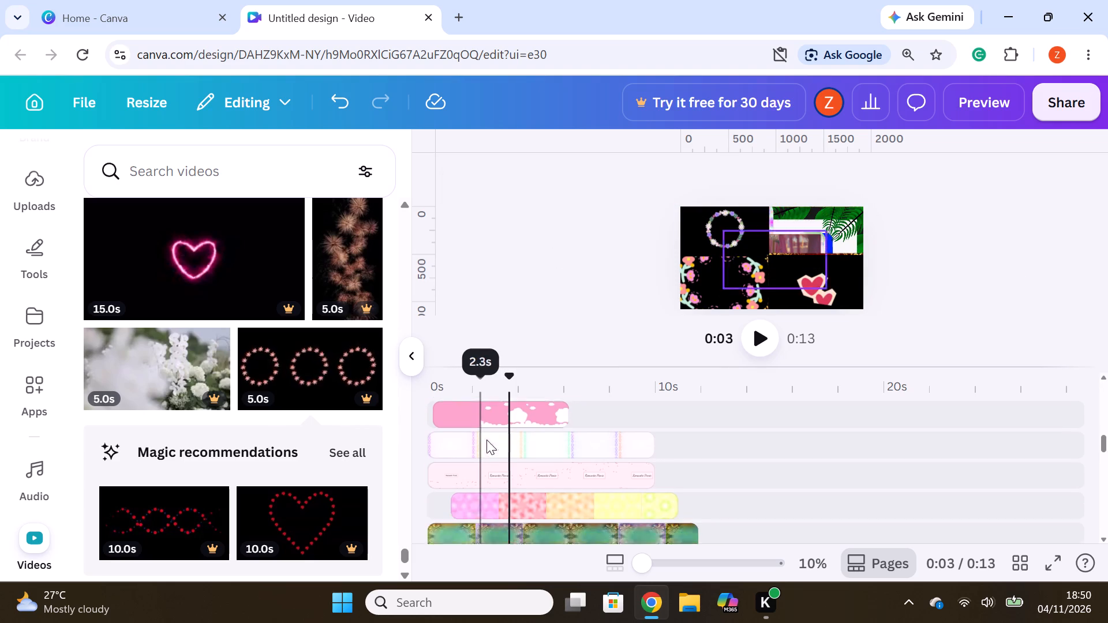
scroll(486, 440, up, 20)
scroll(486, 440, up, 1)
drag(317, 369, 525, 399)
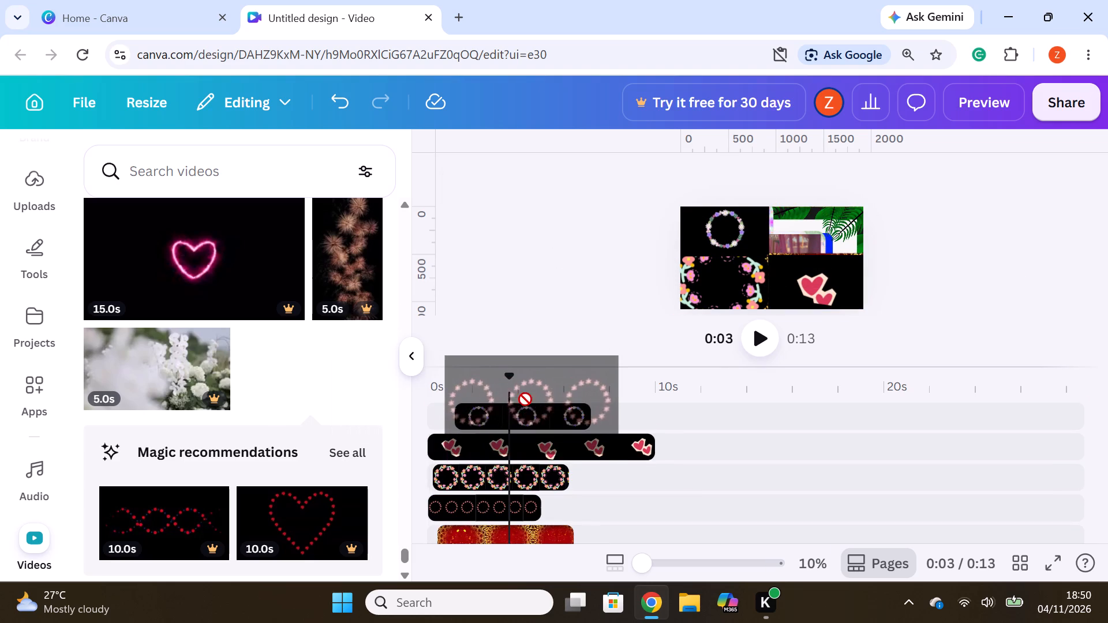
drag(525, 399, 525, 401)
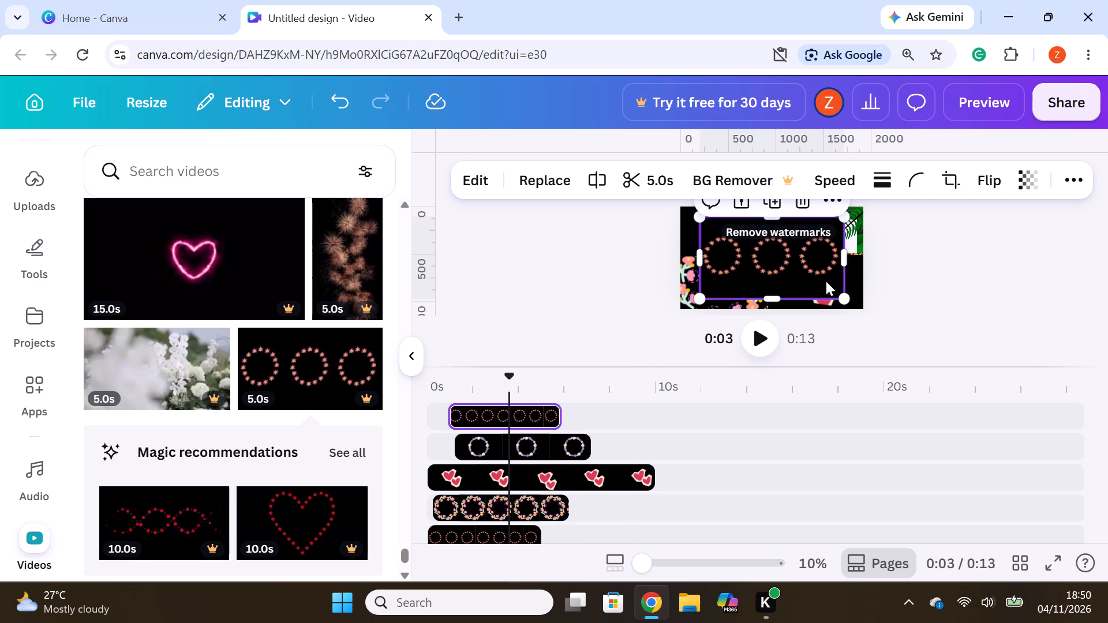
Shrink the three flower rings clip and fit it into the page's top-right quarter.
drag(846, 302, 798, 260)
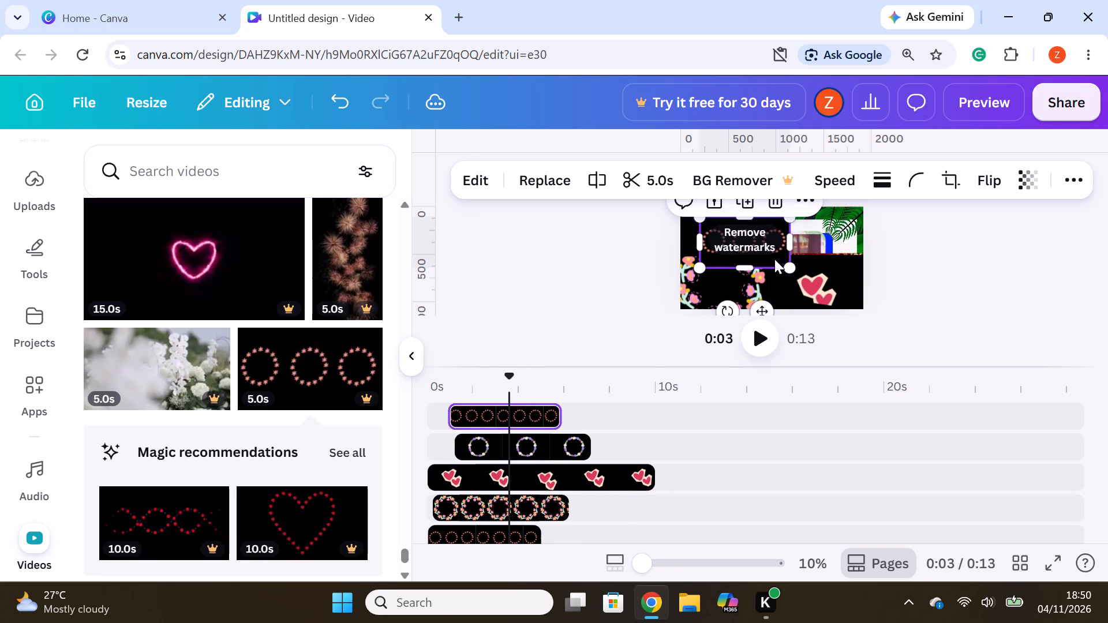
drag(766, 257, 833, 246)
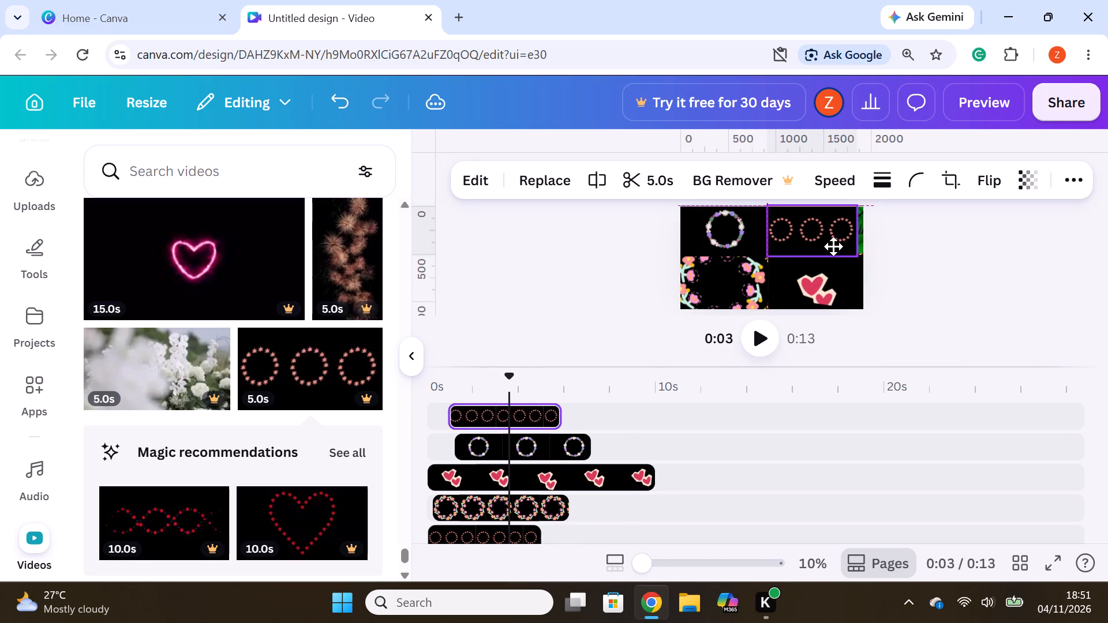
drag(833, 246, 834, 246)
drag(859, 258, 866, 258)
click(999, 291)
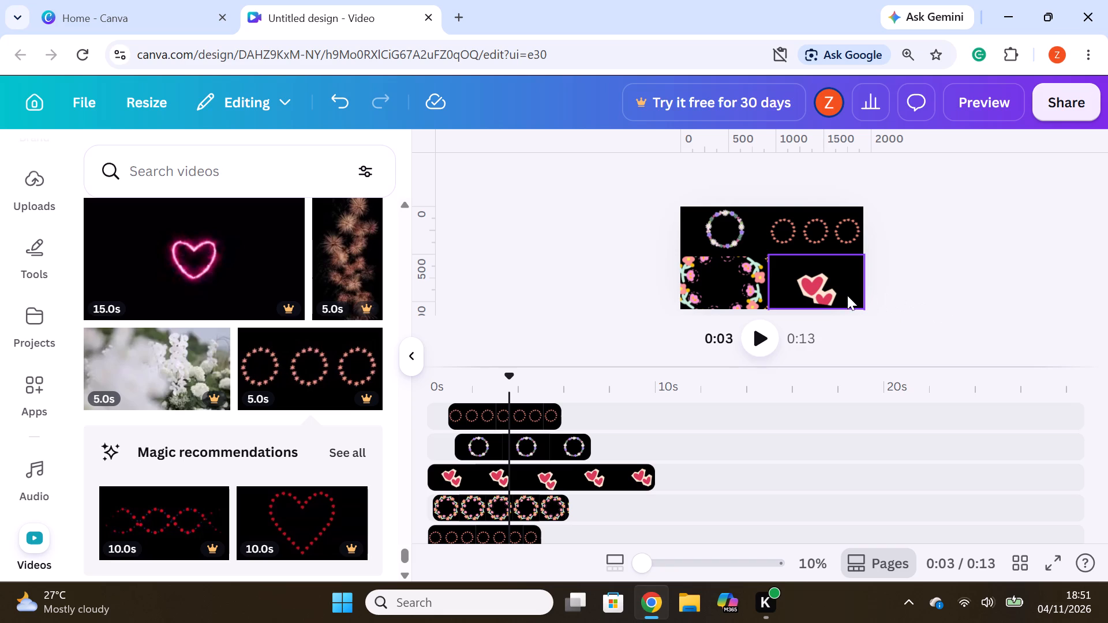
Move the purple flower wreath clip on the second track to start at 0s.
scroll(229, 378, down, 4)
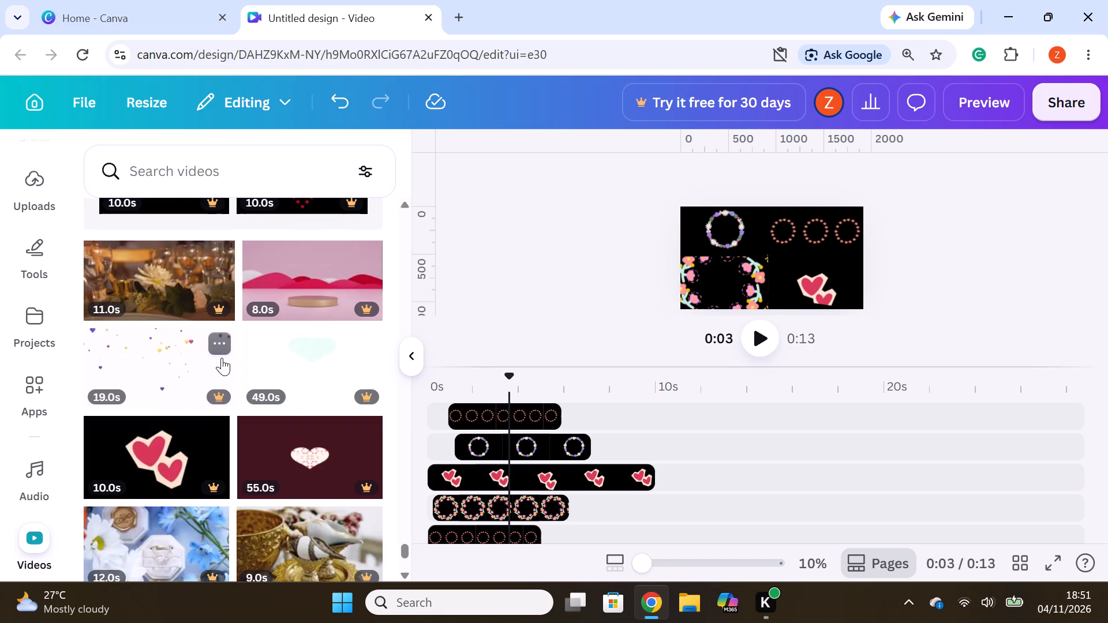
drag(492, 441, 467, 446)
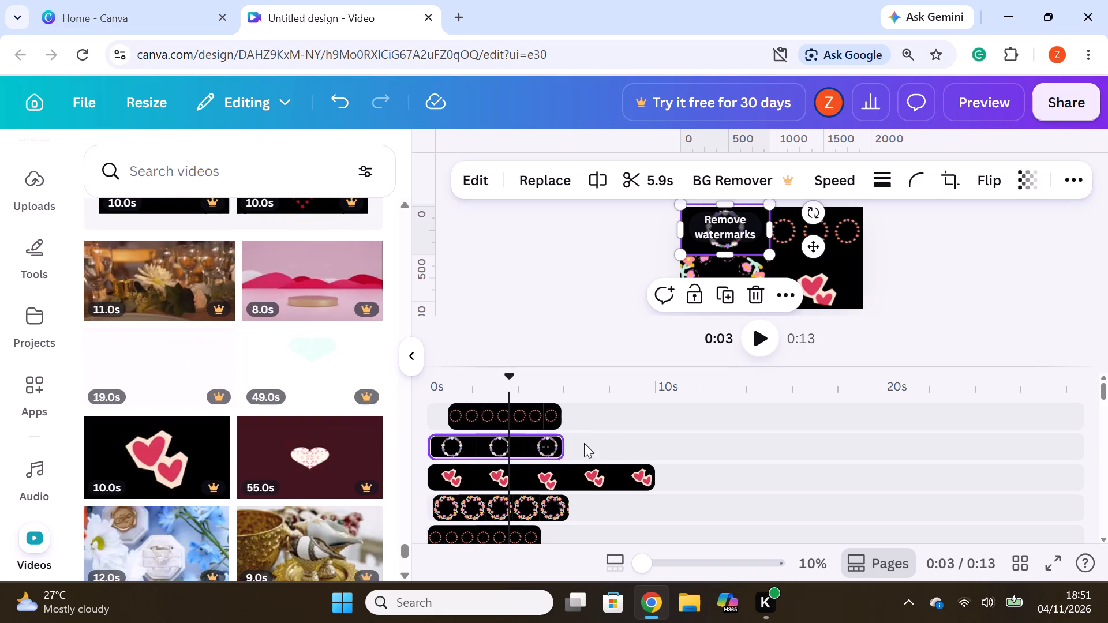
click(972, 306)
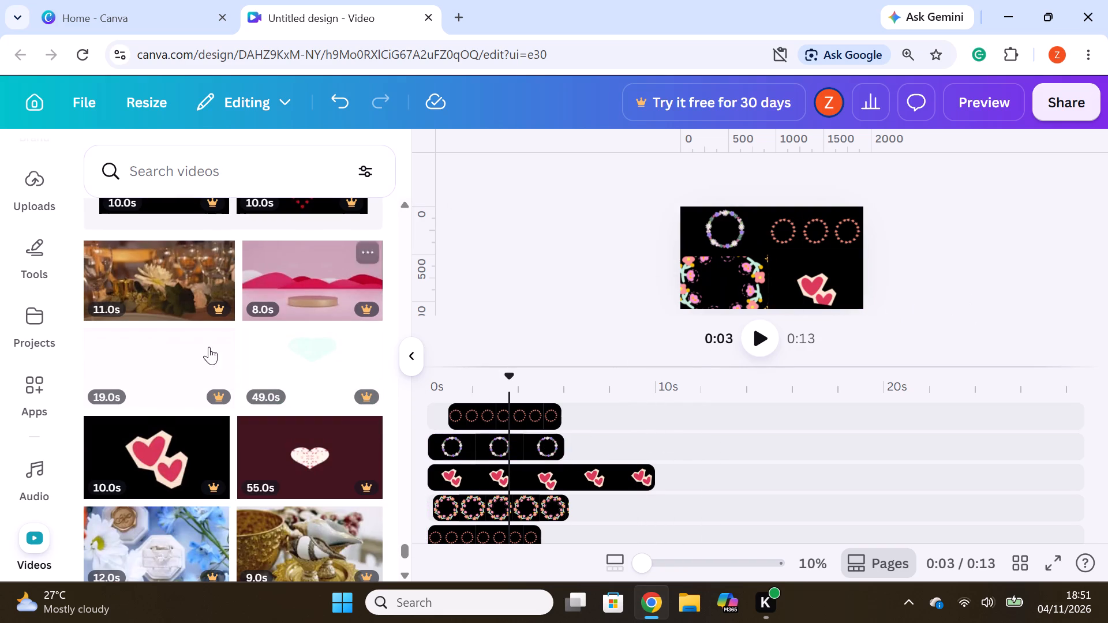
Add the 55-second maroon clip with a white heart as a new top track and shrink it to about half the page's width.
scroll(208, 348, down, 3)
drag(308, 199, 433, 358)
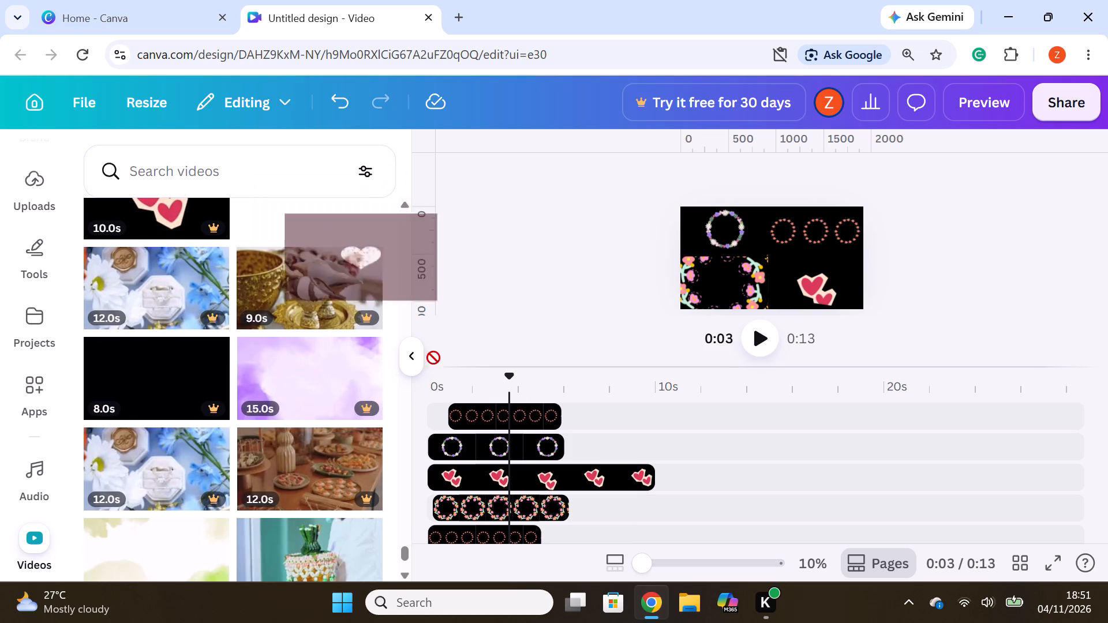
drag(433, 358, 489, 401)
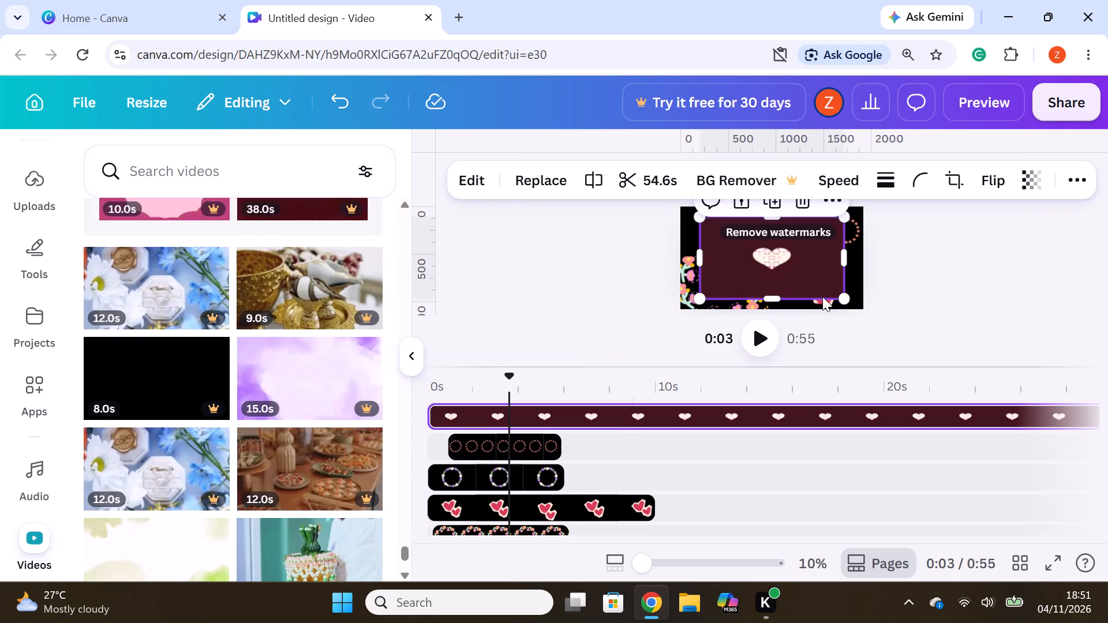
drag(841, 298, 799, 270)
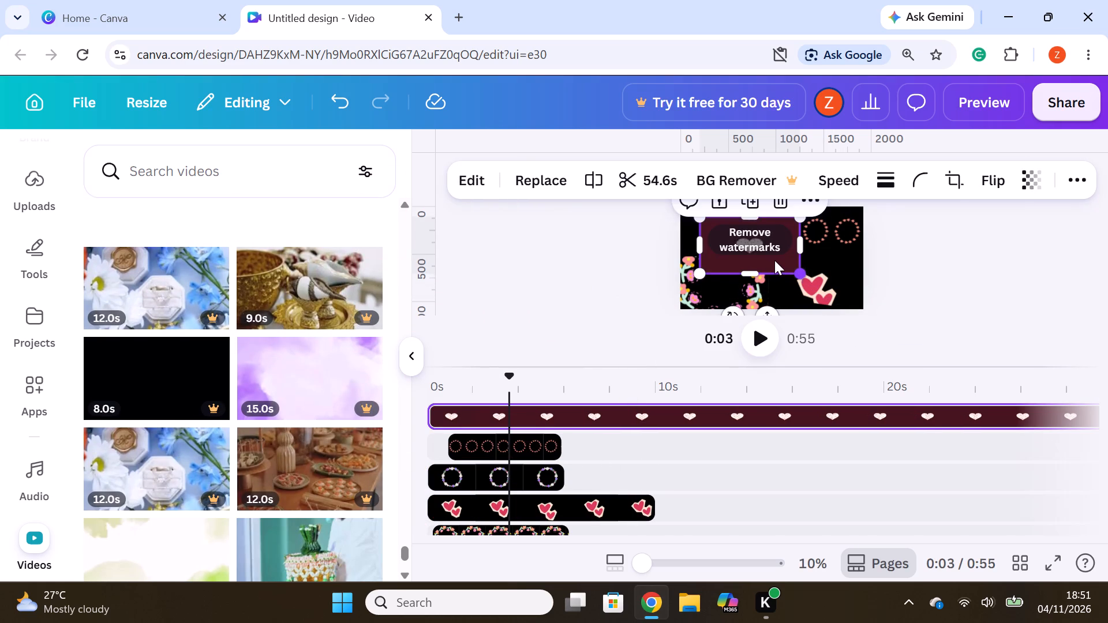
drag(771, 258, 786, 273)
Set the maroon heart clip's corner rounding to 100.
click(918, 179)
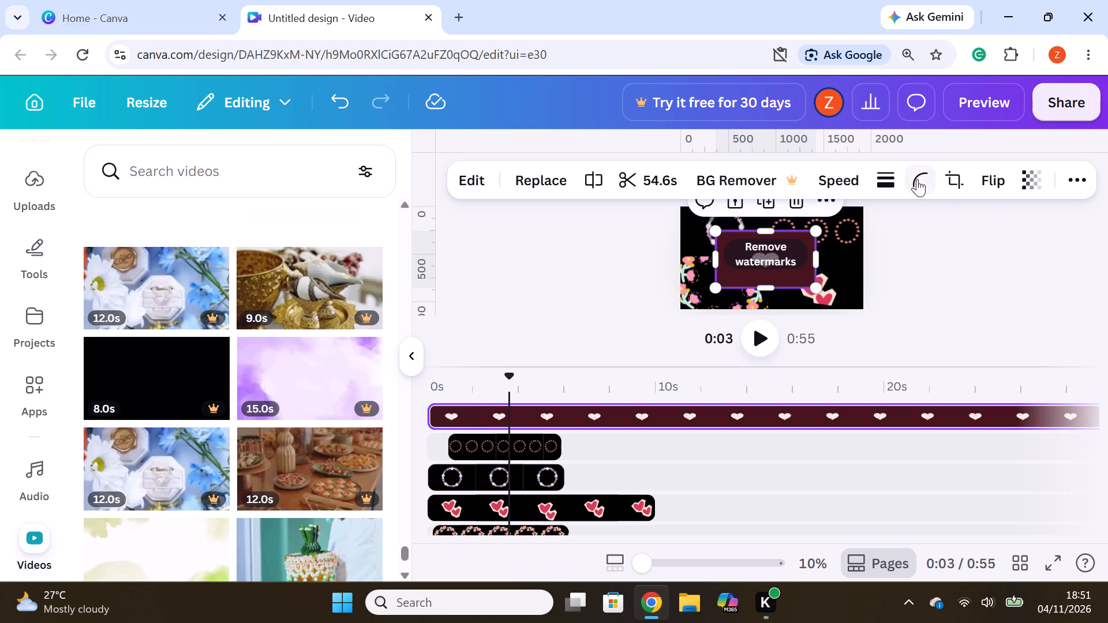
drag(819, 268, 1004, 286)
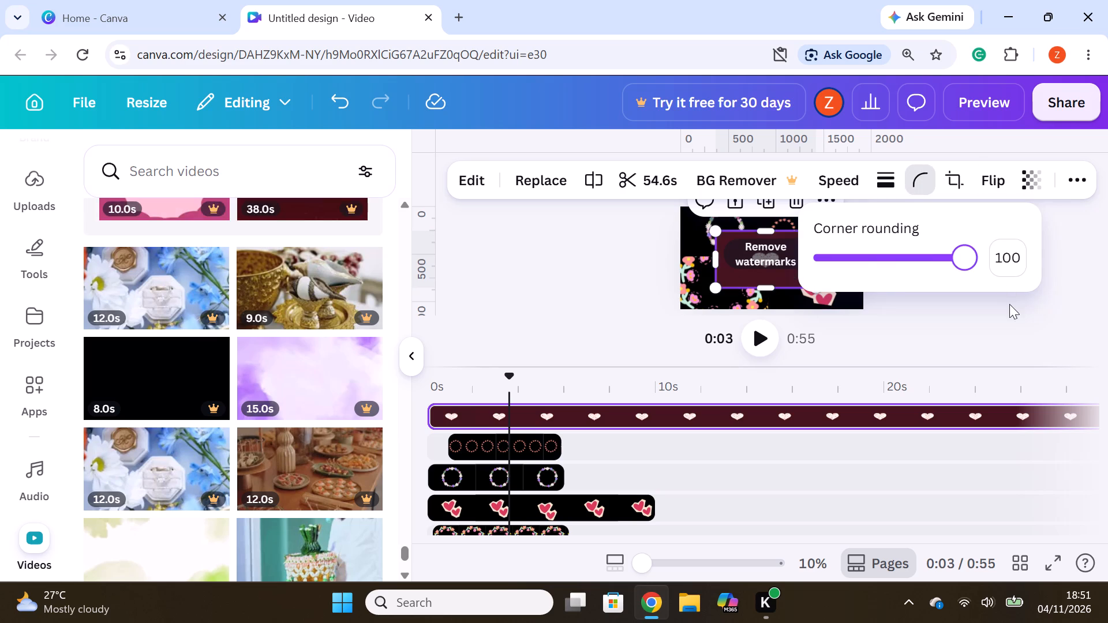
click(1009, 304)
click(1003, 277)
Position the maroon heart clip in the centre of the page, overlapping the four quarter clips.
drag(770, 258, 770, 258)
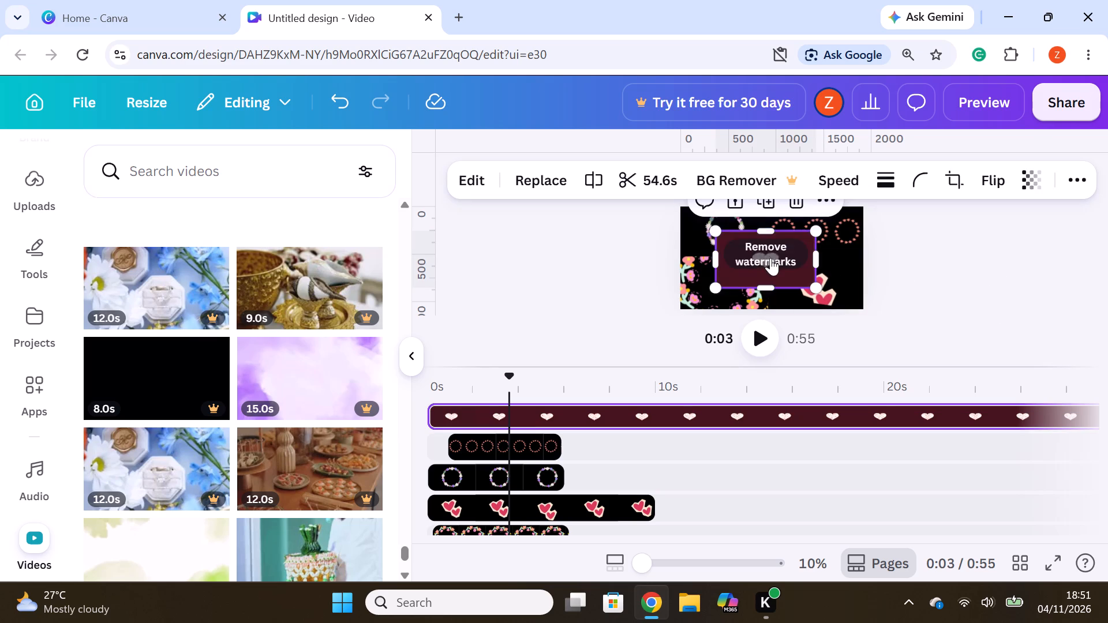
drag(770, 258, 777, 265)
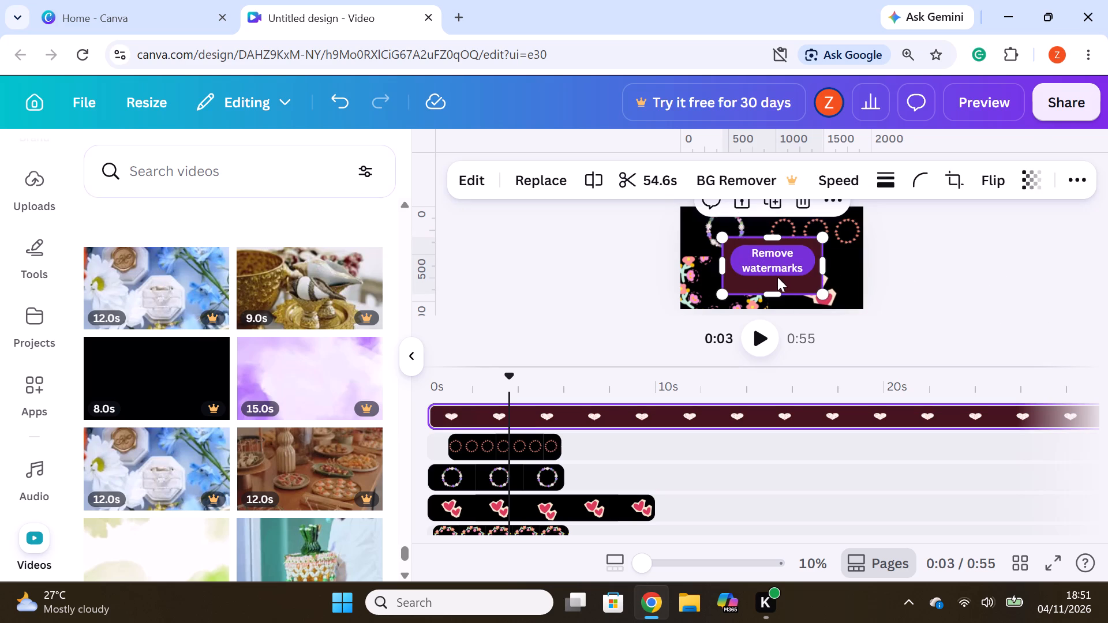
drag(778, 277, 778, 272)
click(1012, 291)
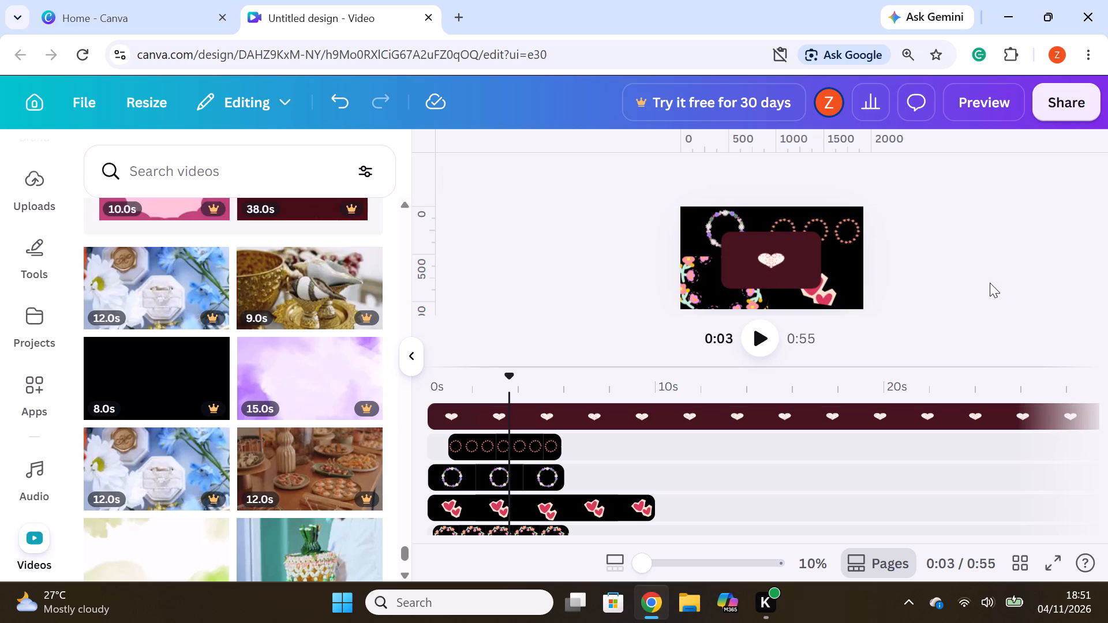
Replace the maroon heart clip on the top track with the 6-second clip of a multicoloured flower wreath on black.
scroll(282, 362, down, 3)
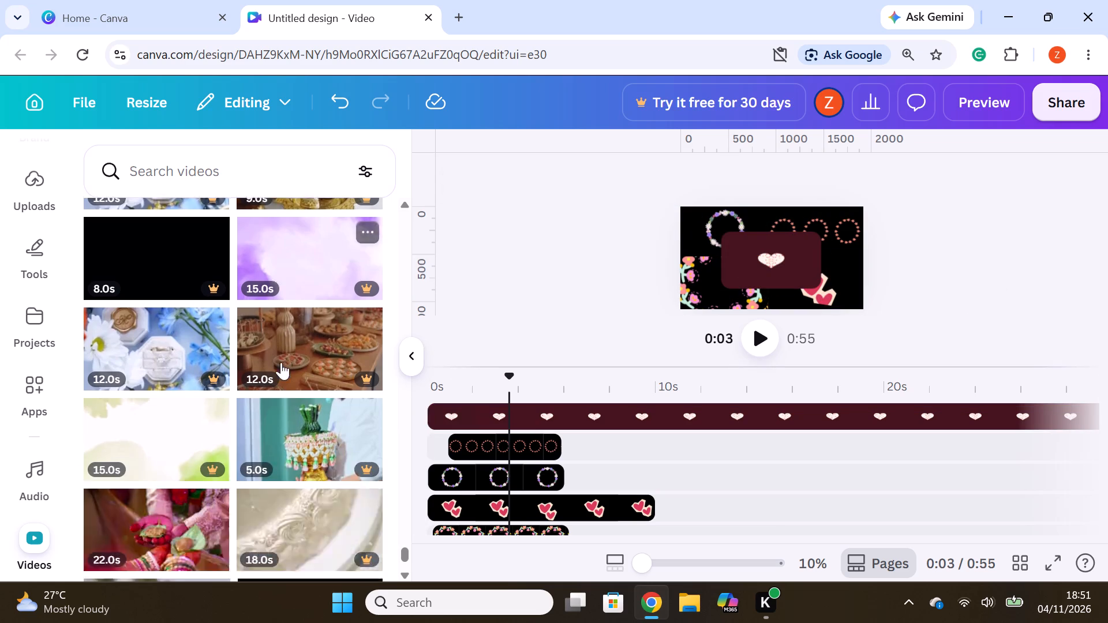
scroll(281, 362, down, 2)
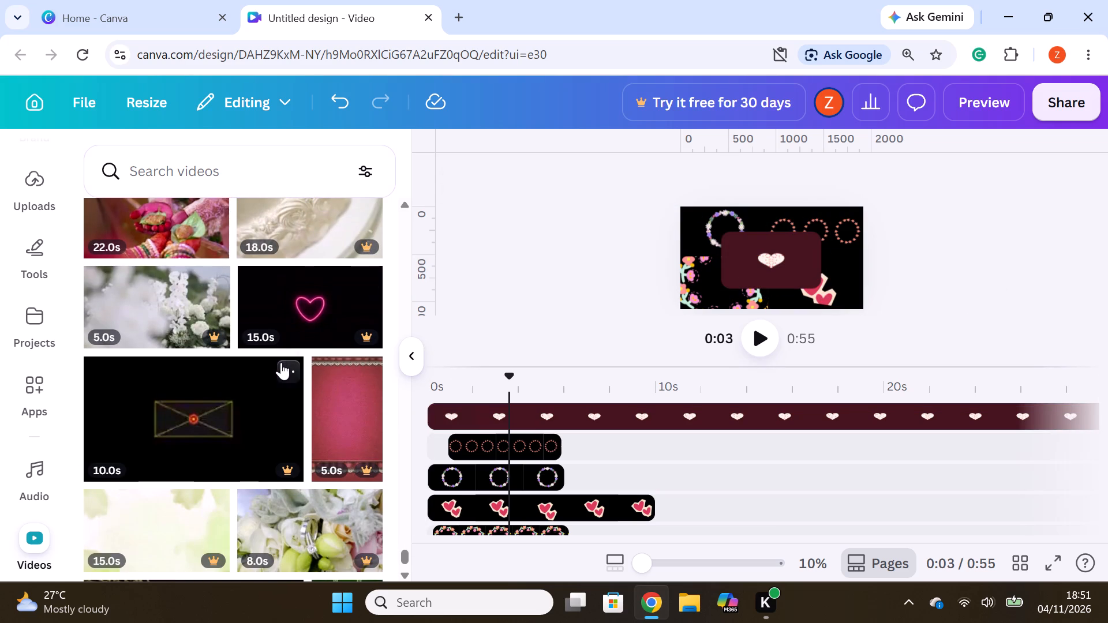
scroll(281, 362, down, 1)
scroll(238, 463, down, 6)
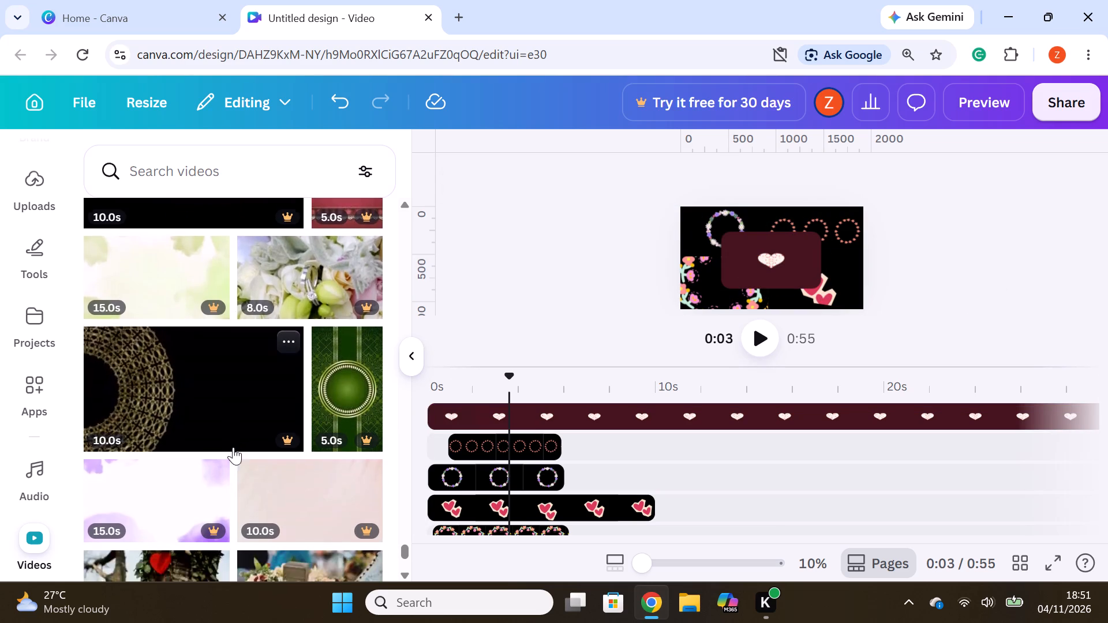
scroll(233, 444, down, 6)
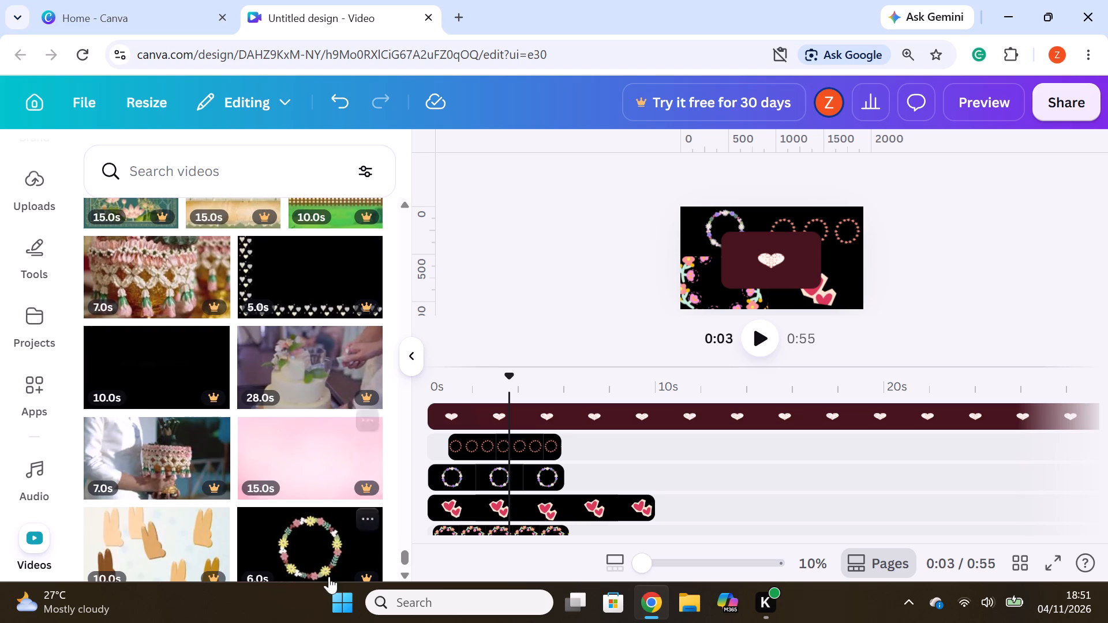
drag(305, 550, 507, 412)
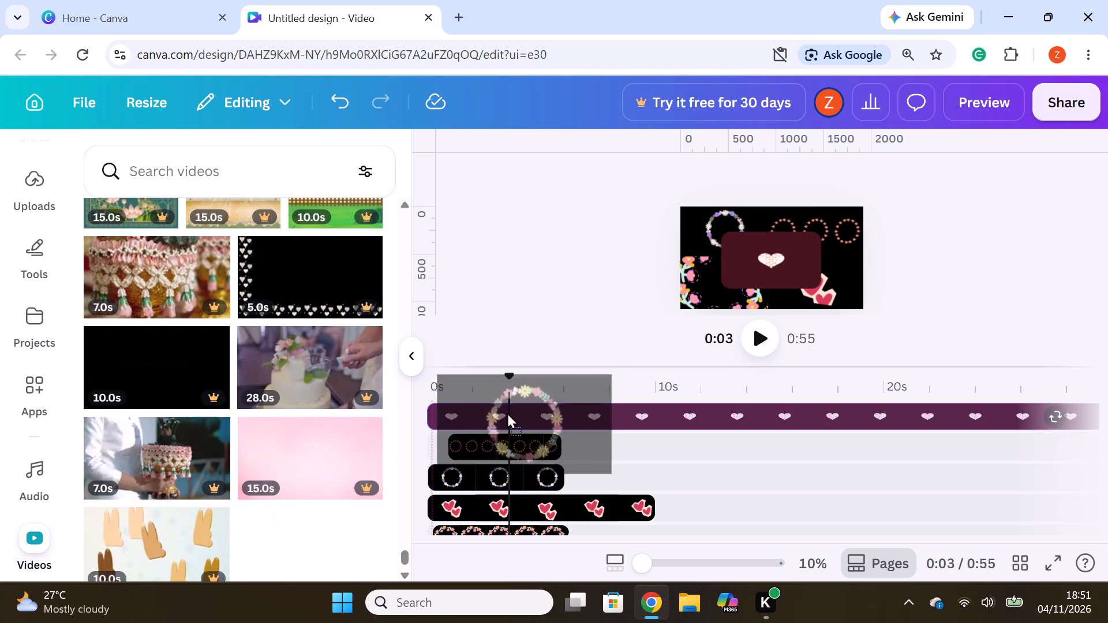
drag(507, 412, 507, 413)
click(1036, 286)
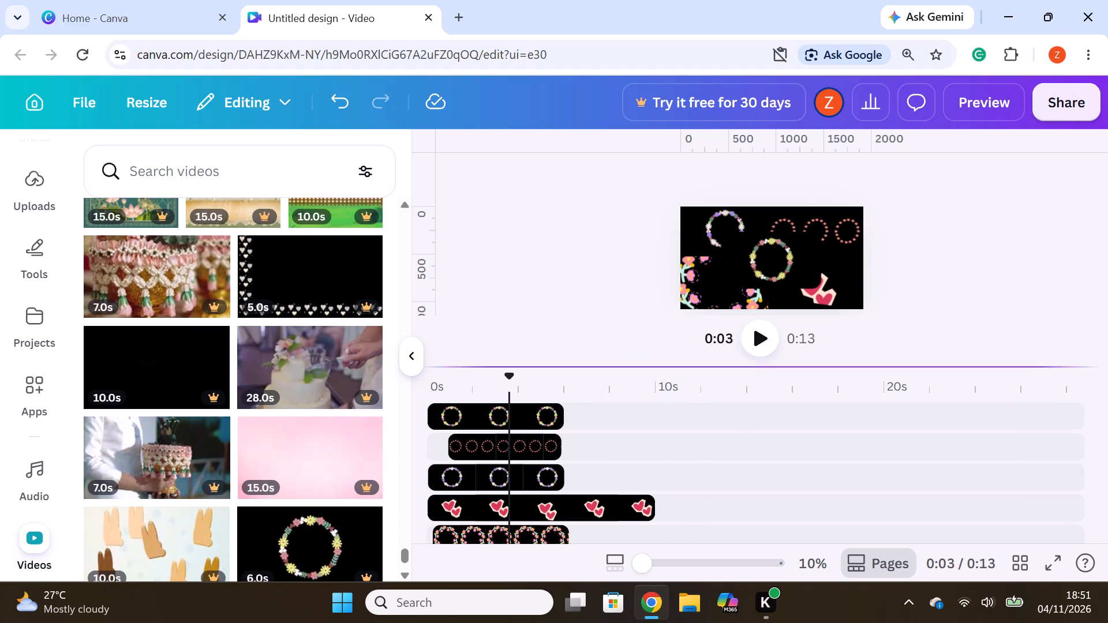
Replace the three flower rings clip on the second track with the 11-second clip of a yellow flower wreath on black.
scroll(148, 464, down, 3)
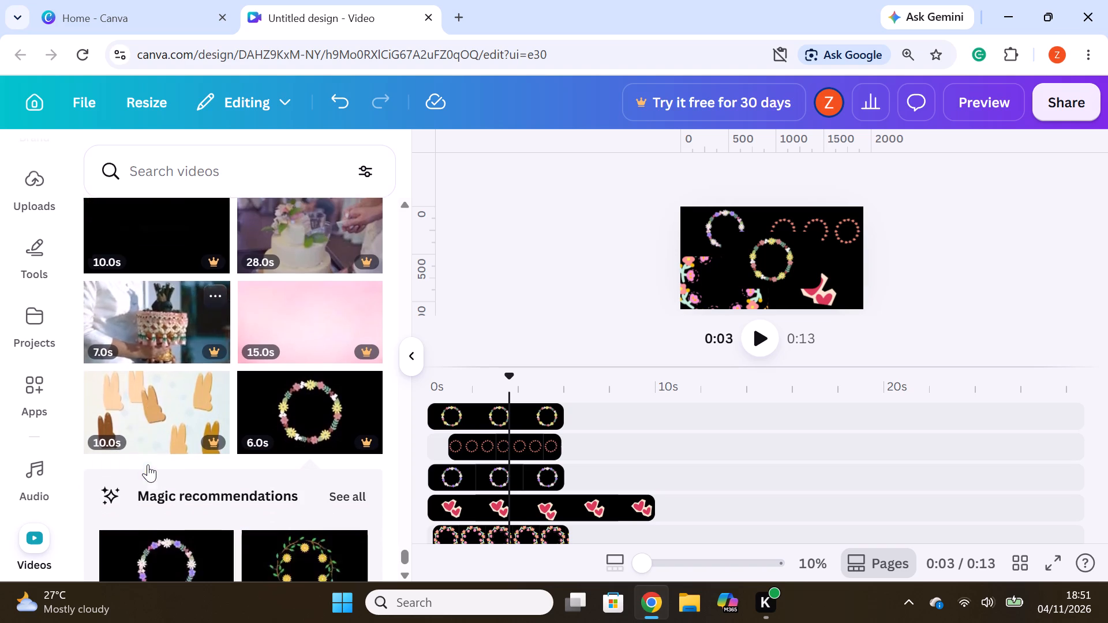
scroll(148, 464, down, 1)
drag(298, 366, 461, 400)
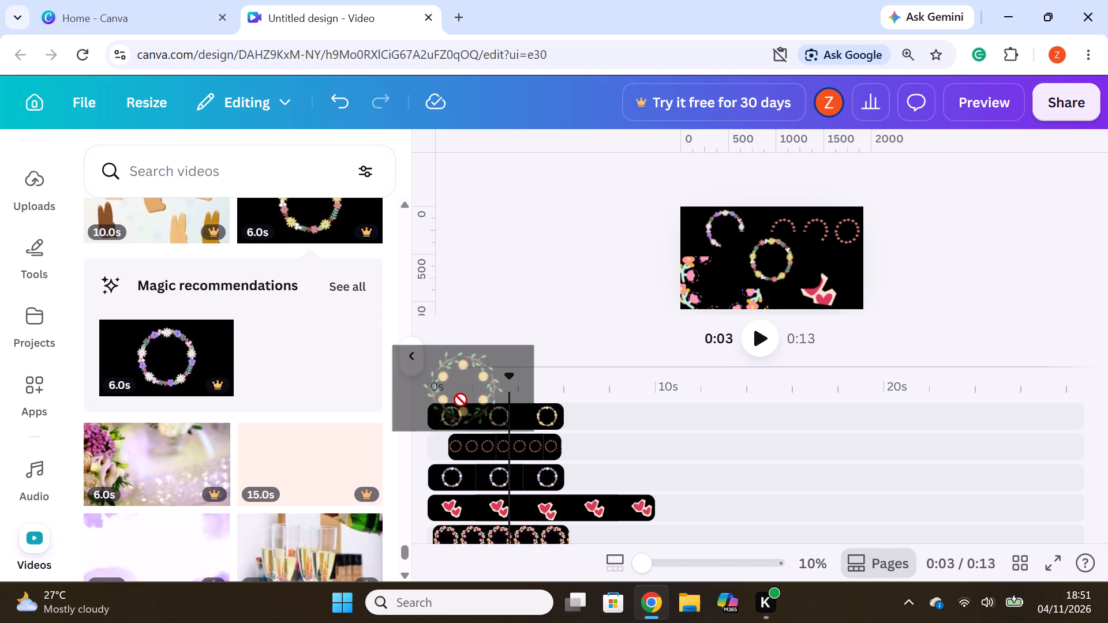
drag(461, 400, 486, 445)
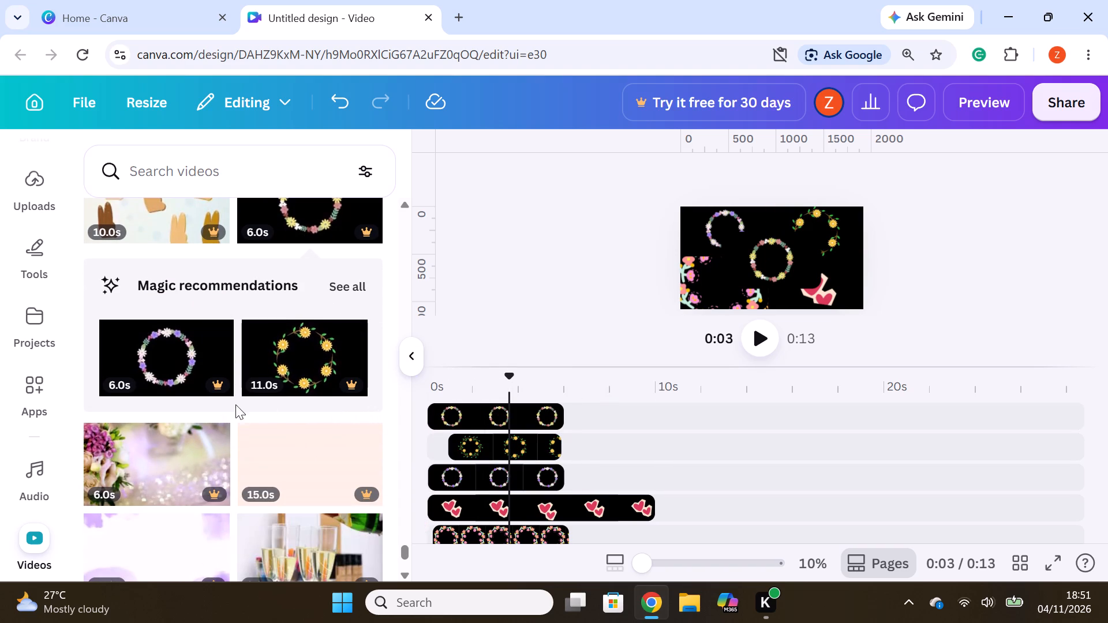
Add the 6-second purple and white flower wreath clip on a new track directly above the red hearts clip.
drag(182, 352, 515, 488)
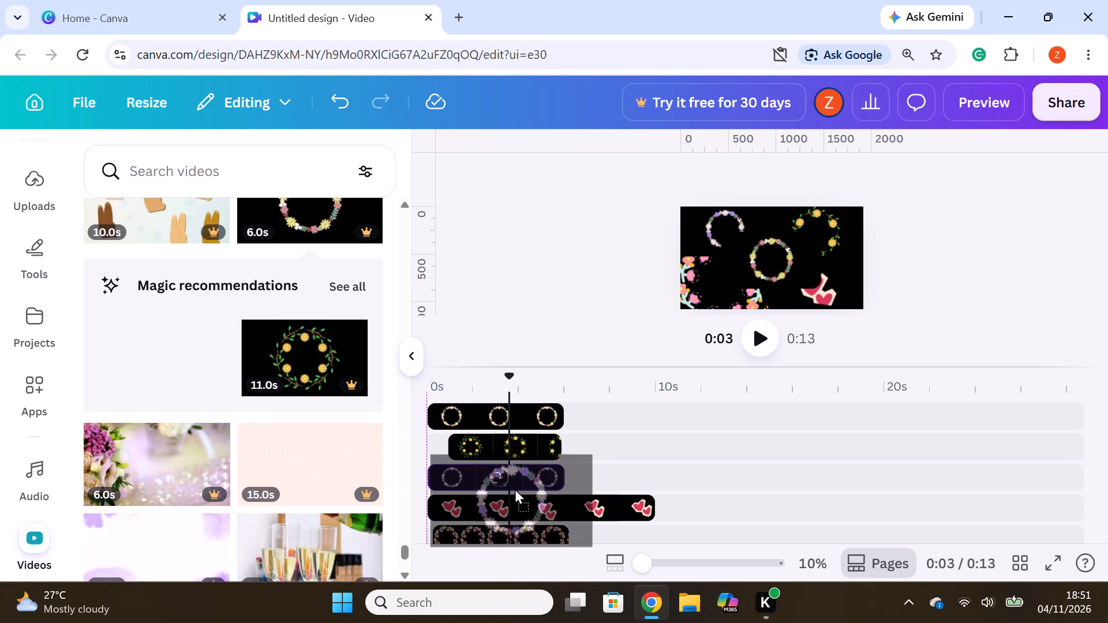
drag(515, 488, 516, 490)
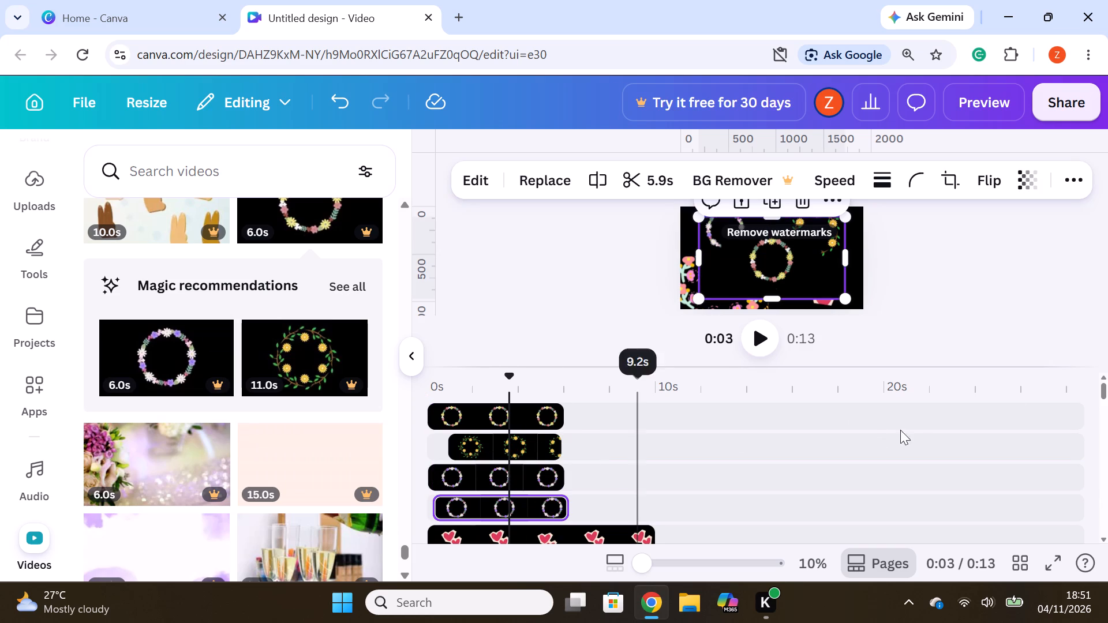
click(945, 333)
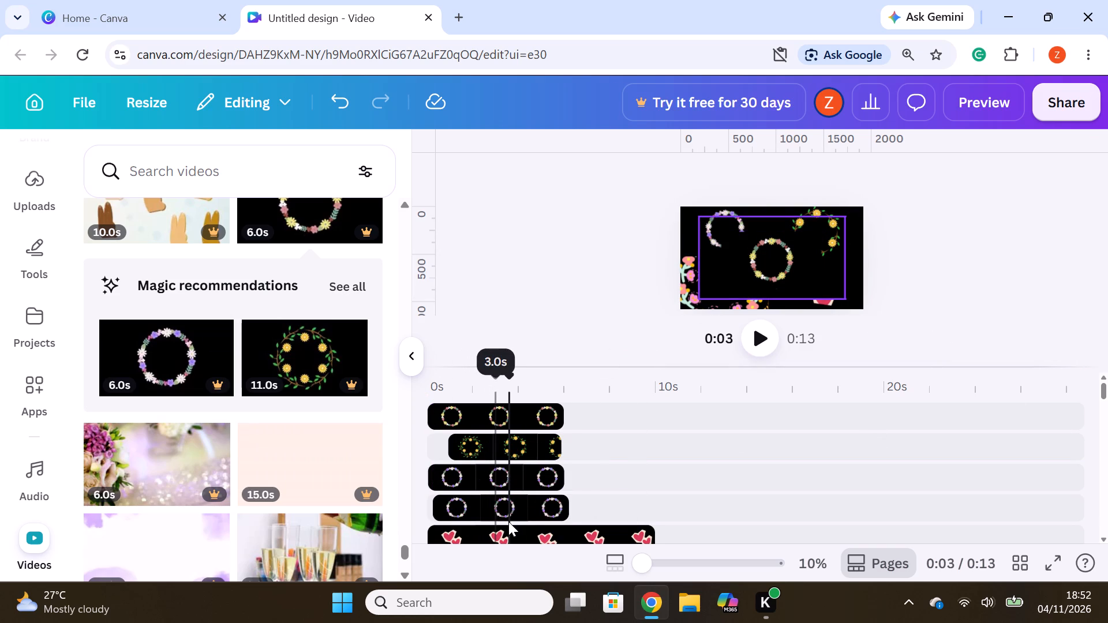
Replace the pink floral clip in the page's bottom-left quarter with the 6-second purple and white flower wreath clip.
drag(166, 357, 496, 523)
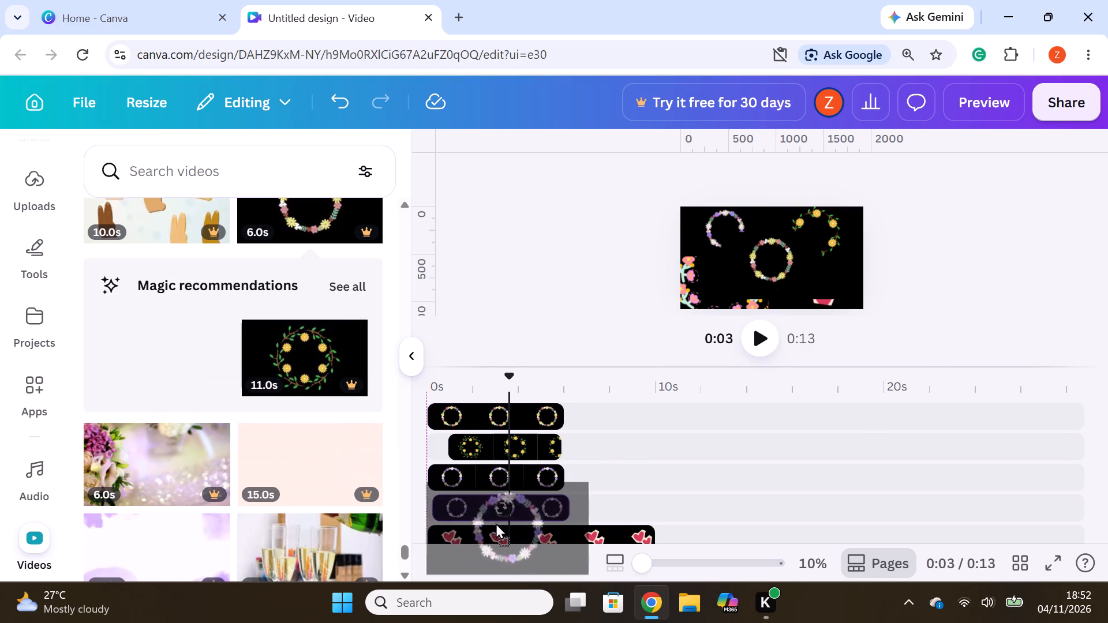
drag(496, 523, 503, 536)
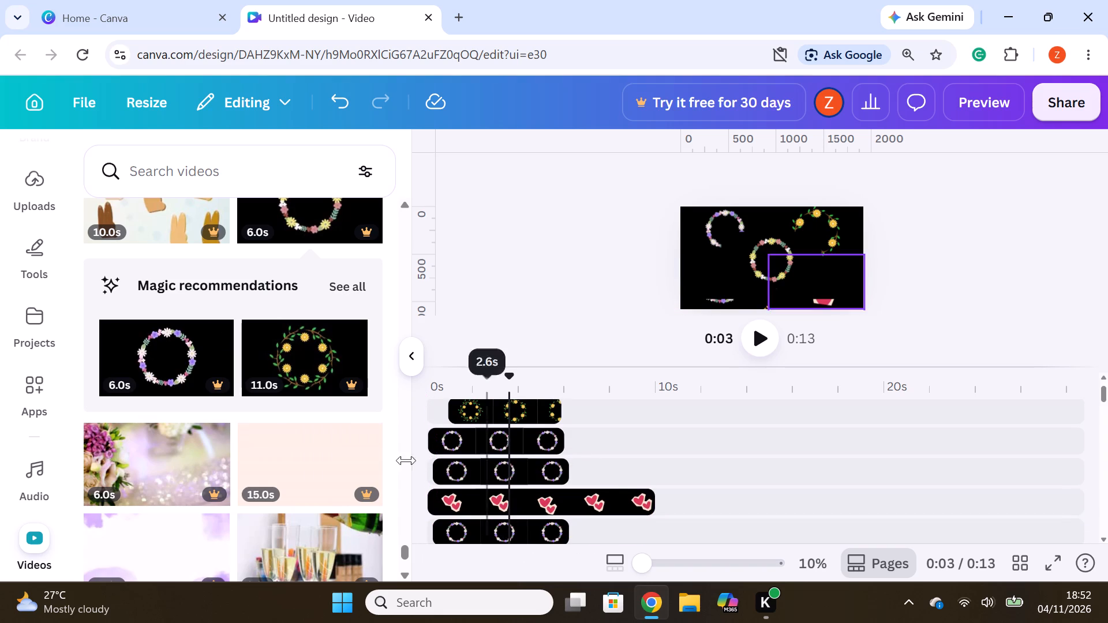
drag(156, 368, 465, 532)
Replace the red hearts clip in the page's bottom-right quarter with the 6-second purple and white flower wreath clip.
click(513, 504)
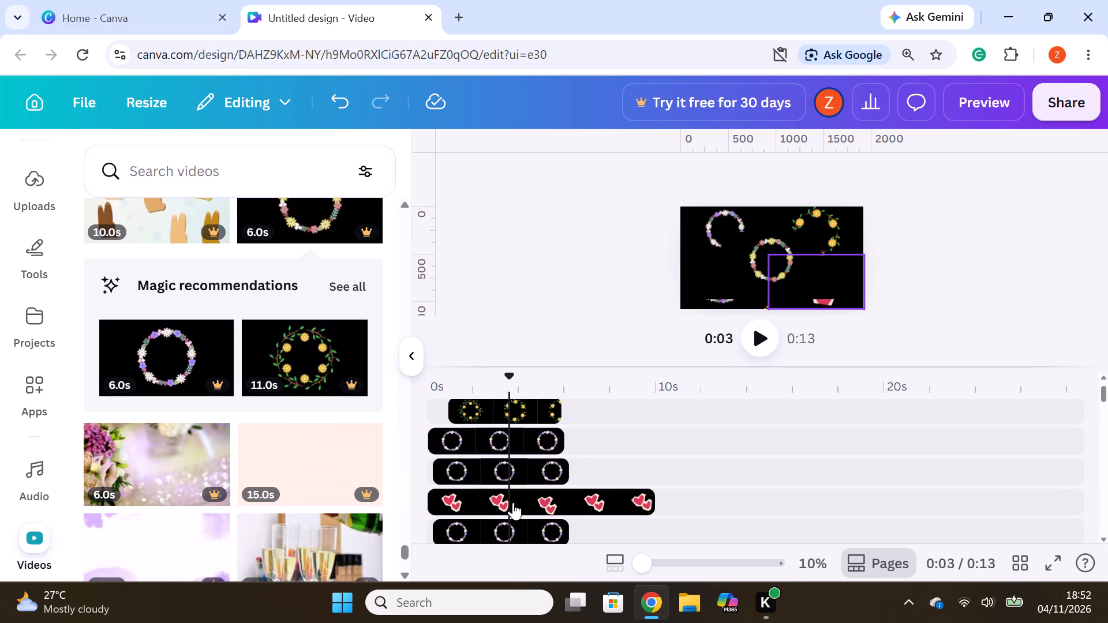
drag(153, 363, 514, 498)
click(989, 302)
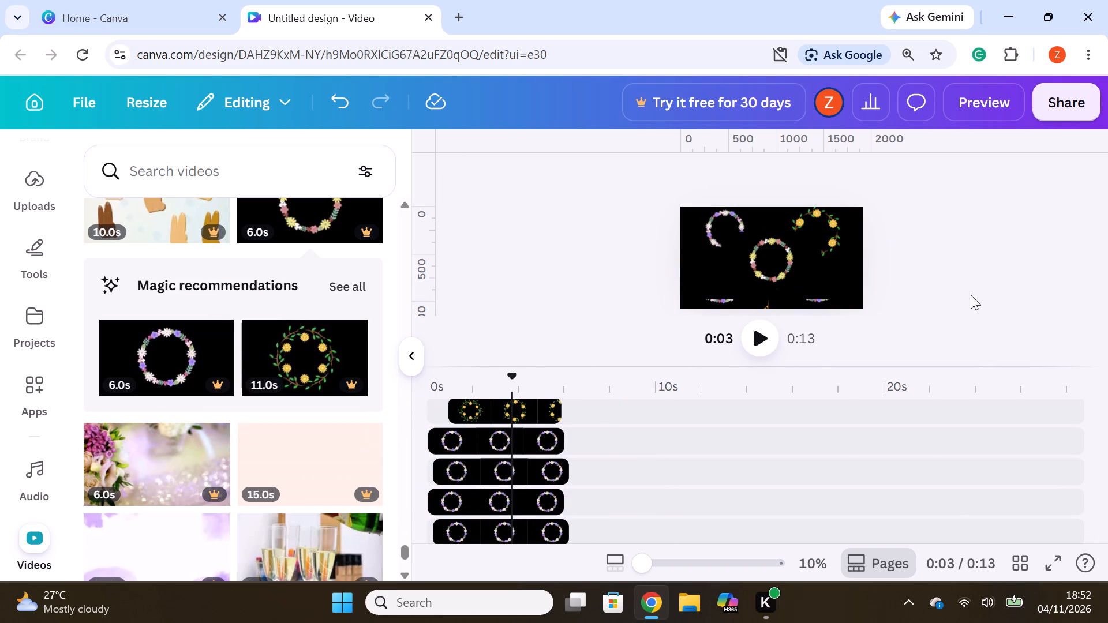
Delete the small multicoloured flower wreath clip on the top track from the centre of the page.
click(752, 261)
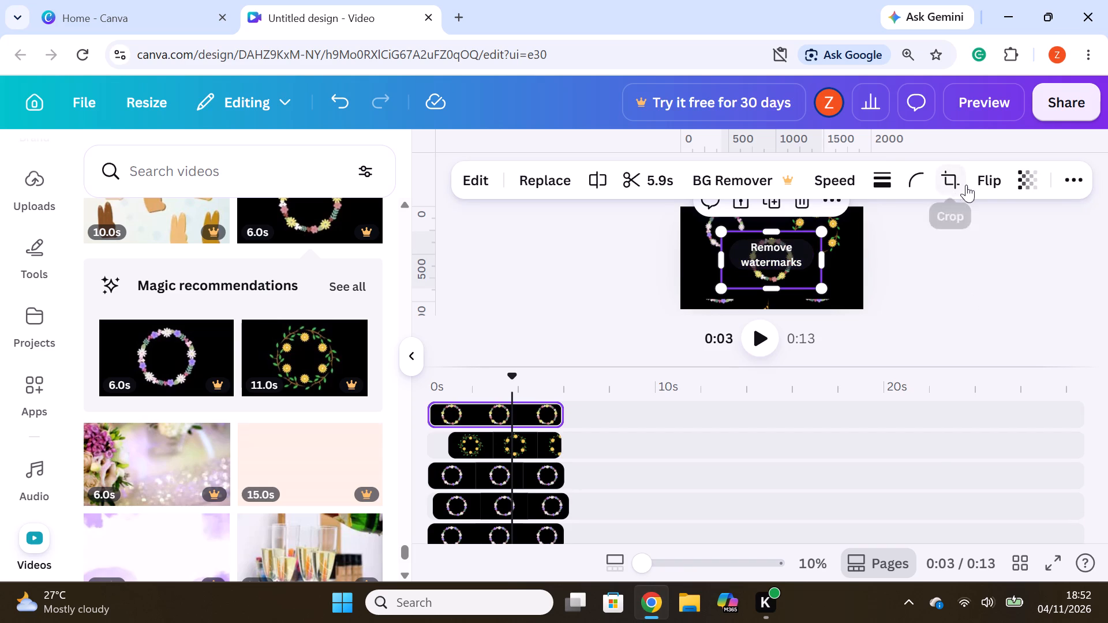
right_click(804, 273)
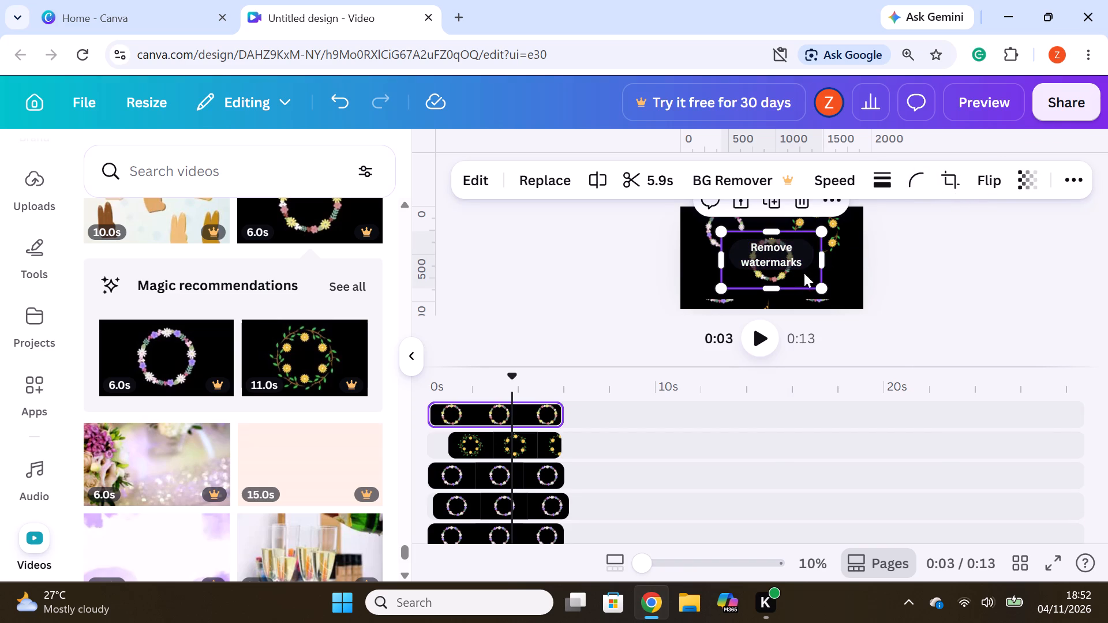
click(874, 231)
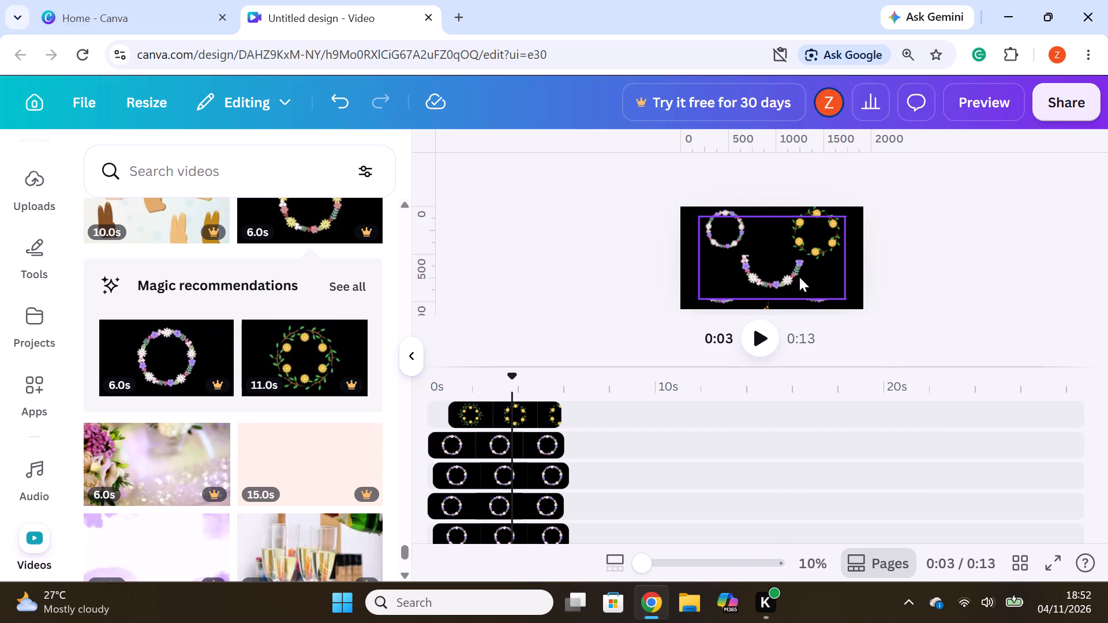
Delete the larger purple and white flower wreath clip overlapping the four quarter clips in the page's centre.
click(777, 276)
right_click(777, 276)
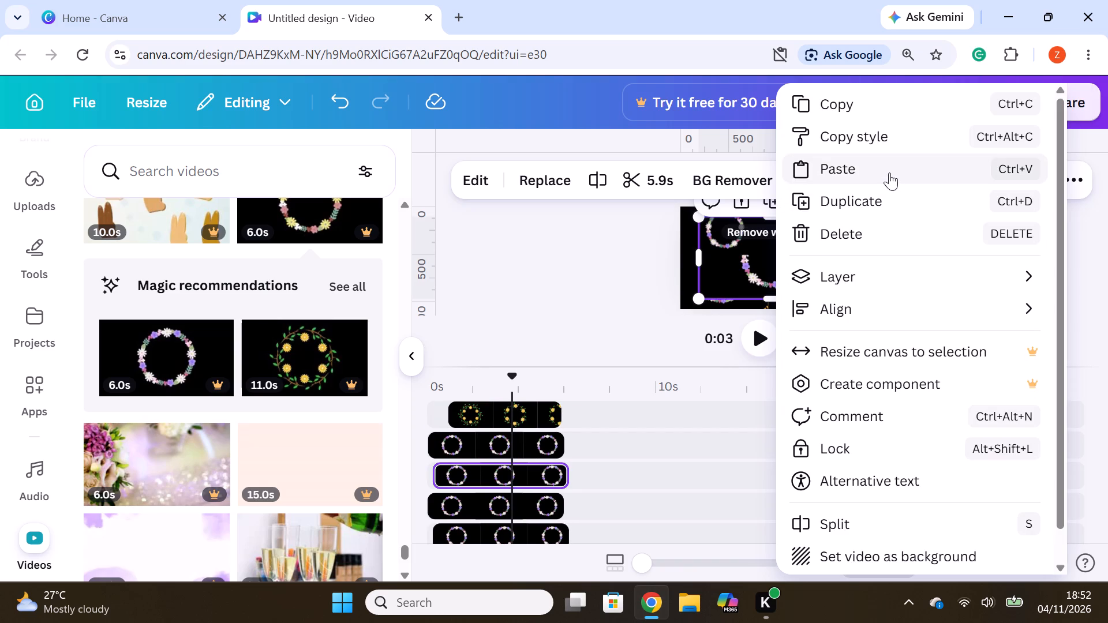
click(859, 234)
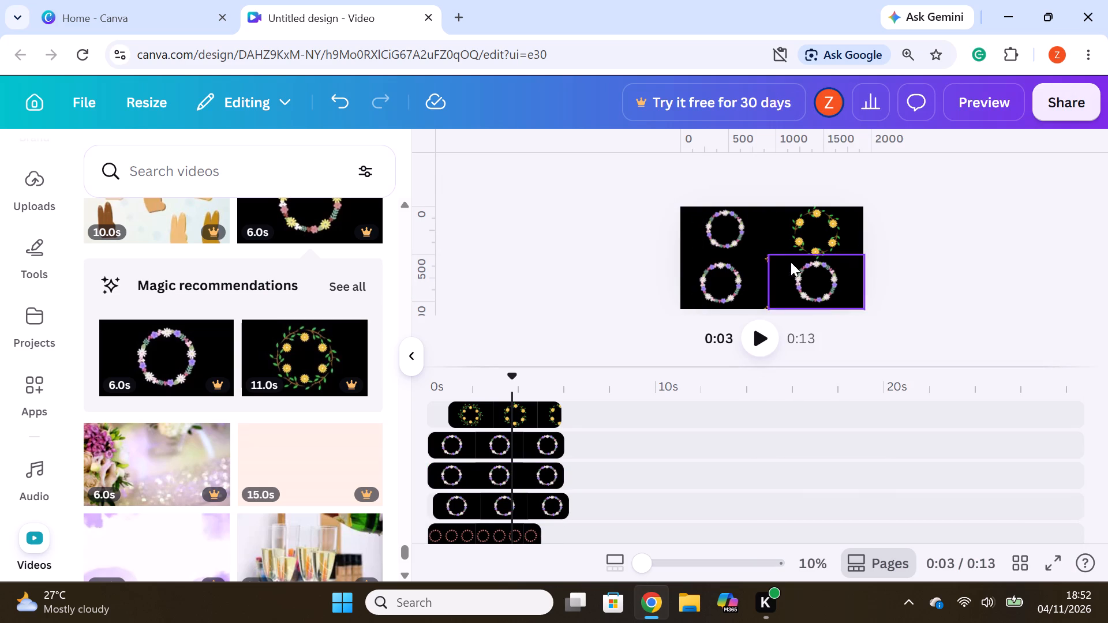
Replace the yellow flower wreath clip in the page's top-right quarter with the 6-second purple and white flower wreath clip.
click(811, 232)
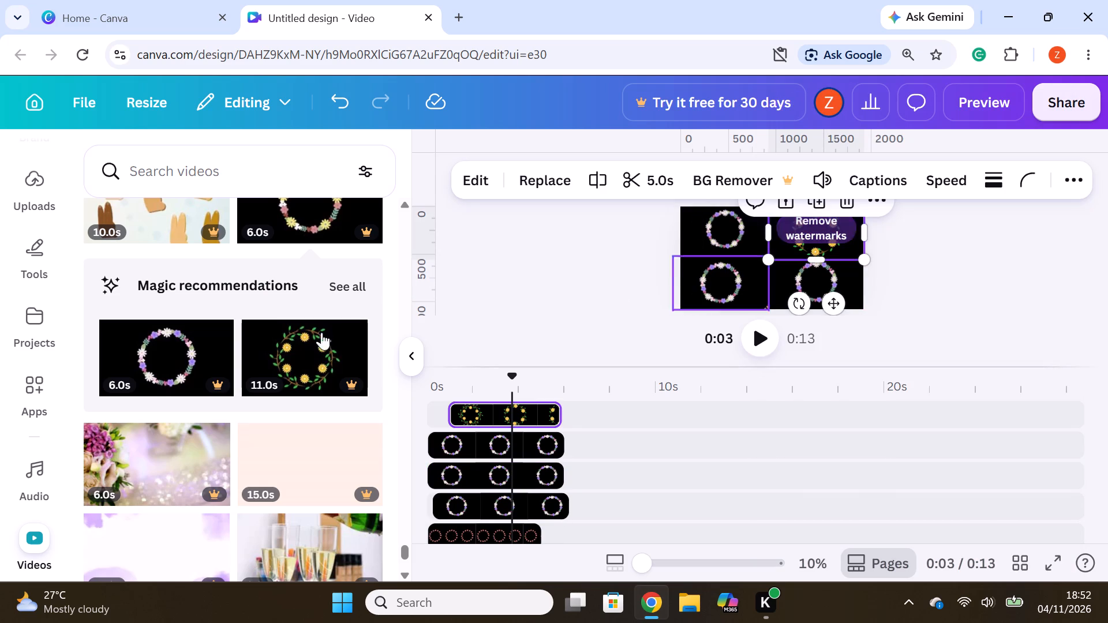
drag(158, 355, 510, 411)
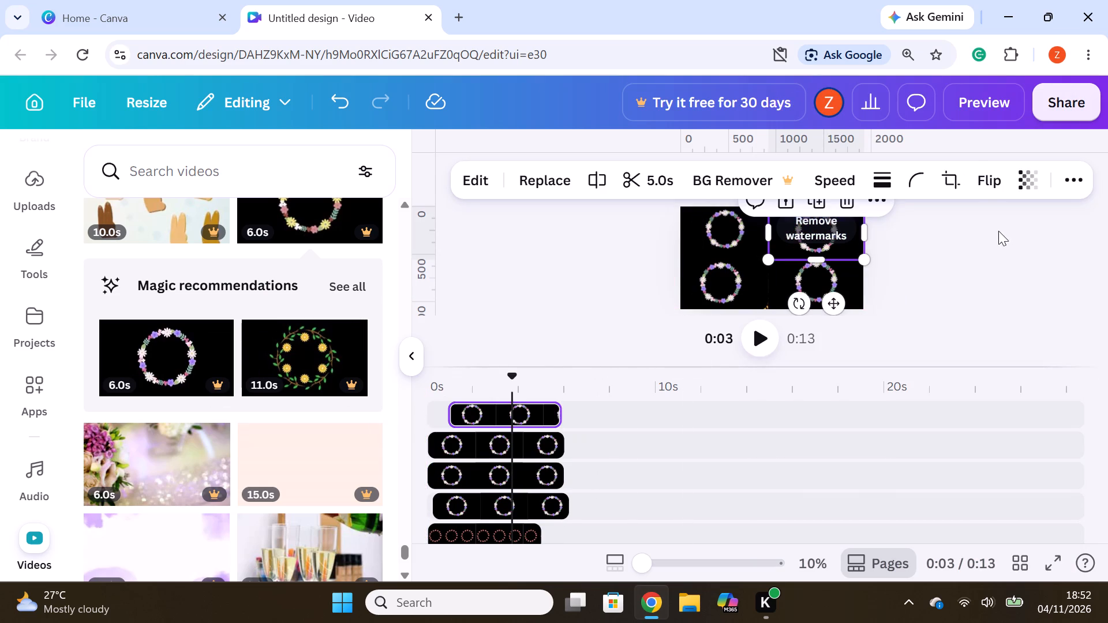
click(979, 235)
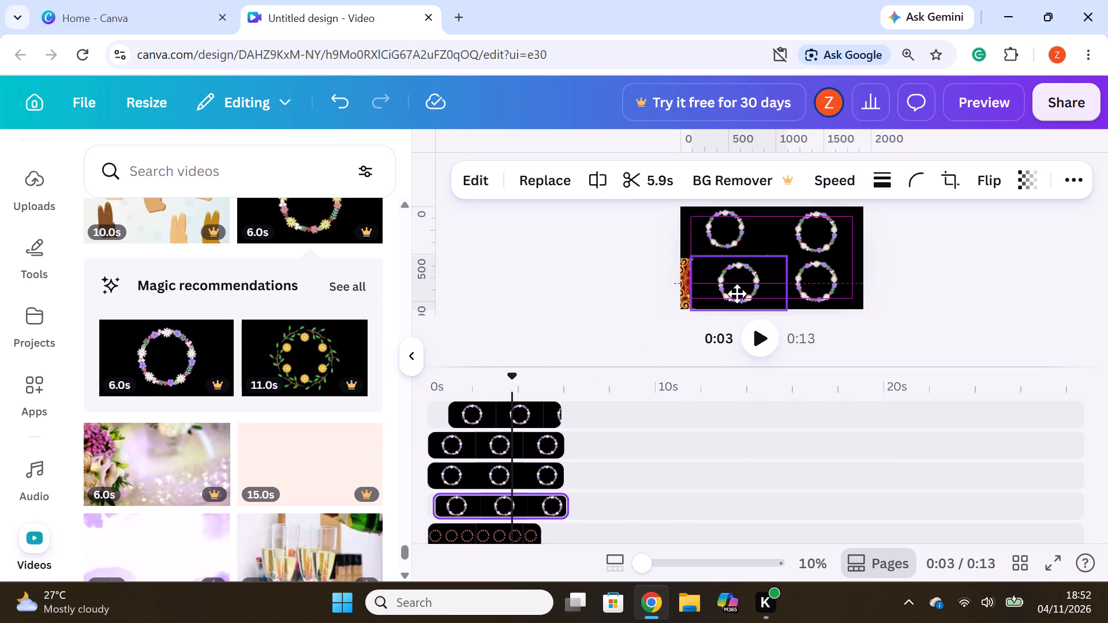
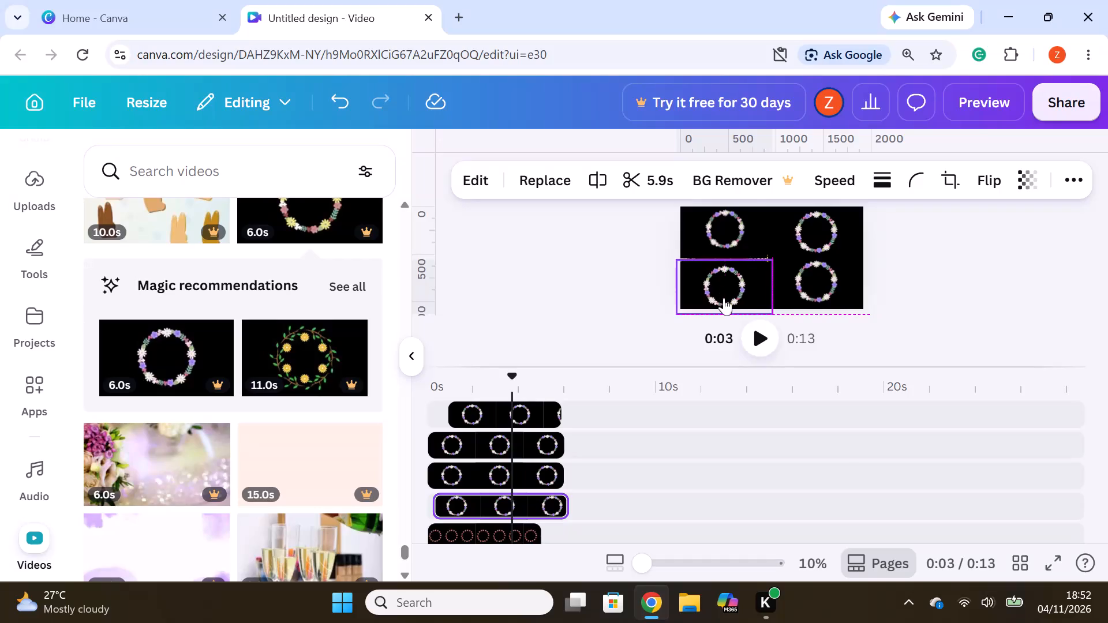
Nudge the purple and white flower wreath clip in the page's bottom-left quarter slightly upward, into line with the neighbouring wreaths.
click(1009, 268)
drag(738, 272, 739, 265)
click(950, 250)
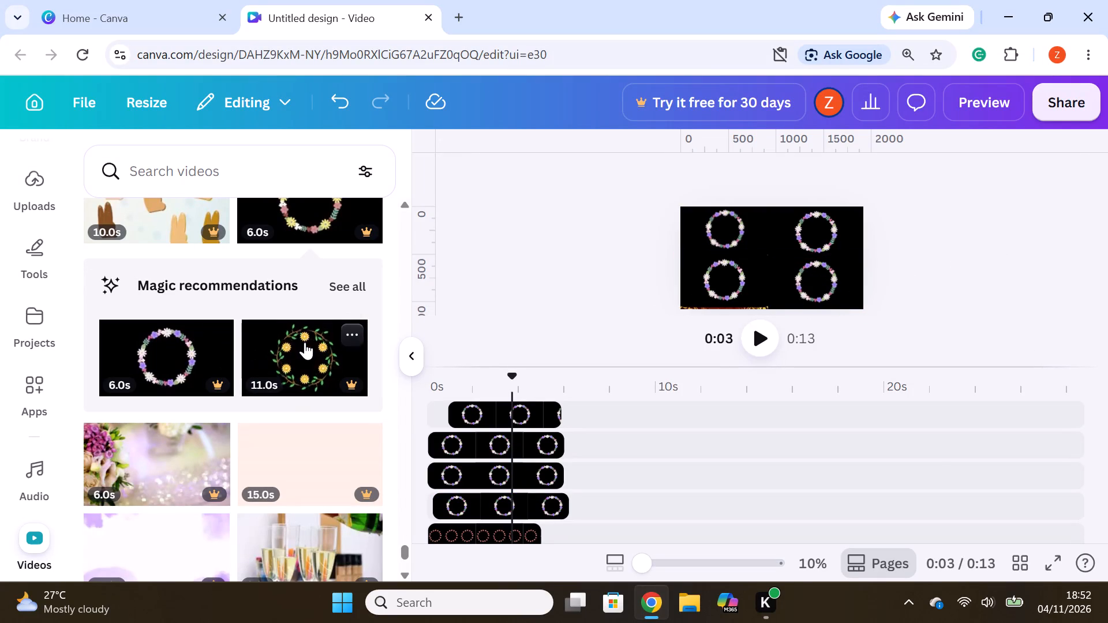
Add the 11-second yellow flower and green leaf wreath clip on a new top track, shrunk and centred among the four wreaths.
drag(305, 342, 493, 414)
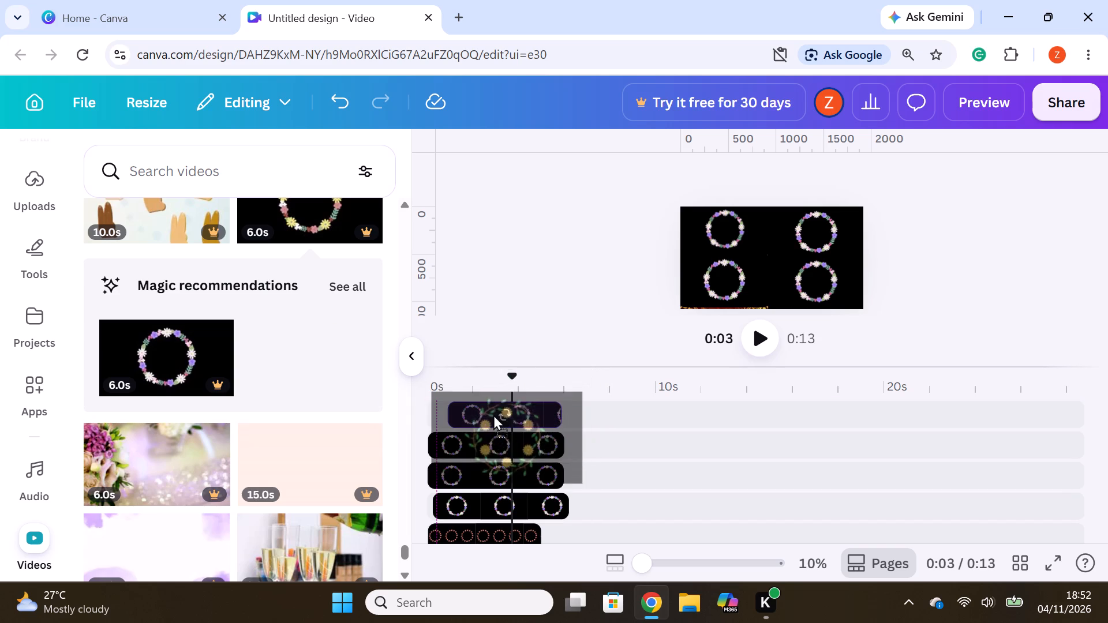
drag(493, 414, 496, 401)
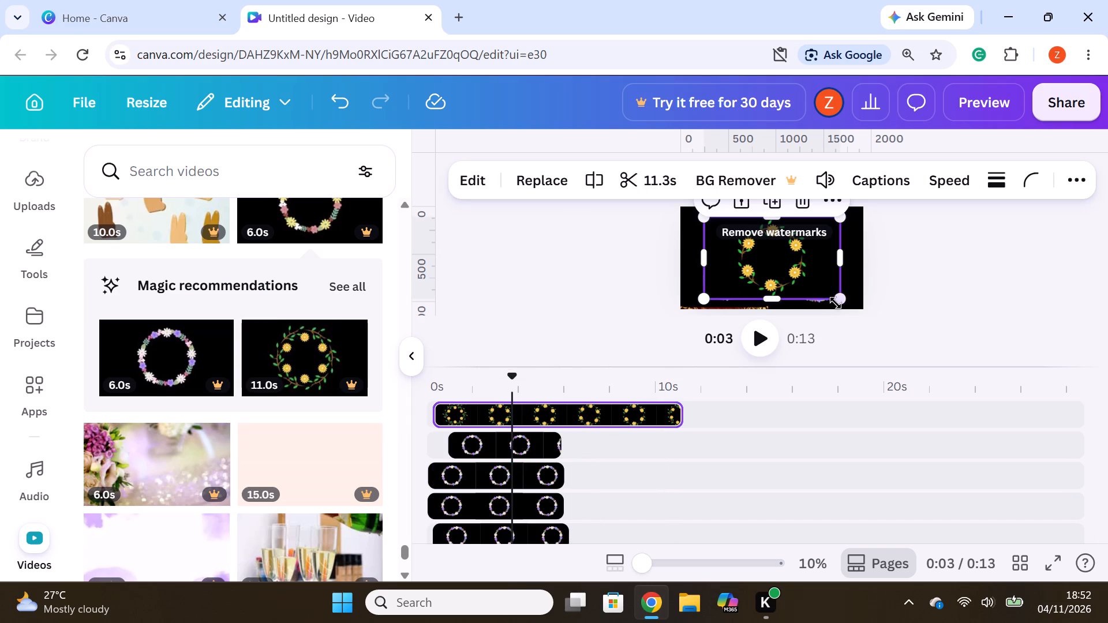
drag(841, 297, 792, 280)
drag(751, 258, 758, 262)
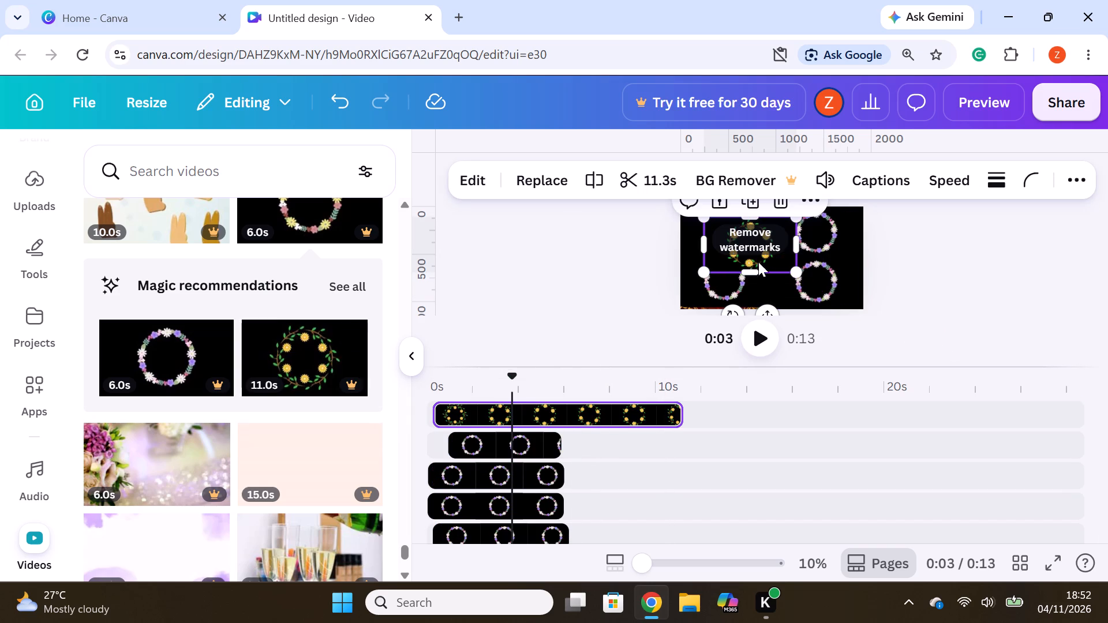
drag(758, 262, 772, 275)
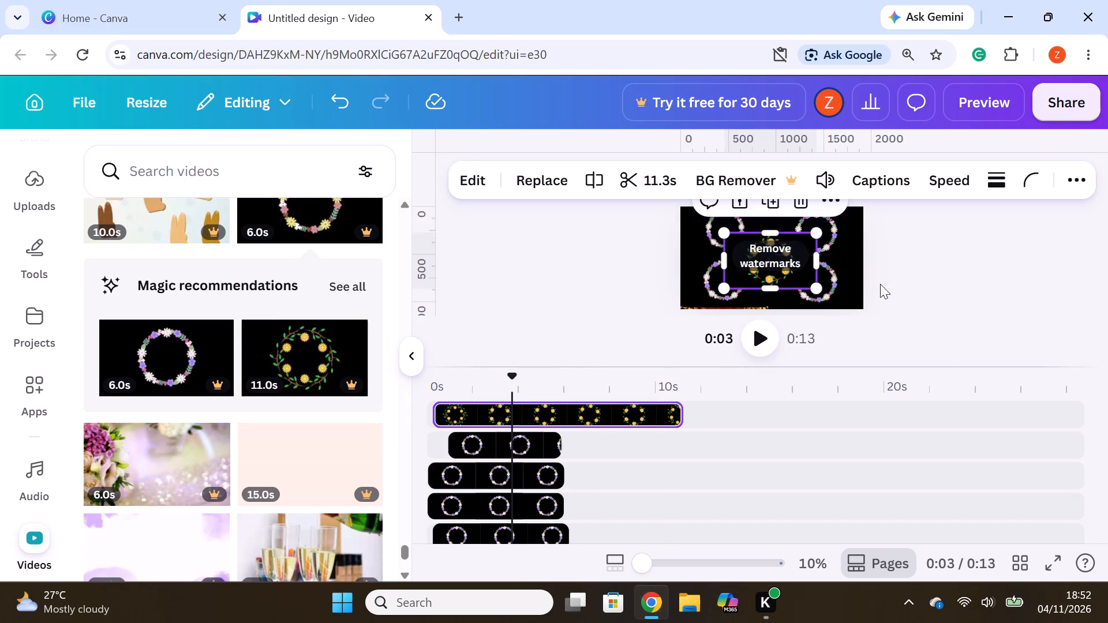
click(1012, 283)
Set the centre yellow flower and green leaf wreath clip's transparency to about 50.
click(795, 278)
click(1078, 187)
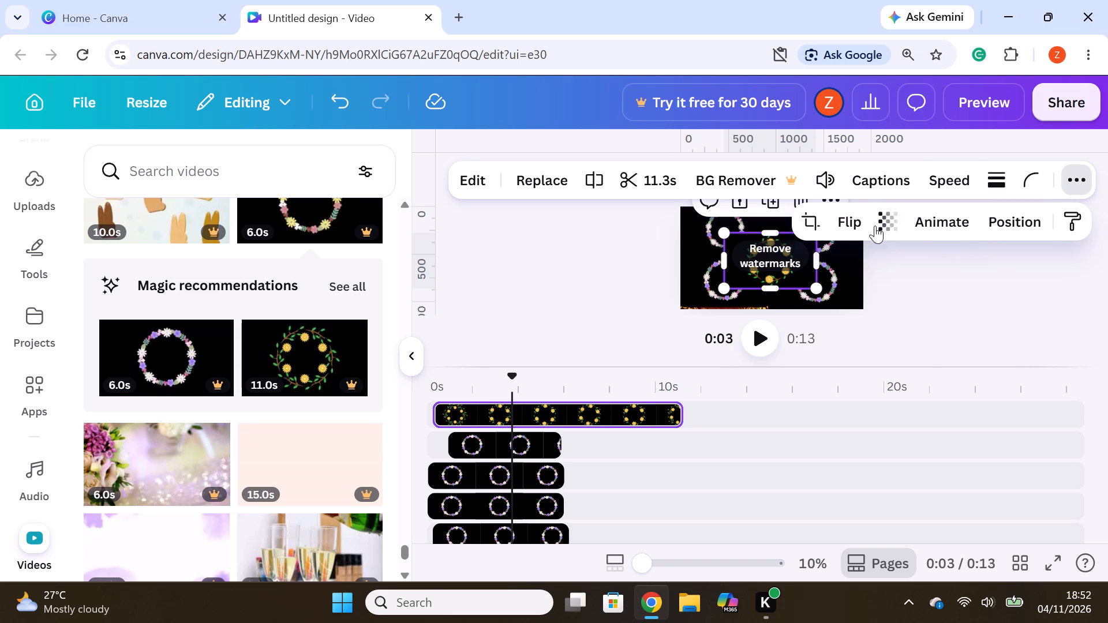
click(889, 217)
drag(930, 301, 867, 295)
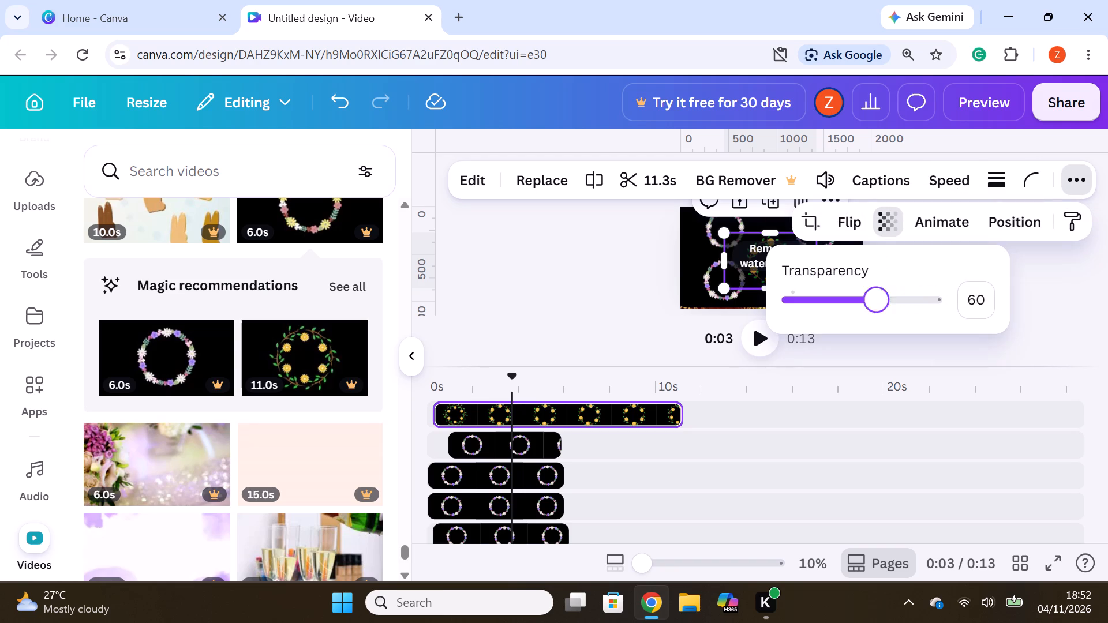
drag(867, 295, 824, 293)
drag(825, 306, 862, 307)
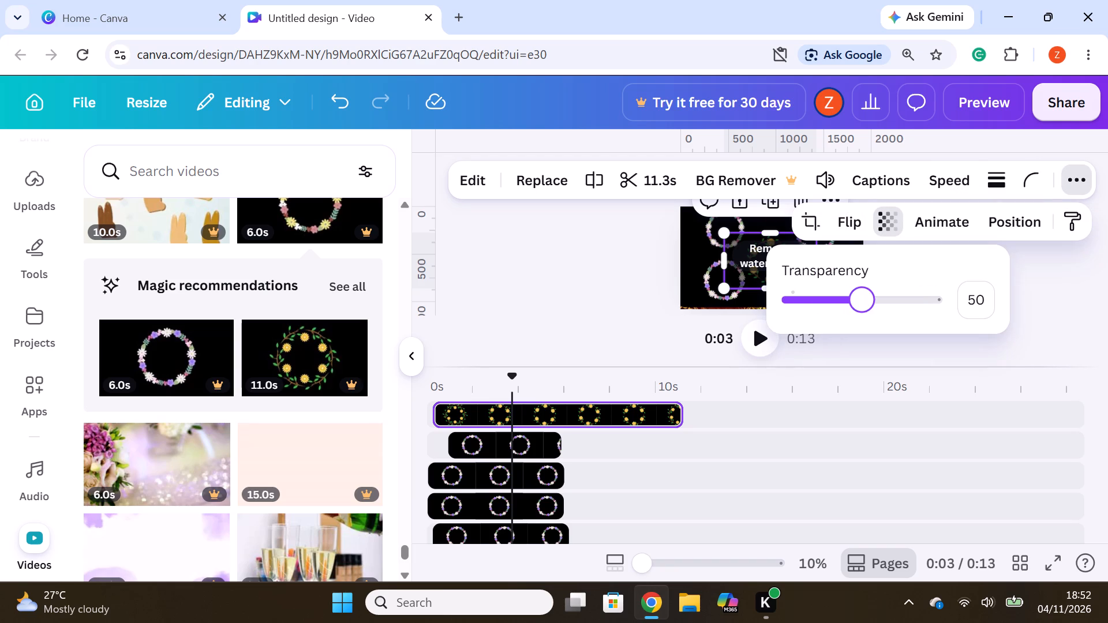
drag(862, 307, 864, 307)
click(1062, 290)
click(999, 294)
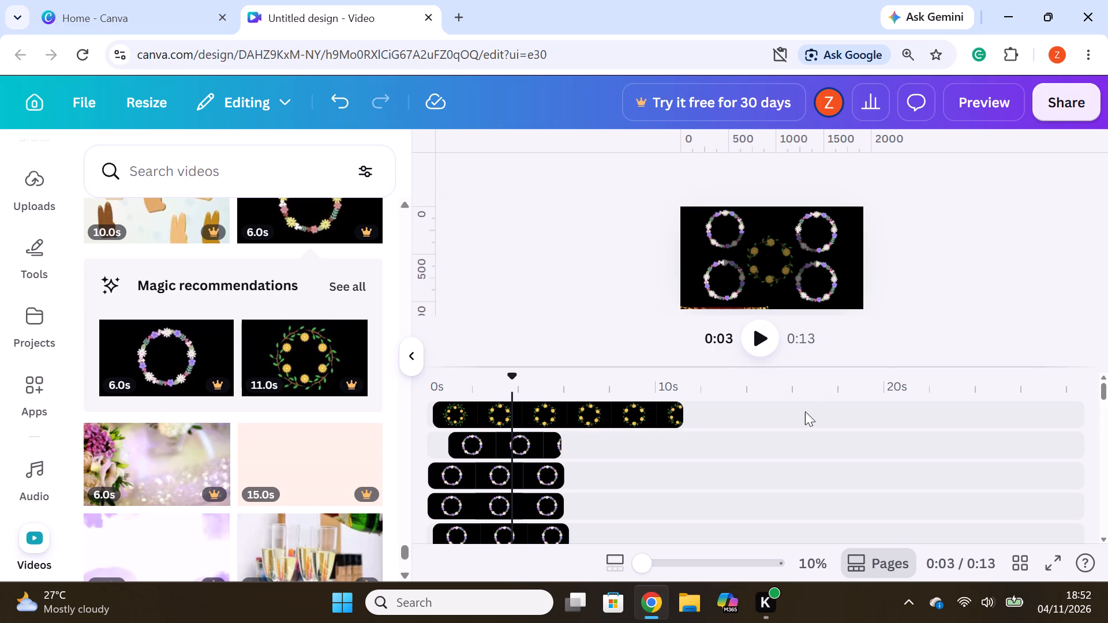
Browse the video library for another wedding or flower clip to layer onto the page.
scroll(262, 400, down, 3)
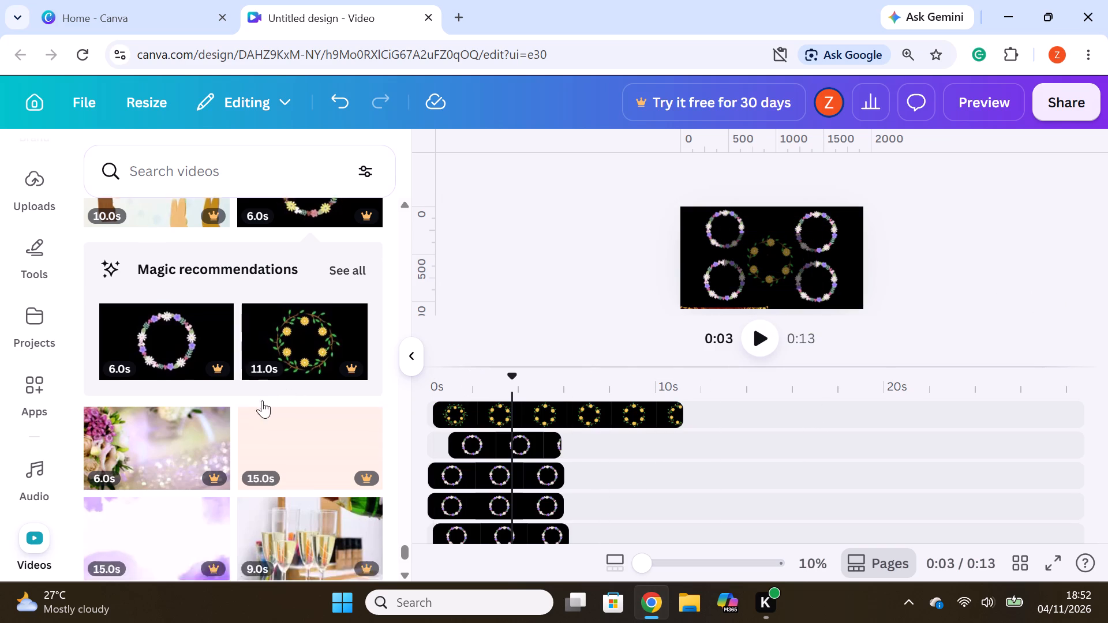
scroll(261, 400, up, 2)
scroll(261, 400, down, 6)
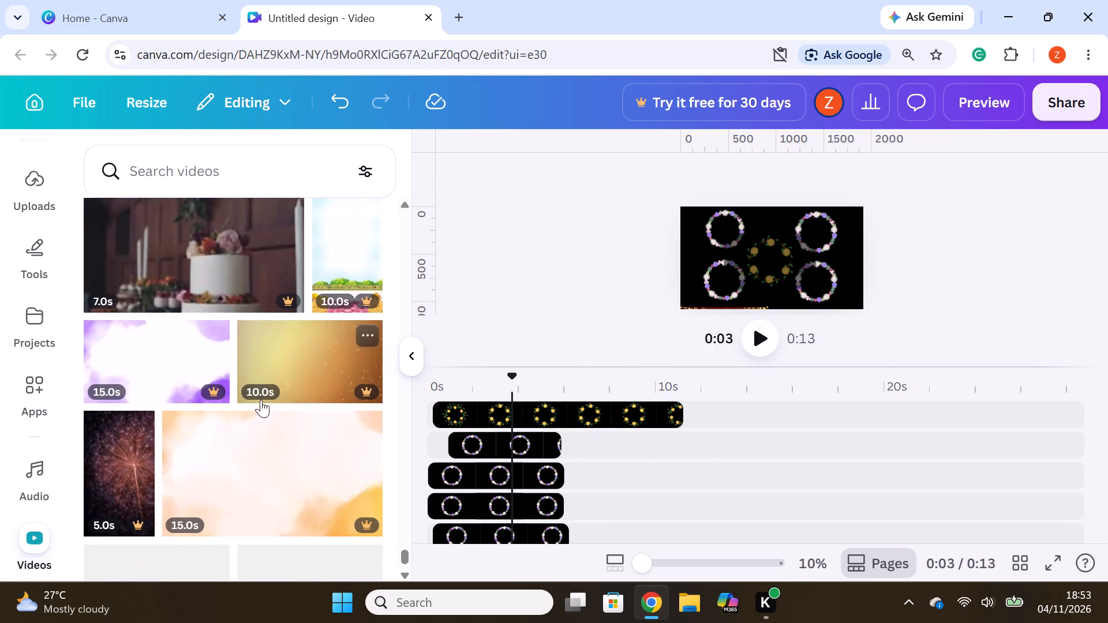
scroll(261, 400, down, 10)
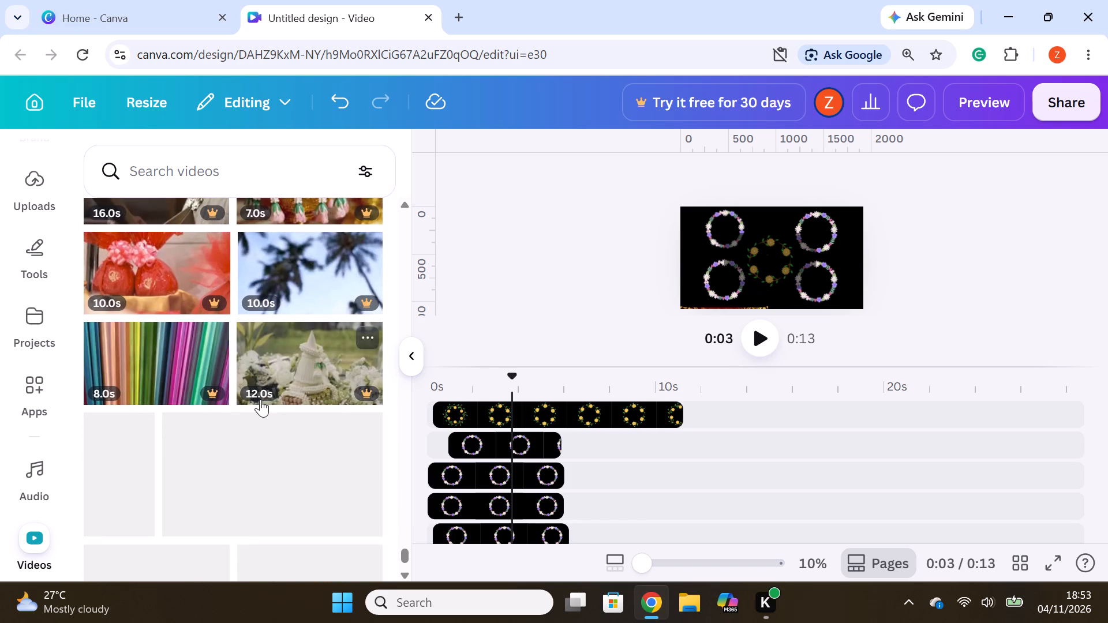
scroll(260, 399, down, 3)
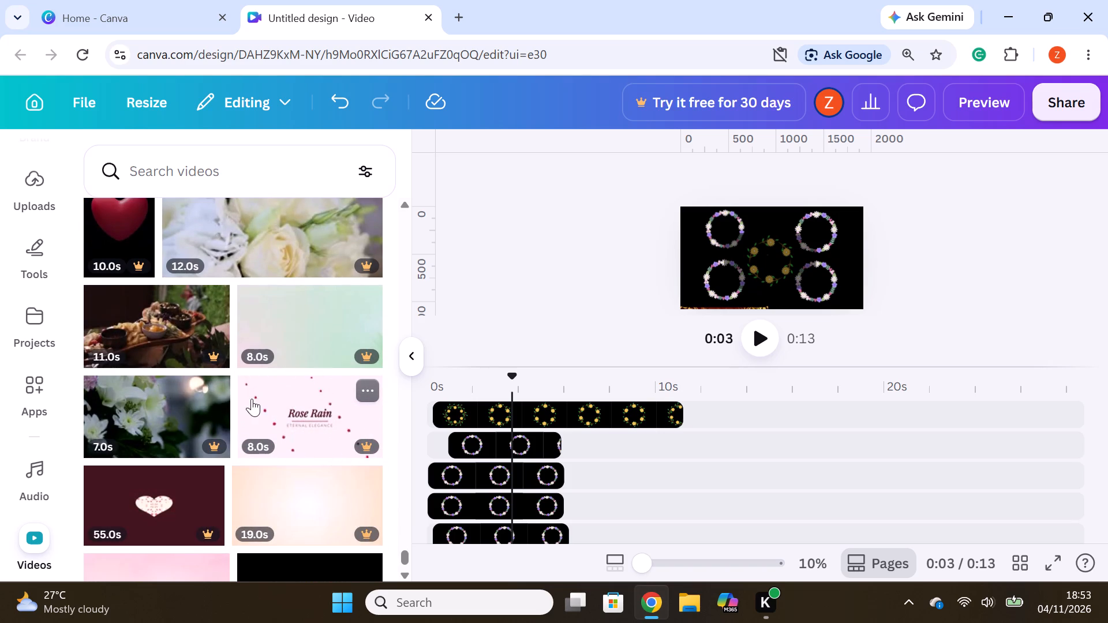
scroll(252, 399, down, 4)
scroll(252, 399, up, 12)
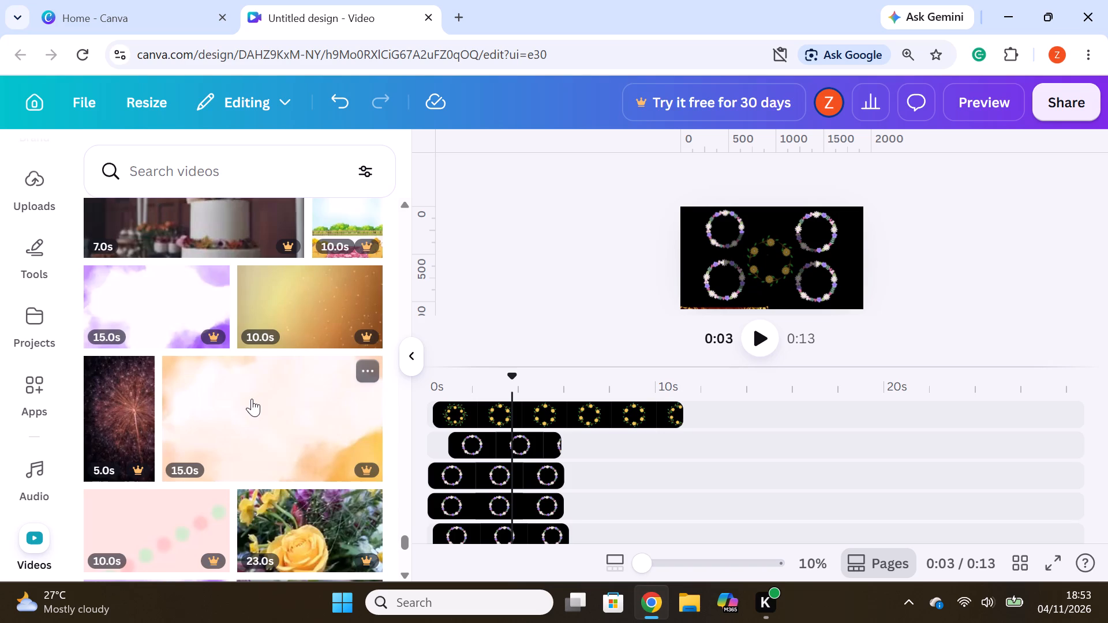
scroll(252, 399, up, 5)
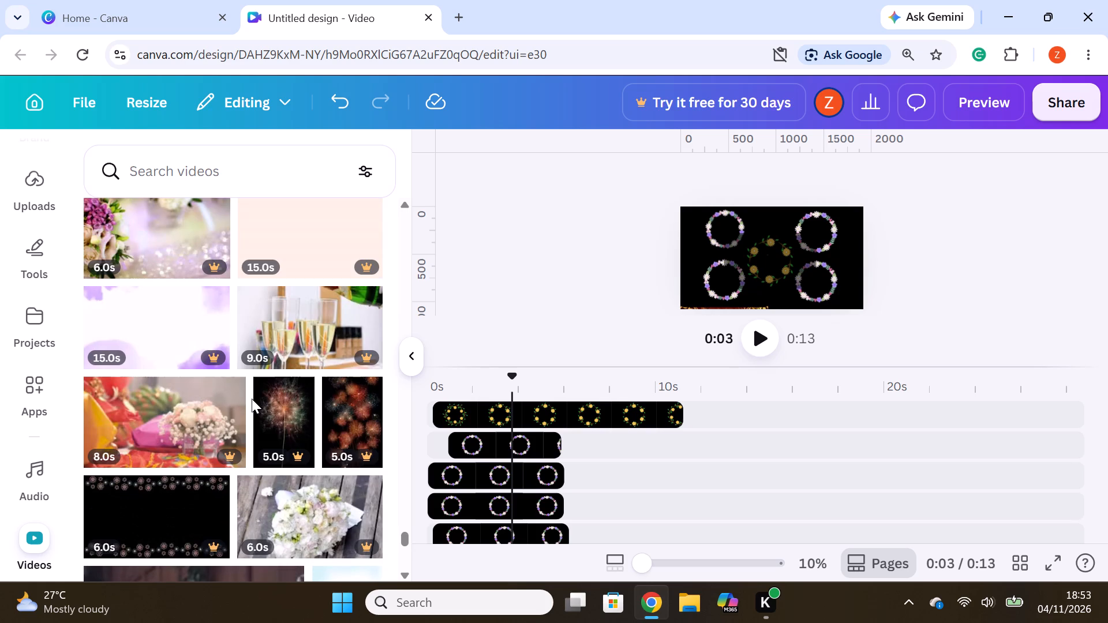
scroll(252, 399, up, 6)
scroll(252, 399, down, 1)
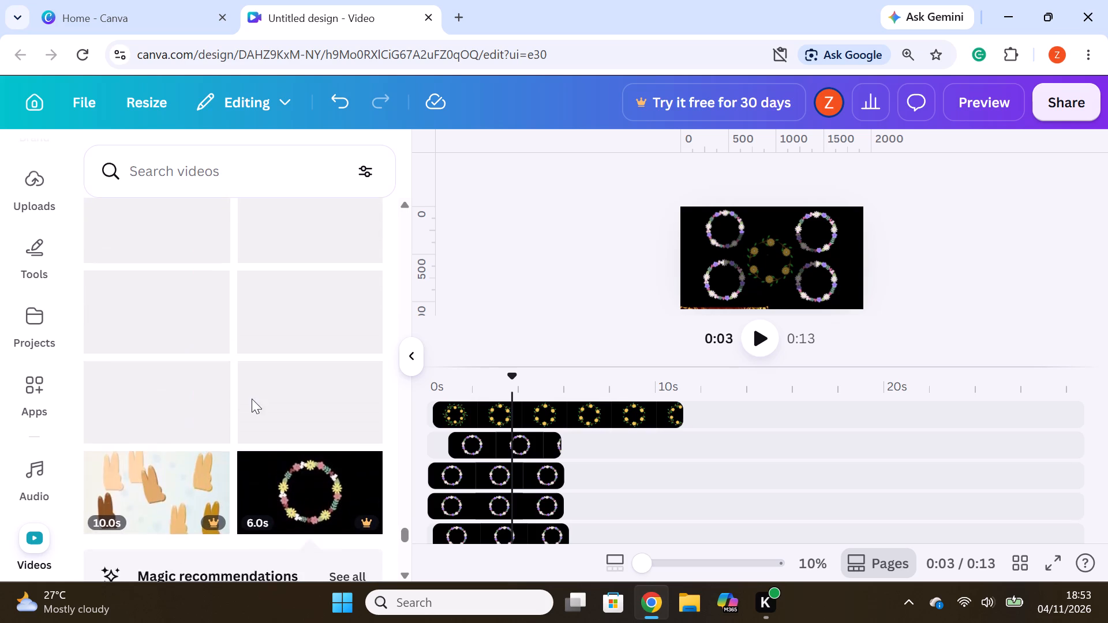
scroll(252, 399, down, 2)
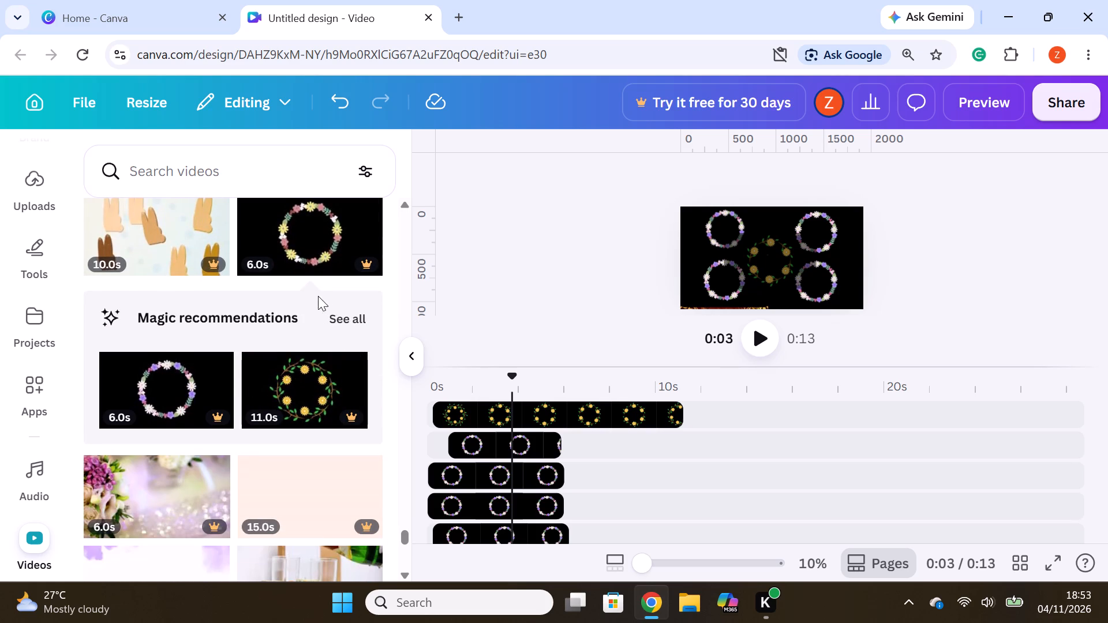
Add the 6-second yellow and pink flower wreath clip on a new top track, shrunk and placed just left of the page's lower centre.
drag(336, 232, 554, 410)
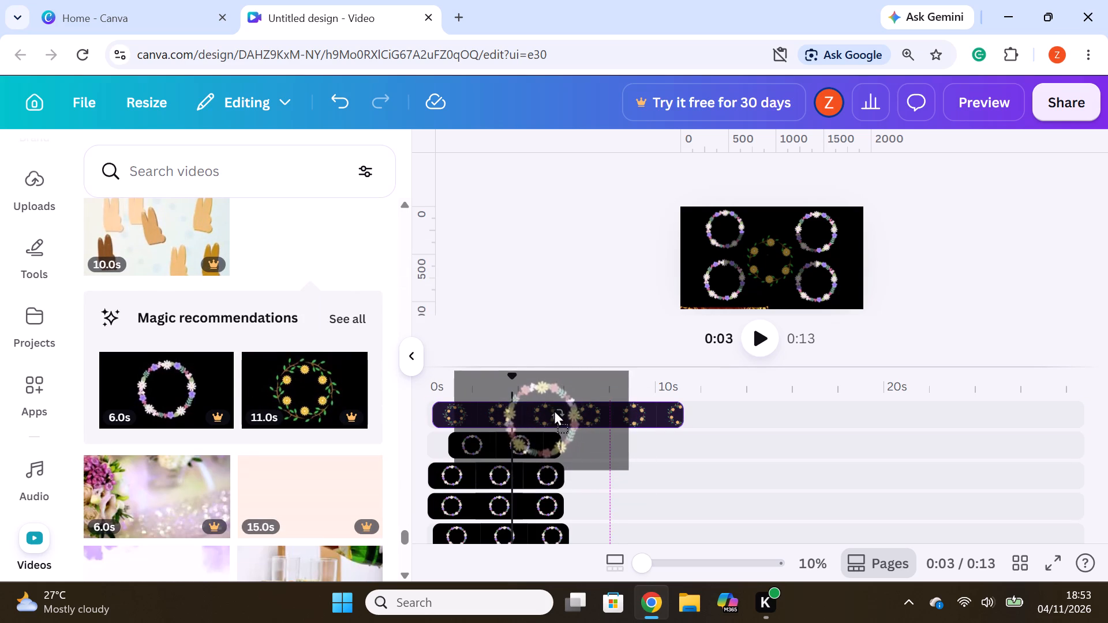
drag(554, 410, 553, 401)
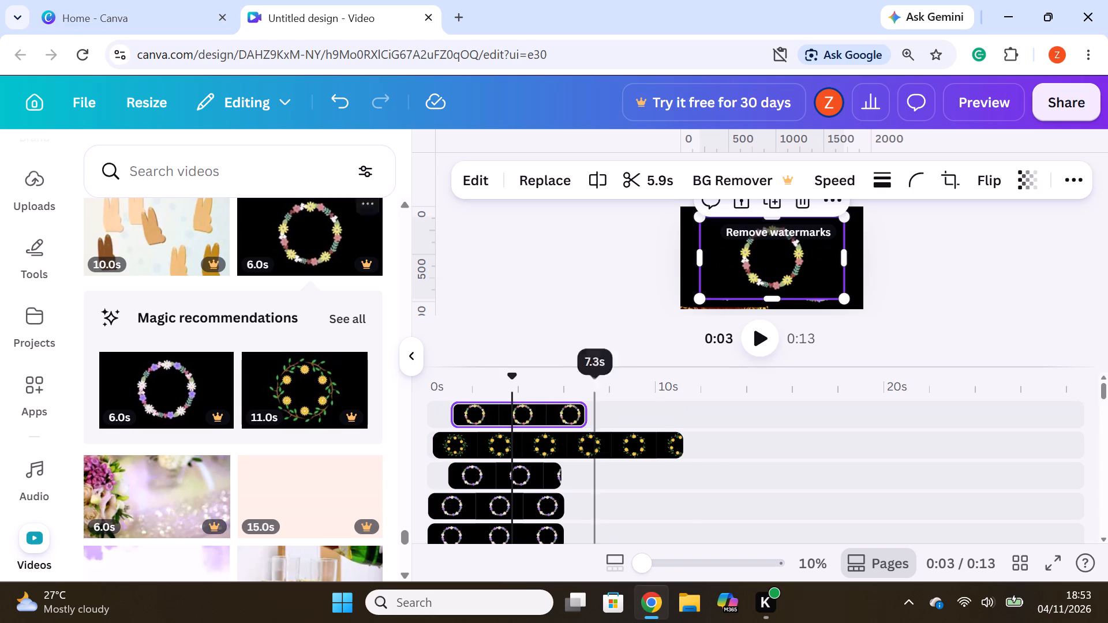
drag(846, 298, 783, 271)
drag(772, 257, 794, 288)
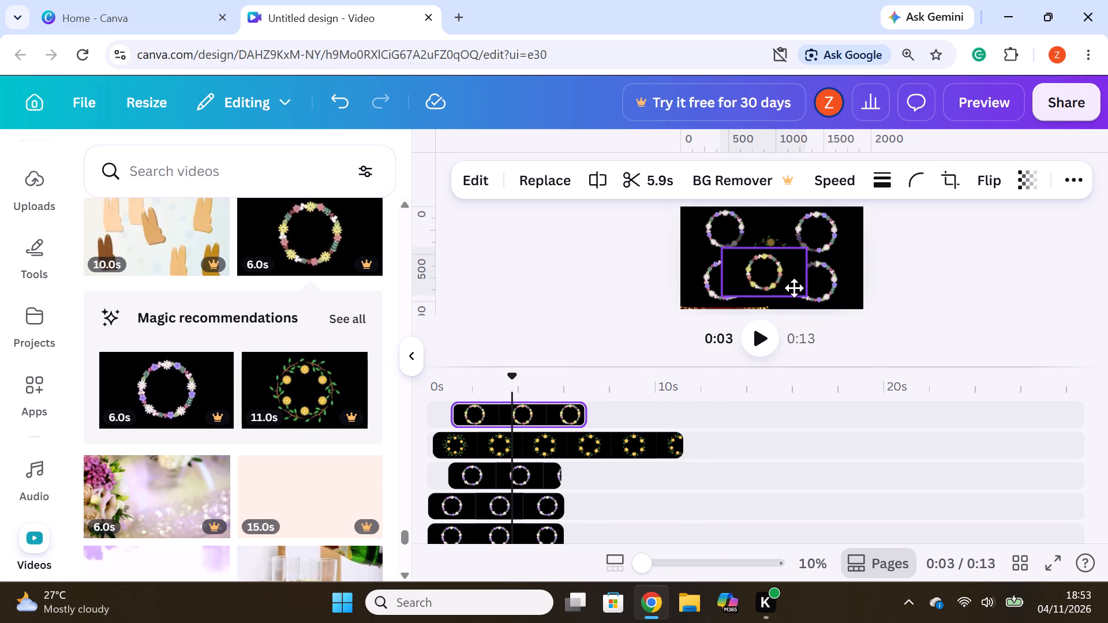
drag(794, 288, 774, 292)
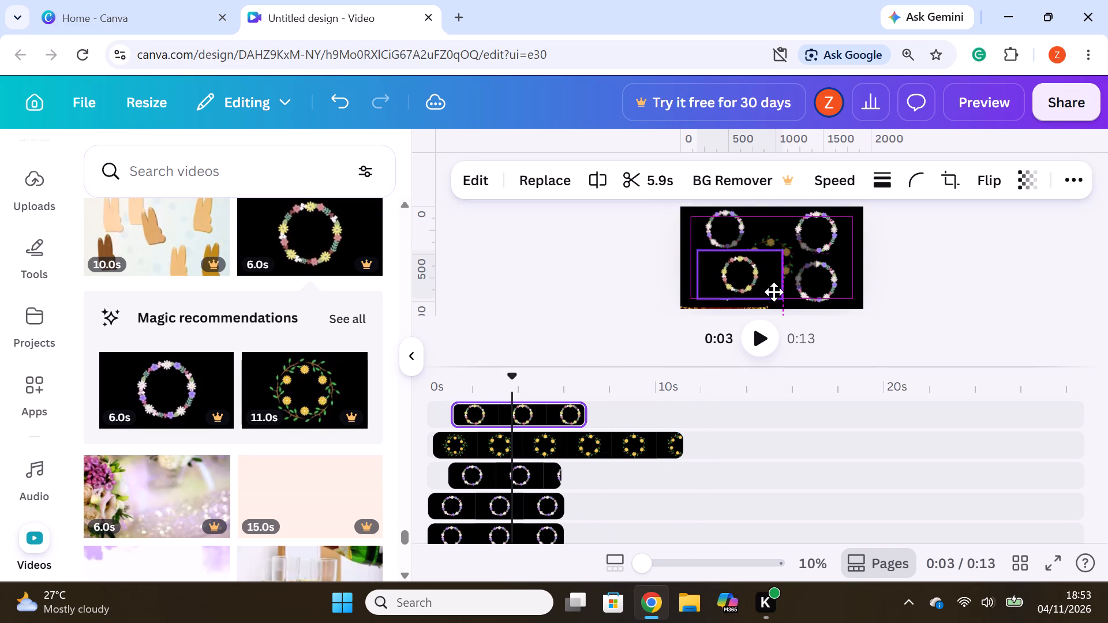
drag(774, 292, 778, 288)
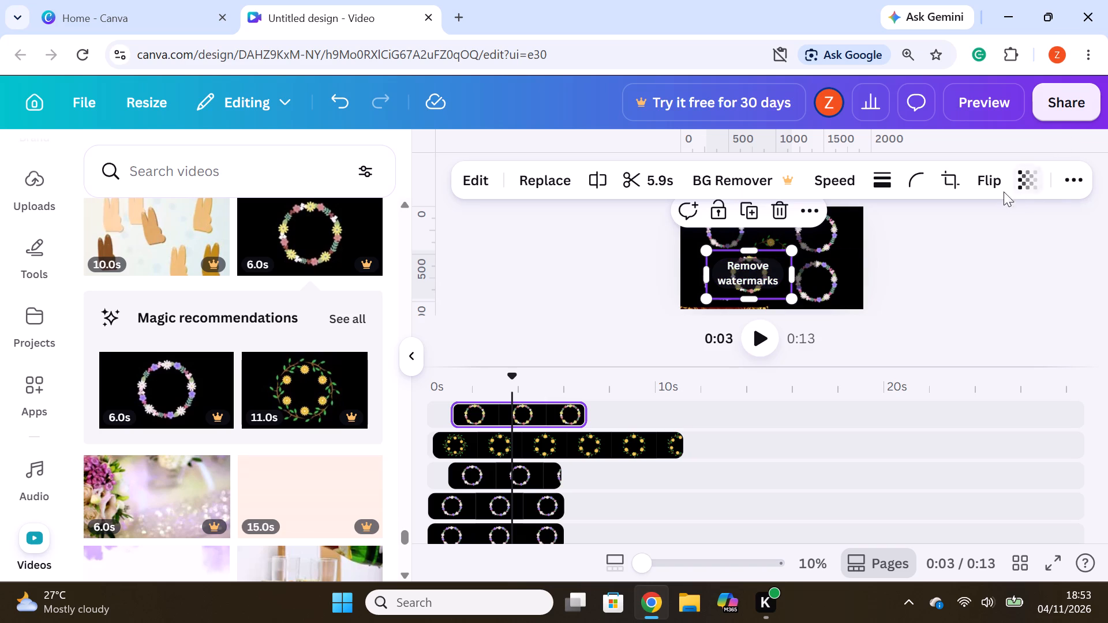
Reduce the lower-centre yellow and pink flower wreath clip's transparency value to roughly half.
click(1069, 181)
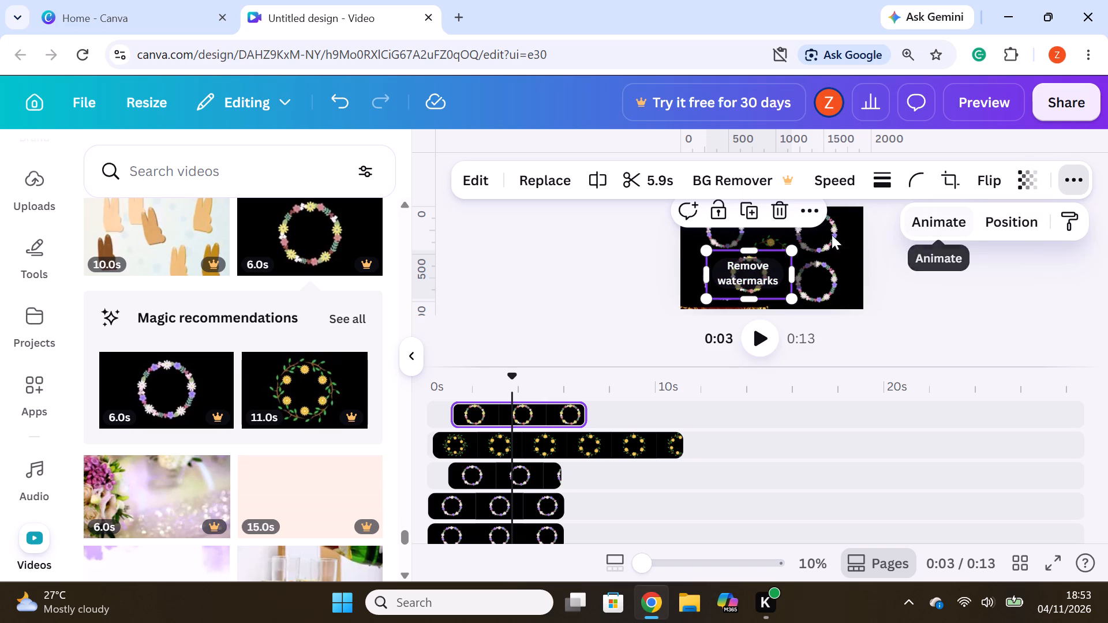
click(1032, 182)
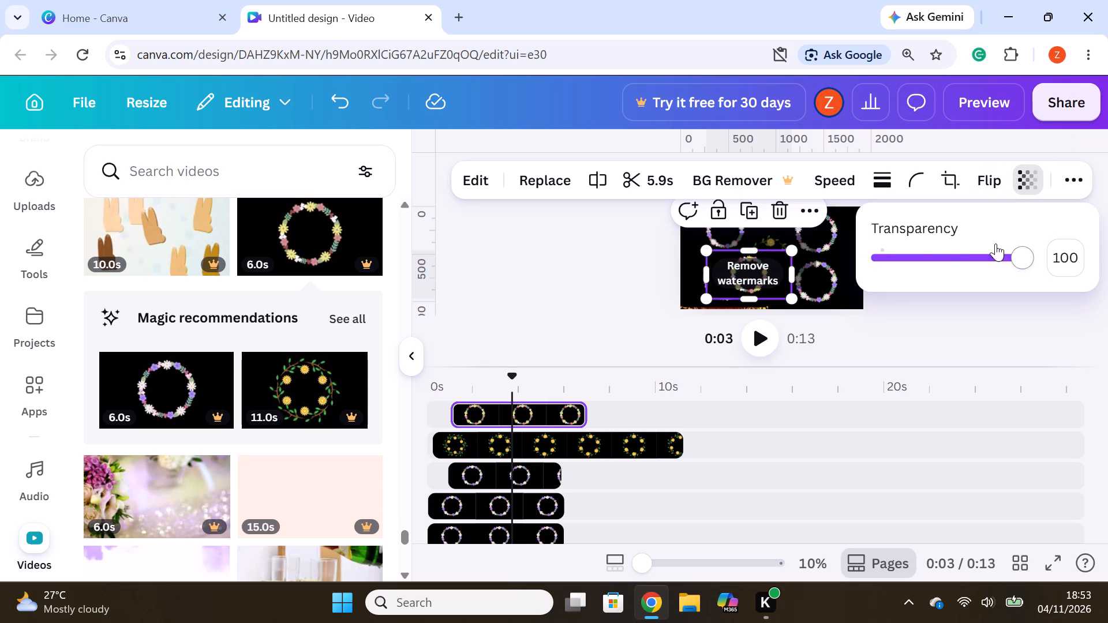
drag(1024, 258, 953, 267)
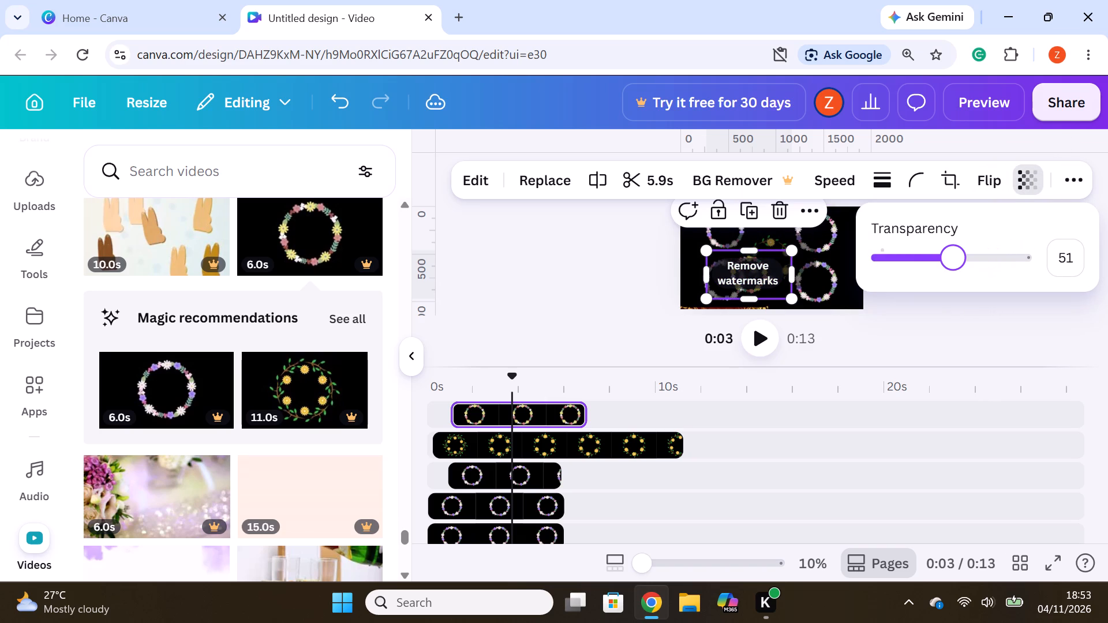
drag(953, 267, 945, 267)
click(936, 349)
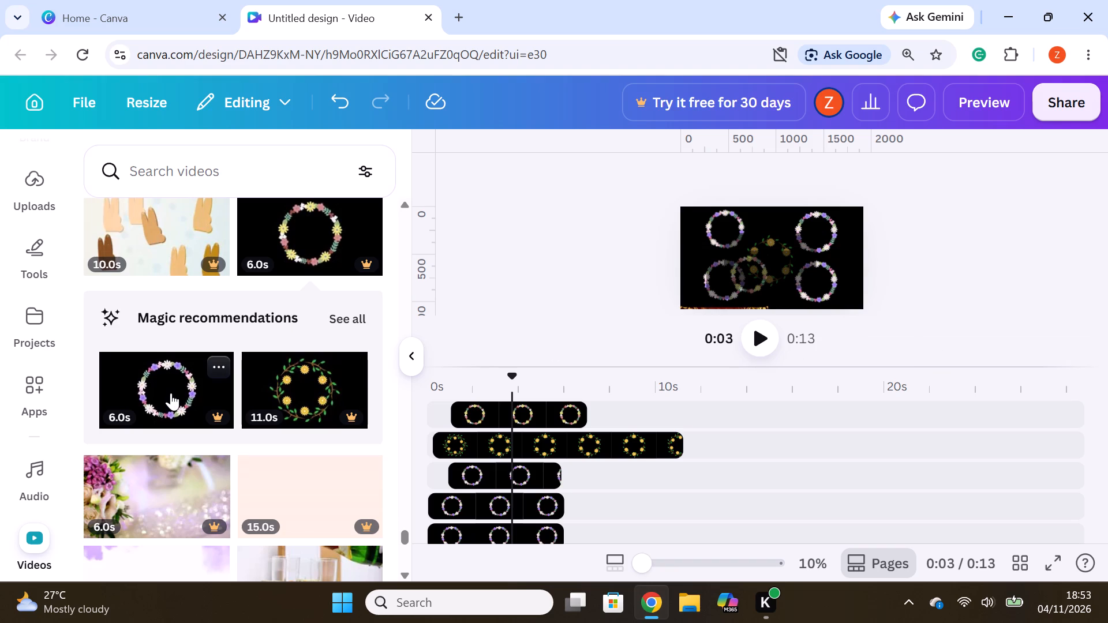
Add a second copy of the 6-second yellow and pink flower wreath clip on a new top track.
drag(171, 393, 231, 370)
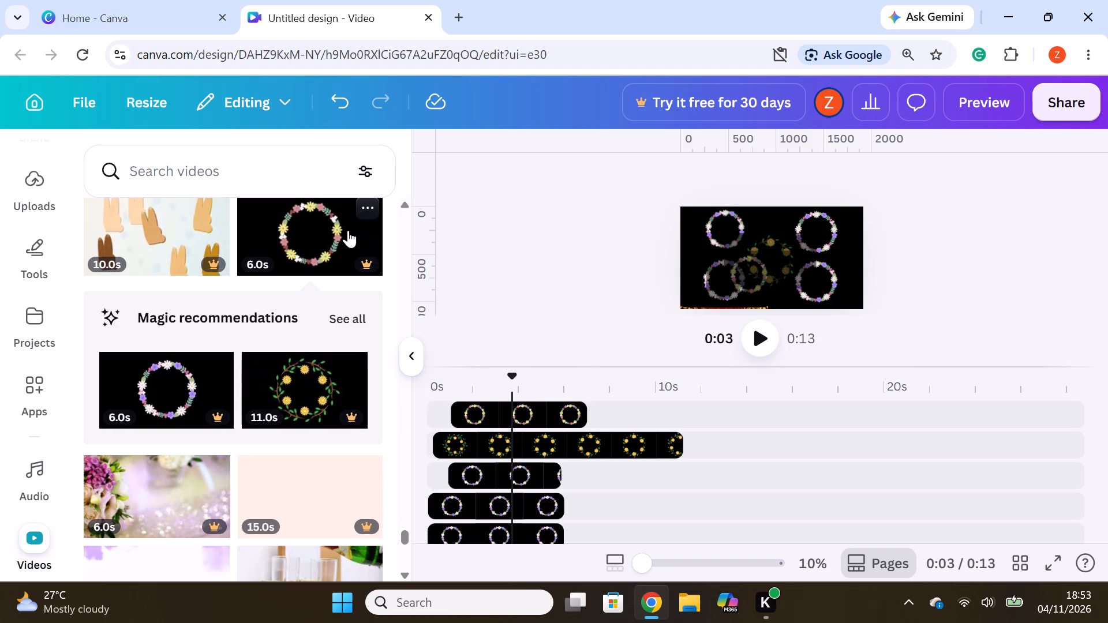
drag(348, 230, 565, 396)
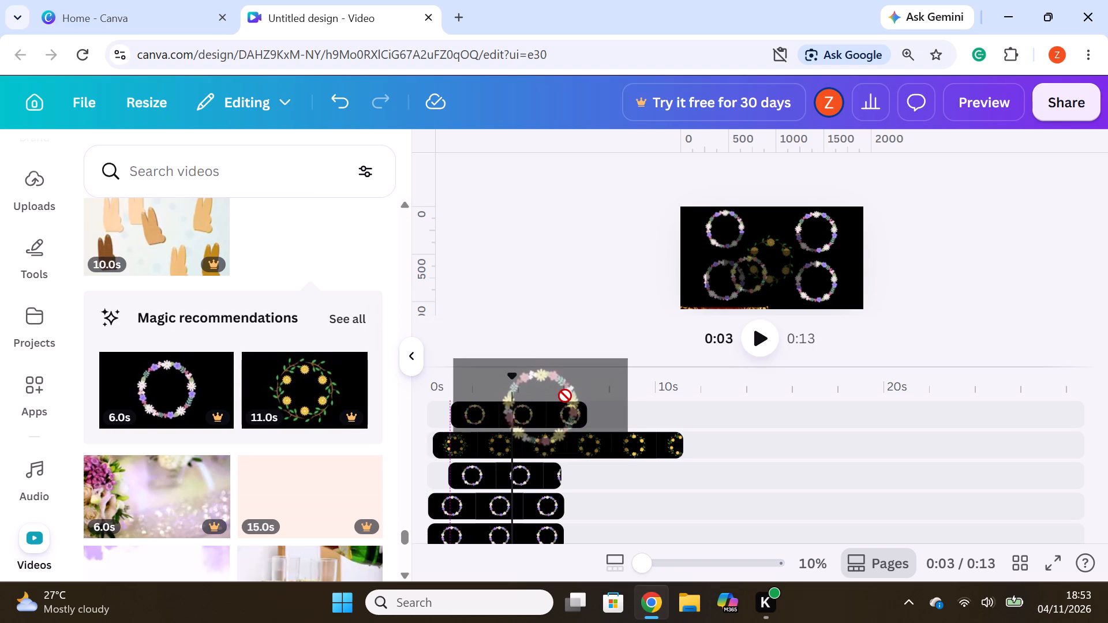
drag(565, 396, 565, 401)
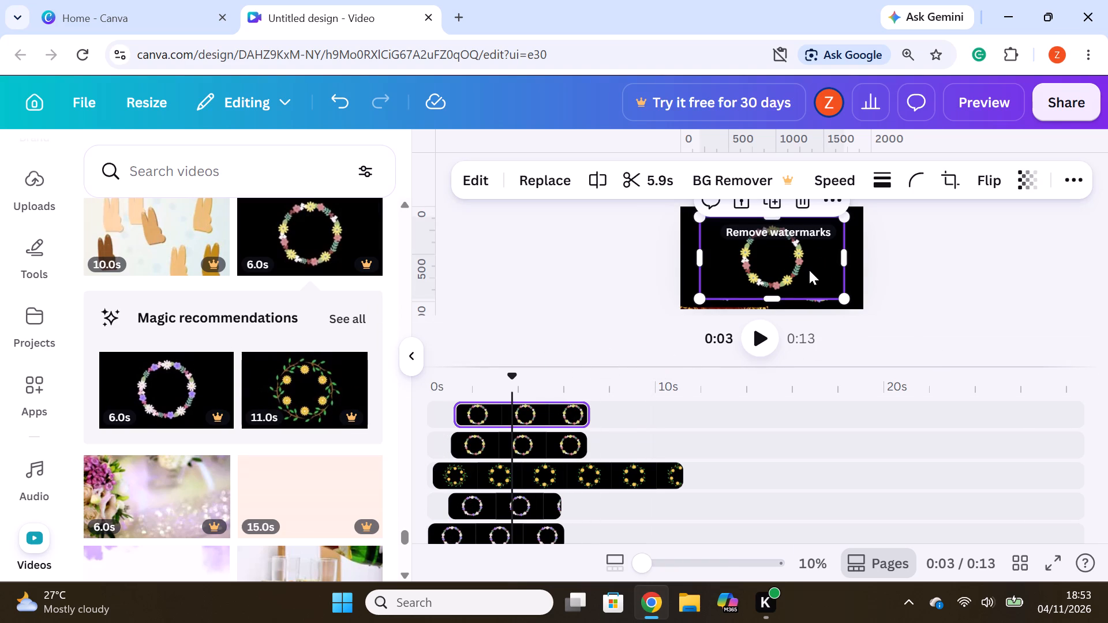
Set the transparency of the large yellow and pink flower wreath clip on the top track to about 50.
click(813, 265)
click(770, 266)
click(1034, 178)
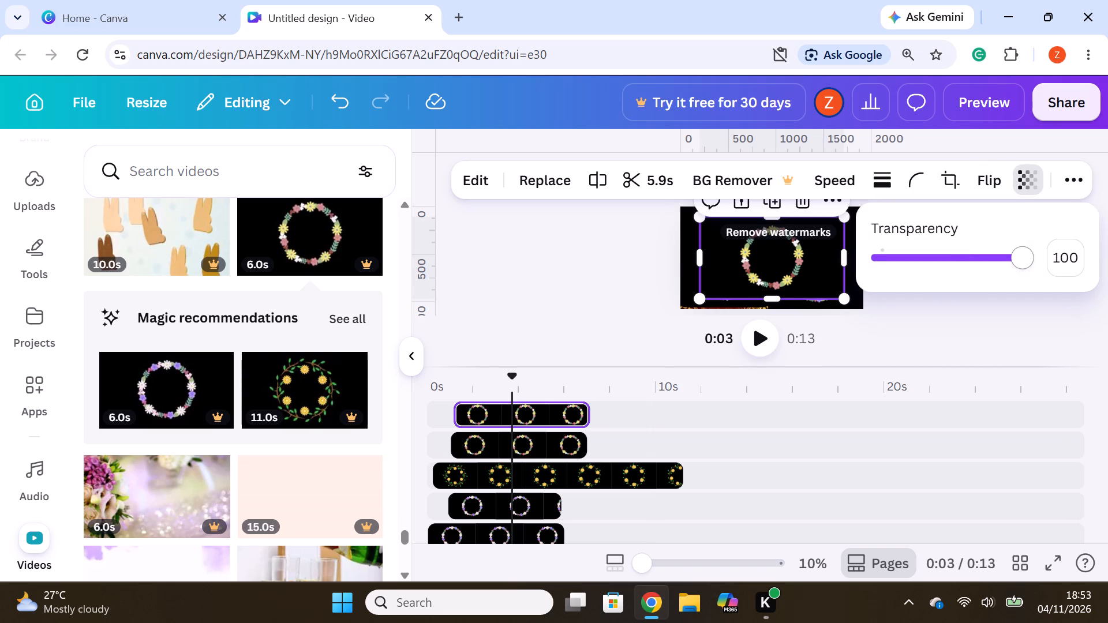
drag(1025, 260, 947, 270)
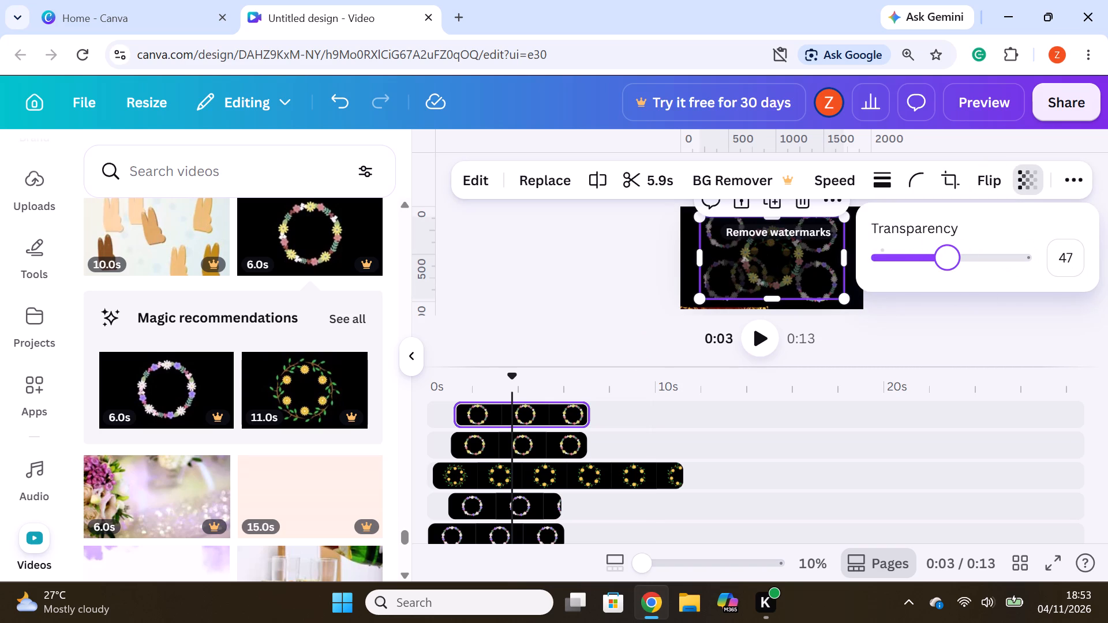
click(953, 262)
click(956, 320)
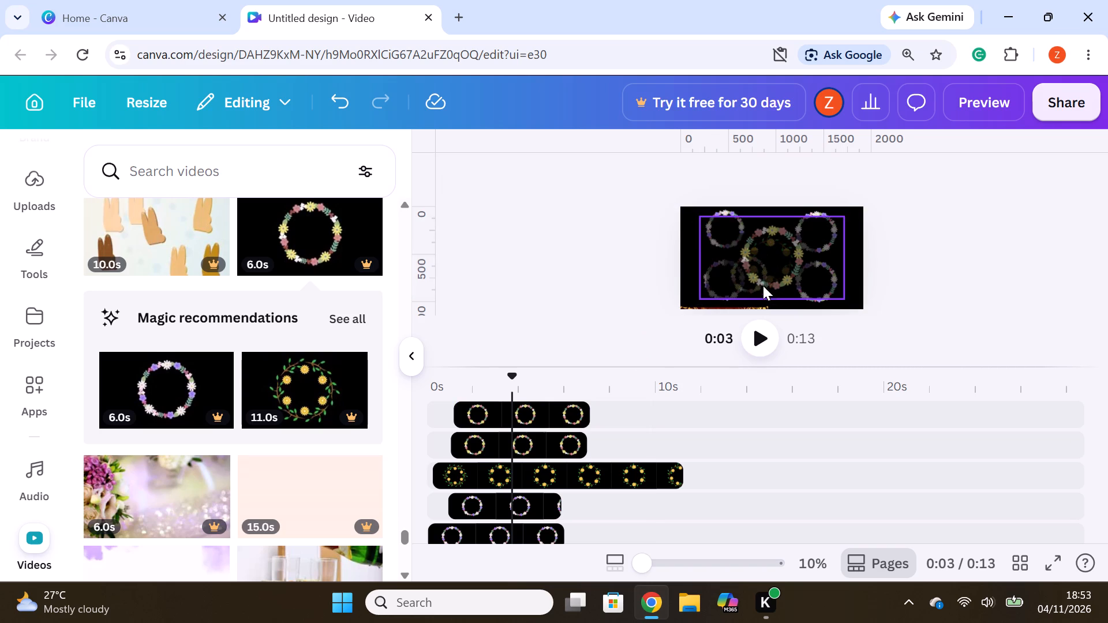
Shrink the newest yellow and pink flower wreath clip and place it just right of the page's upper centre.
click(781, 268)
drag(847, 297, 805, 279)
drag(777, 258, 803, 253)
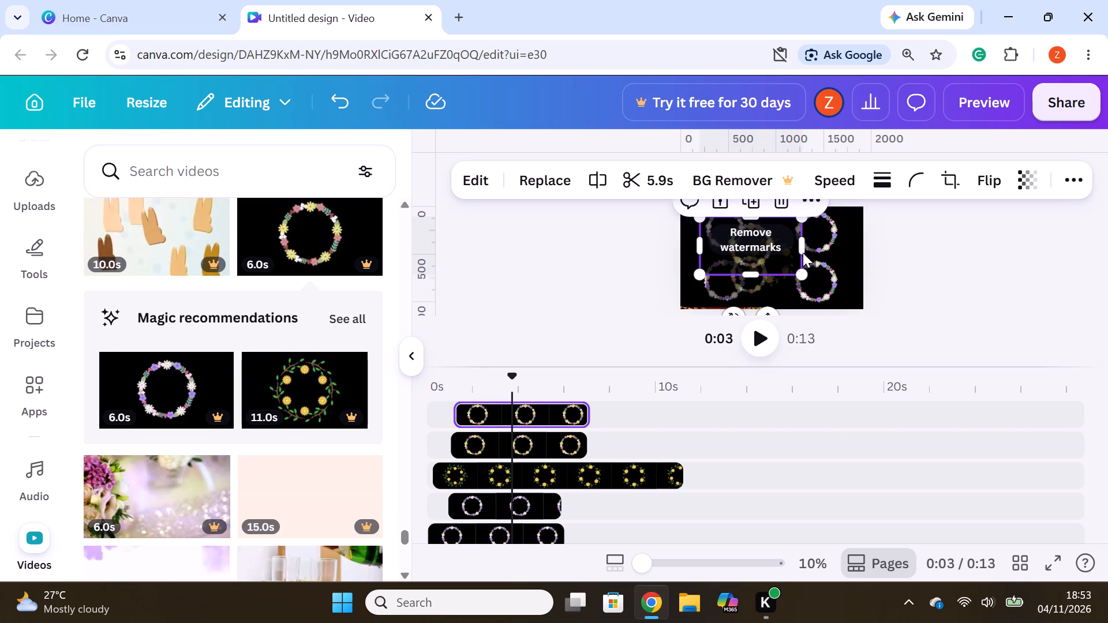
drag(803, 253, 819, 256)
drag(843, 274, 822, 266)
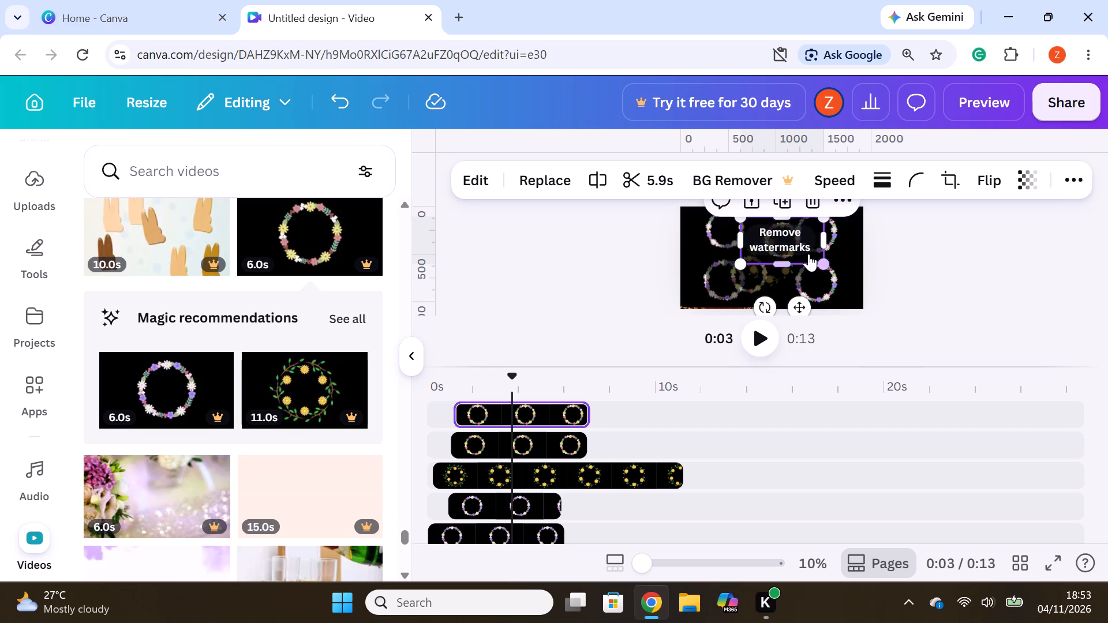
drag(811, 258, 825, 260)
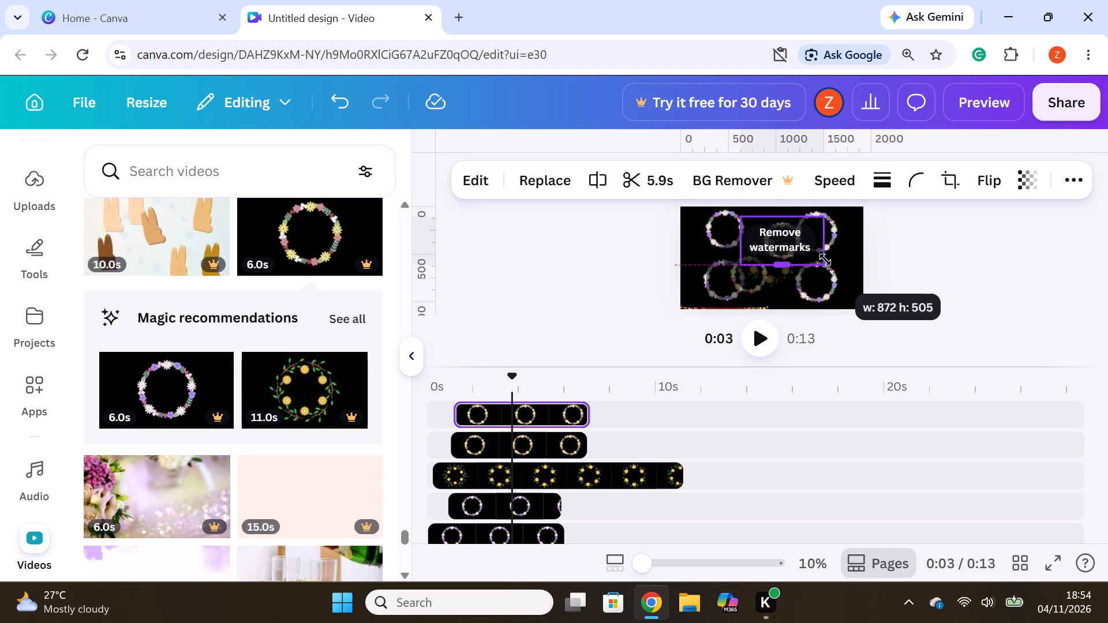
drag(814, 257, 822, 265)
click(886, 262)
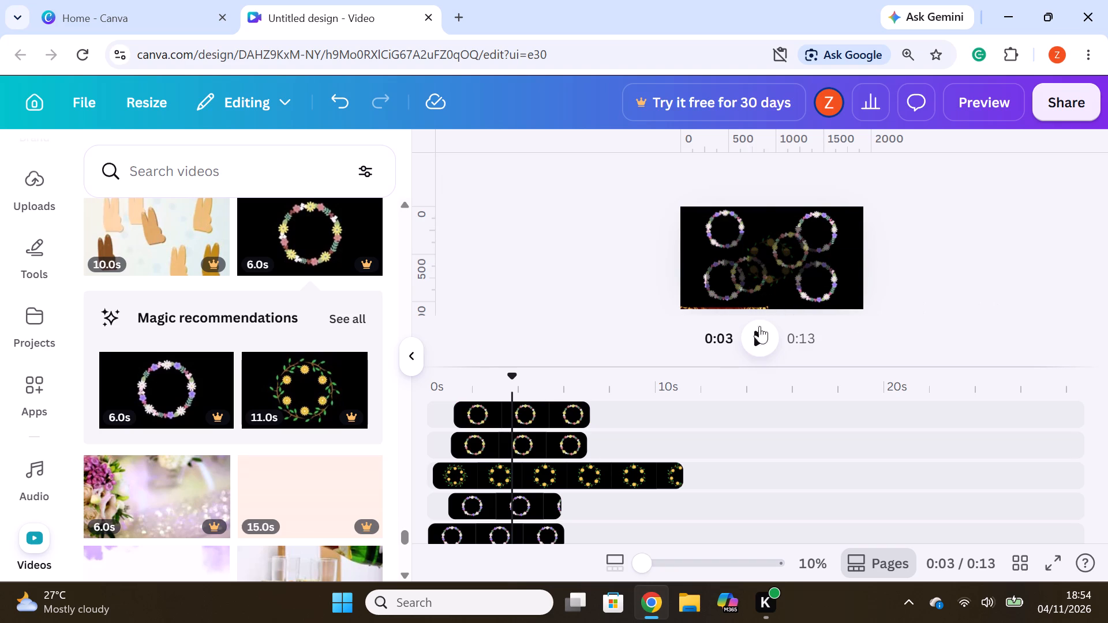
Add another 6-second yellow and pink flower wreath clip on a new top track, with its transparency value reduced to roughly half.
drag(330, 246, 515, 414)
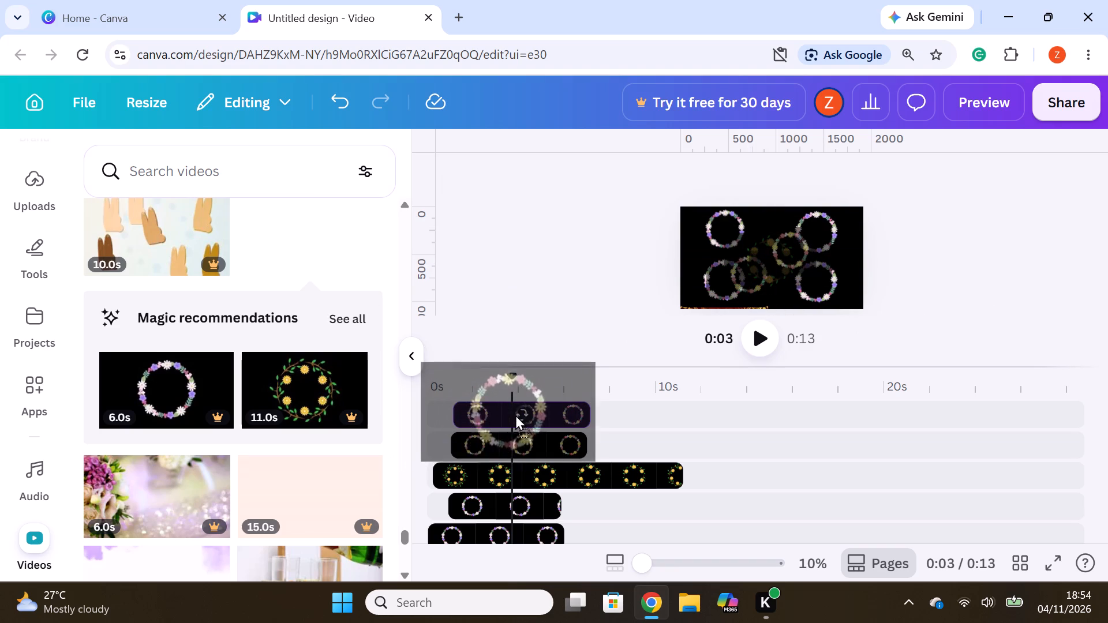
drag(515, 414, 530, 400)
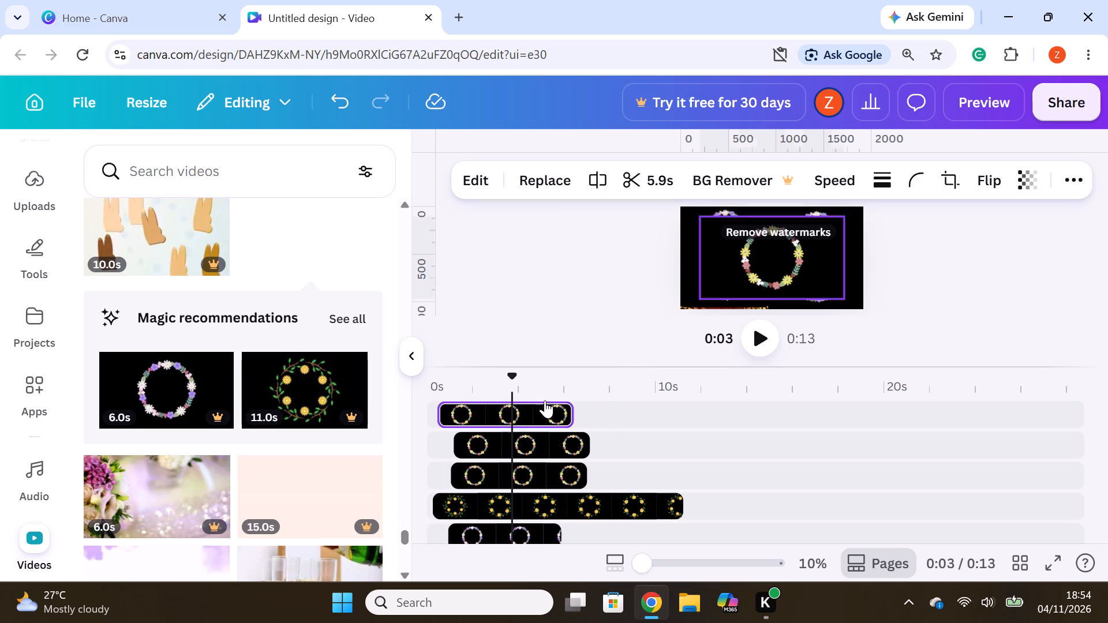
click(1024, 177)
drag(1019, 260, 966, 263)
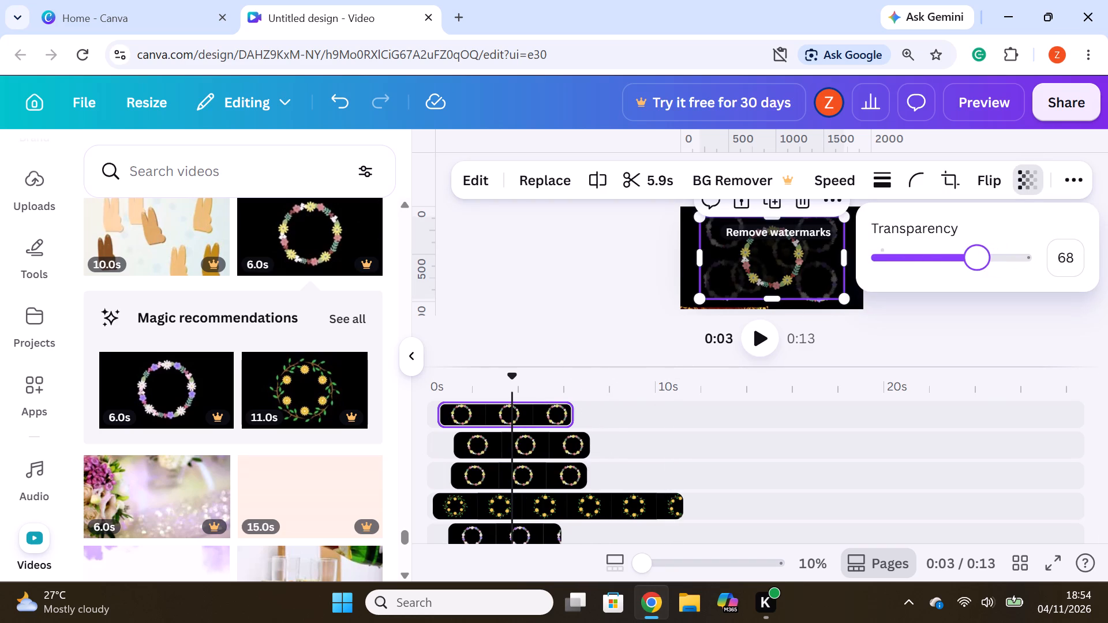
drag(966, 263, 952, 263)
click(956, 317)
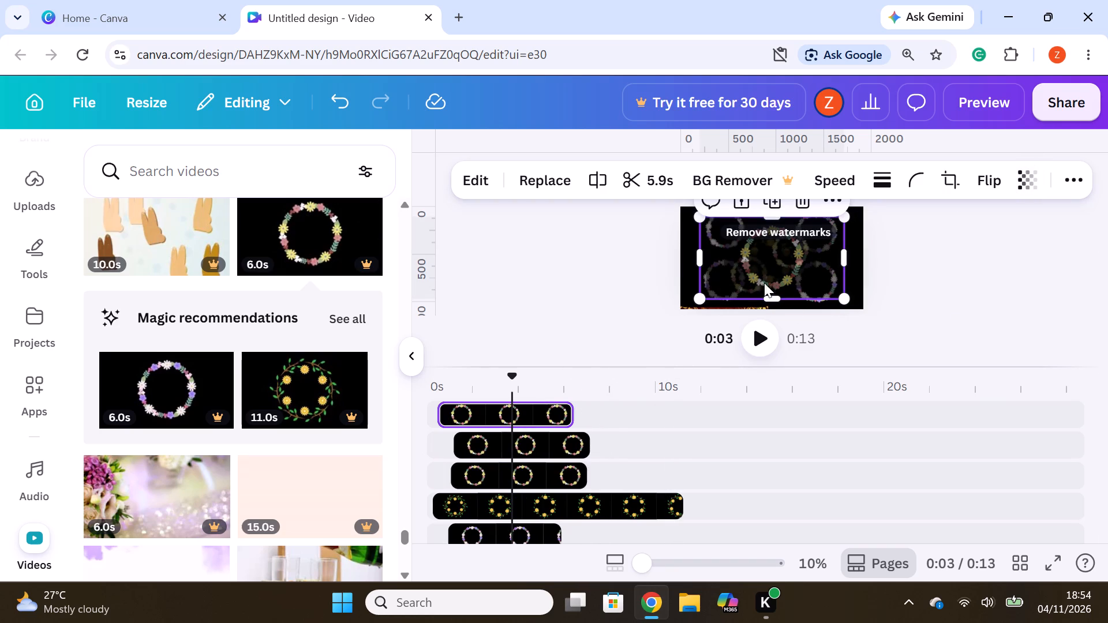
Shrink the top-track yellow and pink flower wreath clip and place it just right of the page's lower centre.
drag(773, 272, 786, 283)
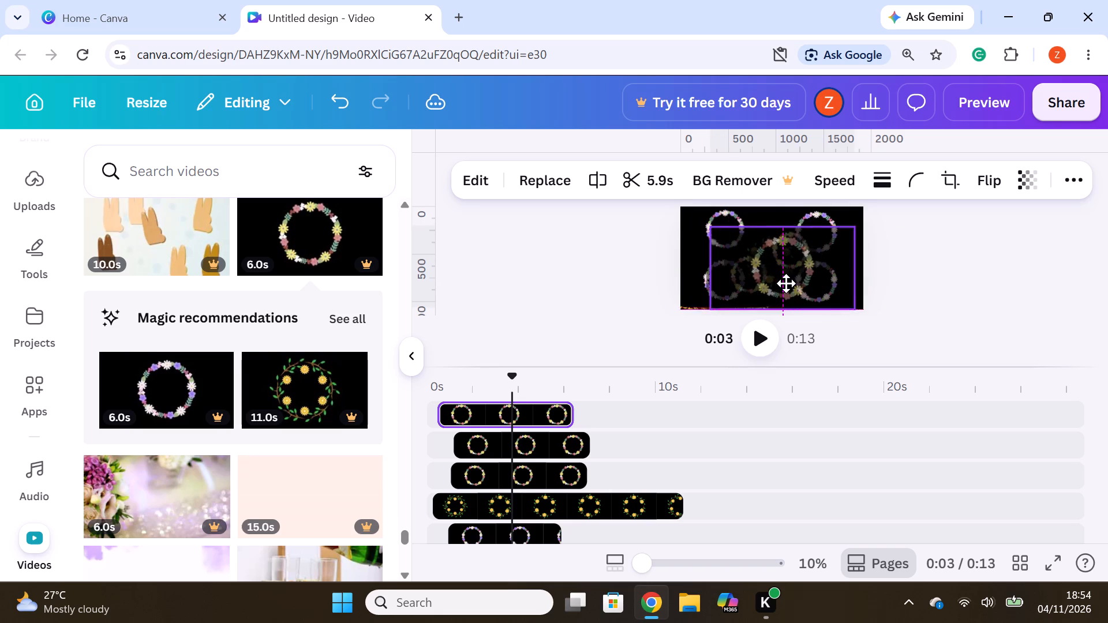
drag(786, 283, 788, 285)
drag(716, 233, 716, 233)
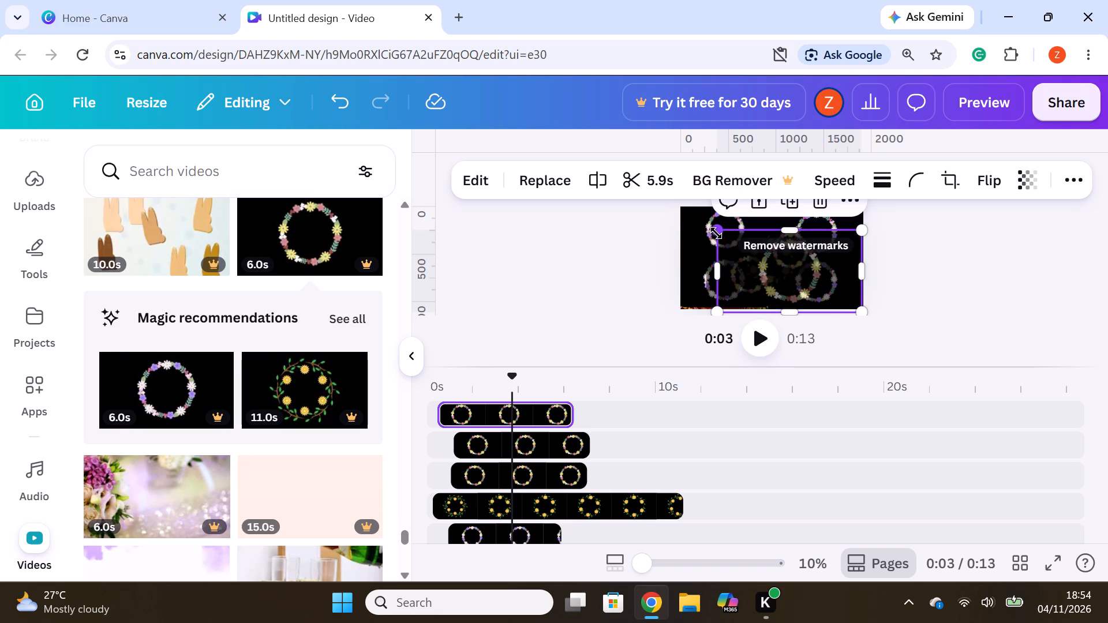
drag(716, 233, 766, 269)
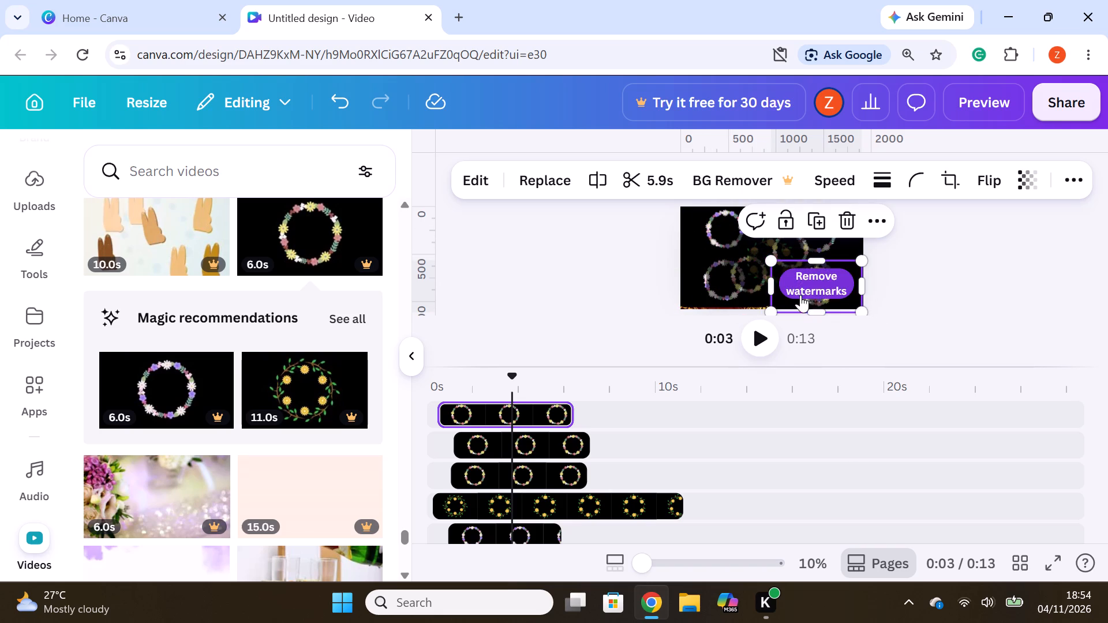
drag(848, 301, 821, 282)
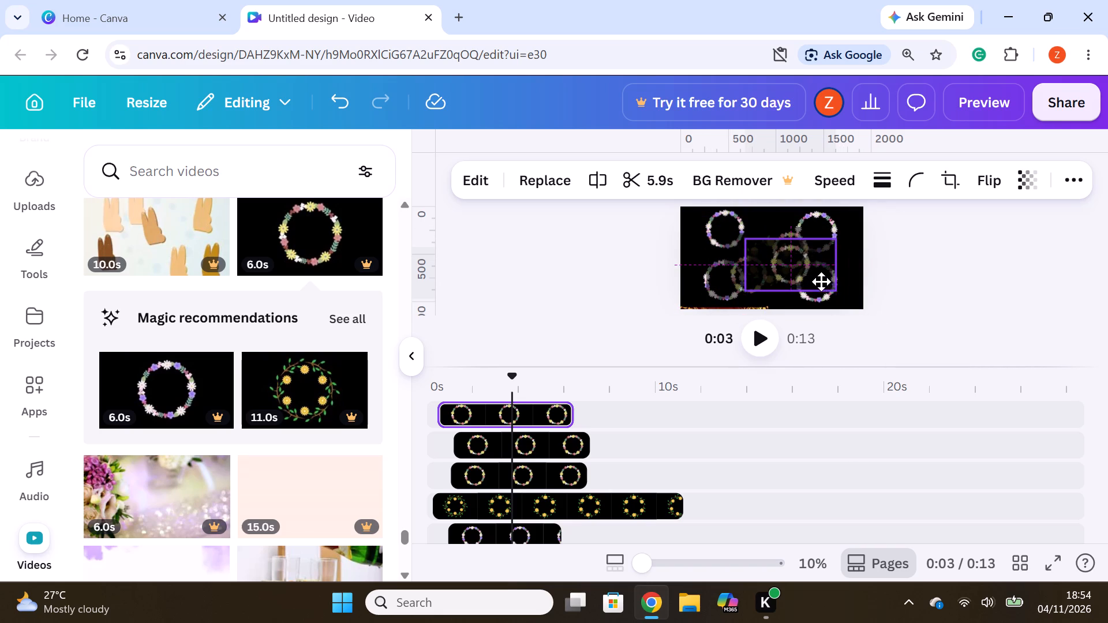
drag(821, 282, 818, 286)
click(979, 282)
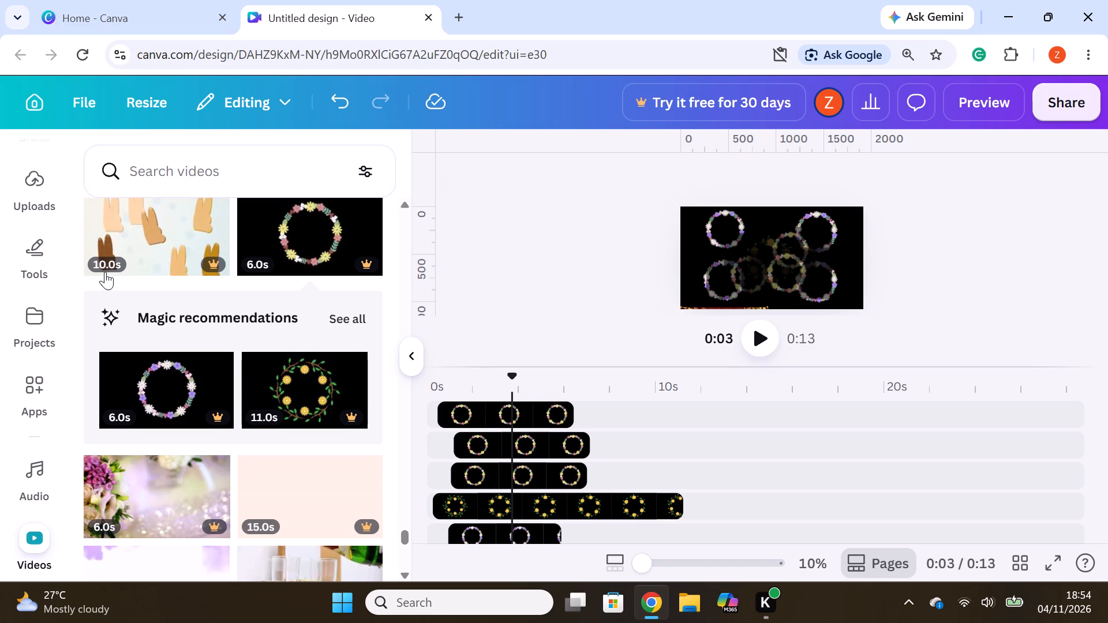
Add one more 6-second yellow and pink flower wreath clip on a new top track, with its transparency set to about 52.
drag(300, 229, 488, 394)
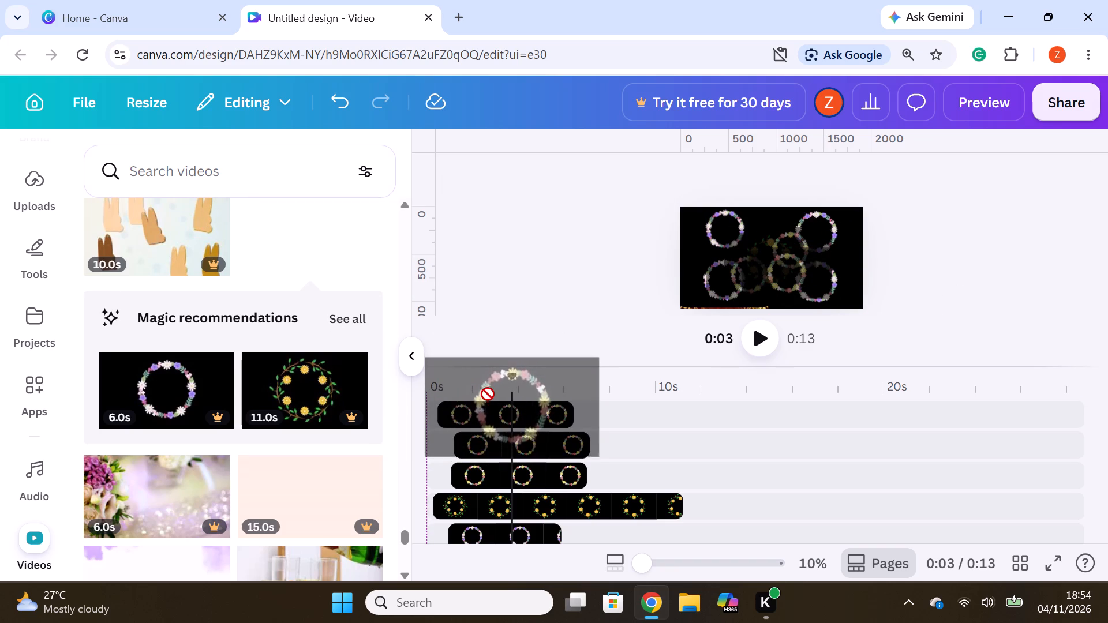
drag(488, 394, 489, 402)
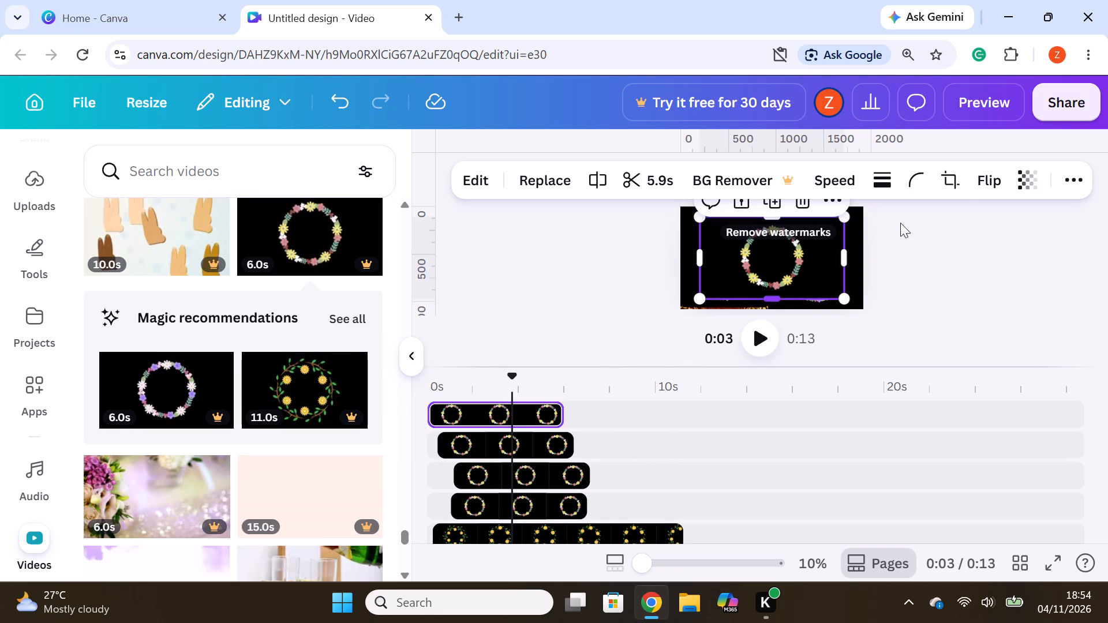
click(1023, 183)
drag(1023, 261, 1015, 264)
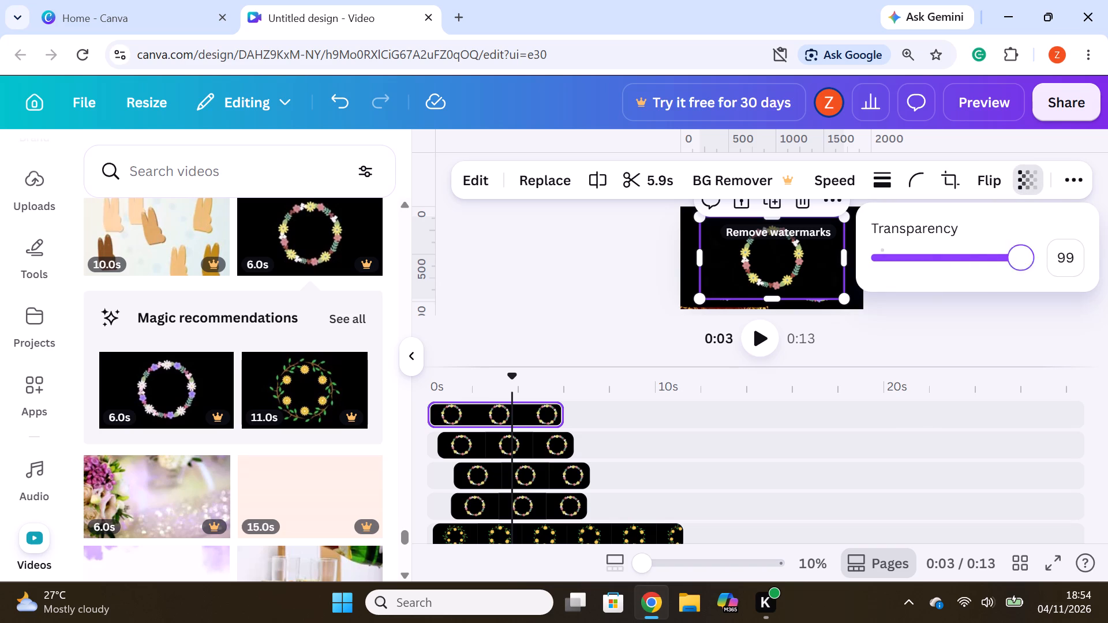
drag(1015, 264, 954, 271)
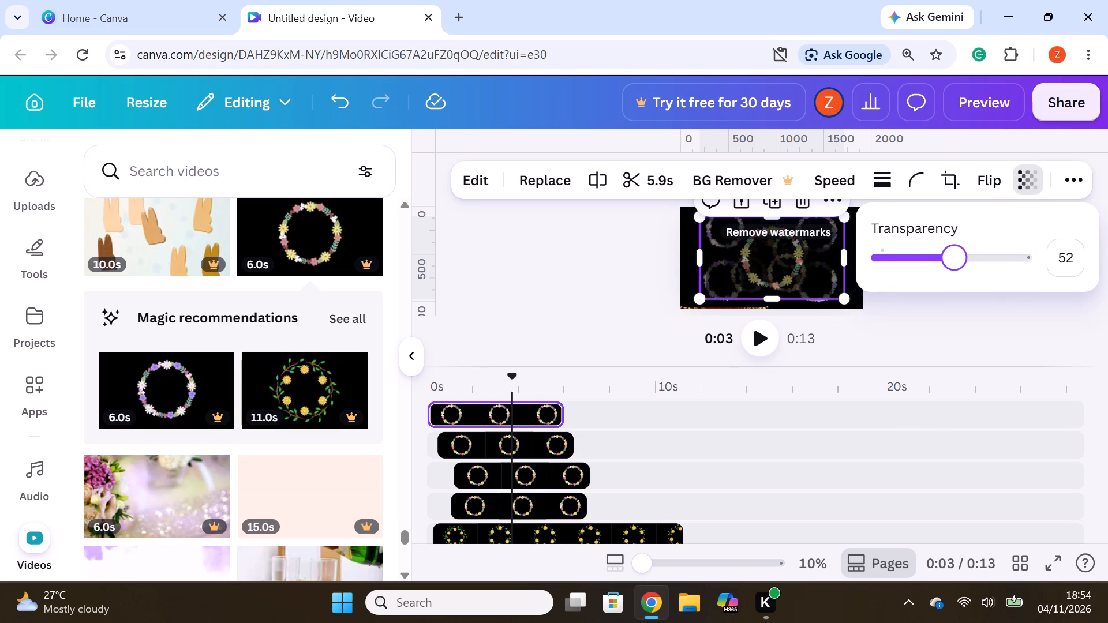
click(1020, 301)
Shrink the top-track yellow and pink flower wreath clip and place it just left of the page's upper centre.
drag(843, 299, 816, 282)
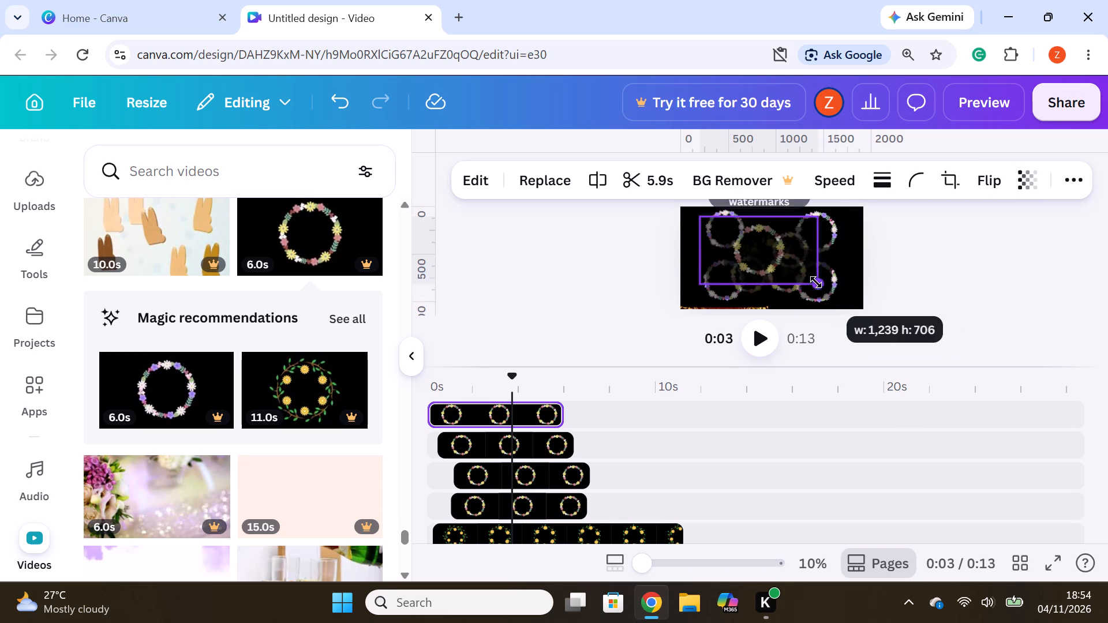
drag(816, 282, 806, 280)
drag(810, 277, 788, 263)
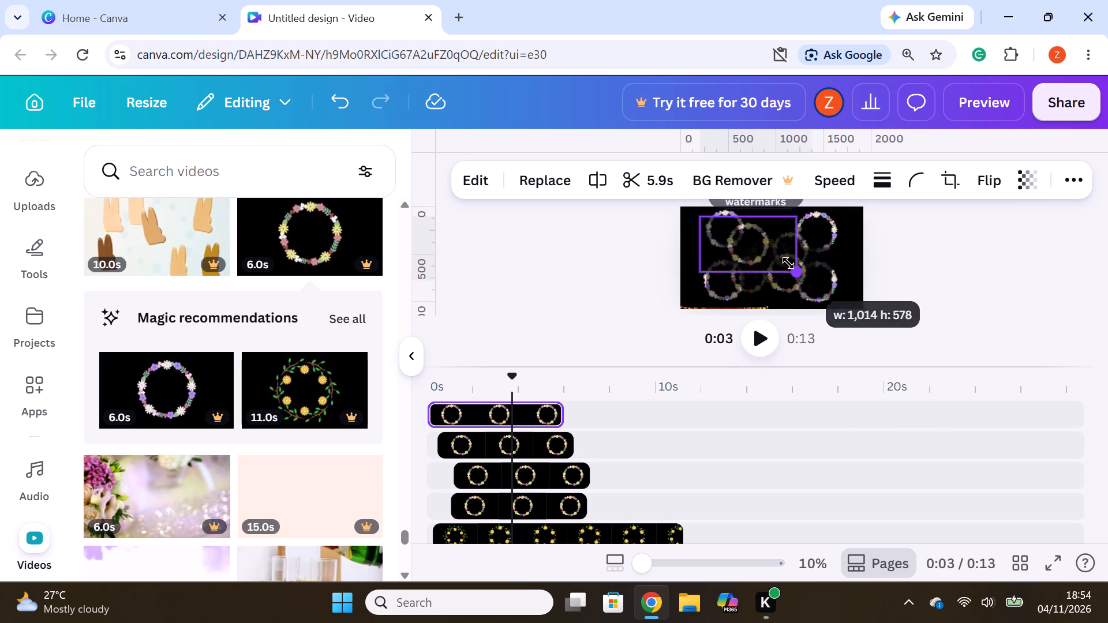
drag(788, 263, 787, 262)
drag(773, 255, 773, 262)
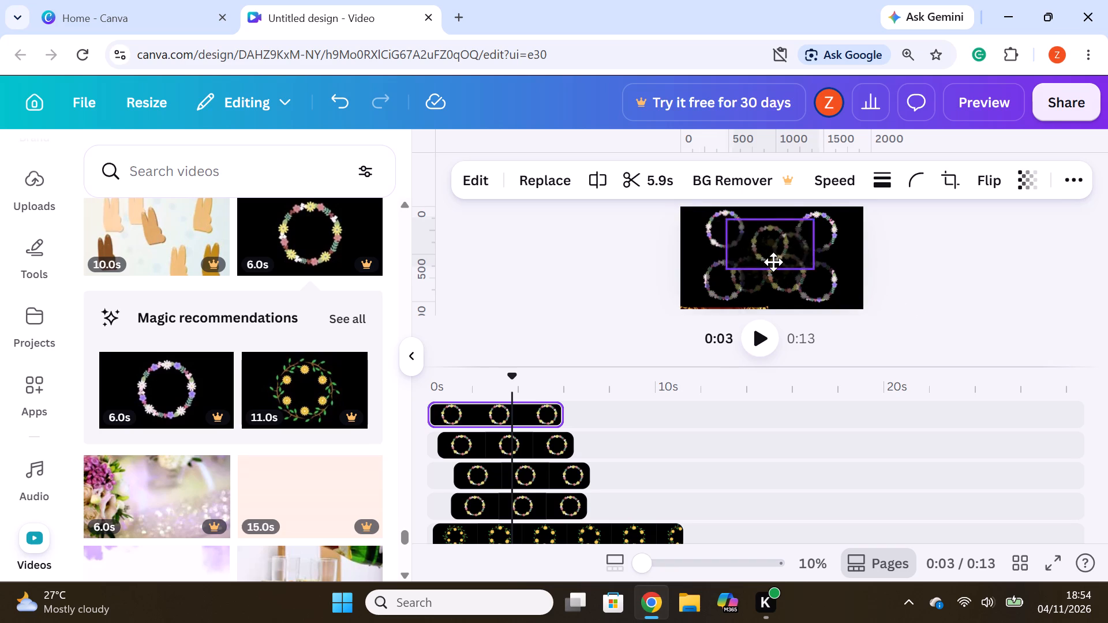
drag(773, 262, 779, 259)
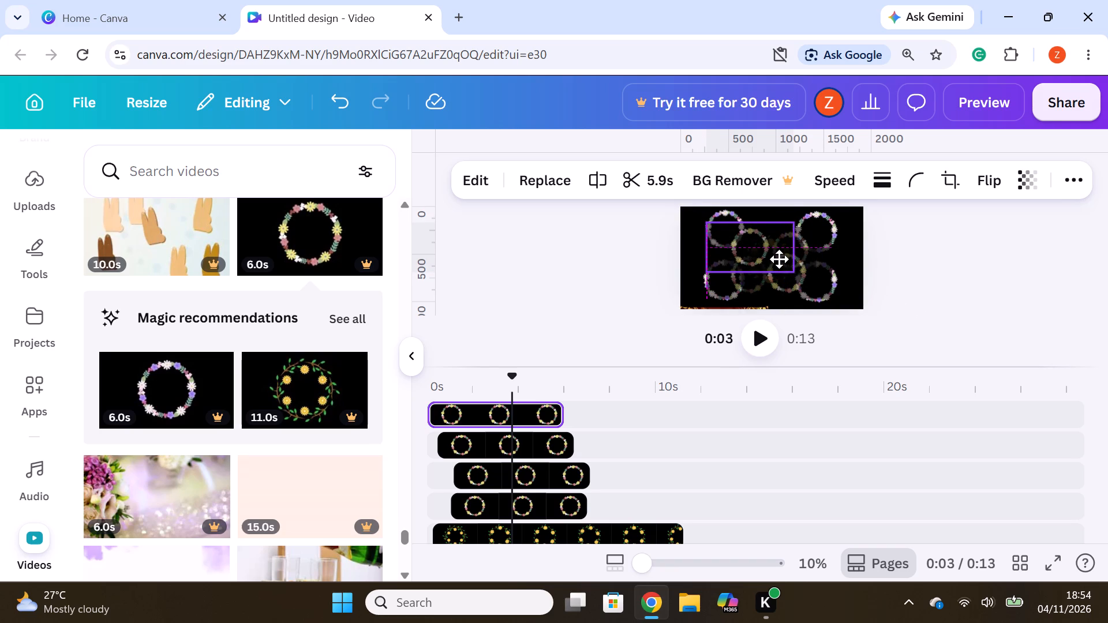
drag(779, 259, 786, 256)
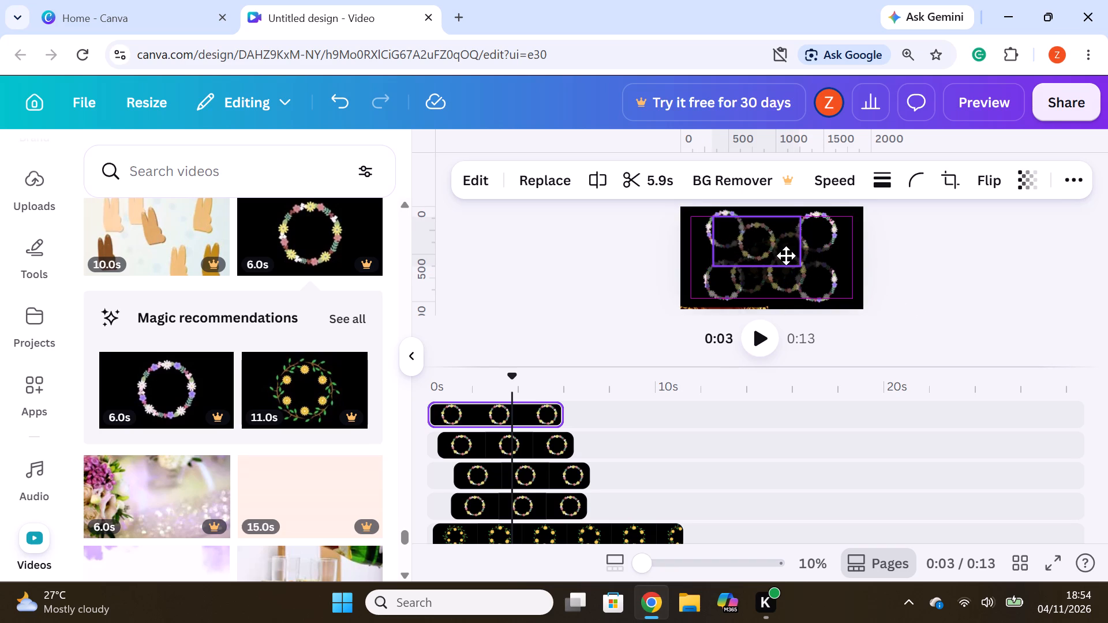
drag(786, 256, 783, 259)
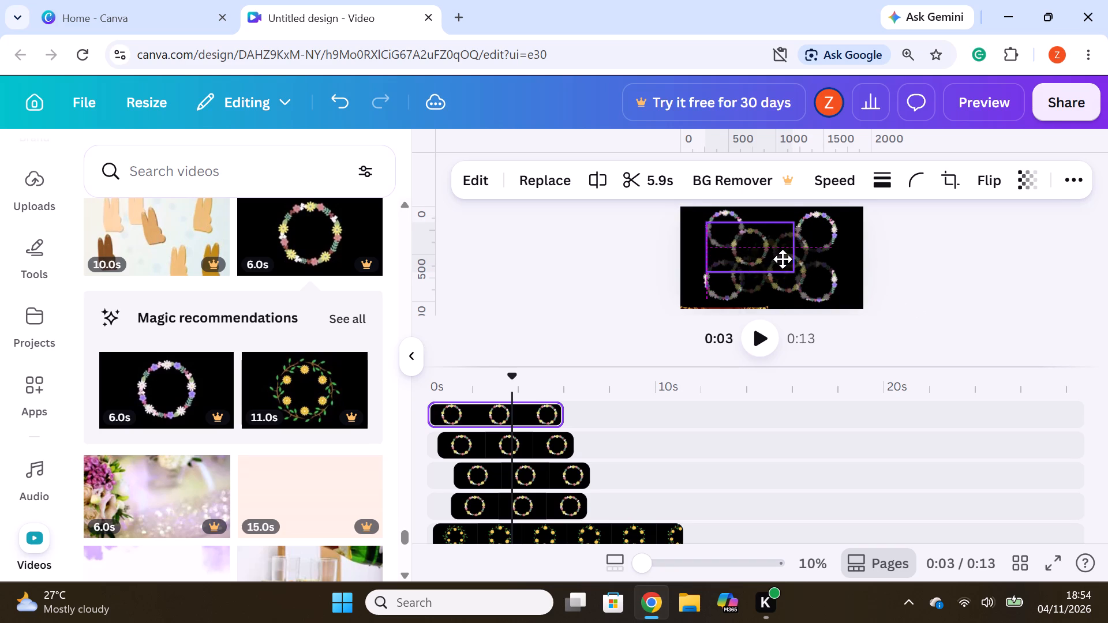
drag(783, 259, 785, 260)
click(785, 260)
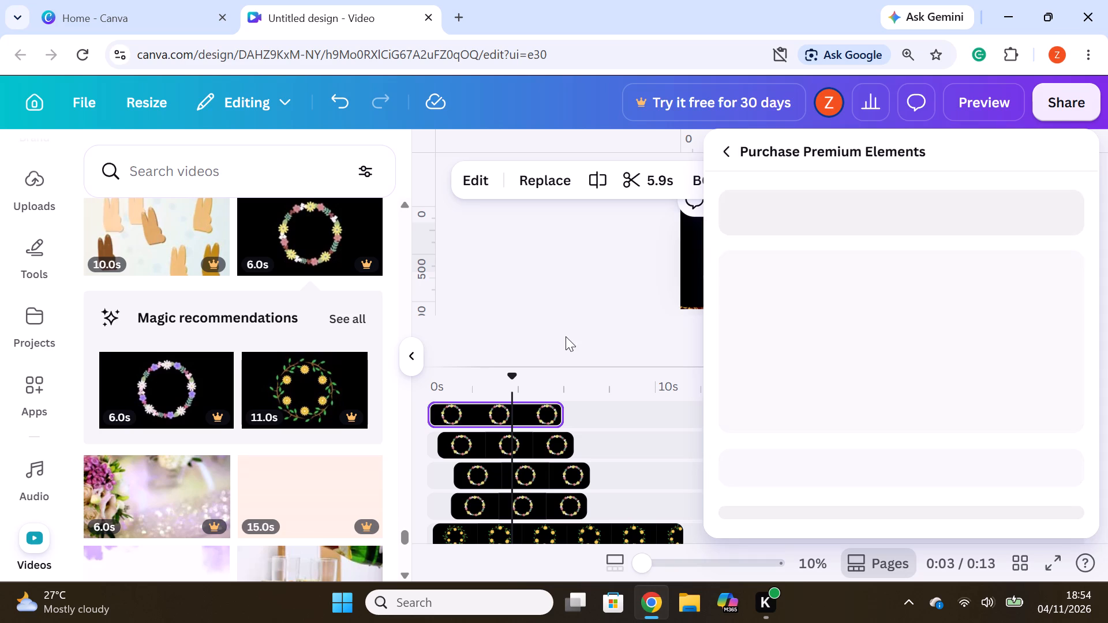
click(583, 309)
click(962, 280)
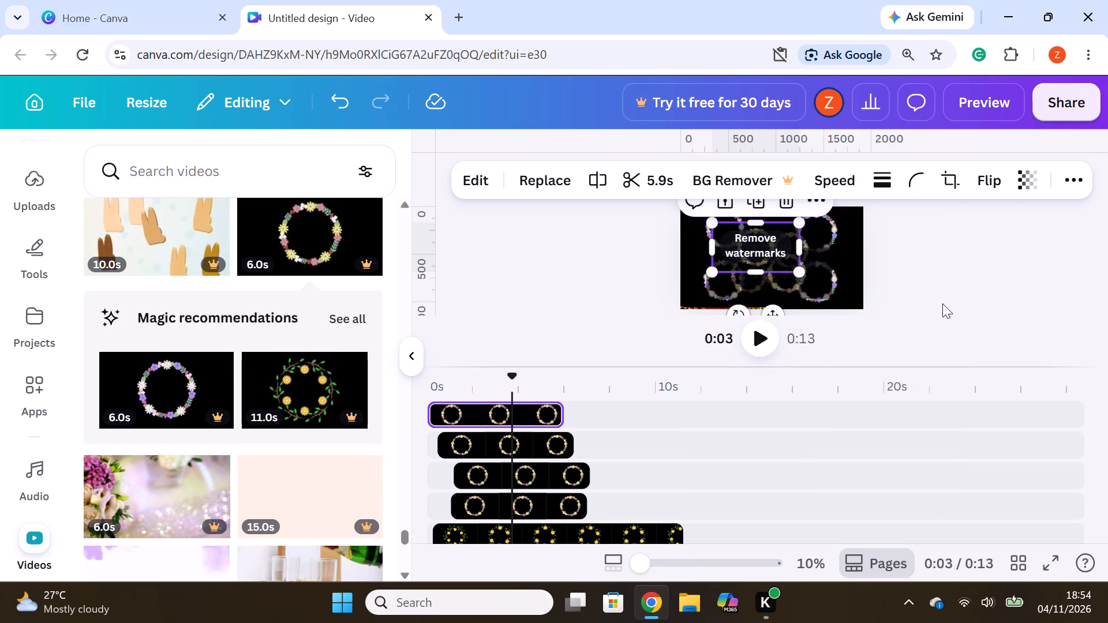
click(942, 303)
click(858, 298)
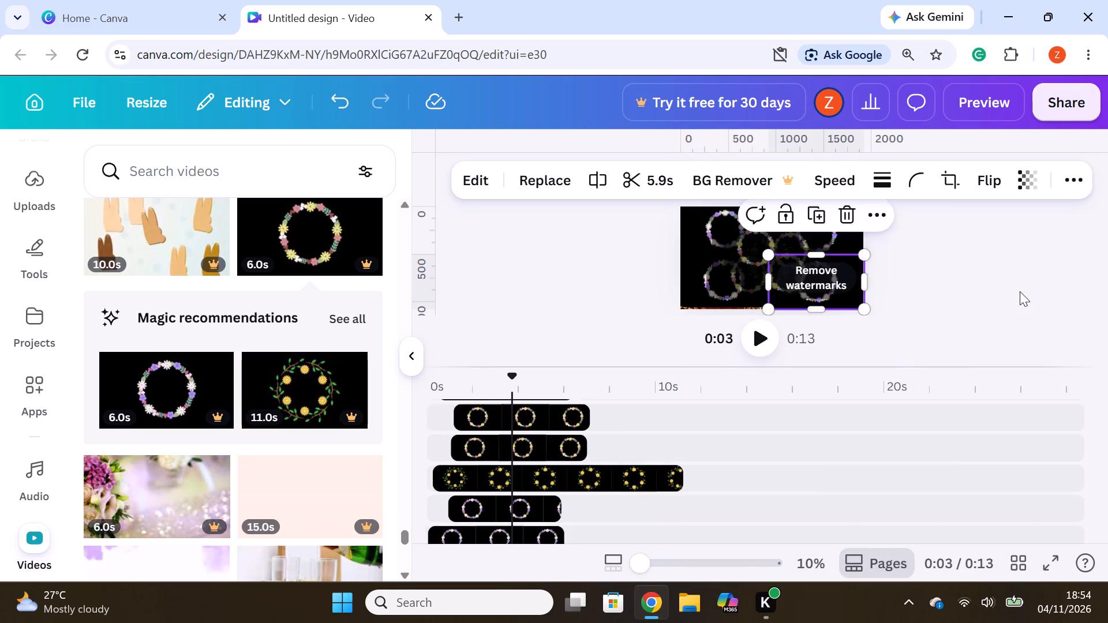
click(1019, 291)
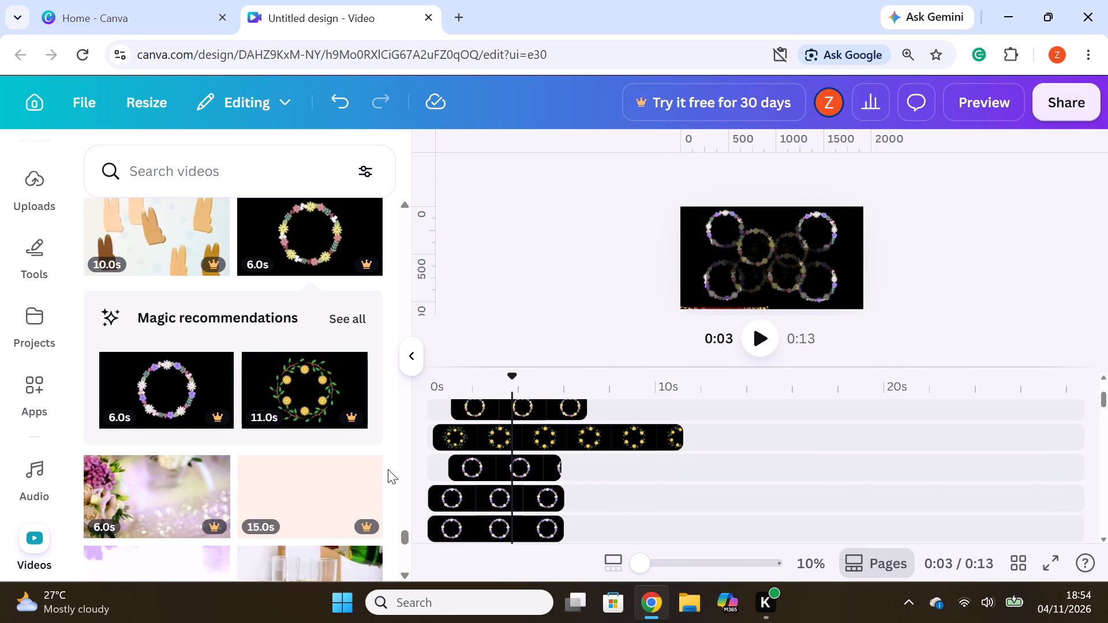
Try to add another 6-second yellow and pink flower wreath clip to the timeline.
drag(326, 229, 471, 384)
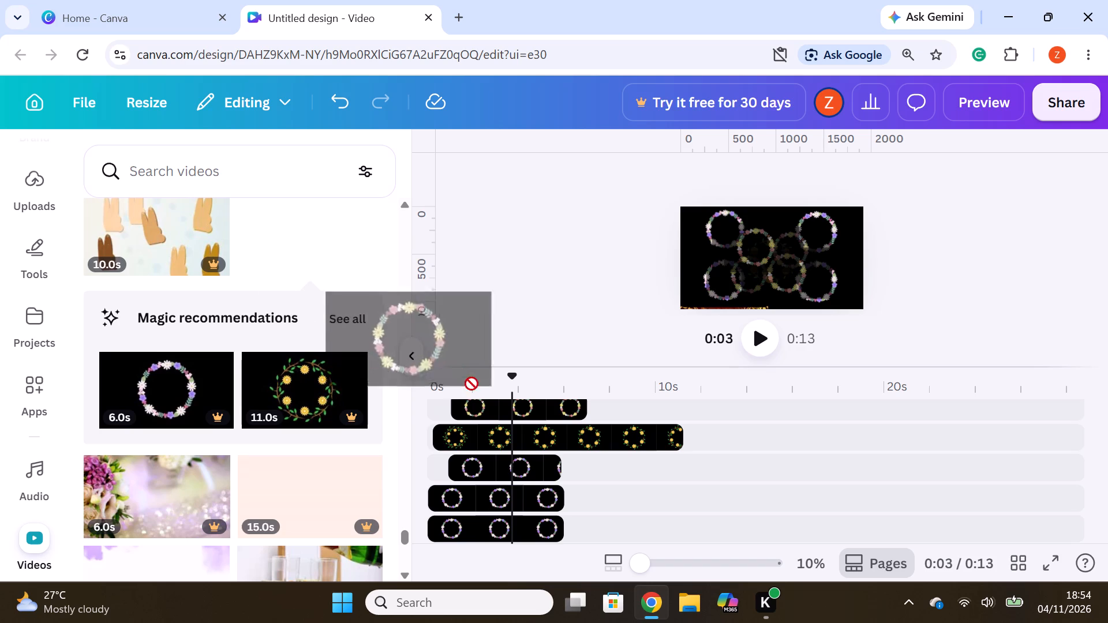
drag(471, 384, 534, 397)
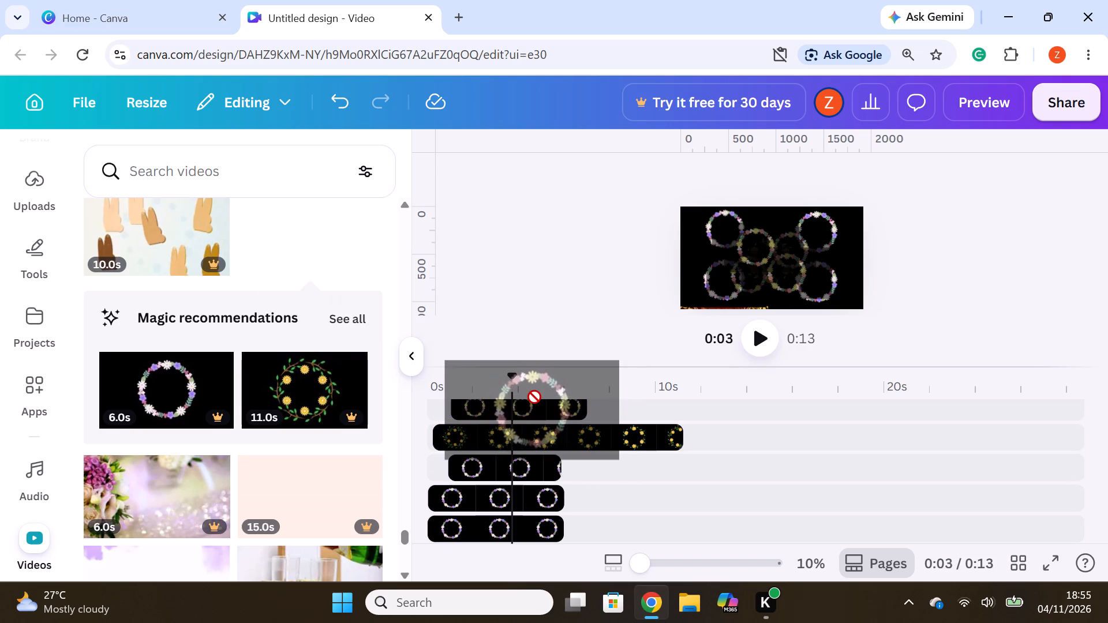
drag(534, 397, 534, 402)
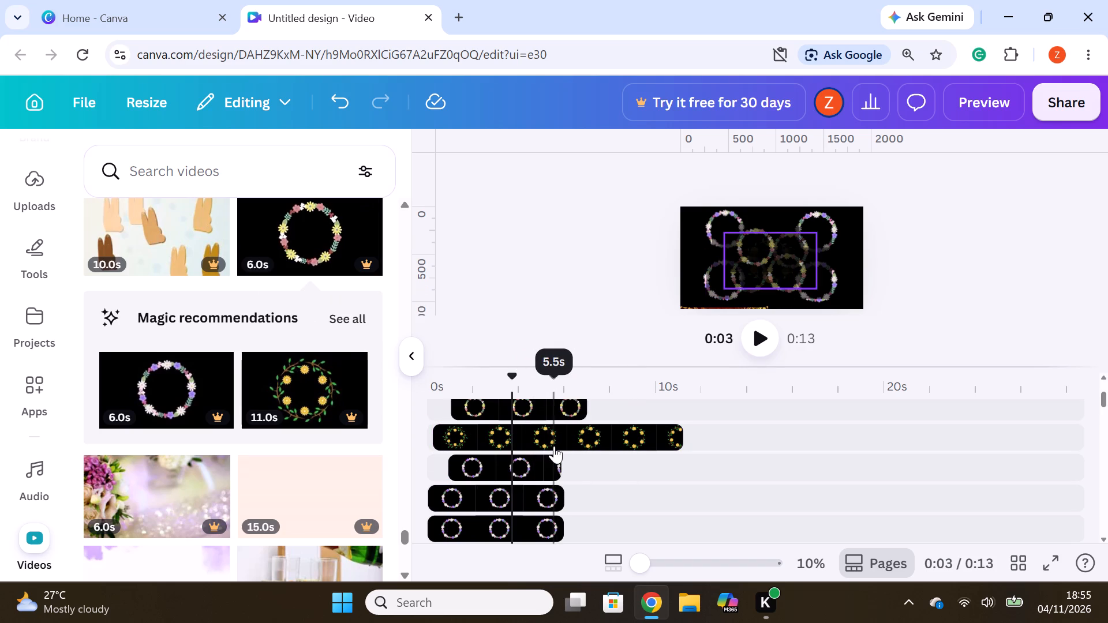
Add the 11-second yellow flower and green vine clip on a new top track, with its transparency value reduced to roughly half.
scroll(554, 446, up, 3)
scroll(489, 437, up, 6)
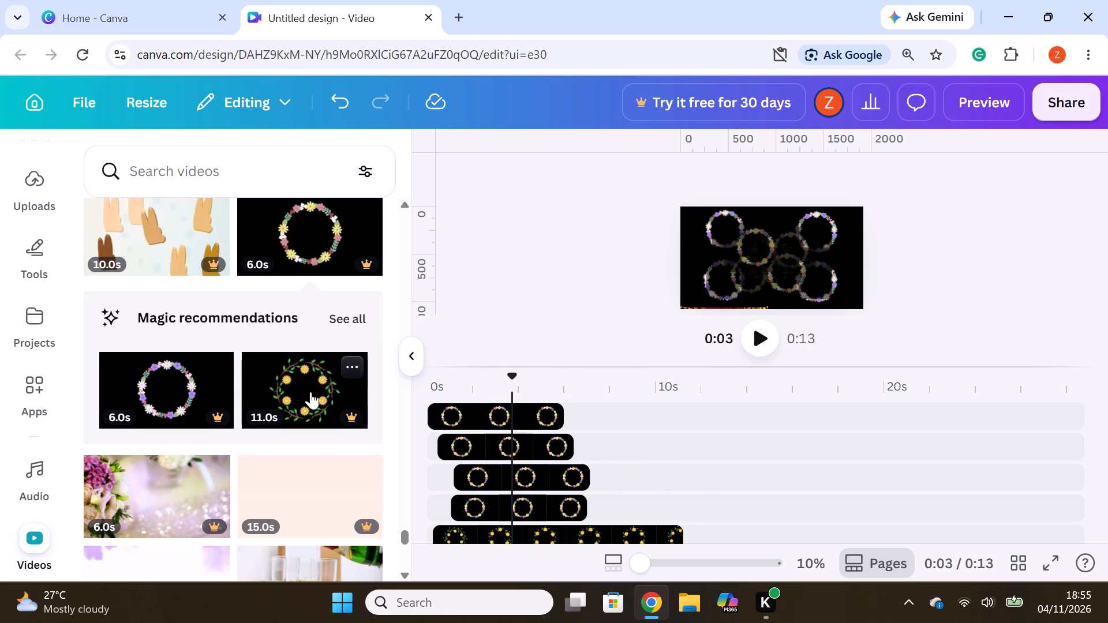
drag(310, 391, 521, 404)
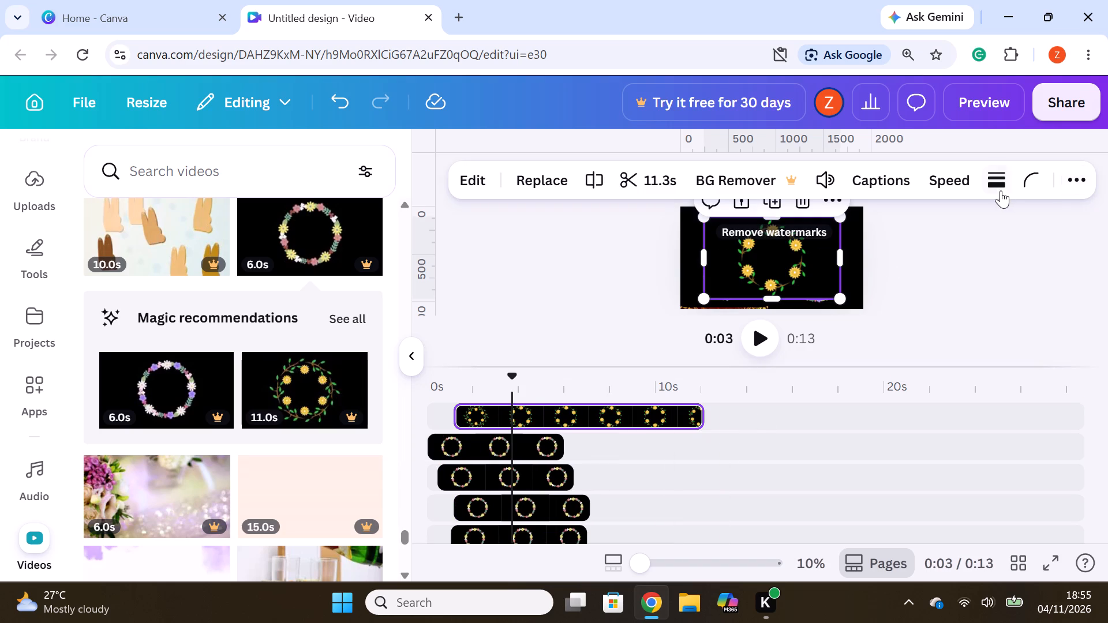
click(1077, 182)
click(880, 227)
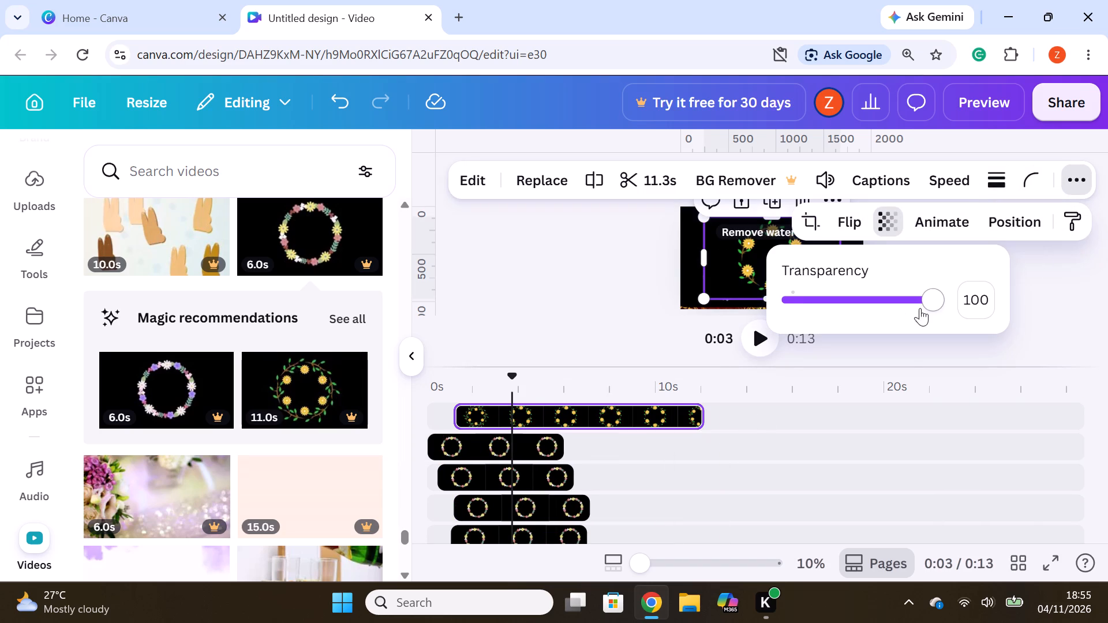
drag(933, 305, 865, 307)
click(1107, 313)
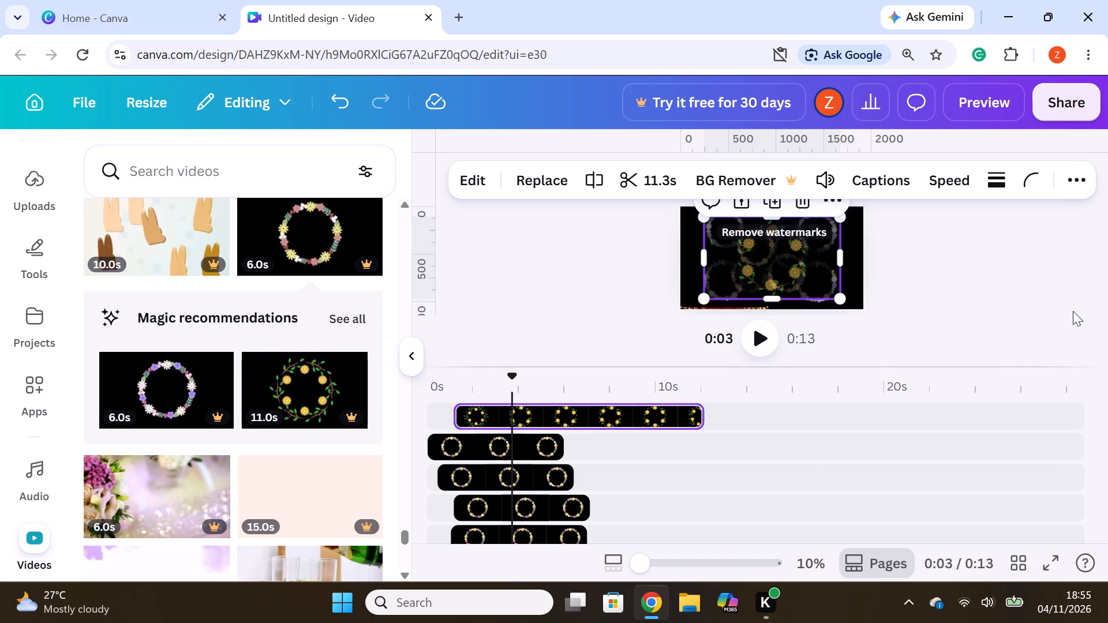
Shrink the 11-second yellow flower and green vine clip to a small overlay and place it at the centre of the page.
click(773, 256)
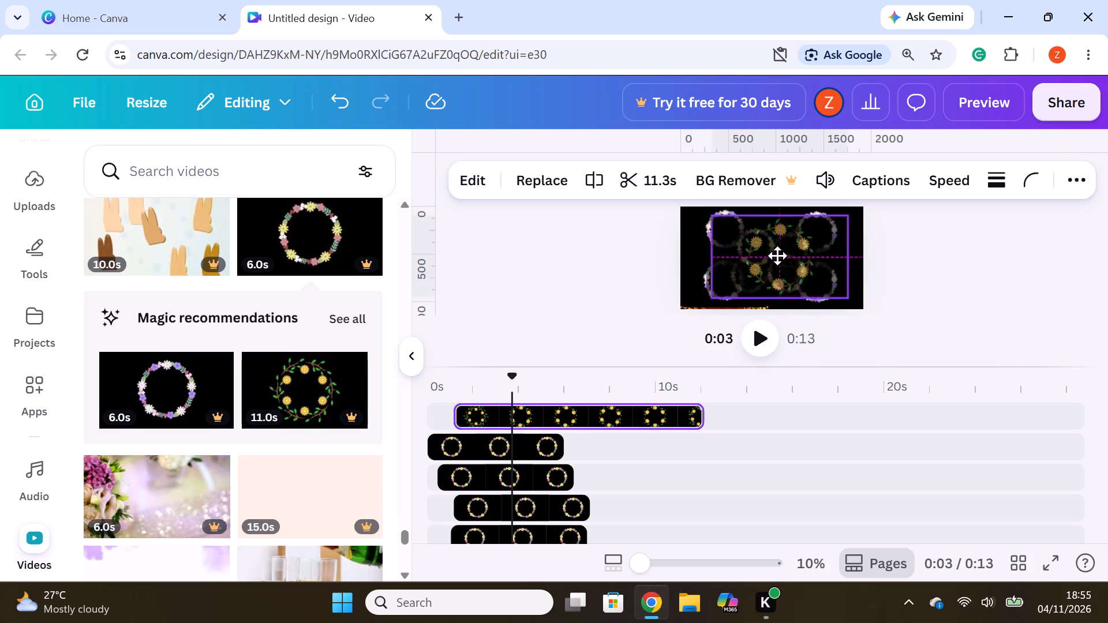
click(1028, 266)
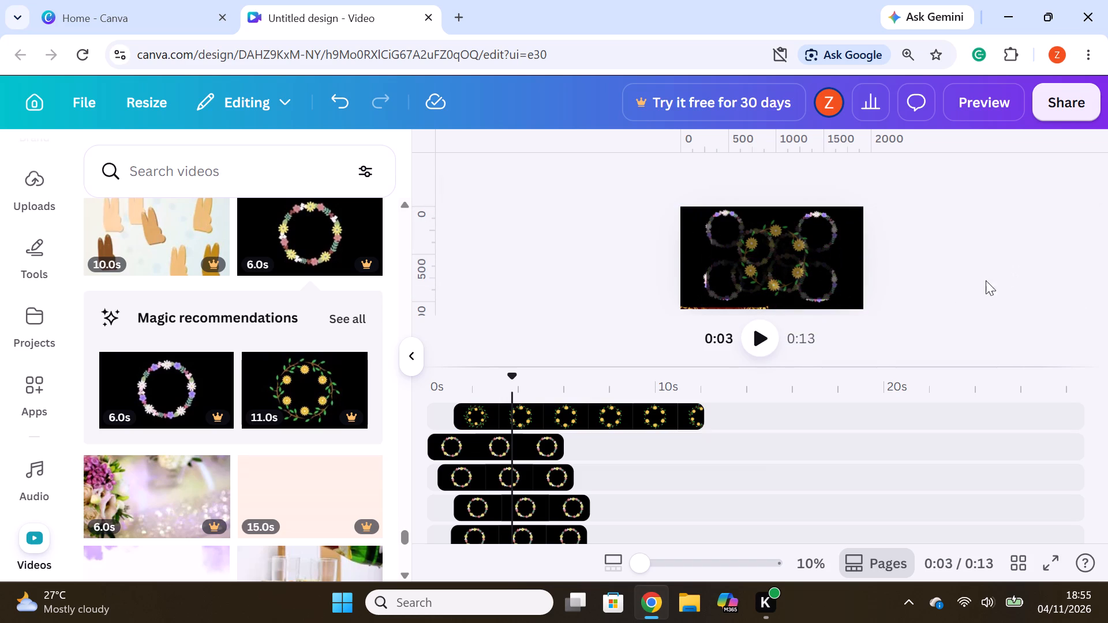
click(796, 273)
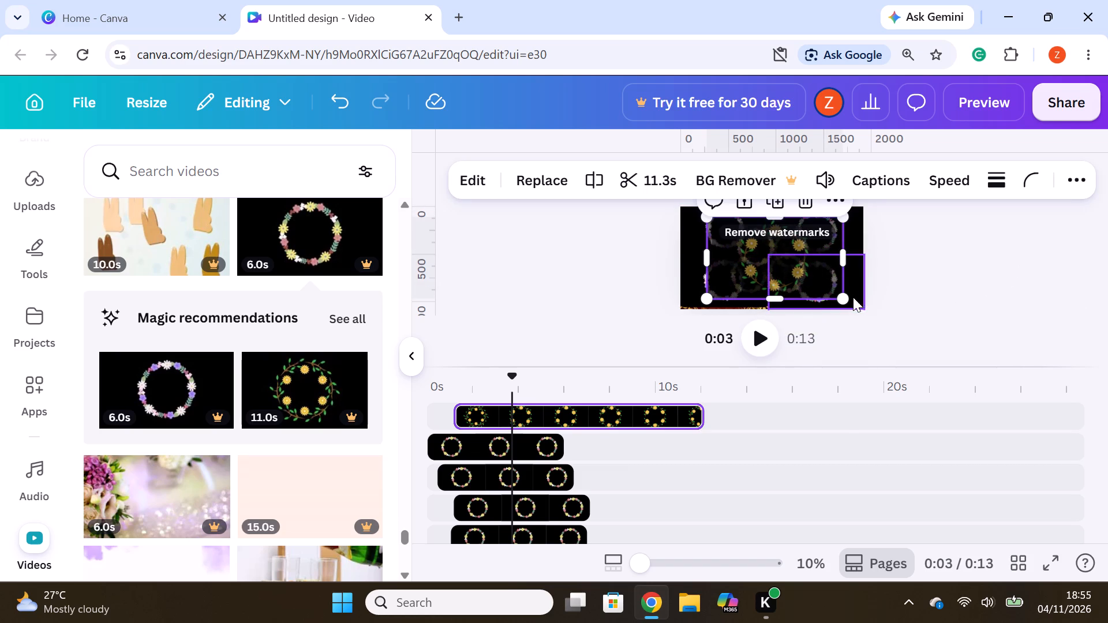
drag(845, 297, 813, 276)
drag(780, 256, 811, 267)
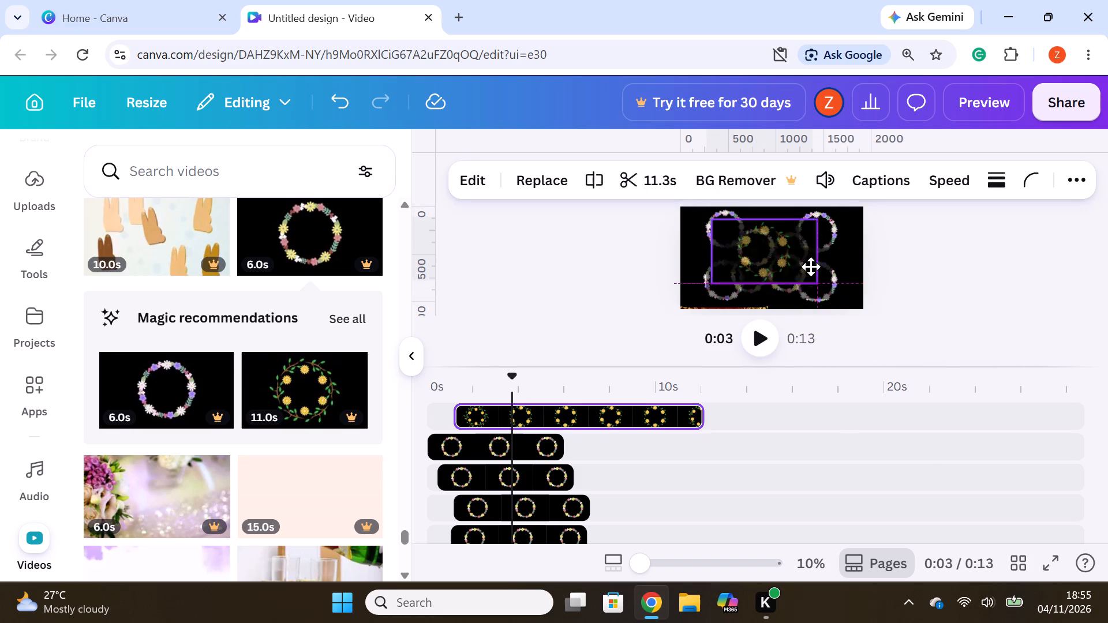
drag(811, 267, 797, 265)
click(1042, 271)
click(787, 259)
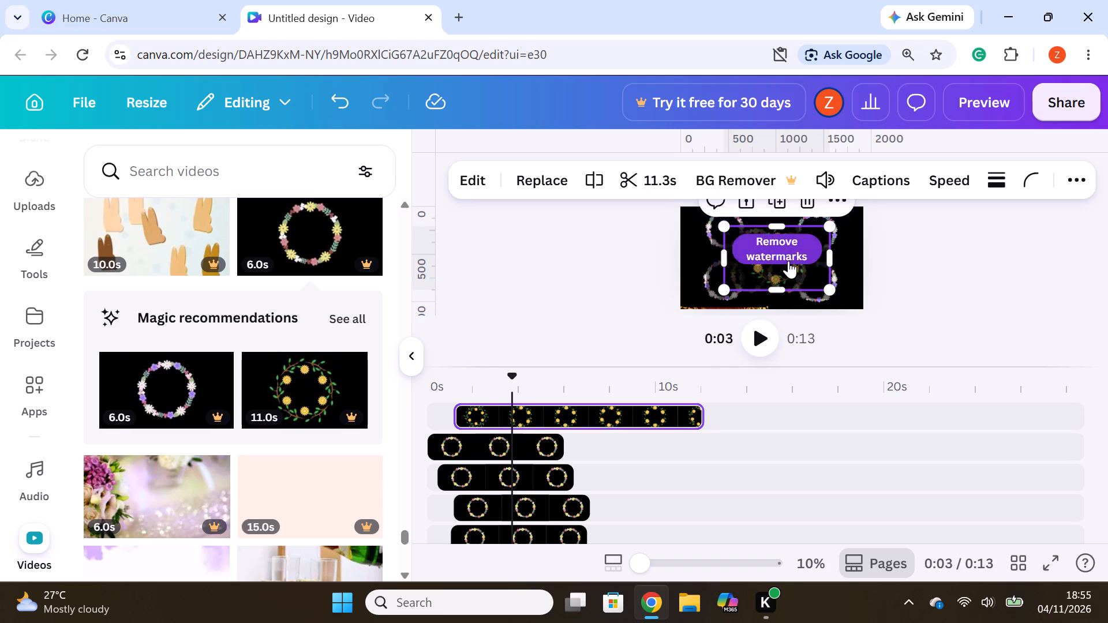
click(801, 273)
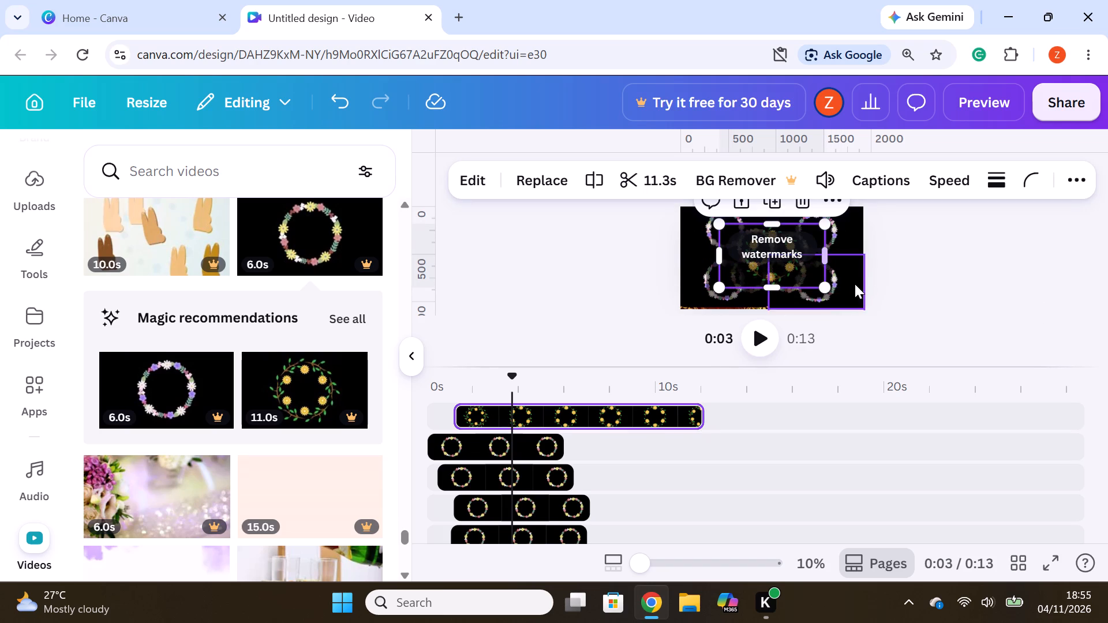
drag(829, 285, 808, 270)
drag(791, 260, 803, 267)
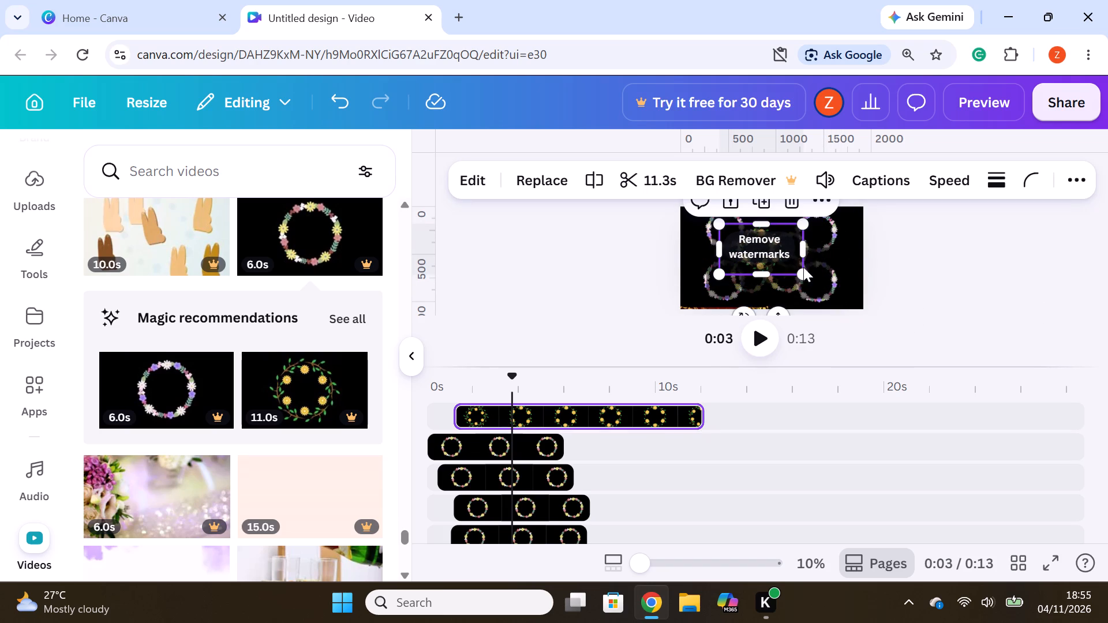
drag(803, 267, 800, 271)
click(953, 269)
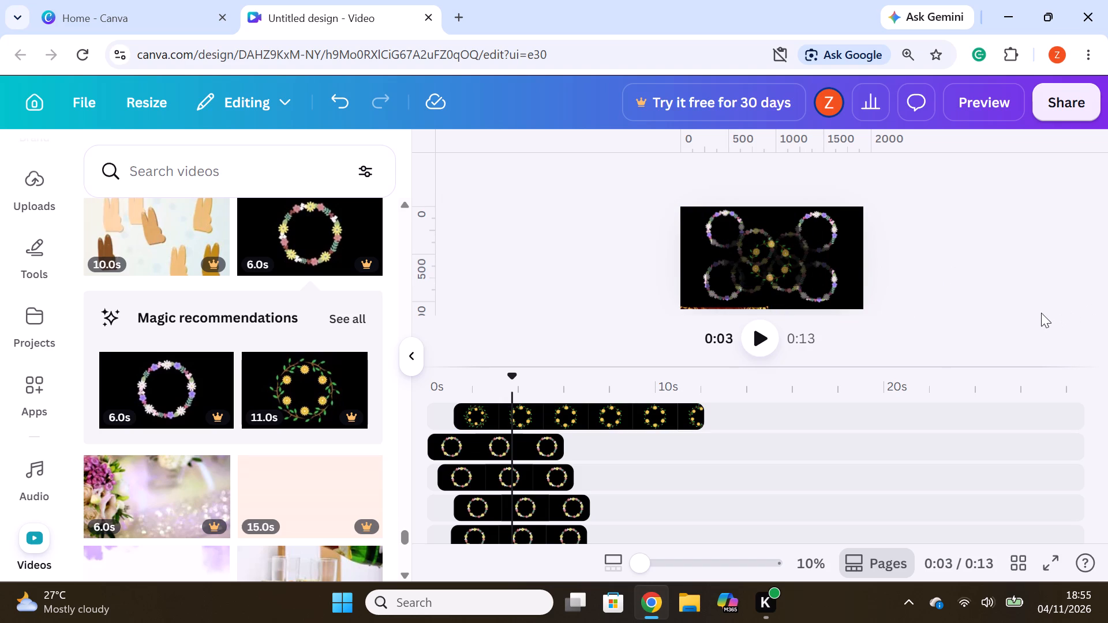
Set the corner rounding of the yellow flower and green vine clip at the page centre to 100.
scroll(597, 469, down, 4)
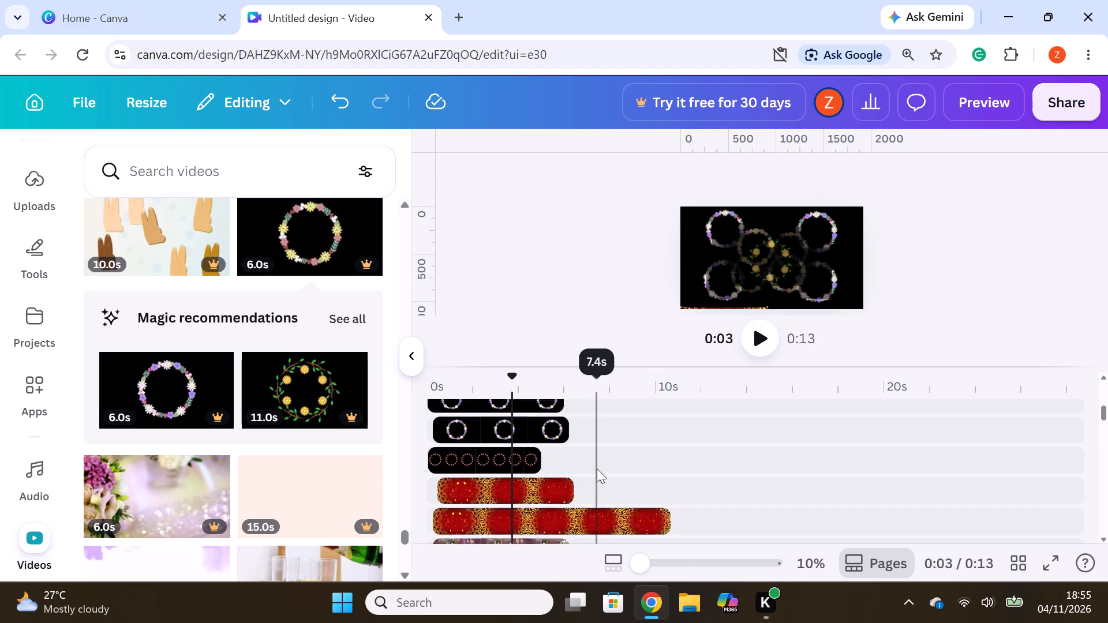
scroll(597, 468, down, 5)
scroll(597, 468, up, 7)
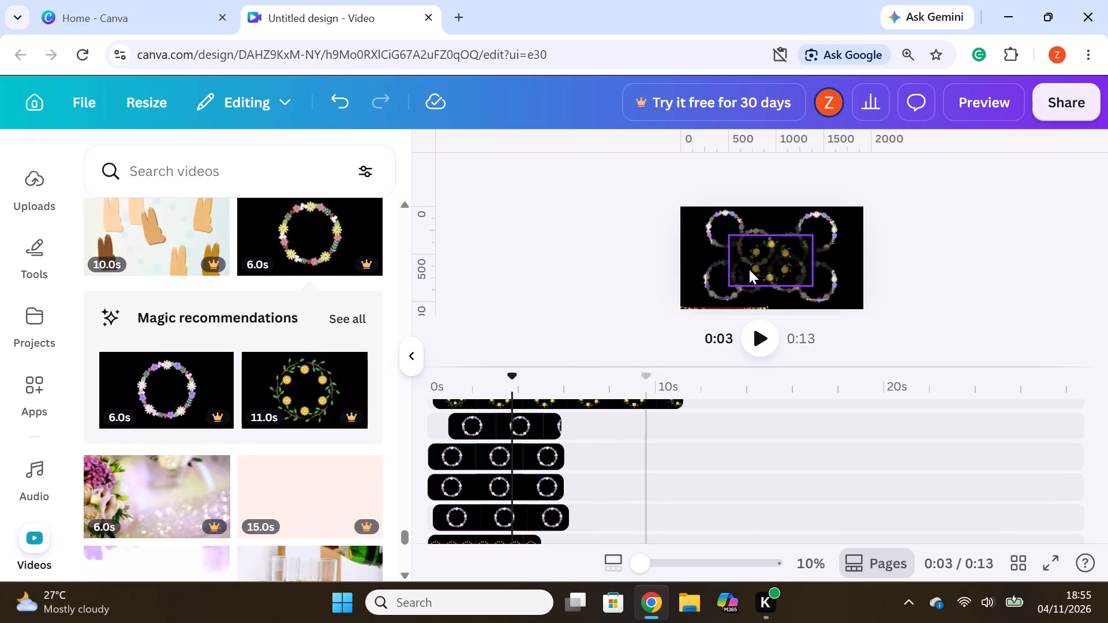
click(756, 254)
click(1028, 174)
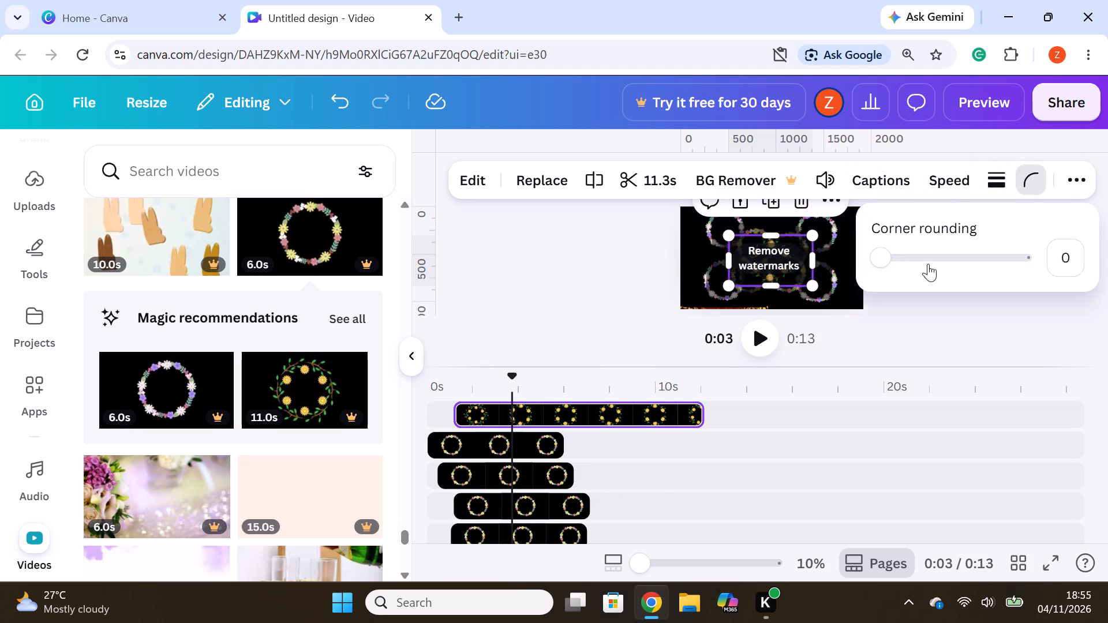
drag(880, 262, 1015, 257)
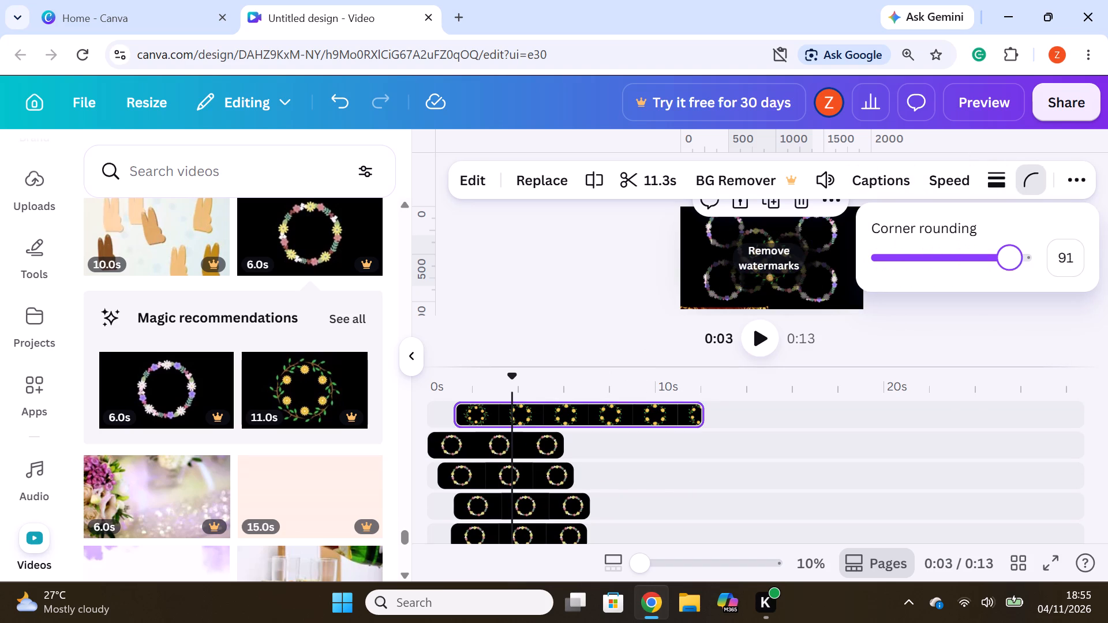
drag(1015, 257, 1054, 256)
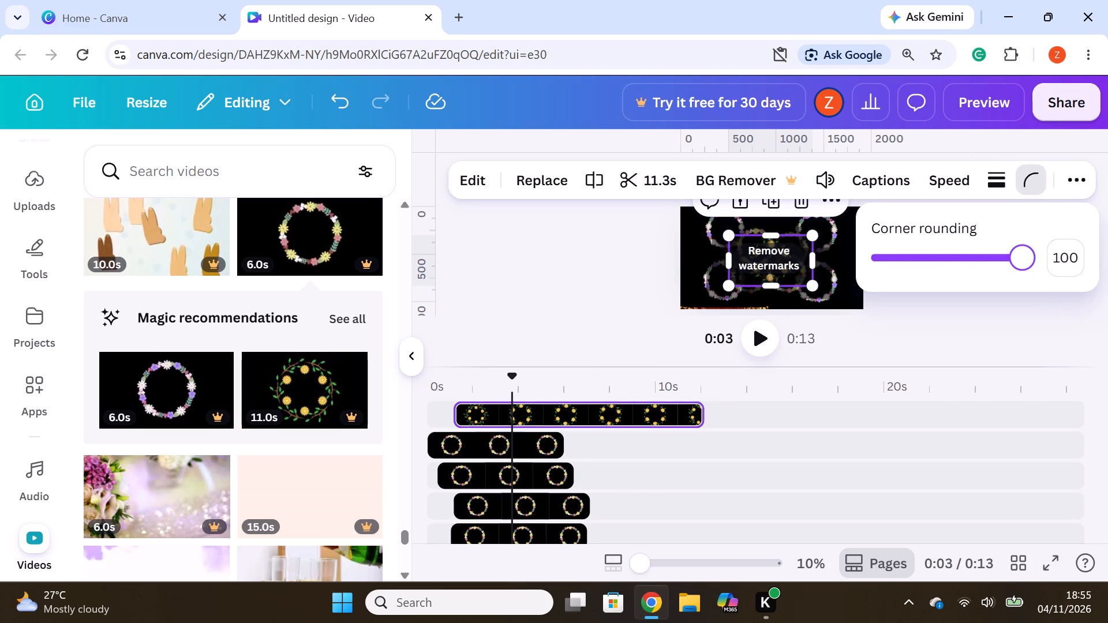
drag(1021, 261, 1083, 258)
click(977, 324)
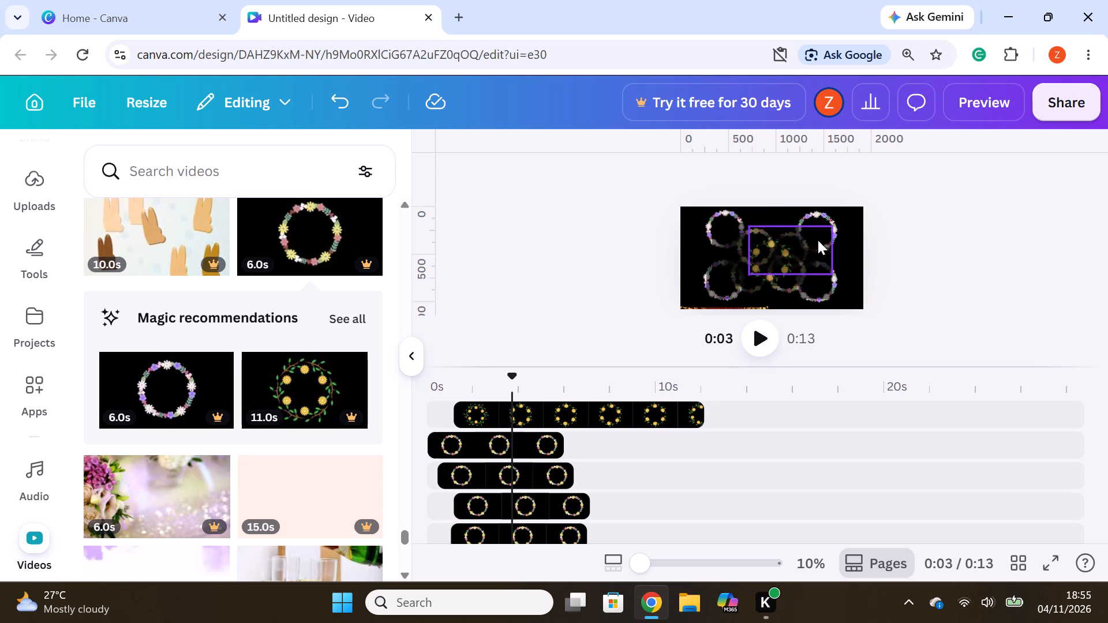
Add the 6-second purple and white flower wreath clip on a new top track, with its transparency set to 49.
drag(186, 393, 551, 414)
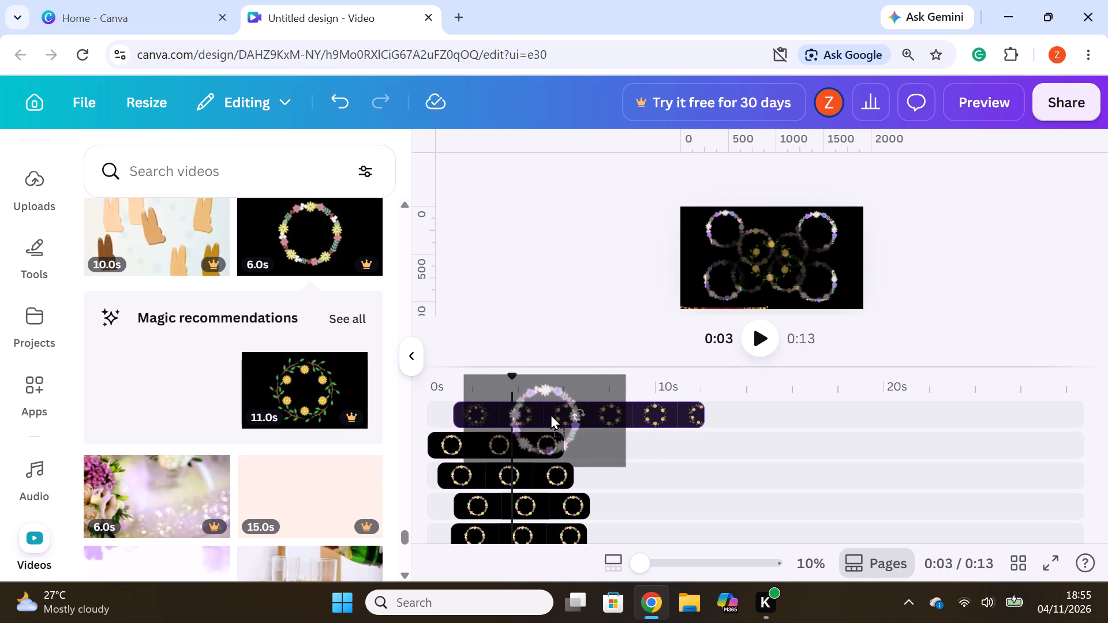
drag(551, 414, 547, 401)
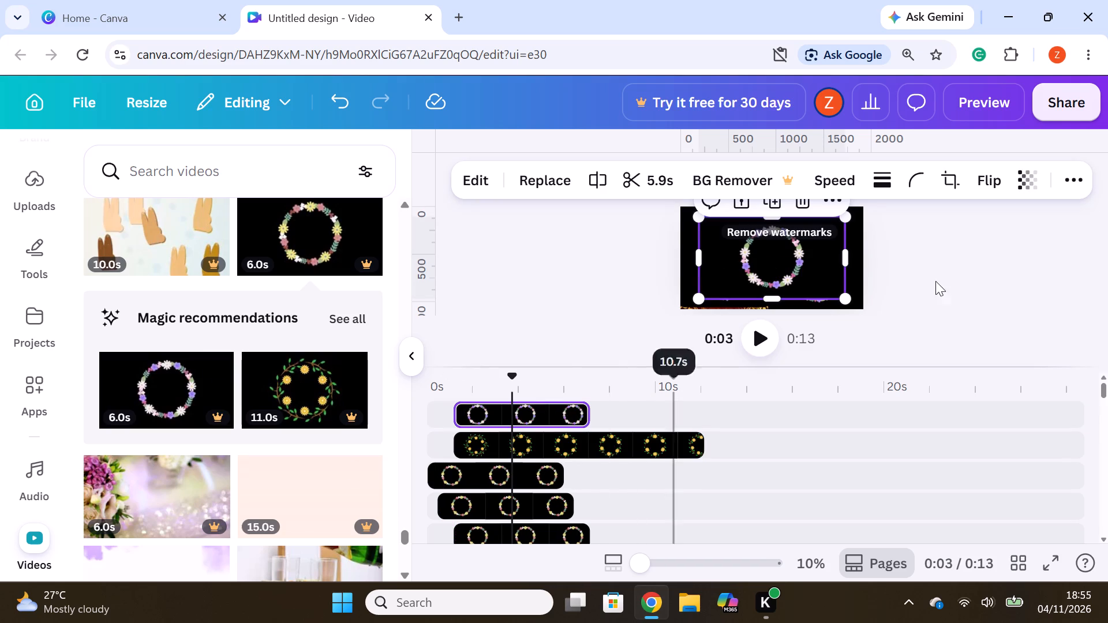
click(1020, 182)
drag(1027, 262, 950, 263)
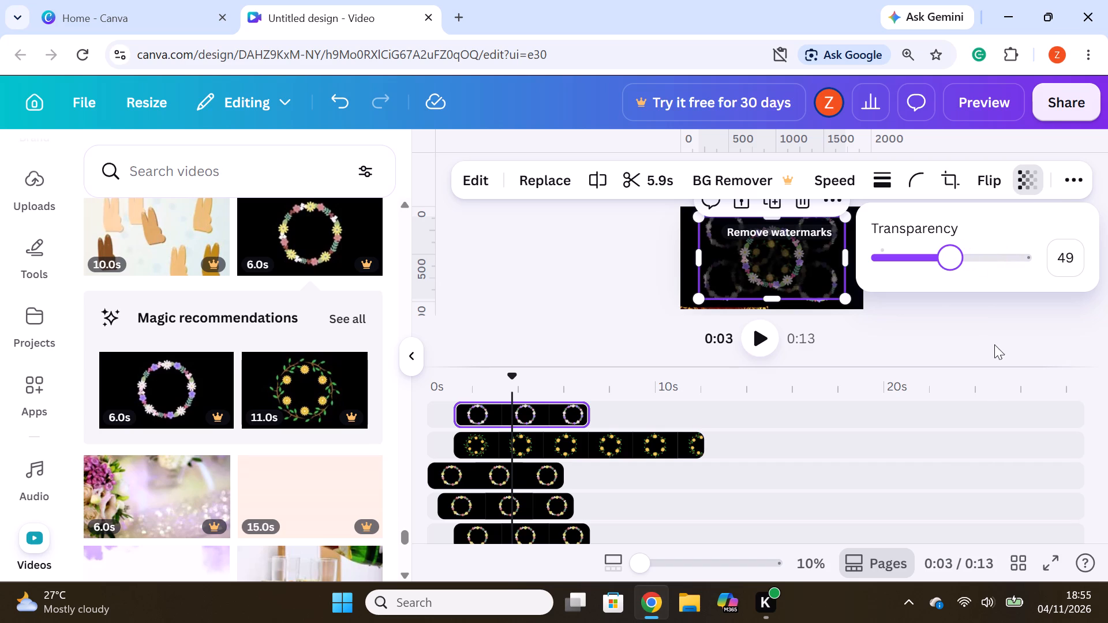
click(991, 338)
Shrink the top-track purple and white wreath clip and place it at the page's lower-right corner, partly beyond the edge.
click(773, 265)
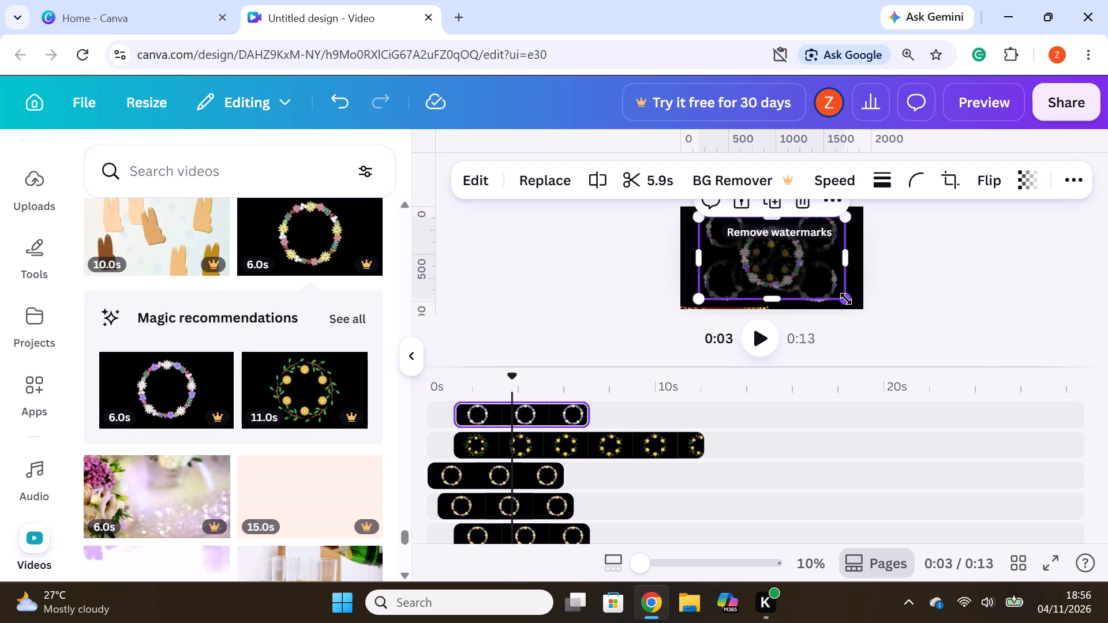
drag(846, 298, 779, 267)
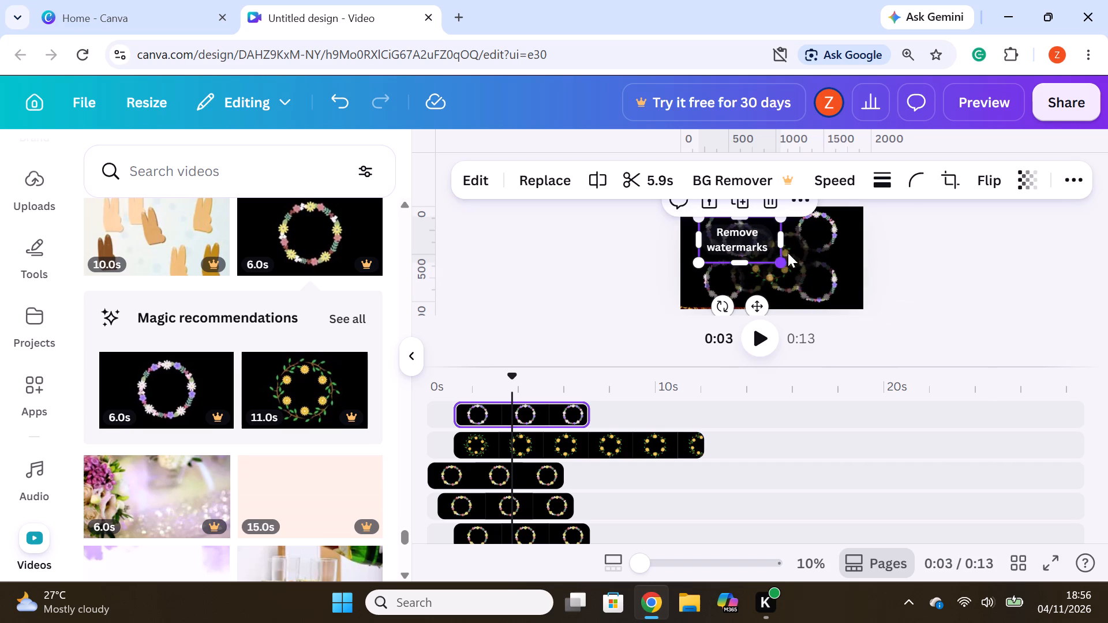
drag(772, 251, 864, 294)
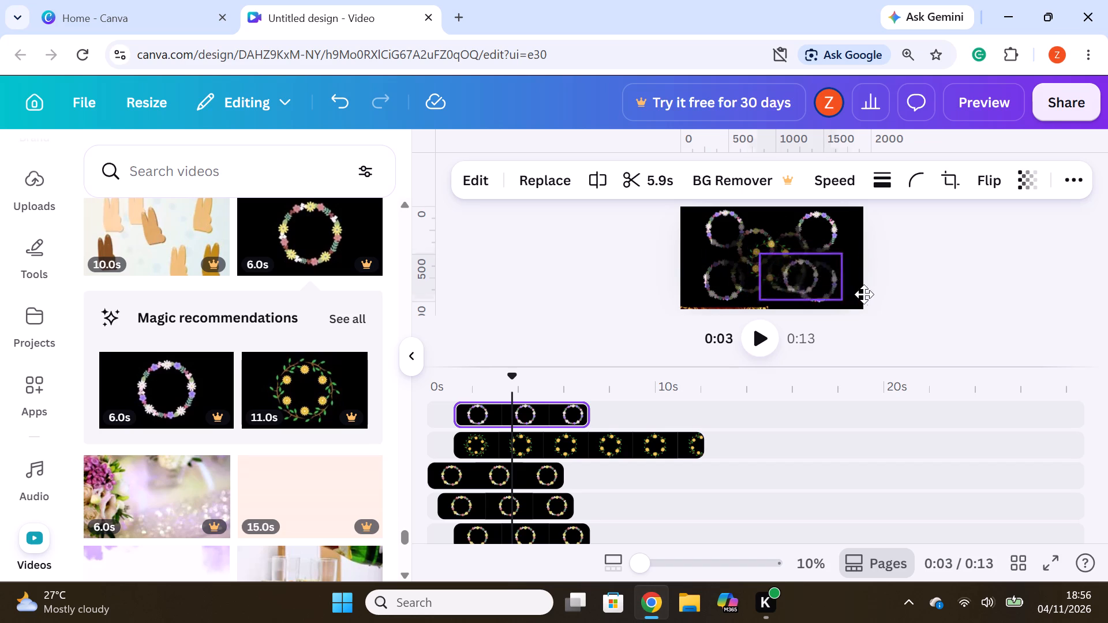
drag(864, 294, 871, 306)
click(986, 275)
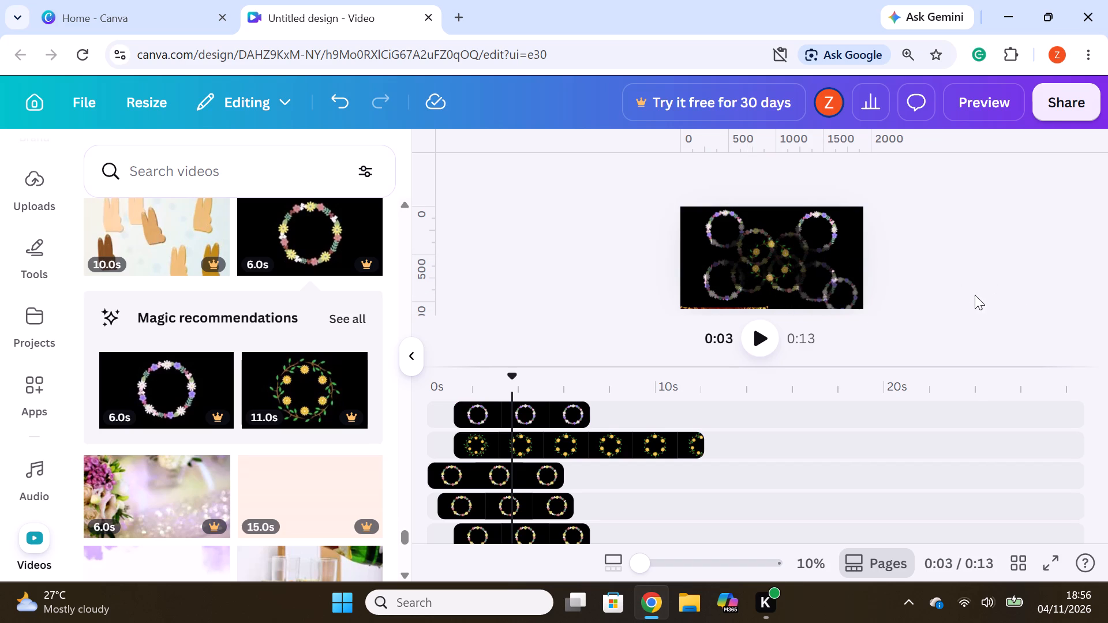
Add another 6-second purple and white flower wreath clip on a new top track, with its transparency value reduced to roughly half.
drag(161, 407, 405, 366)
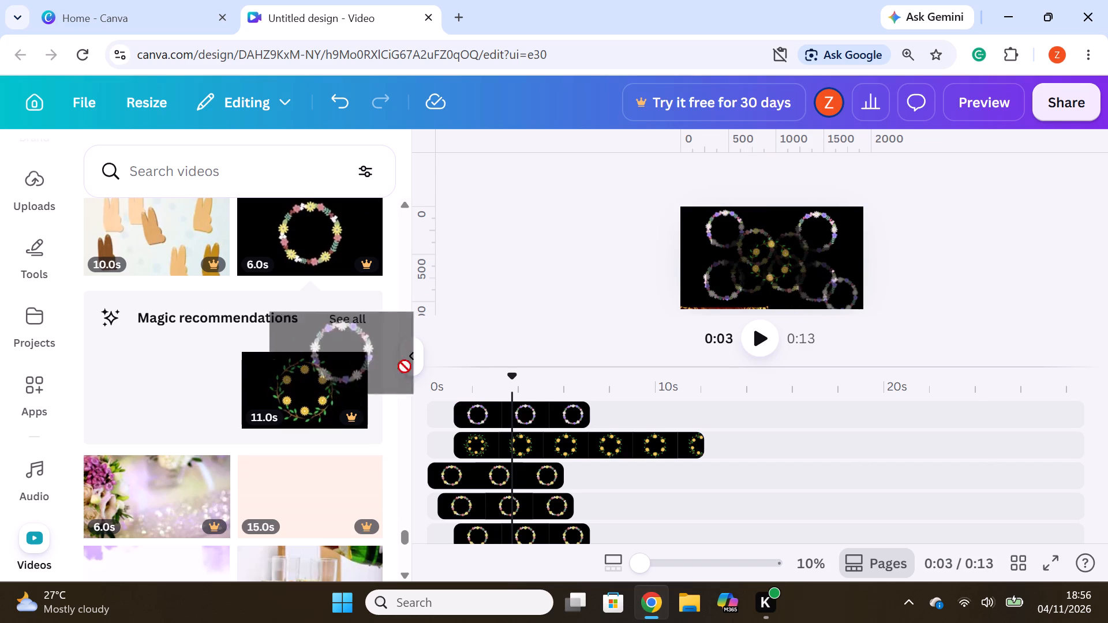
drag(405, 366, 517, 401)
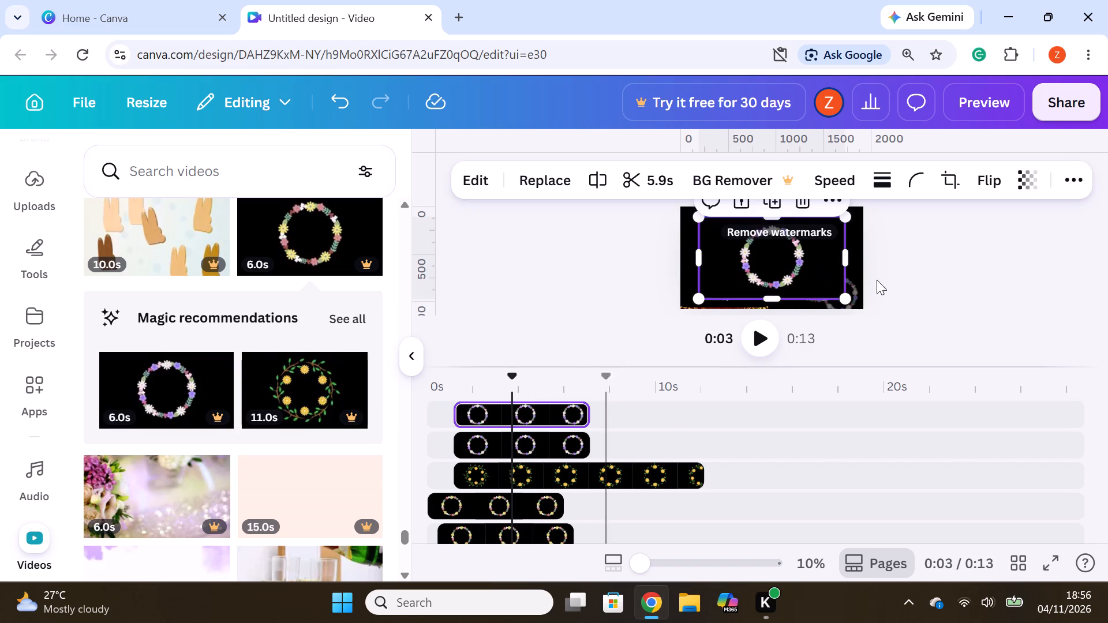
click(1028, 174)
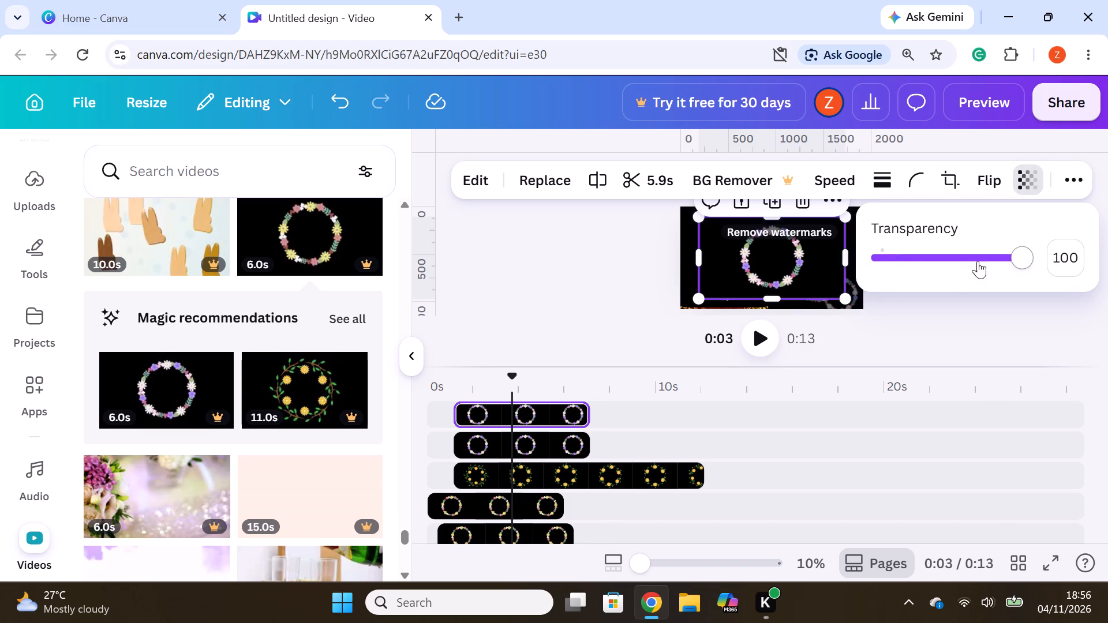
click(954, 262)
click(996, 304)
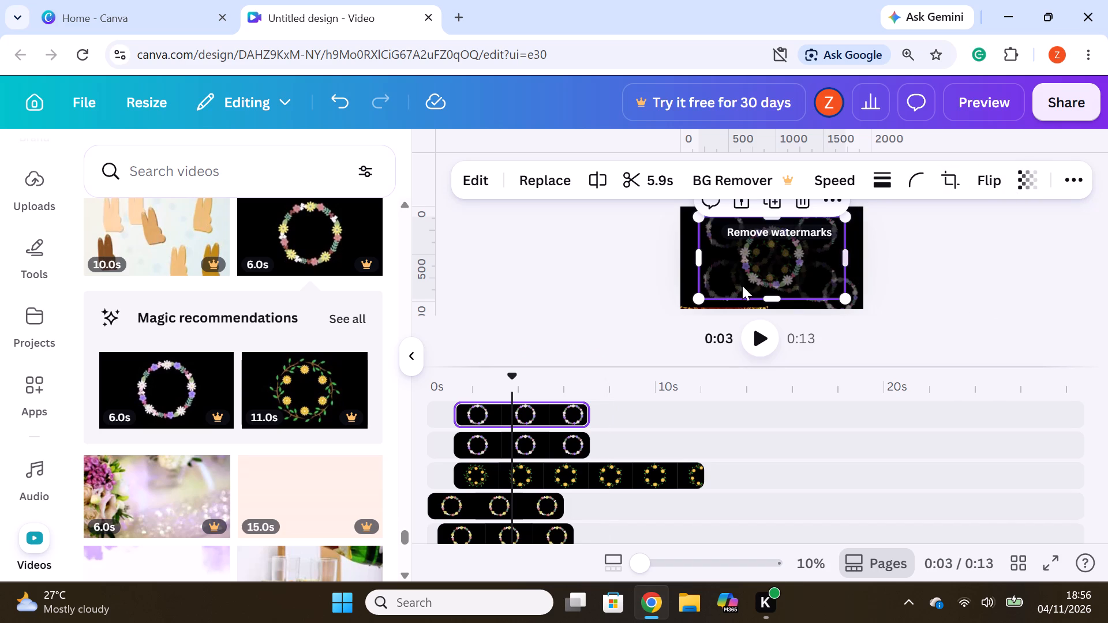
Shrink the new purple and white wreath clip and place it at the page's lower-left corner, partly beyond the edge.
drag(847, 300, 783, 261)
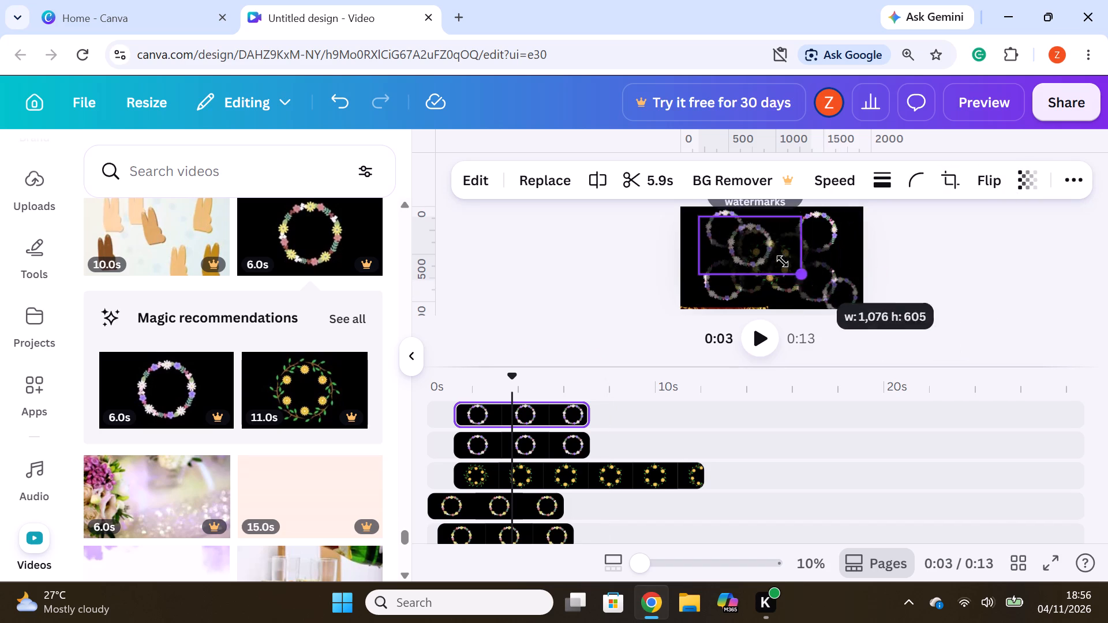
drag(783, 261, 788, 267)
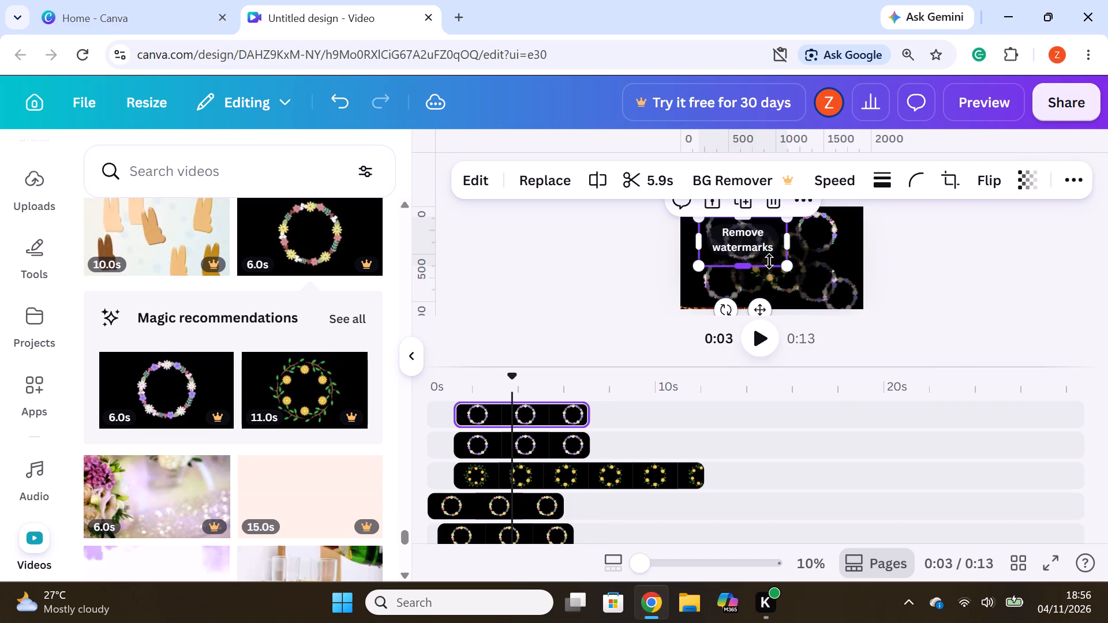
drag(772, 255, 740, 306)
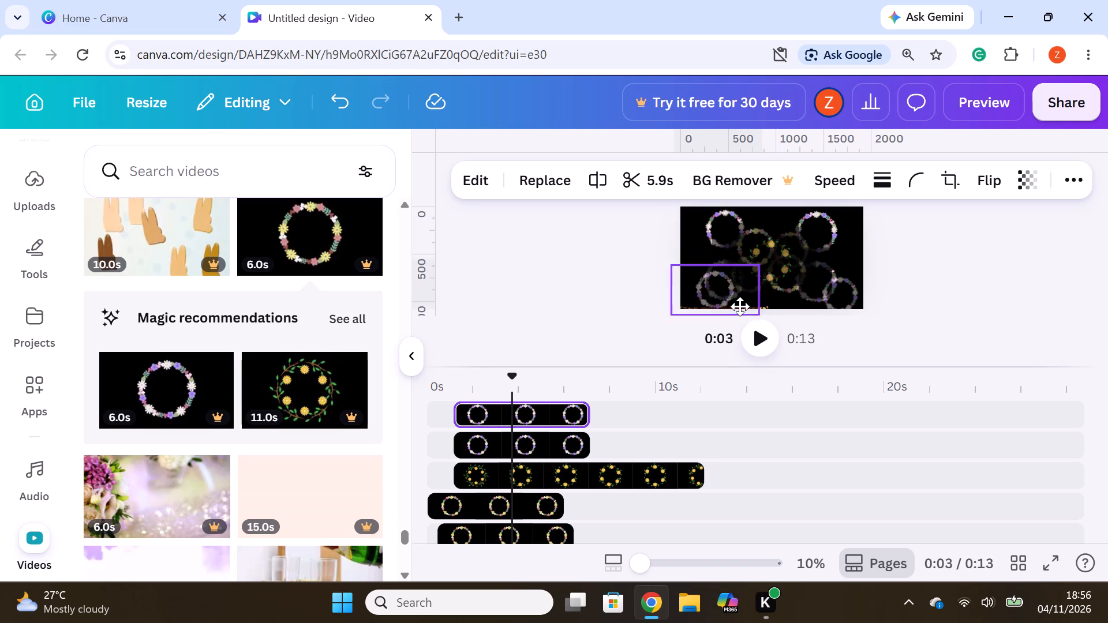
drag(740, 306, 730, 311)
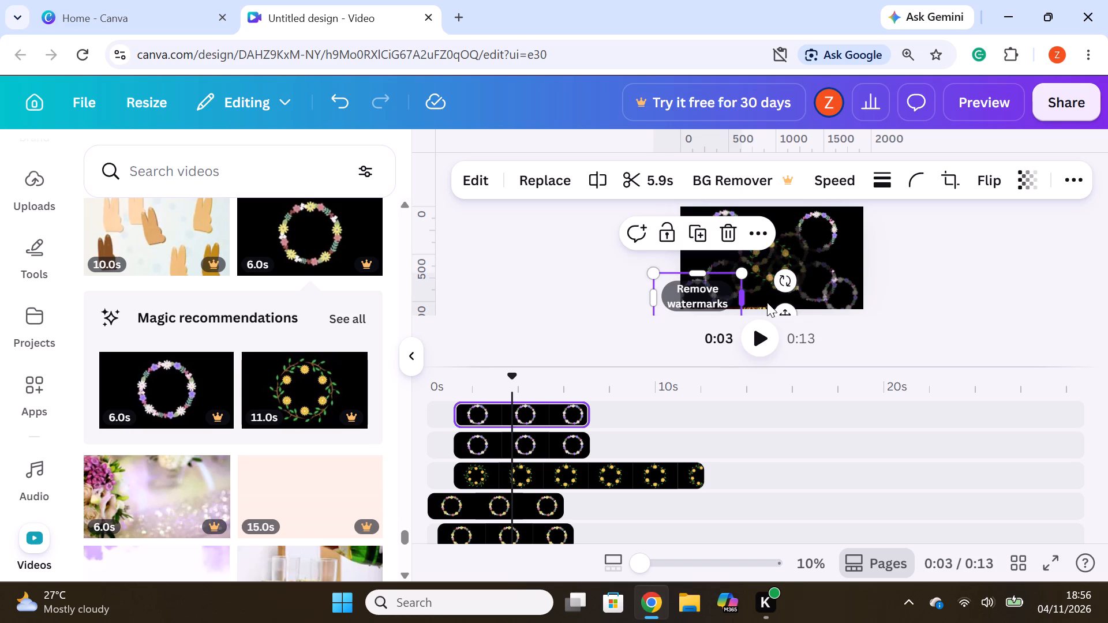
click(929, 254)
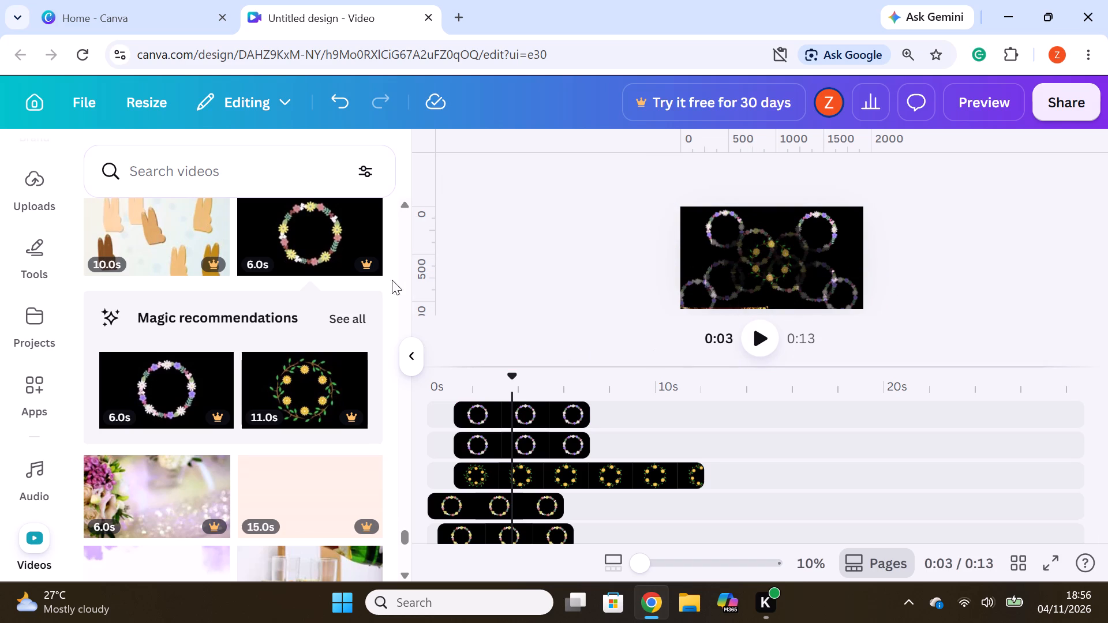
Add another 6-second purple and white flower wreath clip on a new top track, with its transparency value reduced to roughly half.
drag(190, 376, 537, 386)
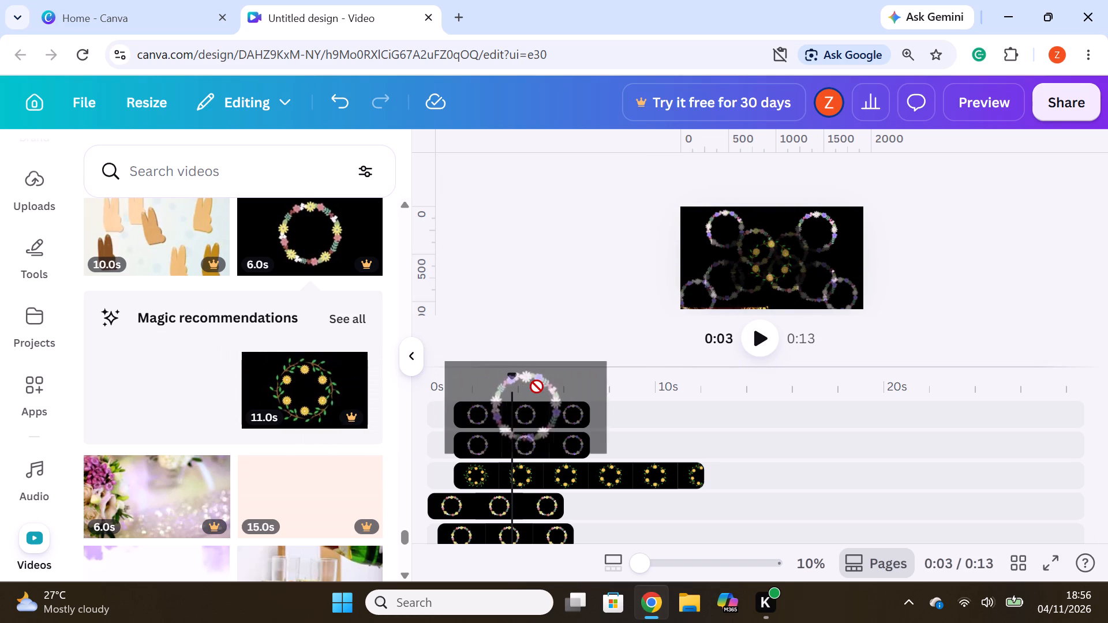
drag(537, 386, 531, 414)
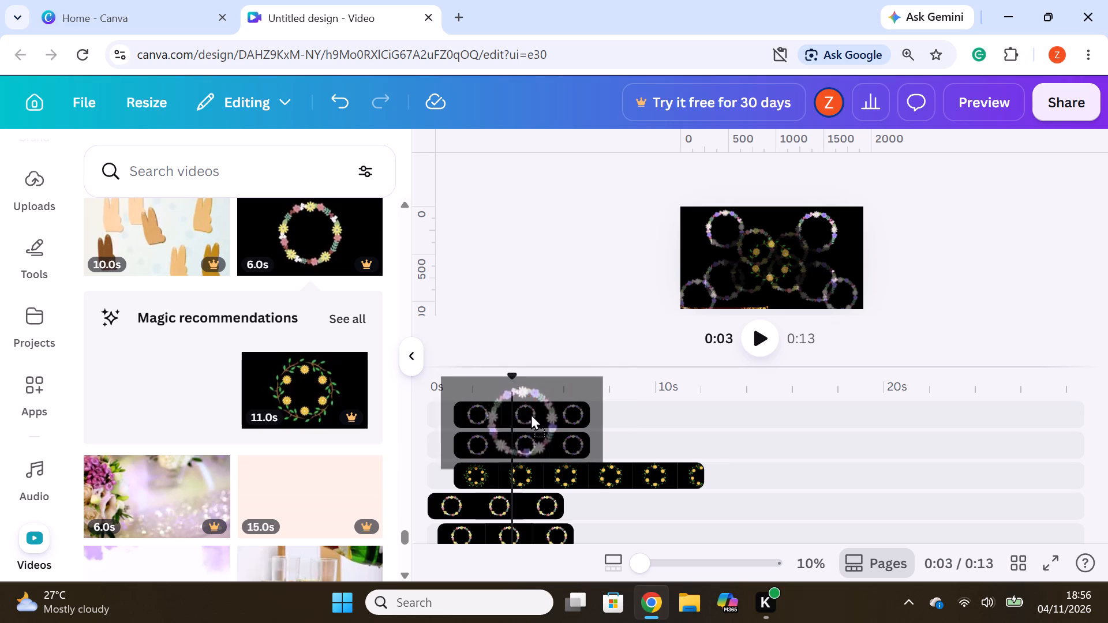
drag(531, 414, 571, 404)
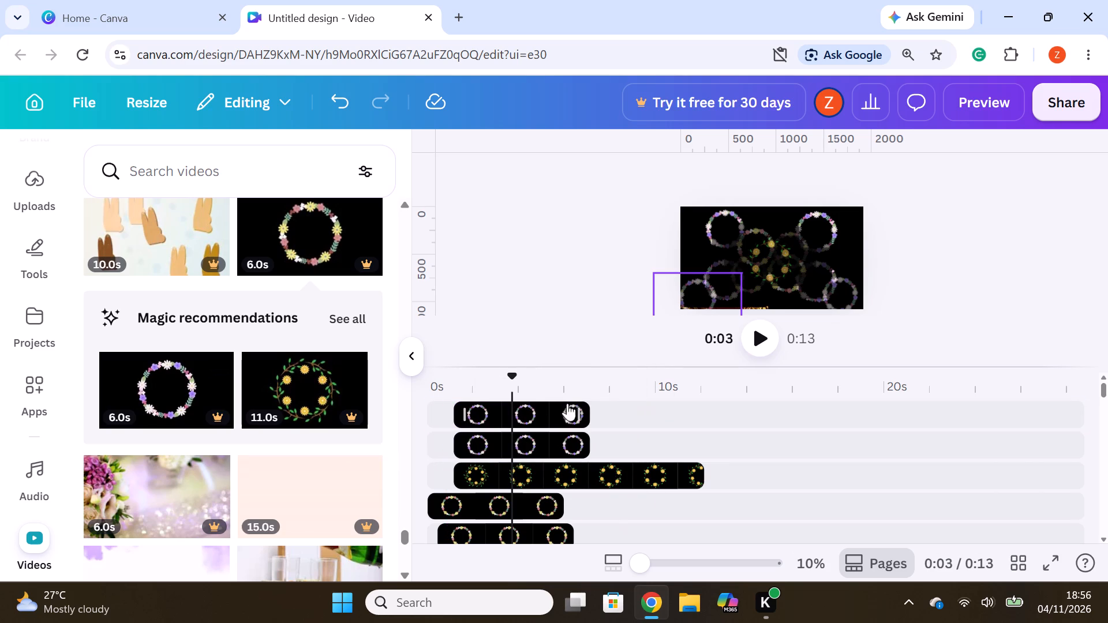
drag(140, 384, 504, 396)
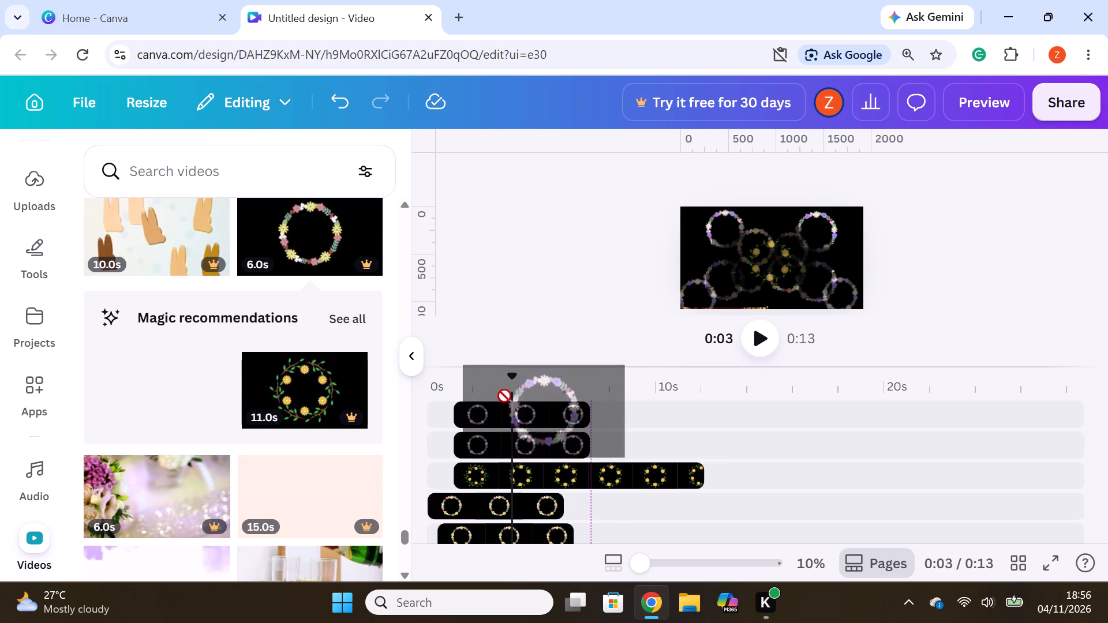
drag(504, 396, 497, 399)
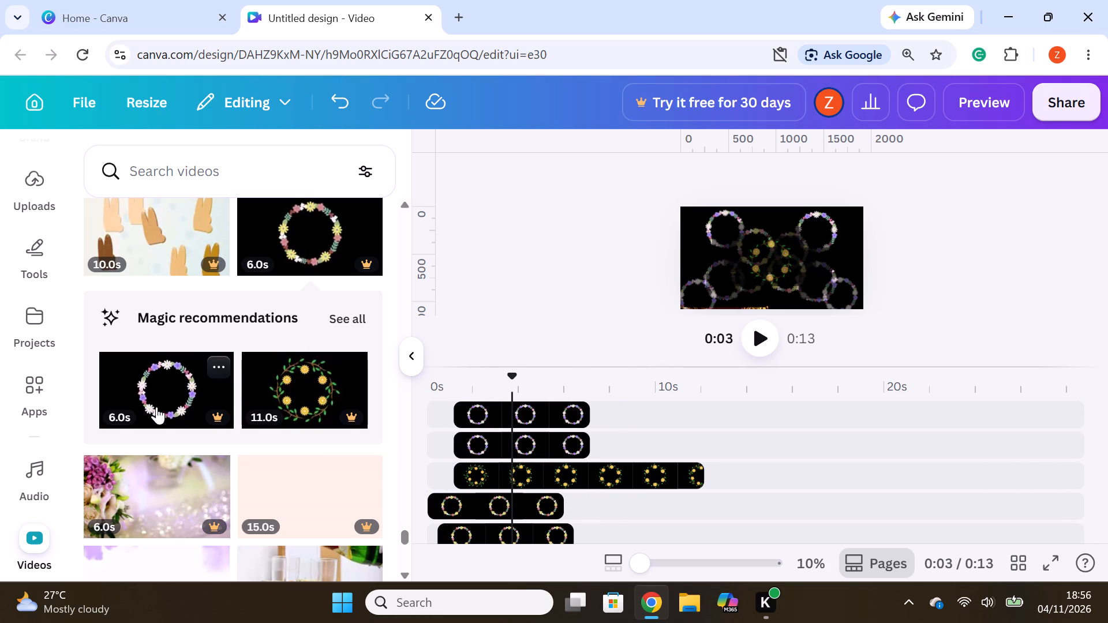
drag(173, 380, 528, 400)
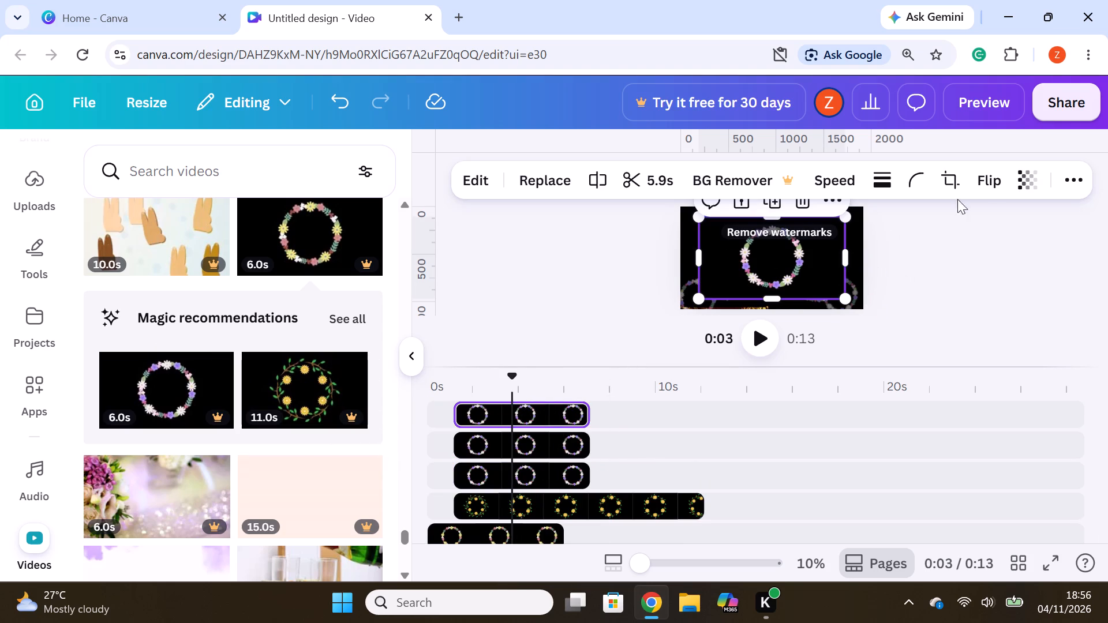
click(1021, 177)
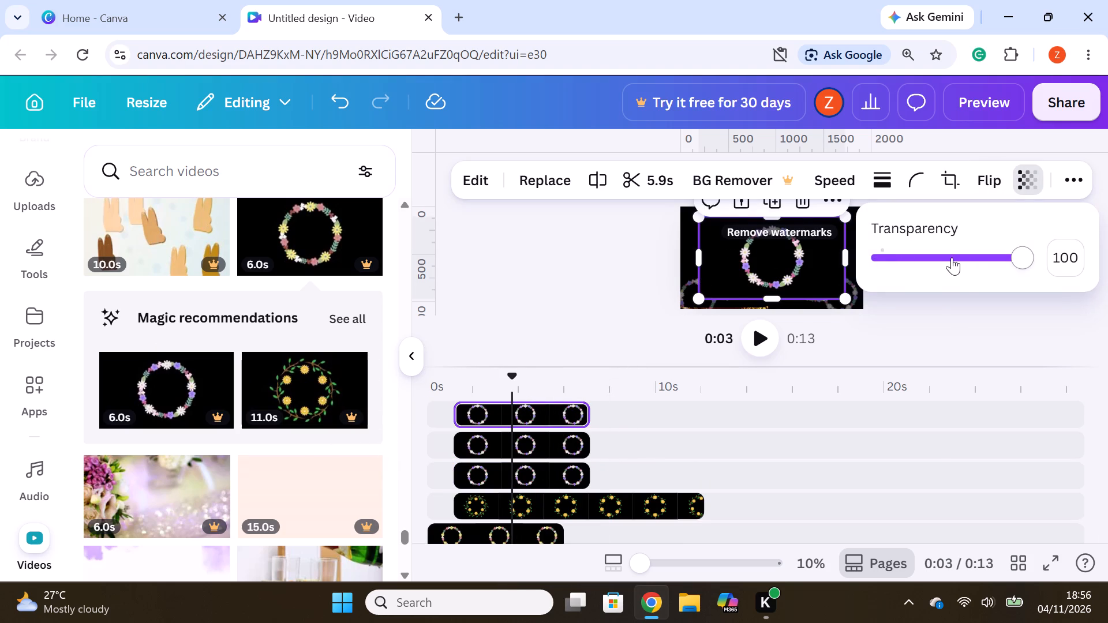
click(952, 257)
click(973, 297)
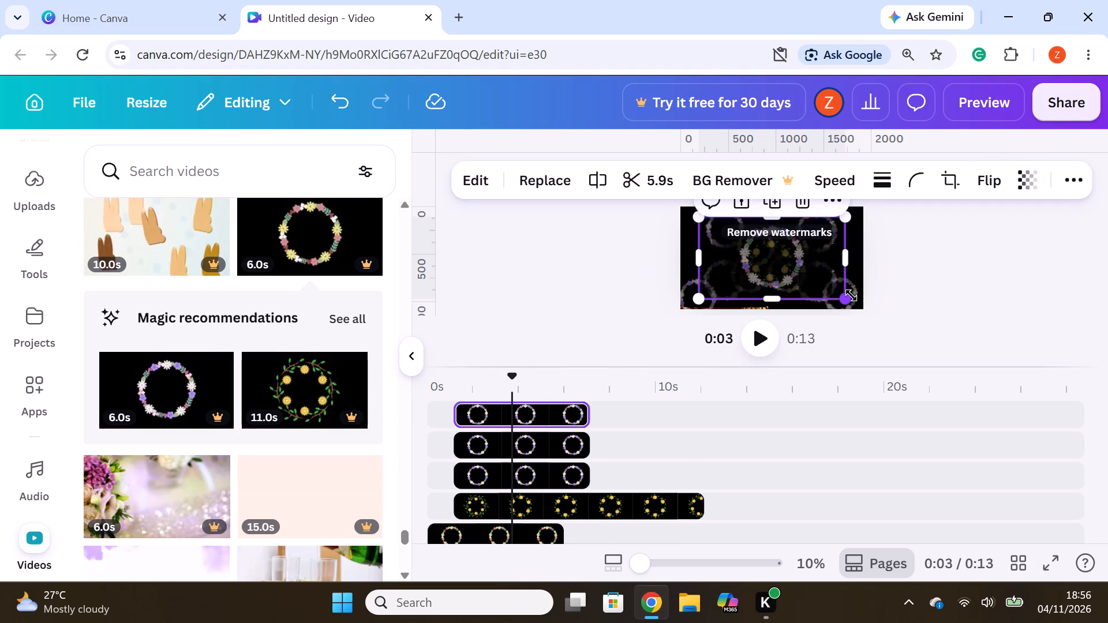
Shrink the new purple and white wreath clip and place it at the page's upper-left corner, partly beyond the edge.
drag(849, 298, 784, 267)
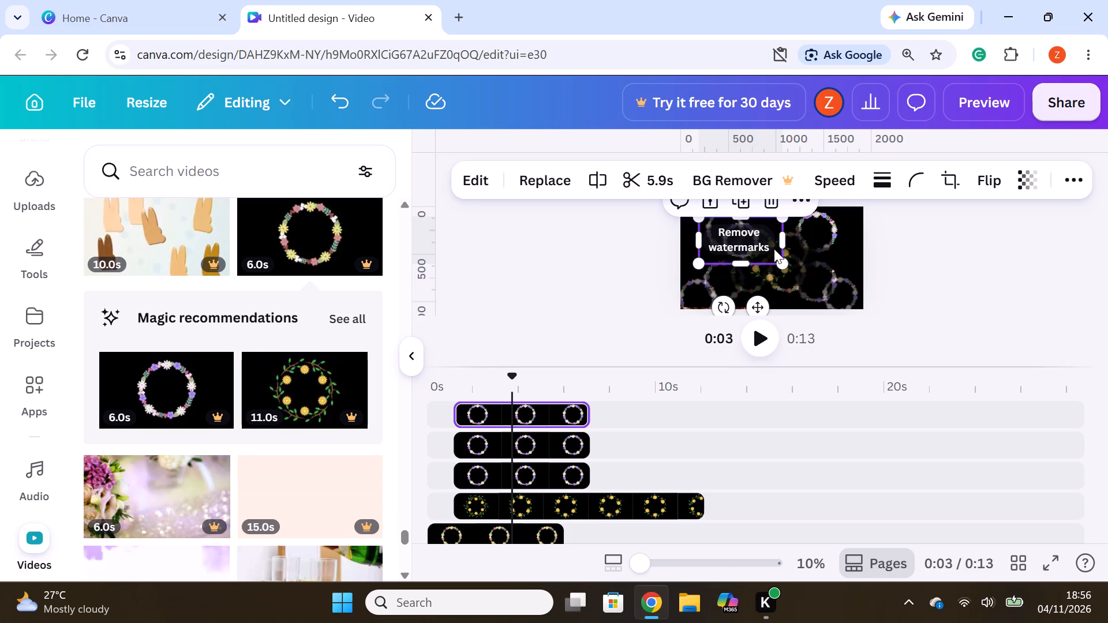
drag(774, 248, 732, 227)
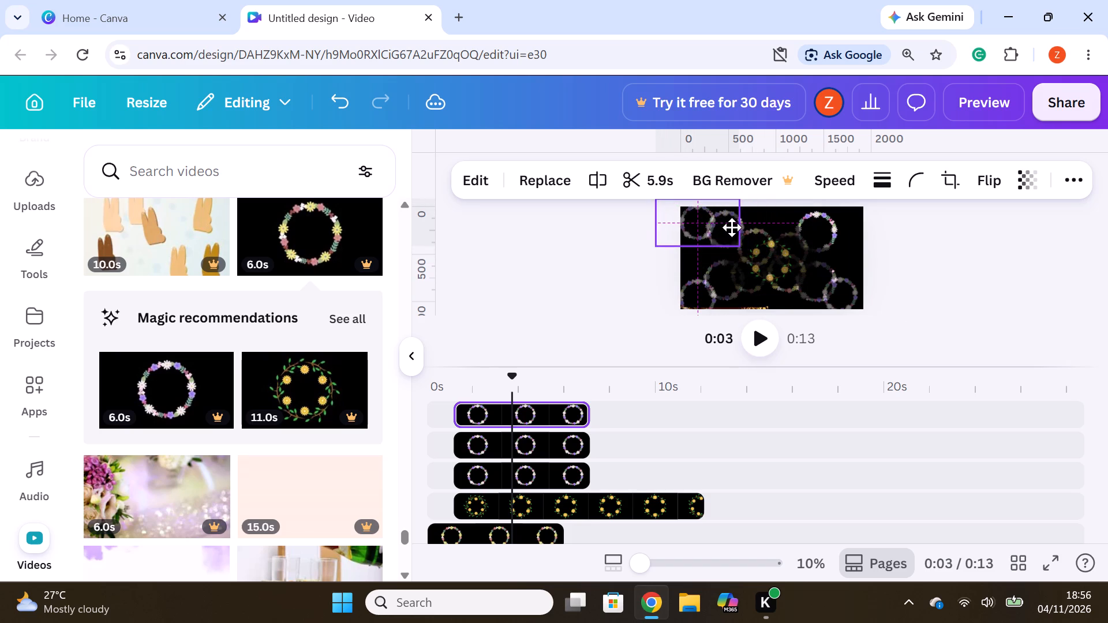
drag(732, 227, 736, 227)
click(983, 265)
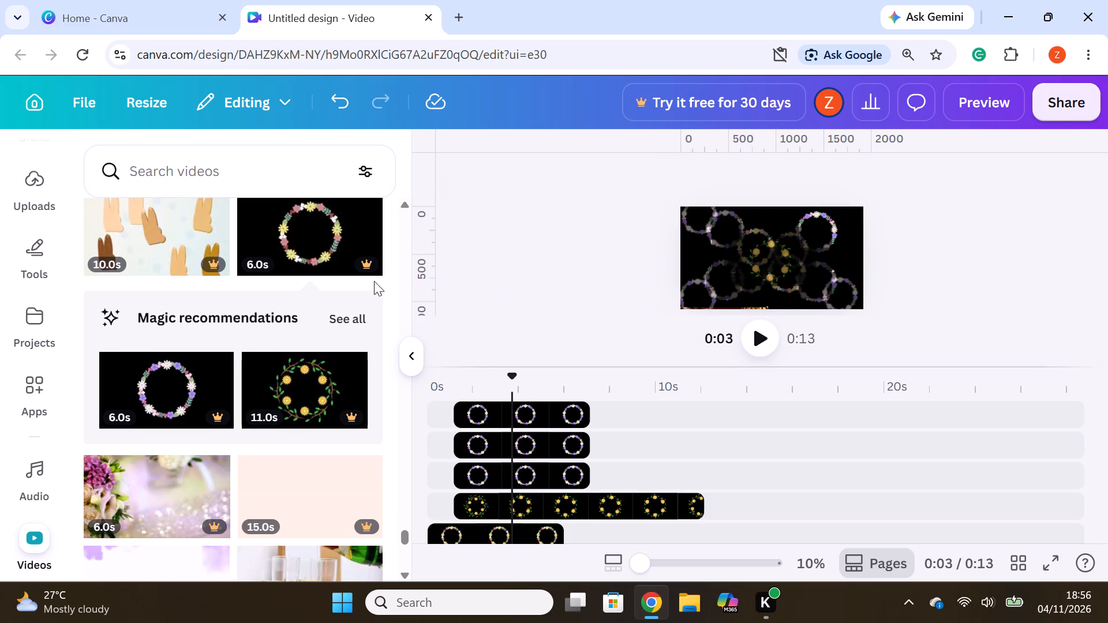
Add another 6-second purple and white flower wreath clip on a new top track, with its transparency set to 50.
drag(170, 380, 542, 399)
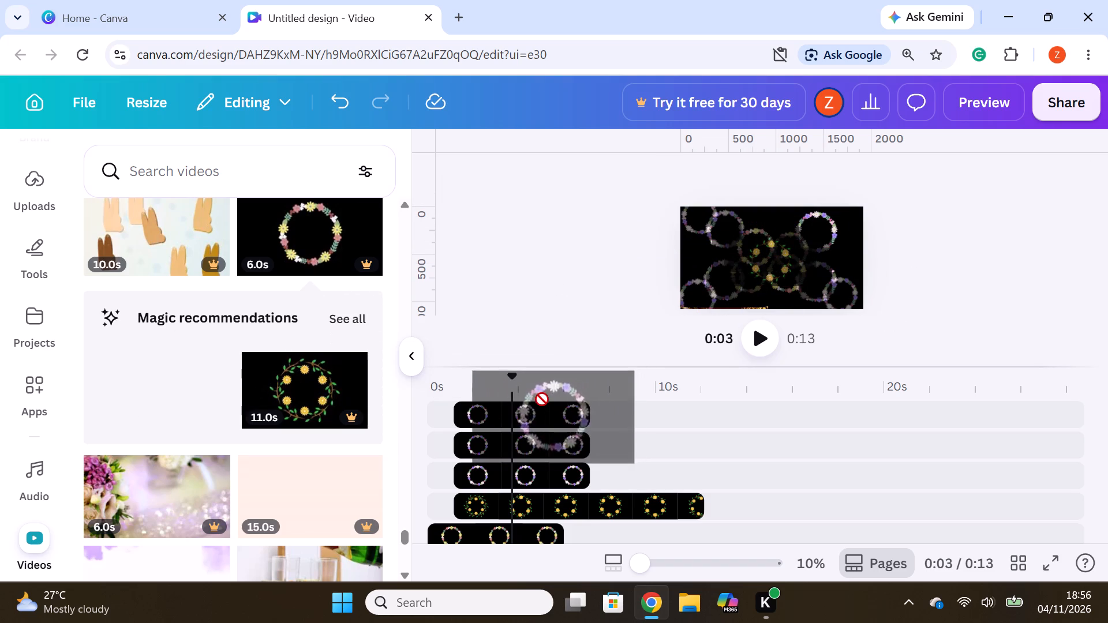
drag(542, 399, 530, 402)
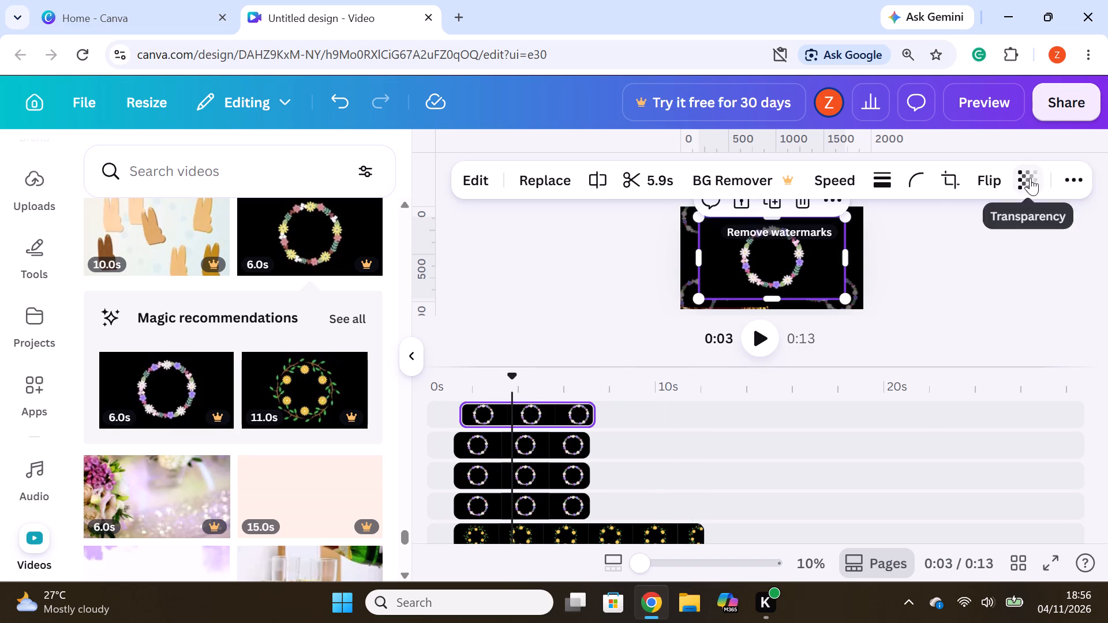
click(1031, 178)
click(952, 259)
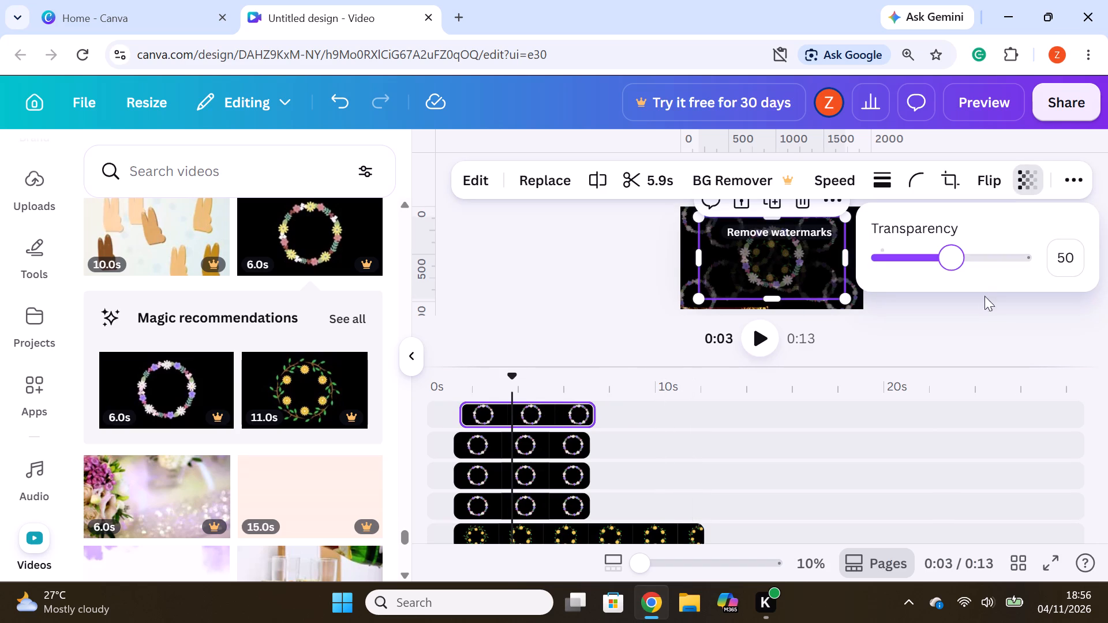
click(993, 303)
Shrink the top-track purple and white wreath clip and place it at the page's upper-right corner, partly beyond the edge.
drag(846, 299, 805, 273)
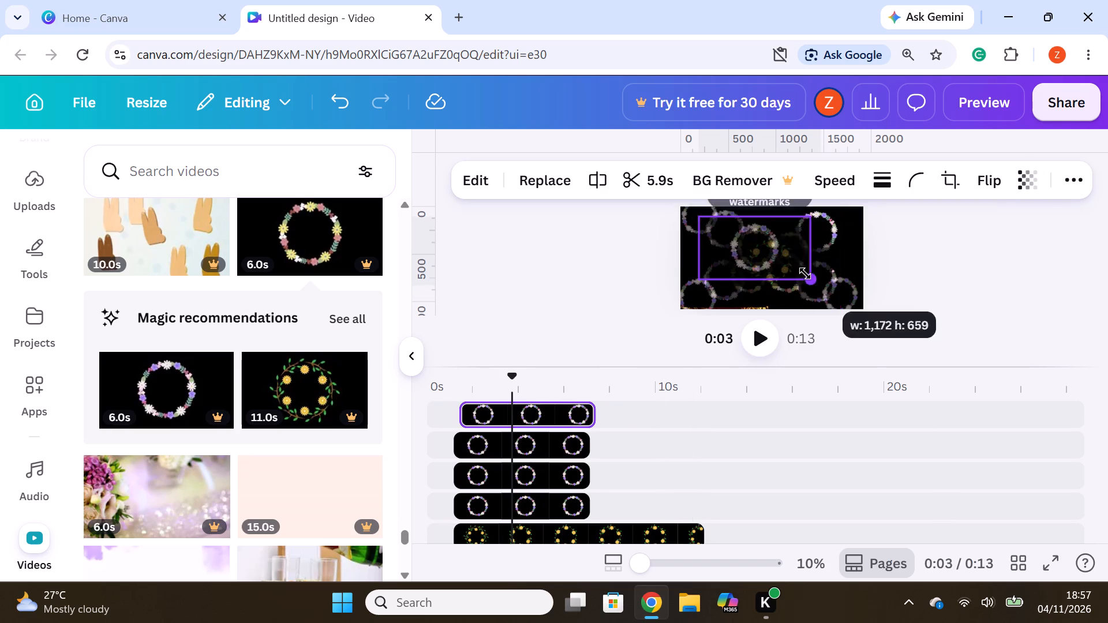
drag(805, 273, 792, 268)
click(794, 268)
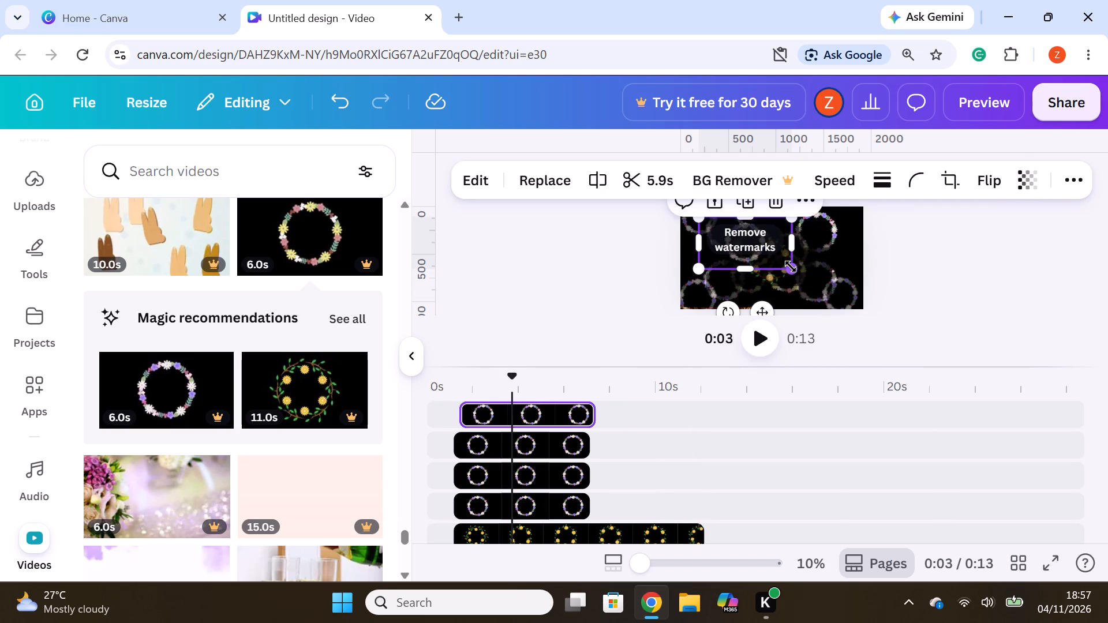
drag(773, 257, 859, 236)
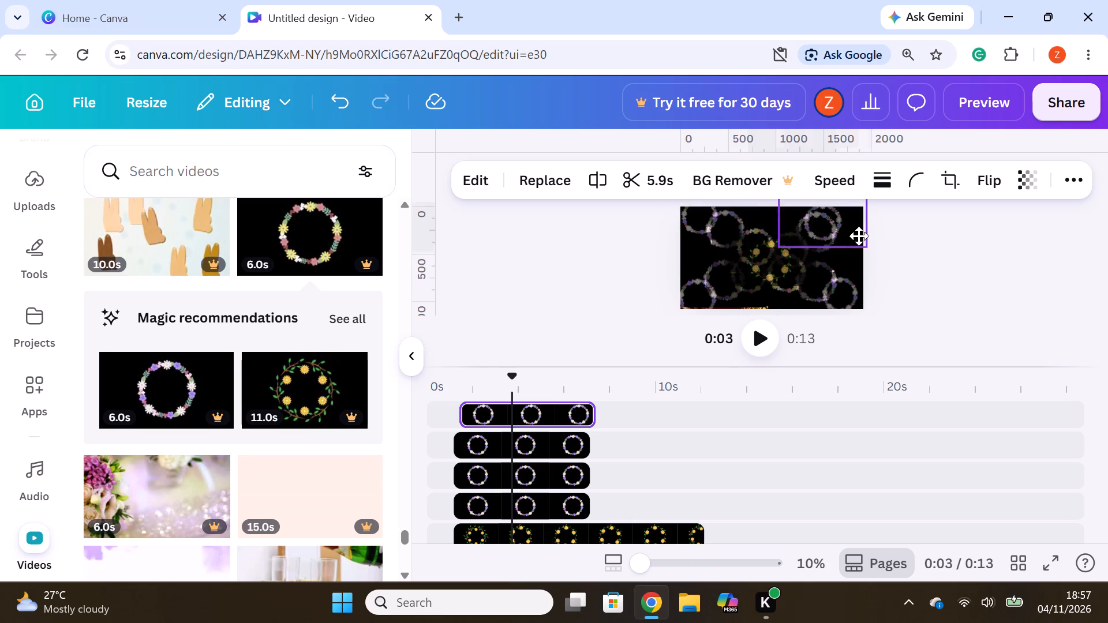
drag(859, 236, 873, 239)
click(967, 263)
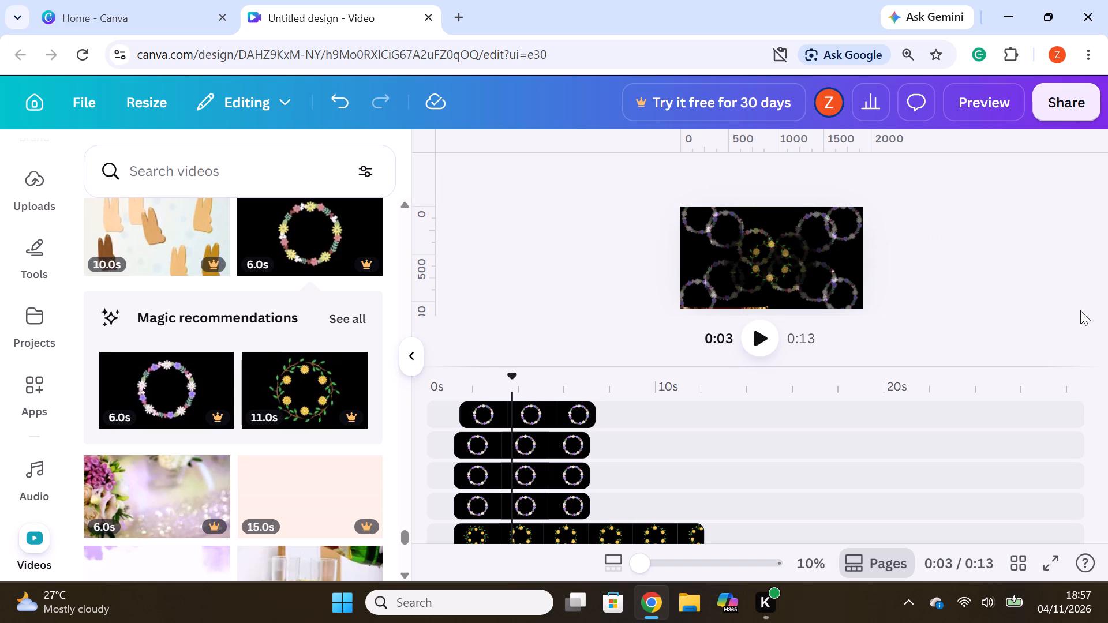
Shift the yellow flower vine wreath at the page's centre slightly to the right.
drag(762, 256, 780, 252)
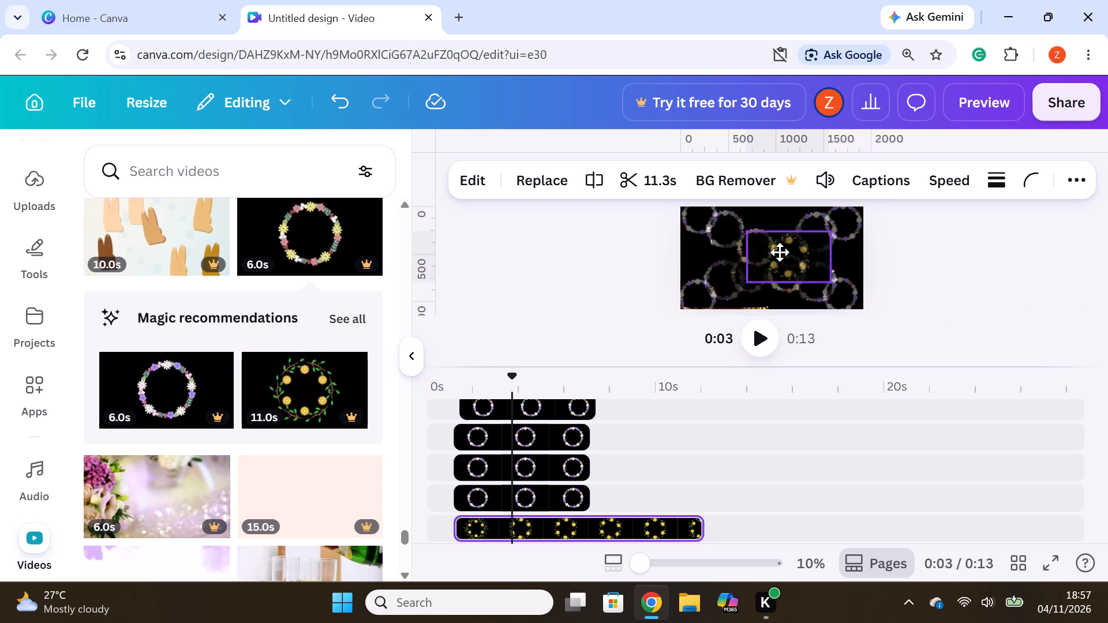
drag(780, 252, 770, 254)
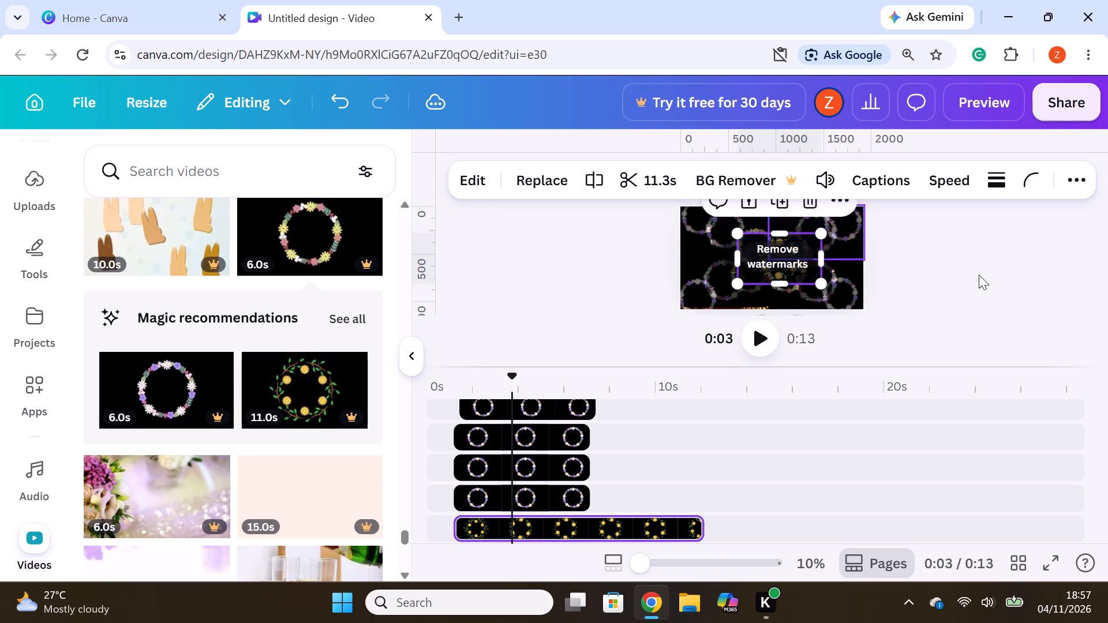
click(985, 276)
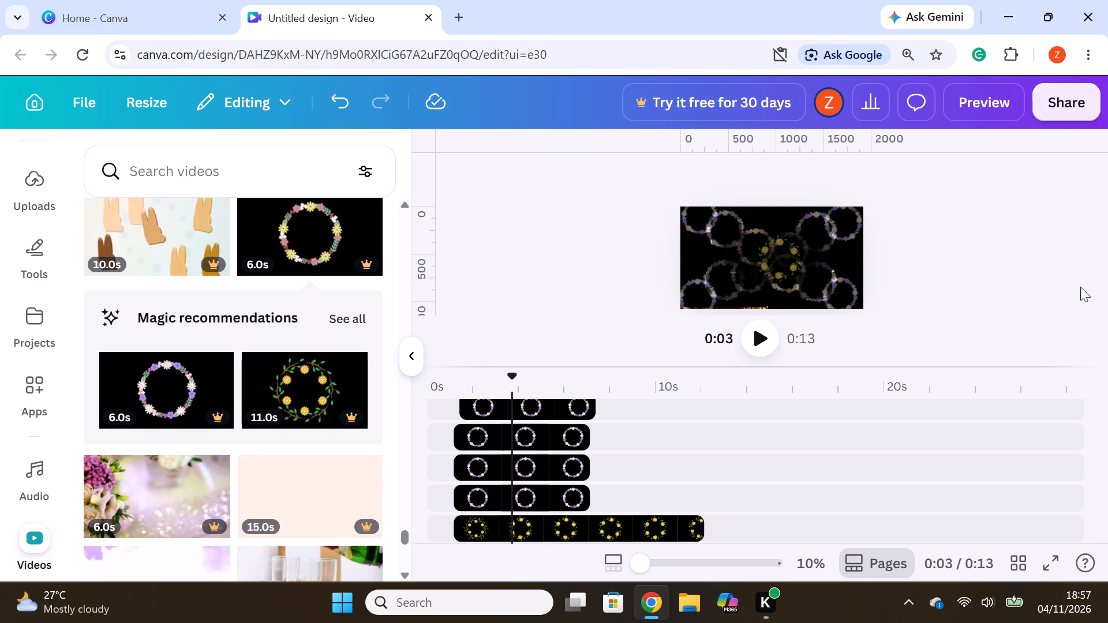
Add another 6-second purple and white flower wreath clip on a new top track, with its transparency value reduced to roughly half.
drag(141, 388, 492, 404)
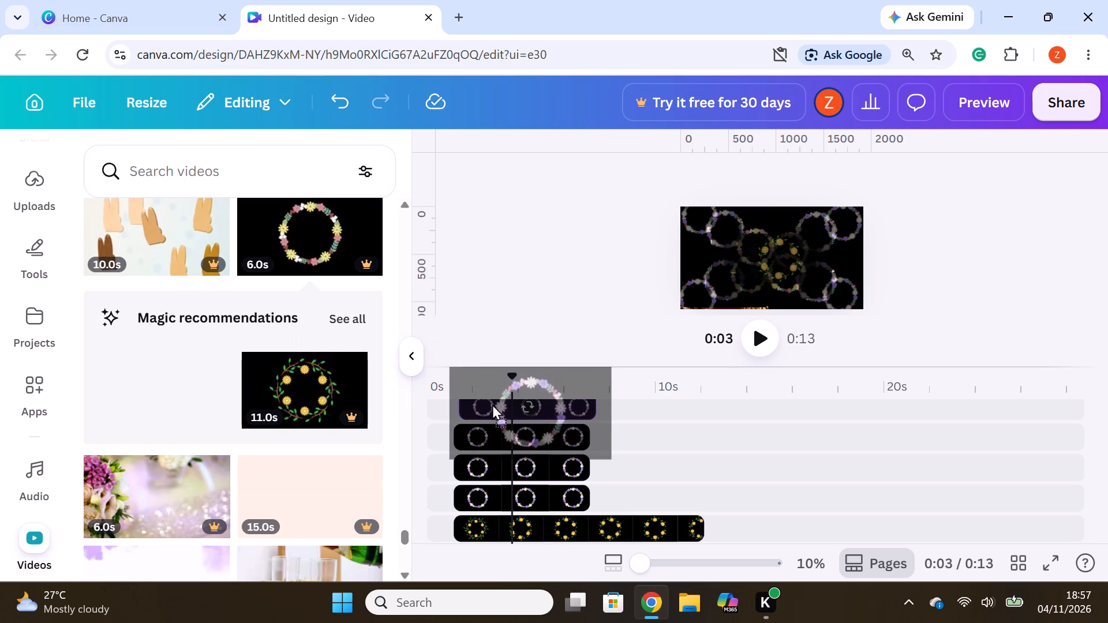
drag(492, 404, 492, 401)
scroll(635, 430, up, 4)
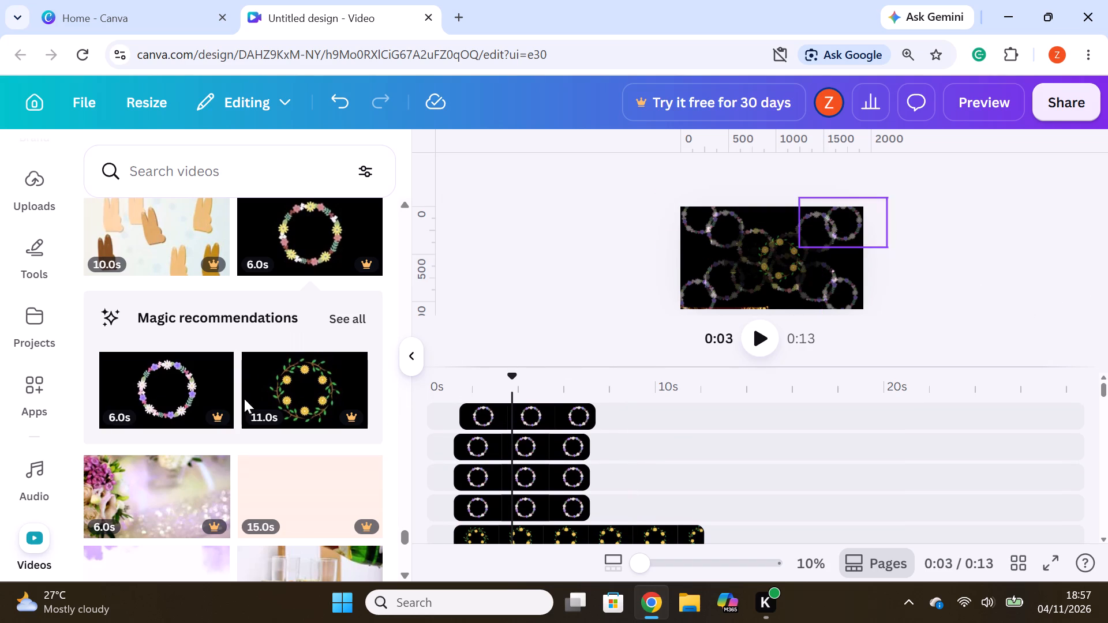
drag(153, 393, 499, 403)
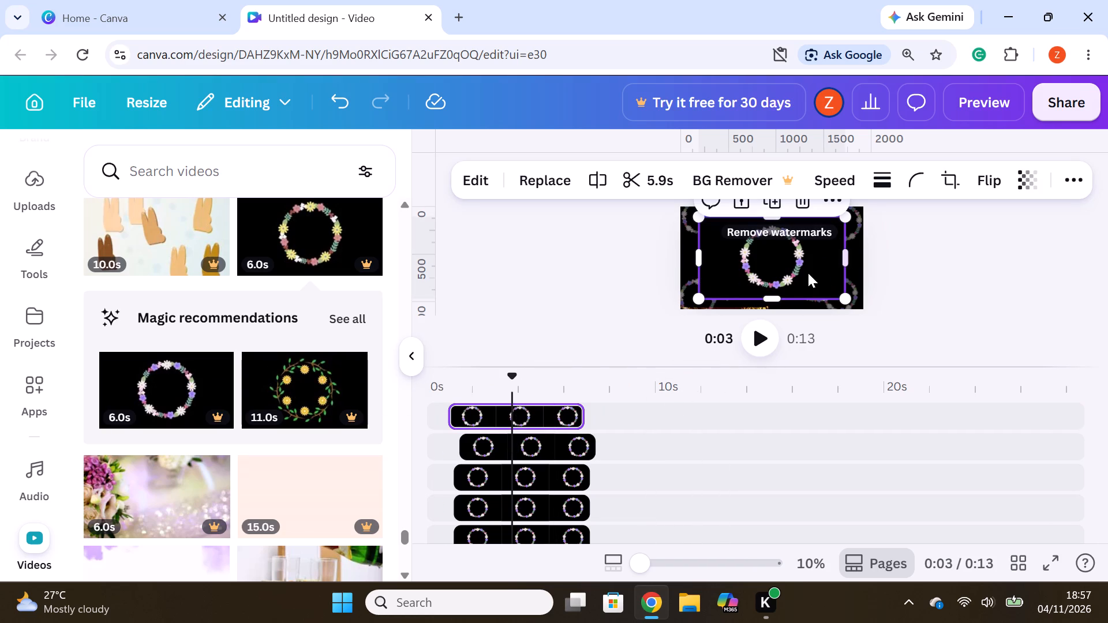
click(1033, 170)
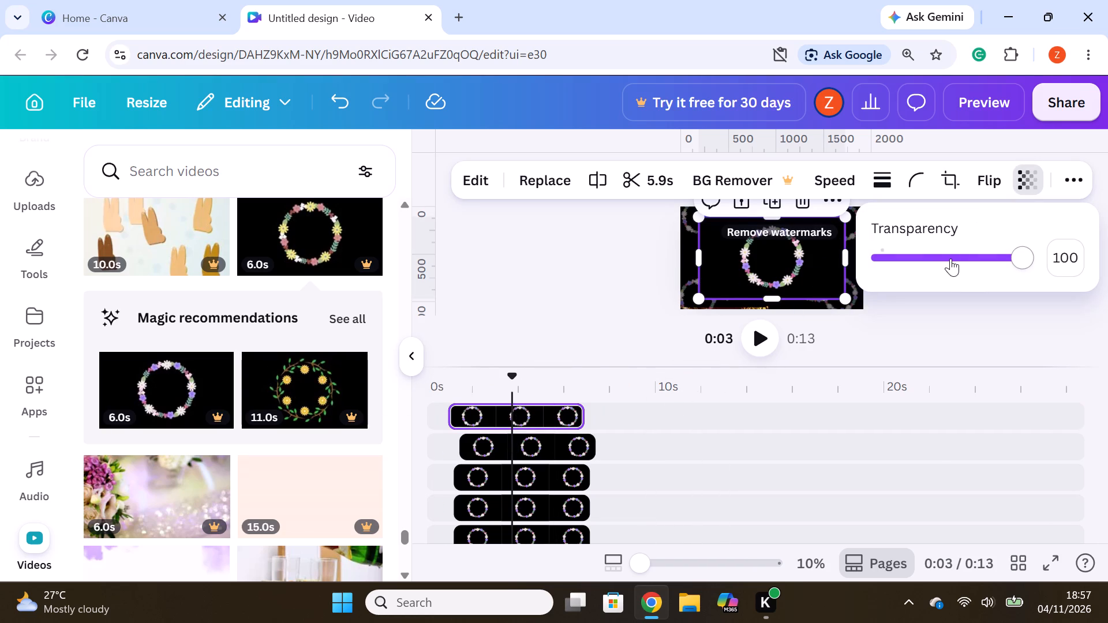
click(950, 257)
click(1000, 300)
Shrink the new purple and white wreath clip slightly and place it at the page's top centre, partly beyond the upper edge.
click(755, 252)
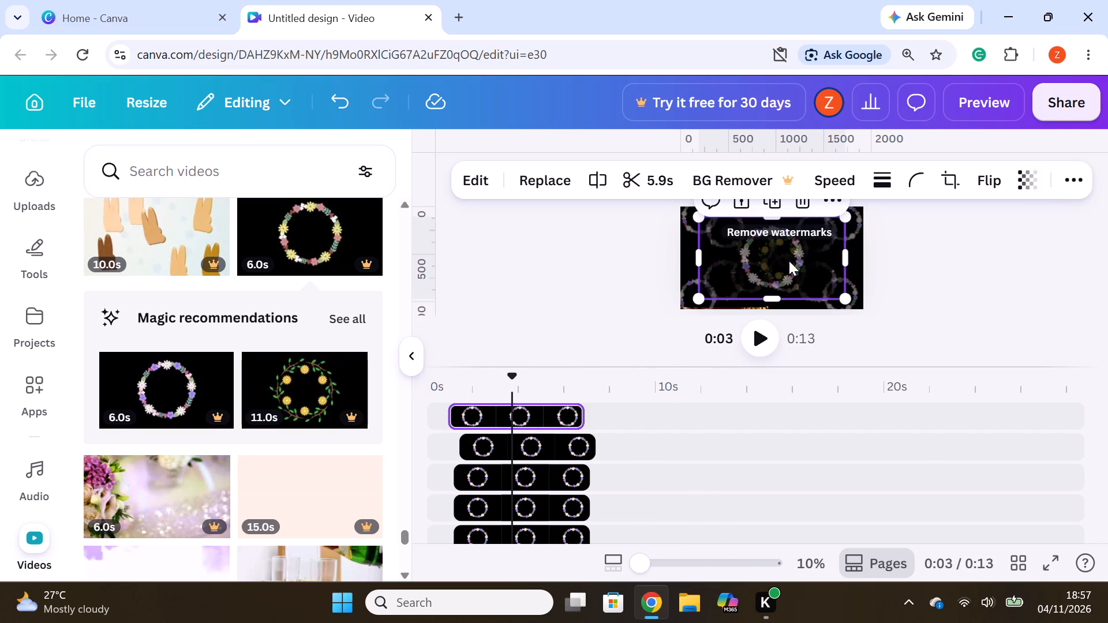
drag(797, 260, 798, 230)
drag(850, 268, 840, 262)
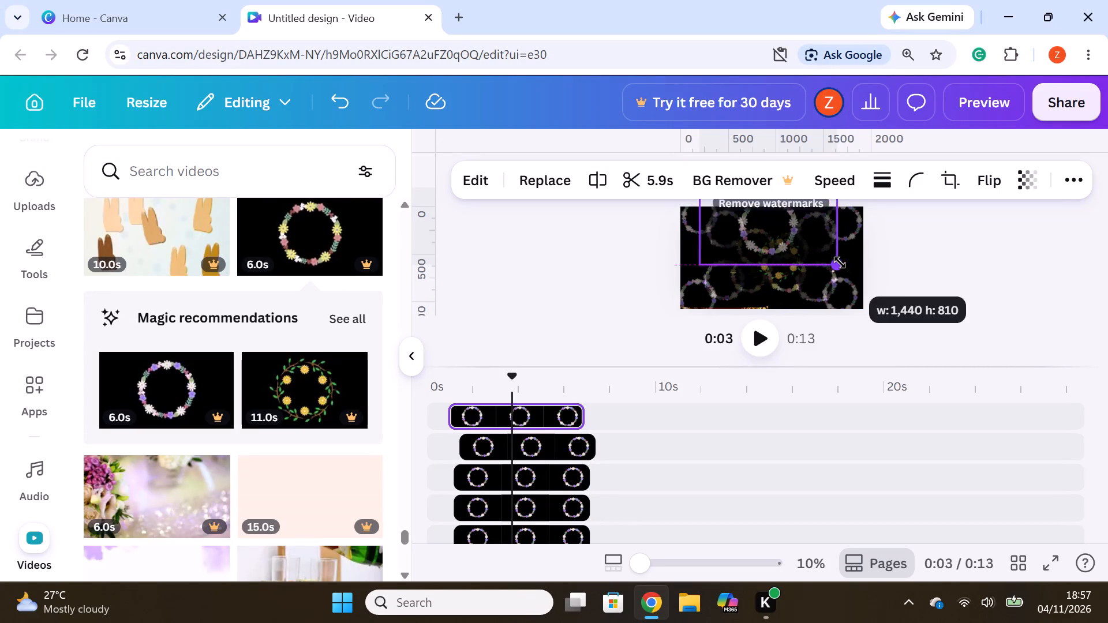
drag(840, 262, 832, 256)
drag(787, 237, 796, 237)
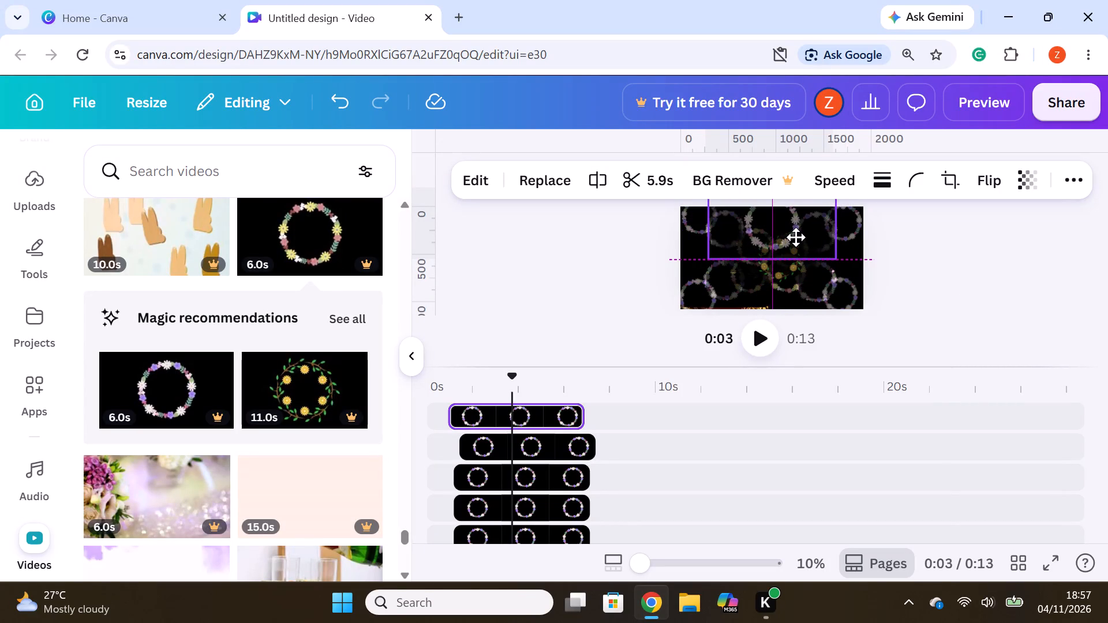
drag(796, 237, 799, 238)
click(954, 271)
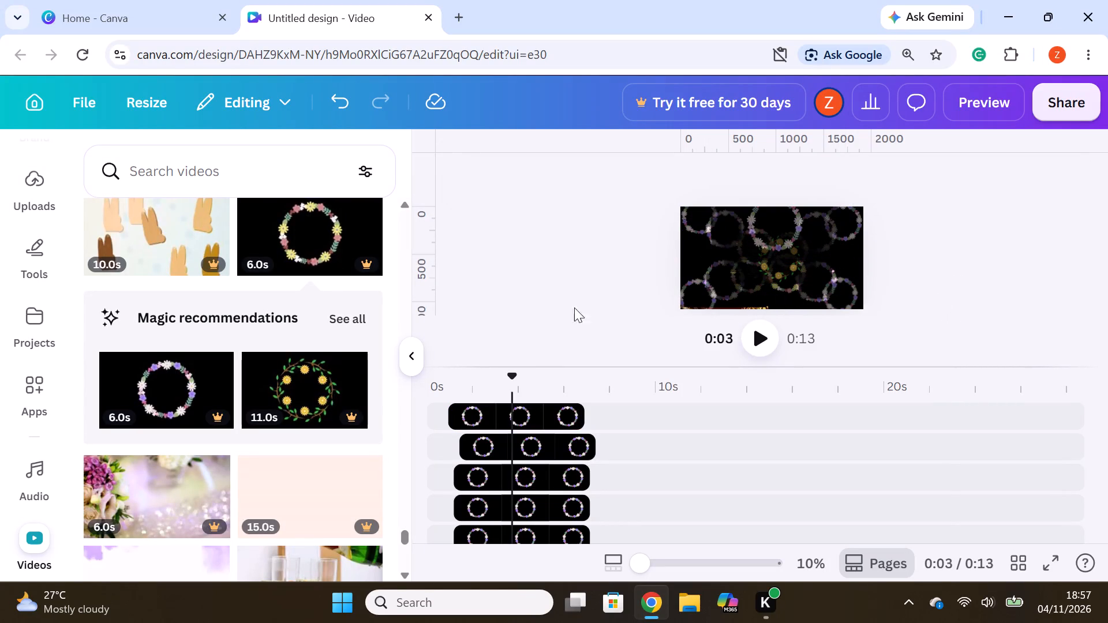
Add another 6-second purple and white flower wreath clip on a new top track, with its transparency set to 53.
drag(172, 385, 215, 370)
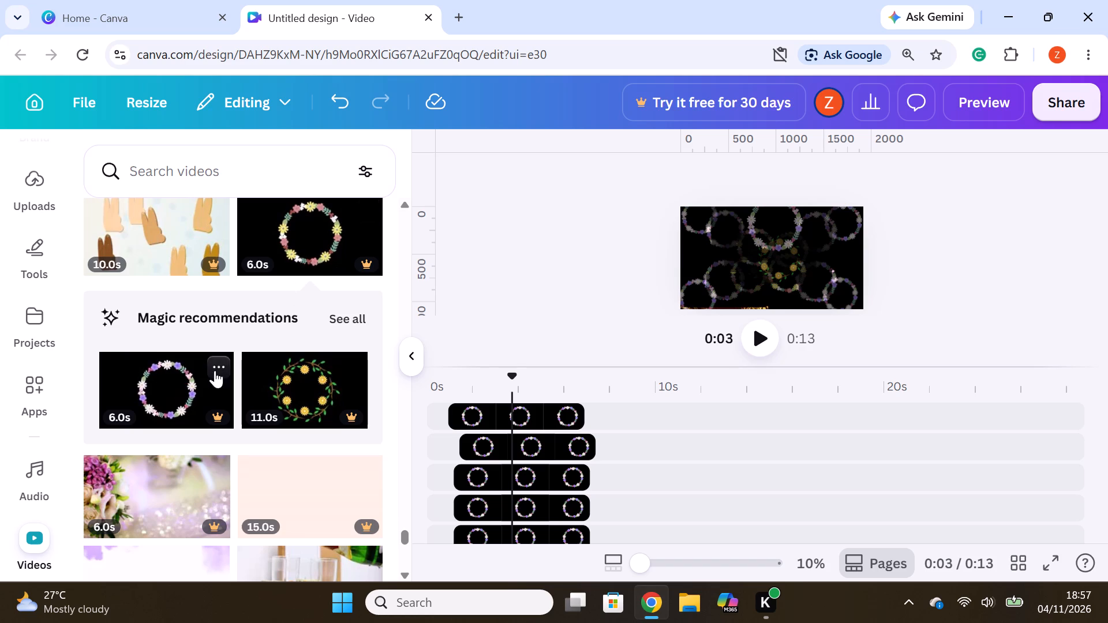
drag(215, 370, 529, 402)
click(1024, 175)
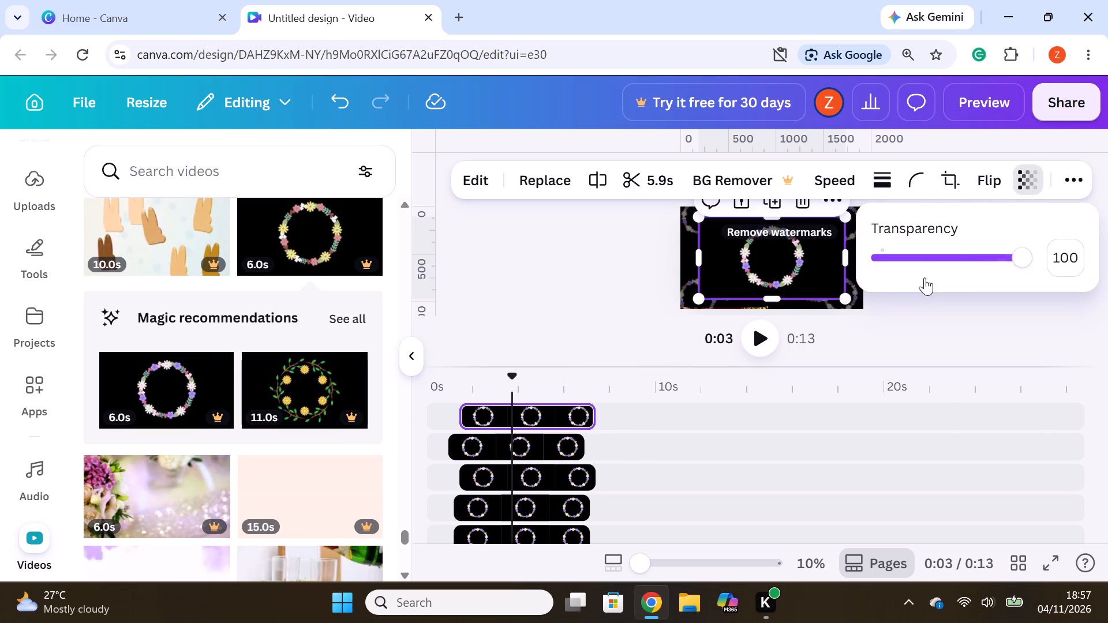
click(956, 260)
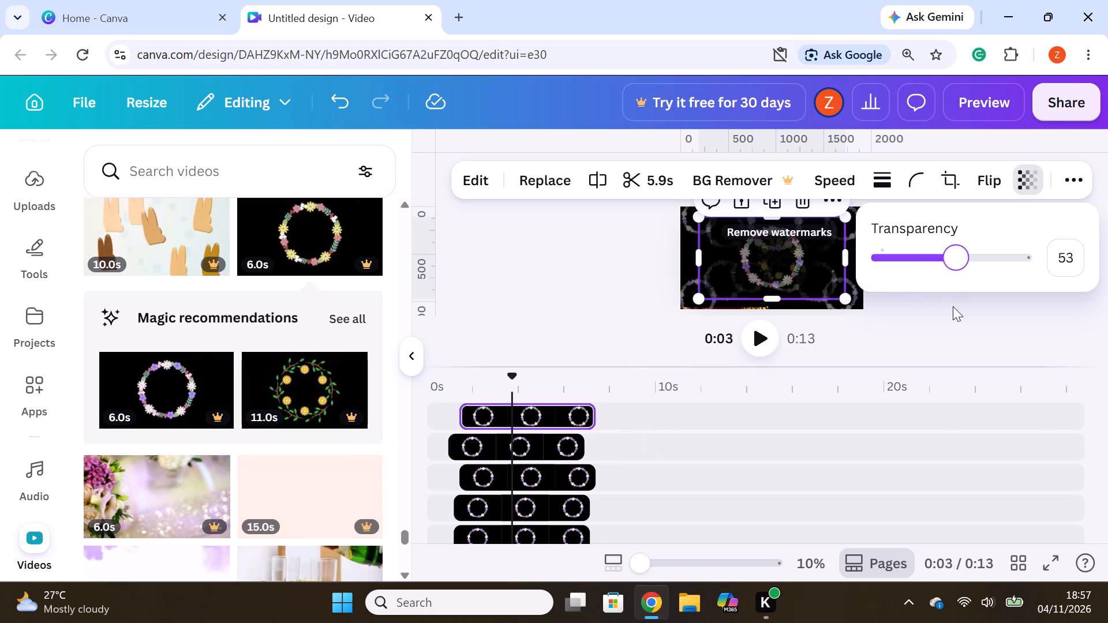
click(953, 307)
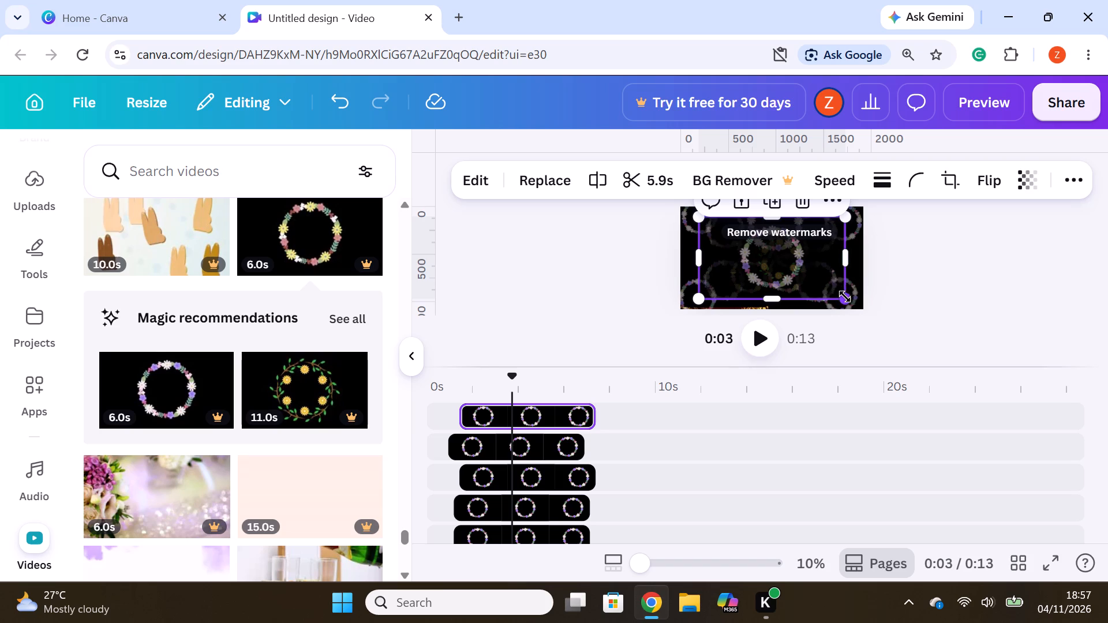
Shrink the top-track purple and white wreath clip and place it at the page's bottom centre, slightly beyond the lower edge.
drag(845, 297, 808, 262)
drag(778, 256, 799, 302)
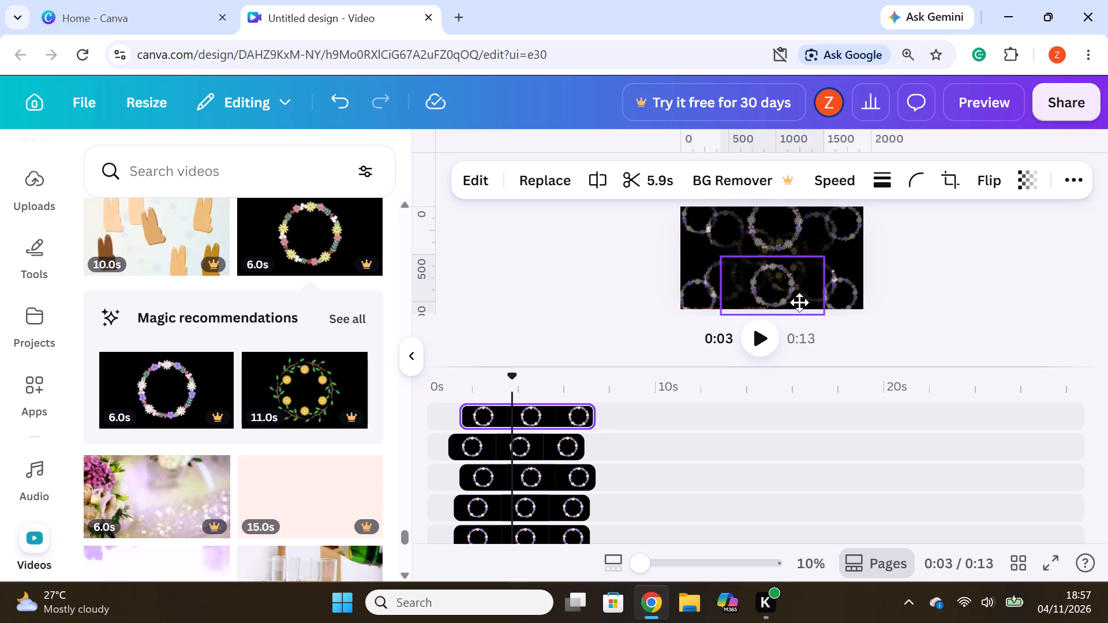
drag(799, 302, 803, 299)
click(945, 288)
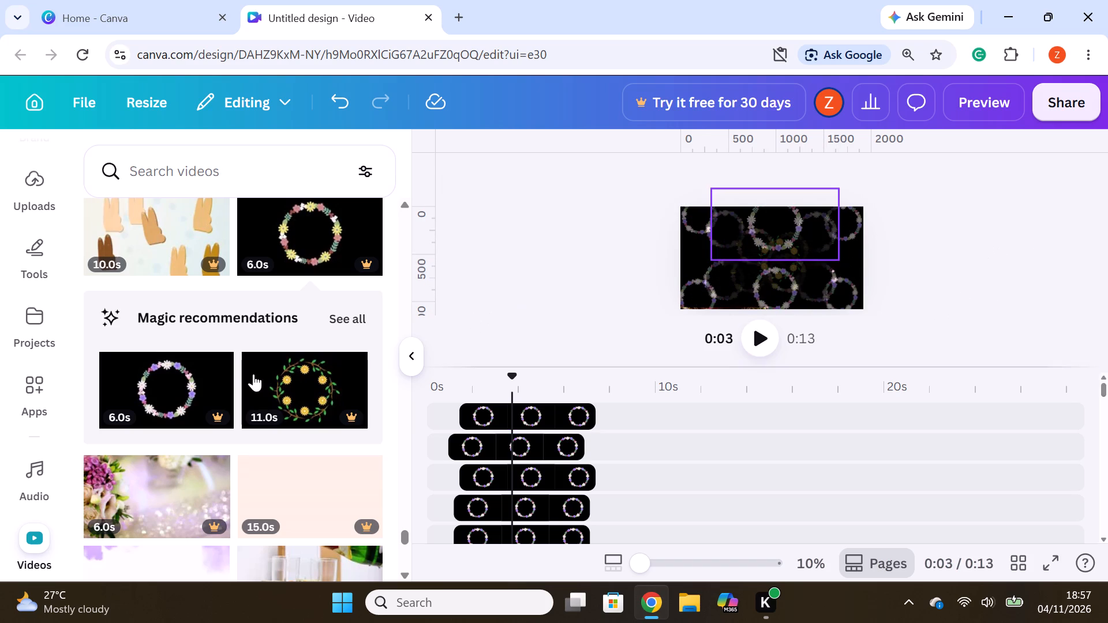
Add another 6-second purple and white flower wreath clip on a new top track, shrunk to about two-thirds size and made semi-transparent.
drag(184, 388, 185, 388)
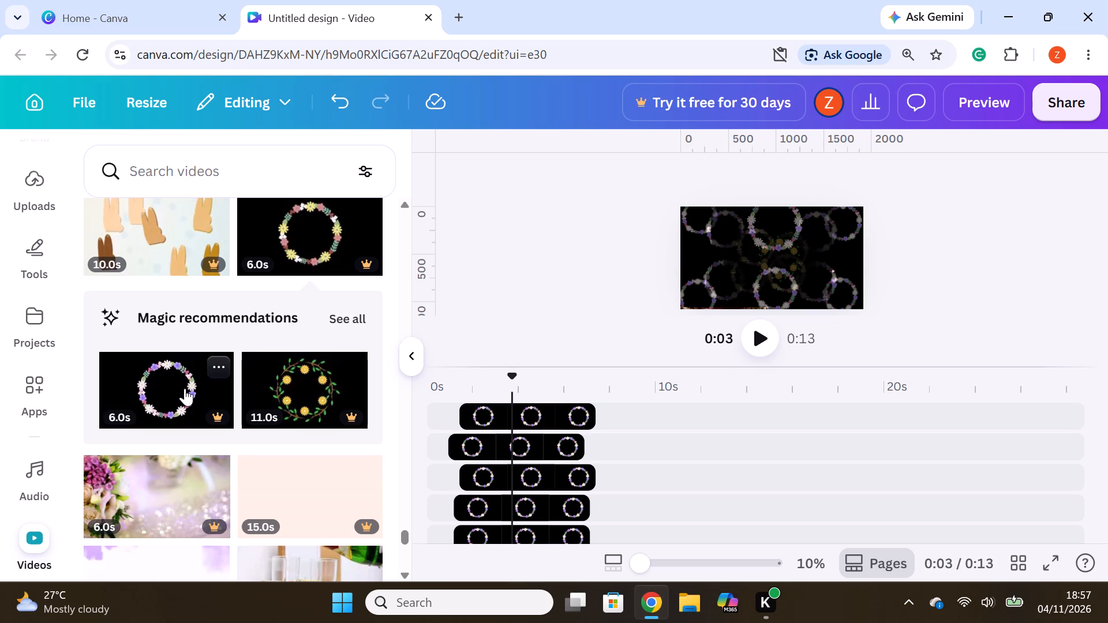
drag(185, 388, 534, 401)
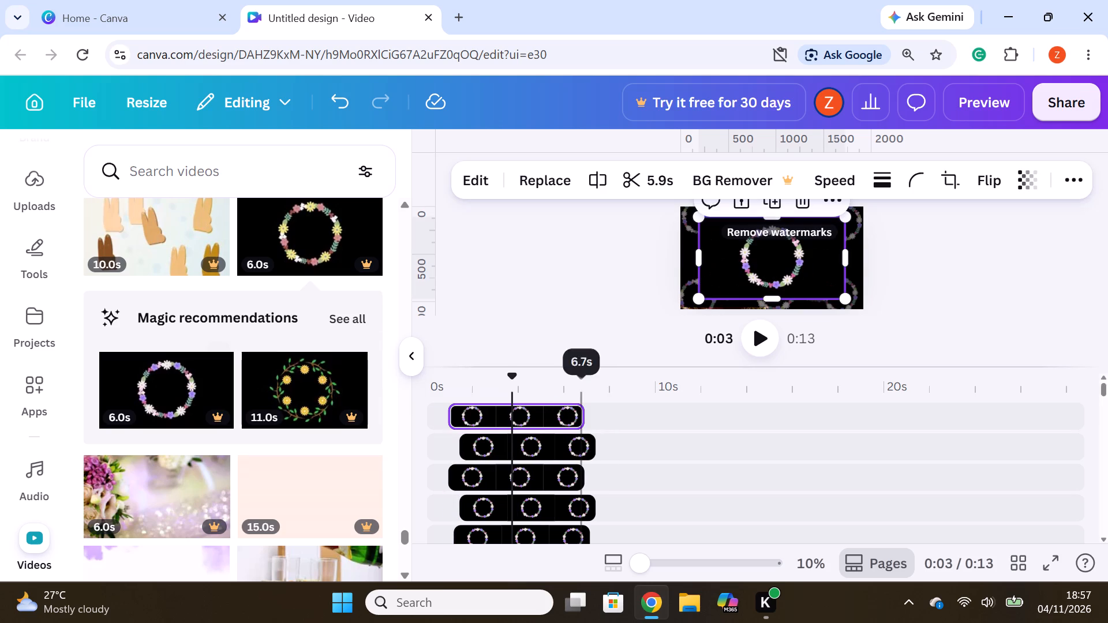
drag(851, 300, 800, 279)
click(1021, 174)
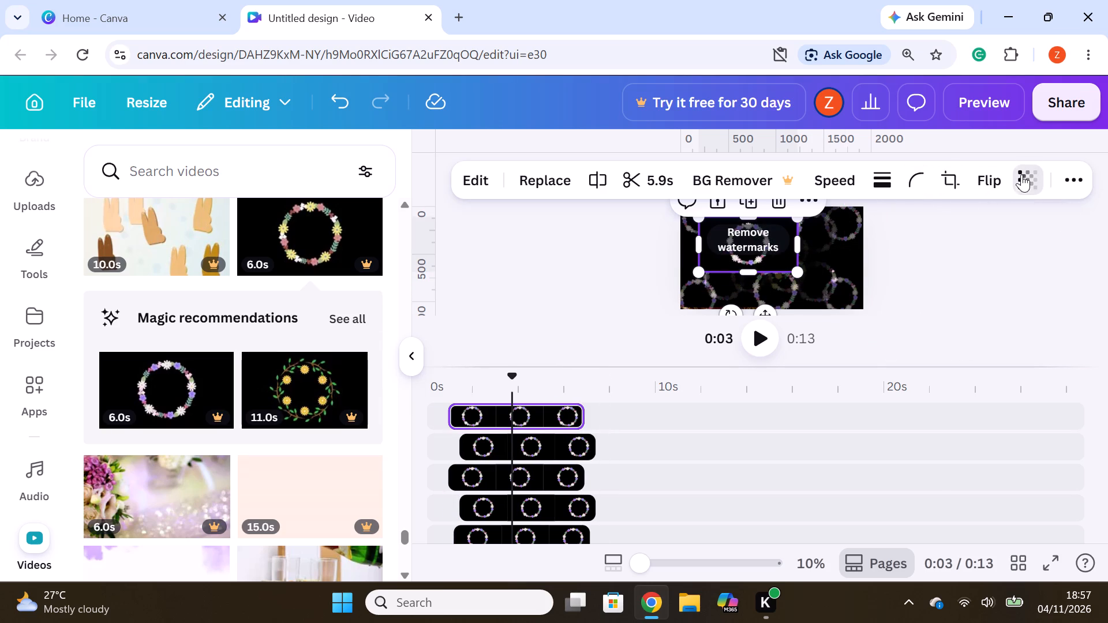
click(961, 258)
click(1012, 295)
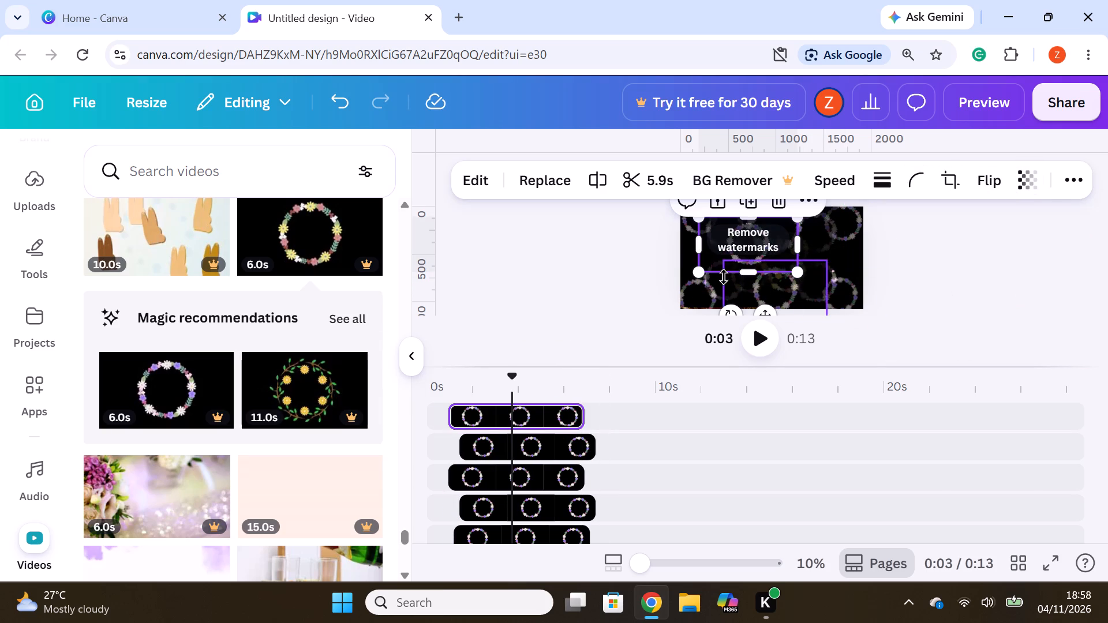
Place the top-track wreath clip at the page's left edge, about mid-height, partly beyond the page.
drag(769, 257, 727, 264)
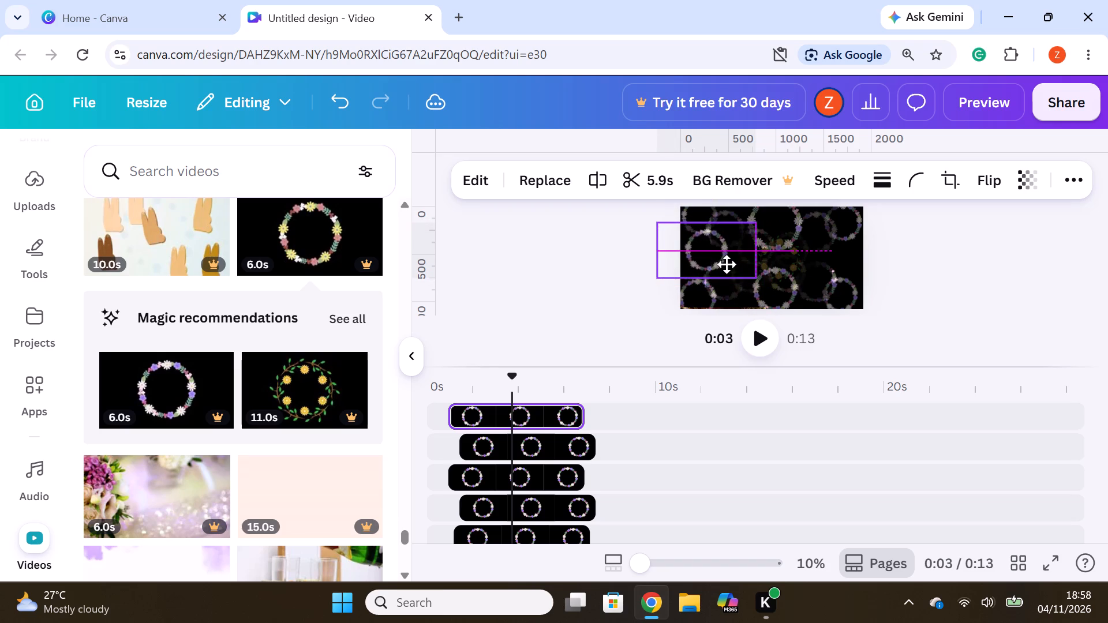
drag(727, 264, 720, 271)
click(933, 269)
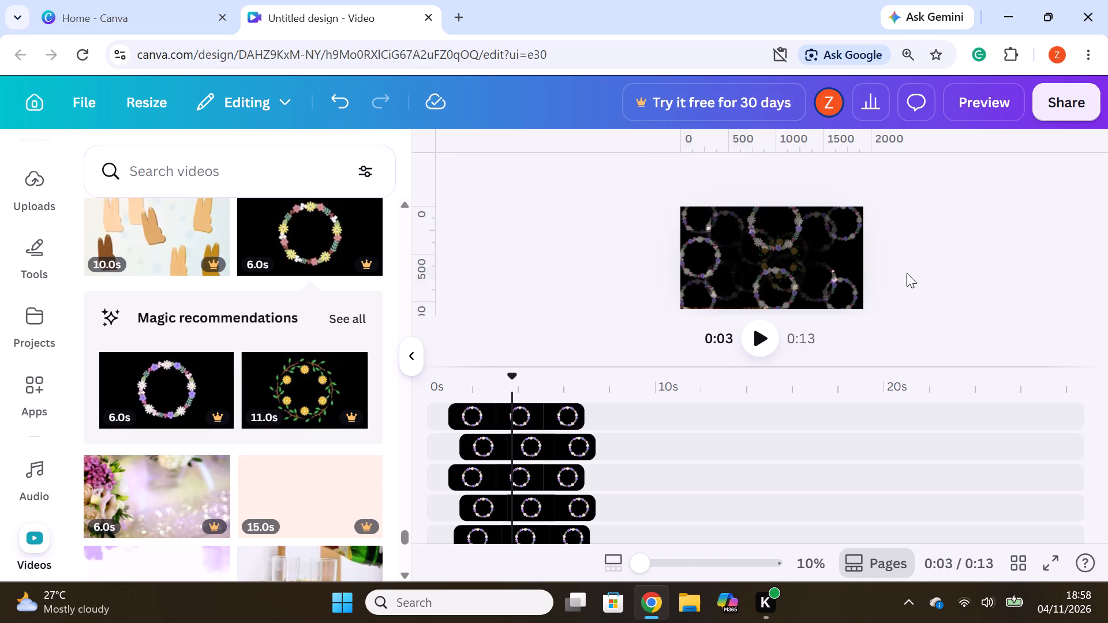
Add another 6-second purple and white flower wreath clip on a new top track and make it semi-transparent.
drag(155, 369, 244, 363)
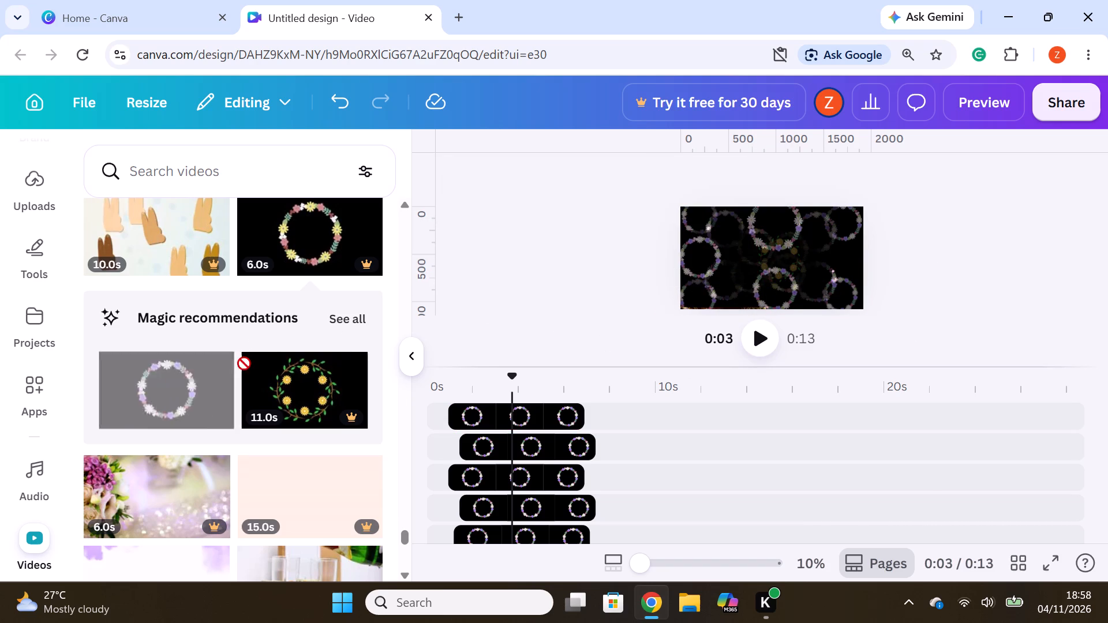
drag(244, 363, 518, 404)
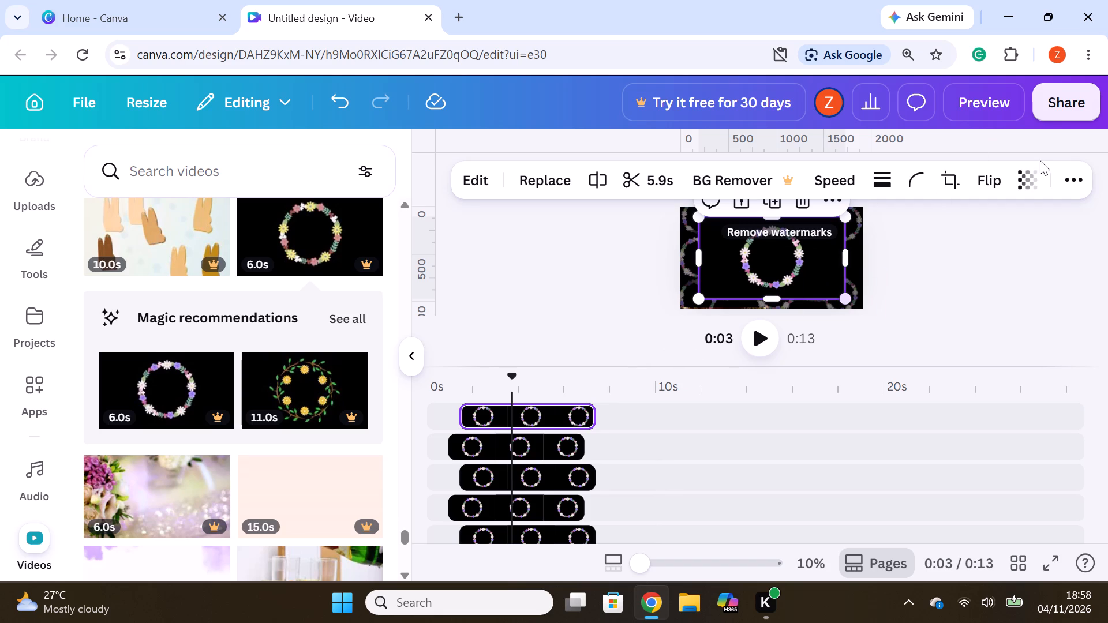
click(1010, 183)
click(1015, 186)
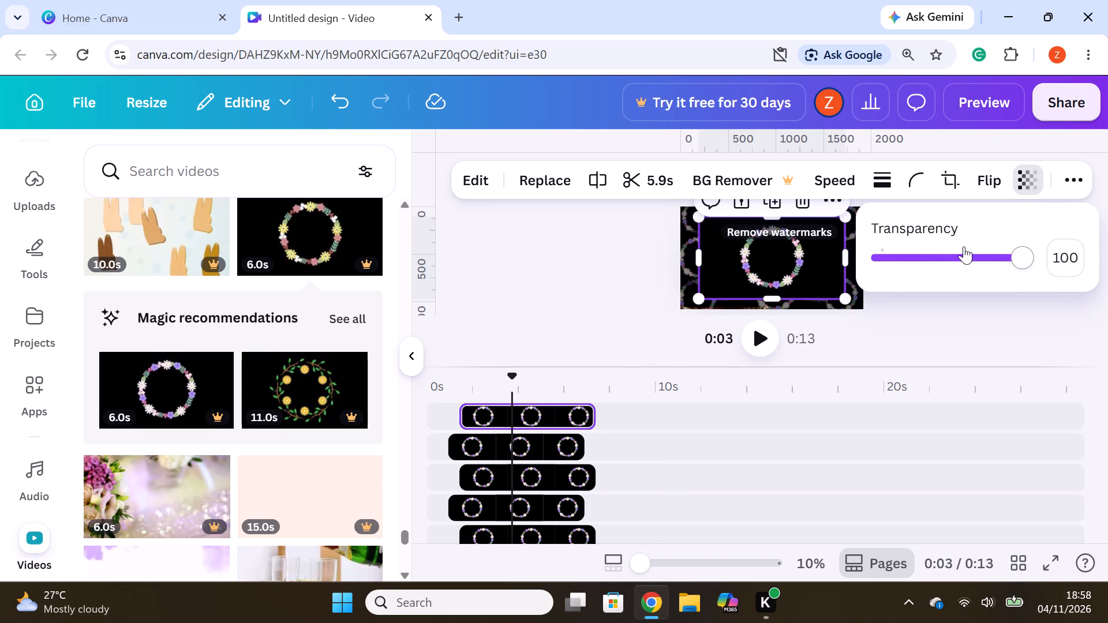
click(959, 256)
click(954, 294)
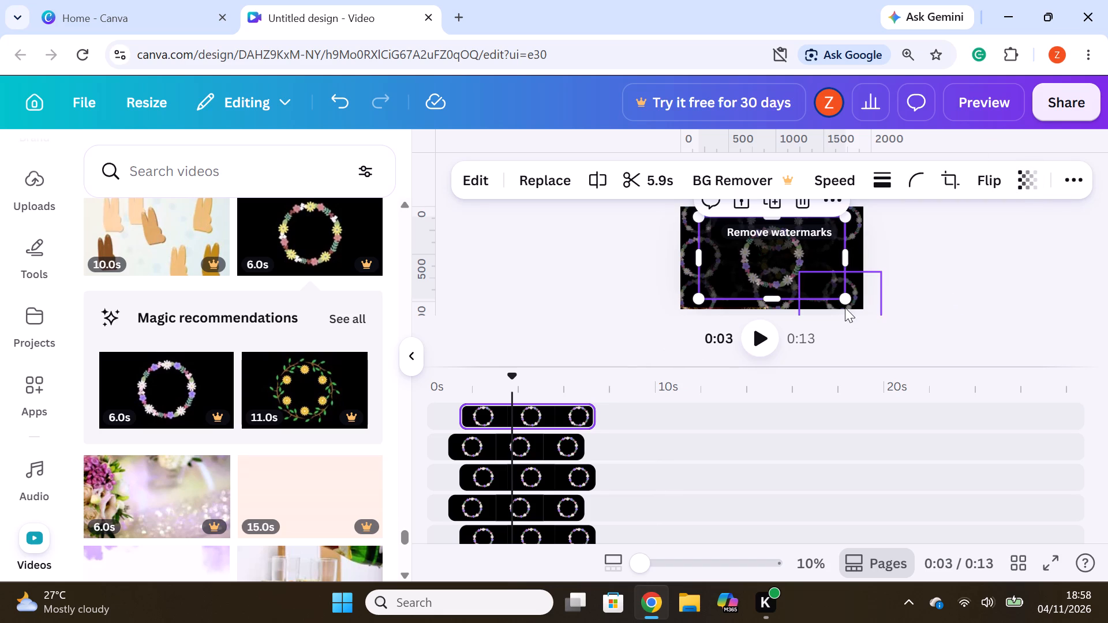
Shrink the top-track wreath clip to under two-thirds size and place it at the page's right edge, about mid-height, partly beyond the page.
drag(842, 301, 788, 271)
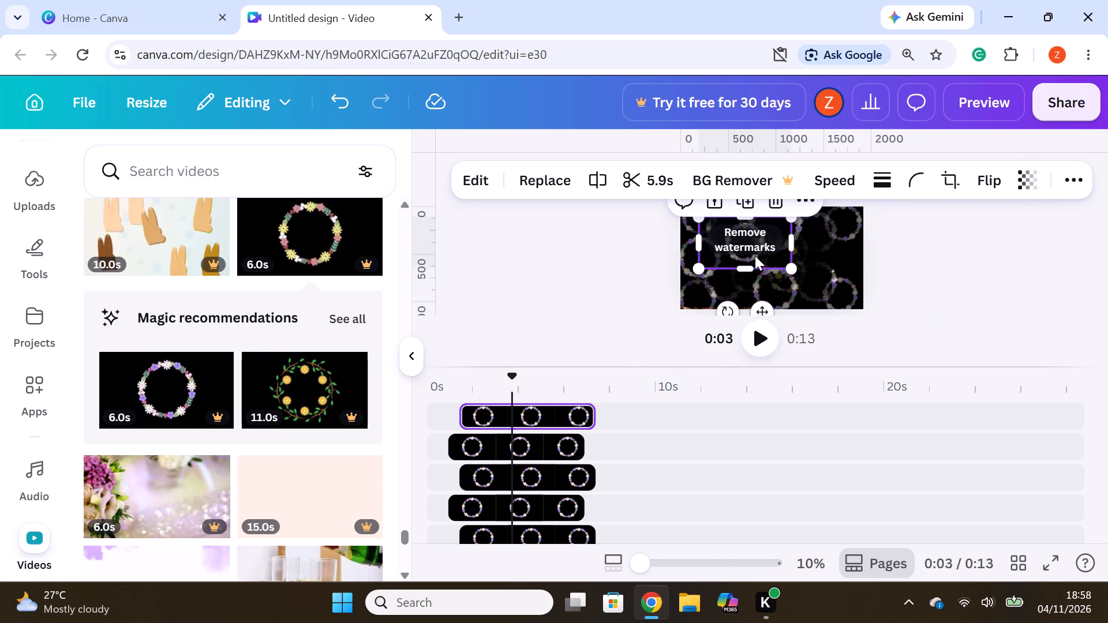
drag(756, 255, 853, 273)
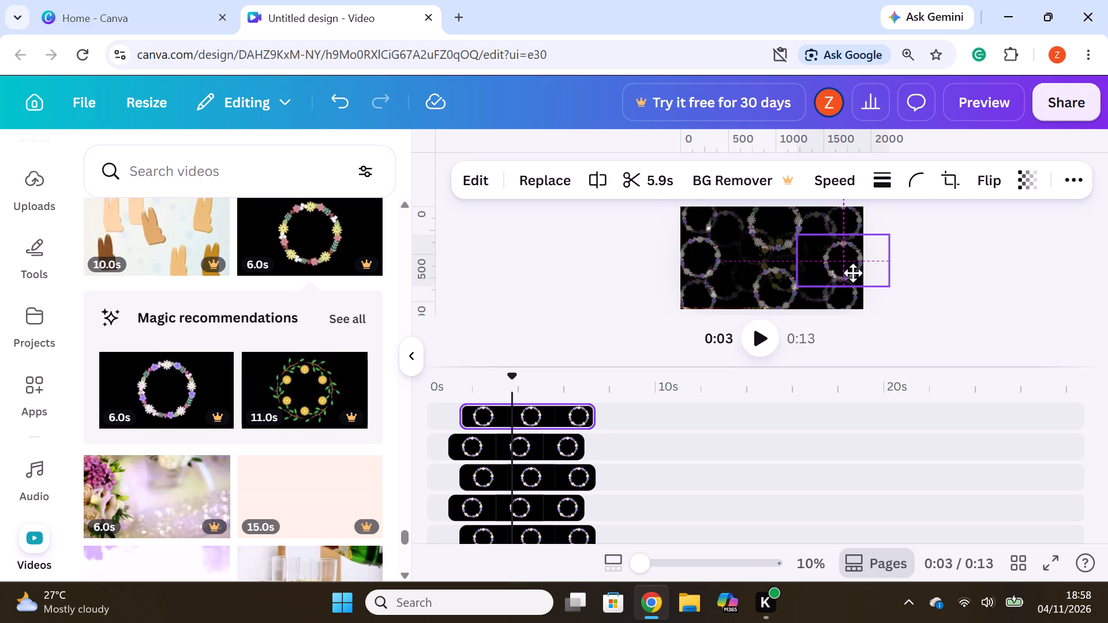
drag(853, 273, 853, 272)
click(1013, 278)
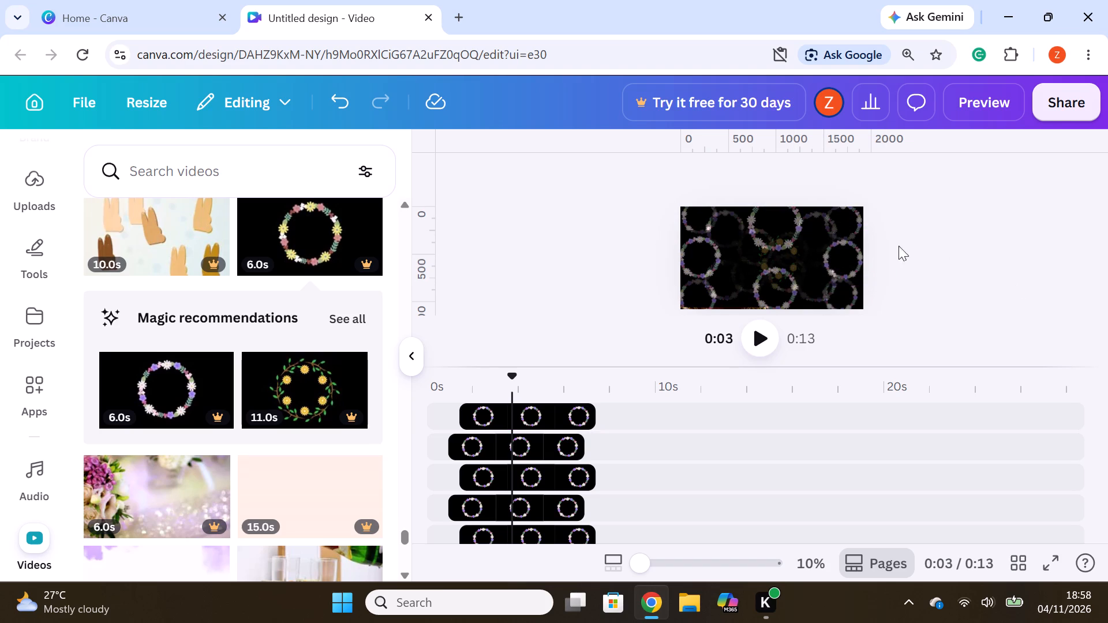
click(832, 252)
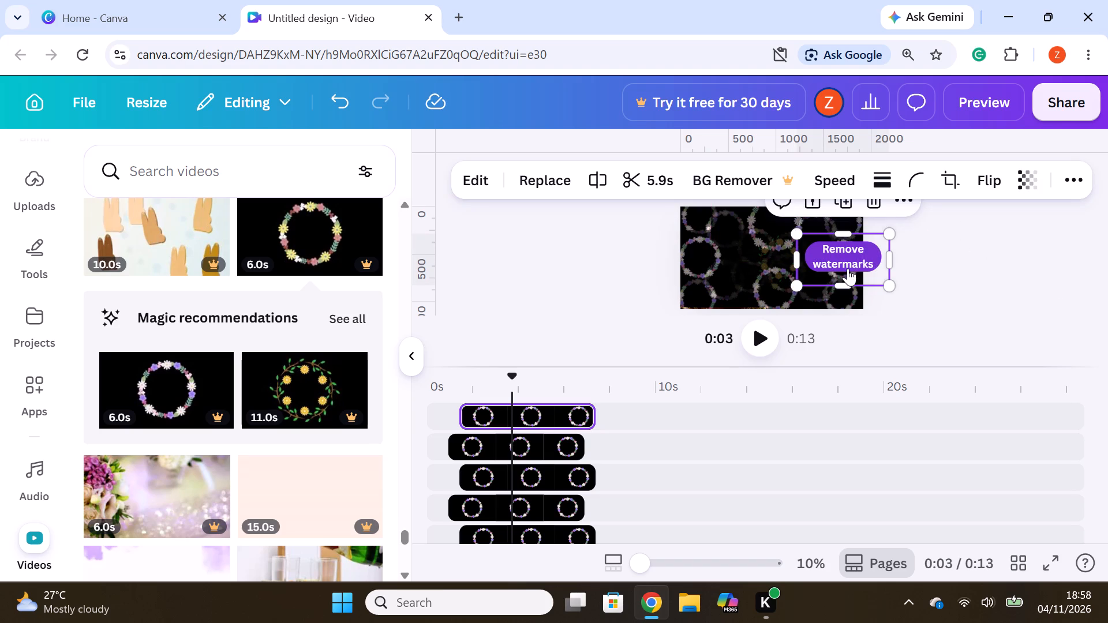
click(849, 275)
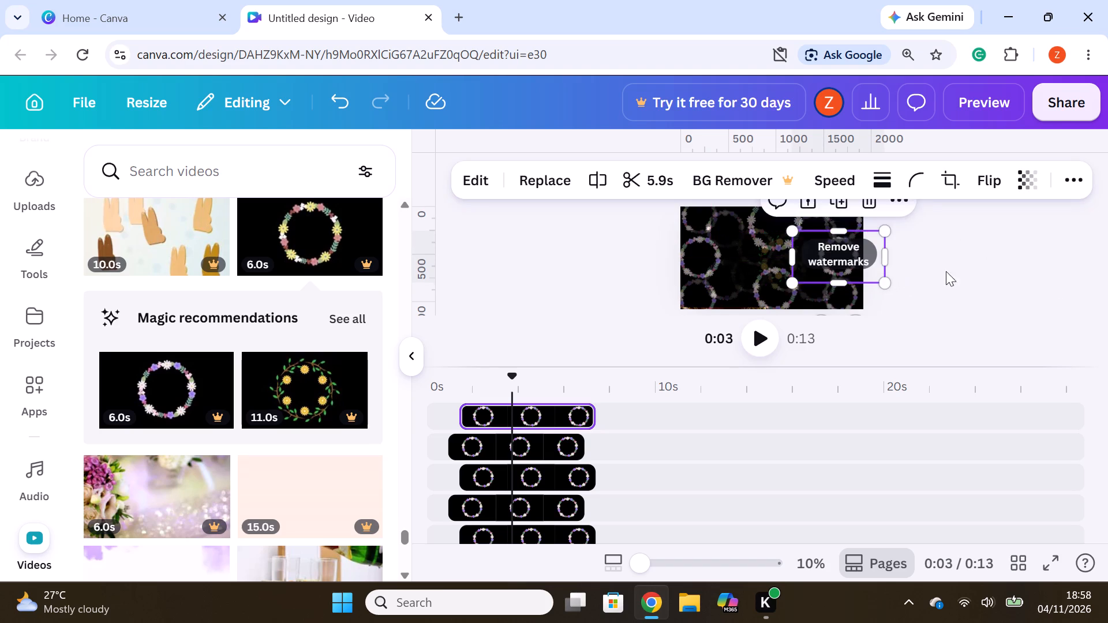
click(1002, 261)
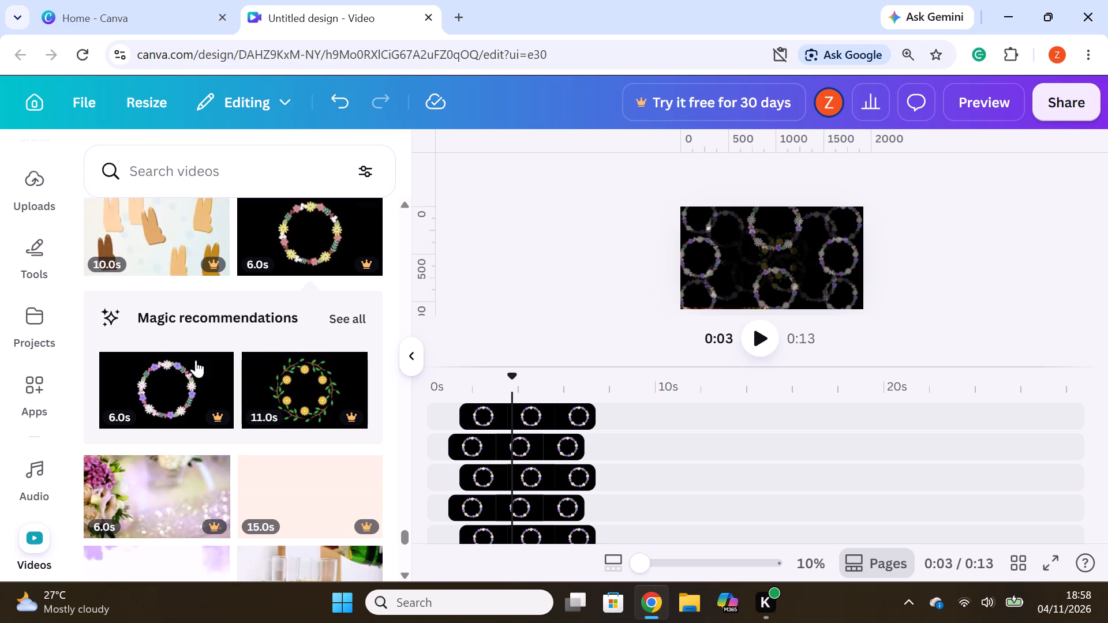
Add another 6-second purple and white flower wreath clip on a new top track, shrunk to about two-thirds size at the page centre.
drag(170, 378, 523, 401)
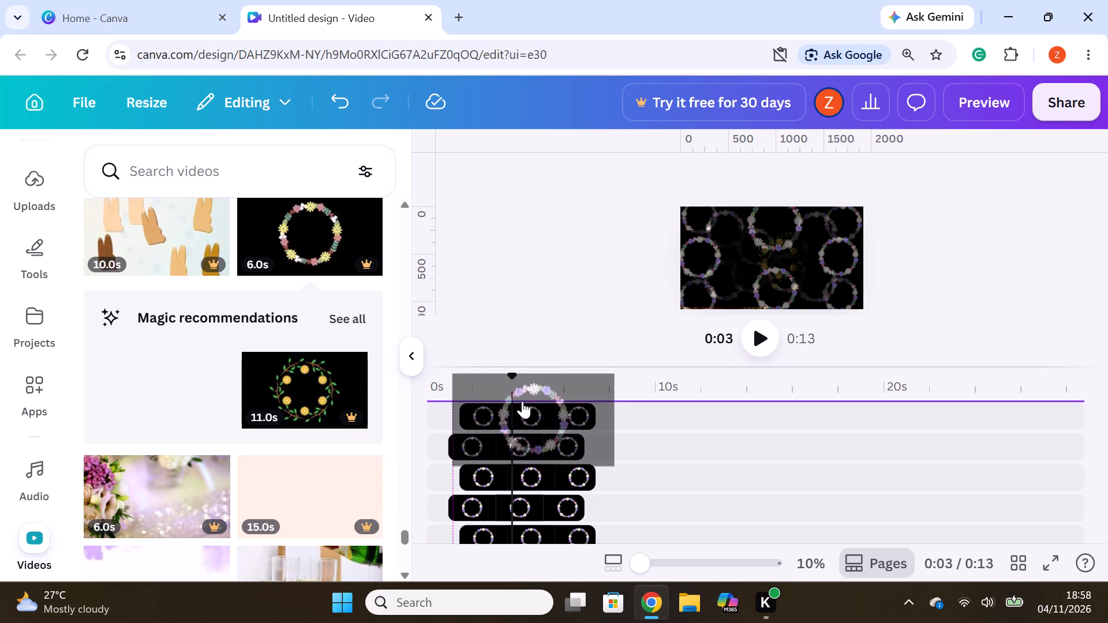
click(783, 264)
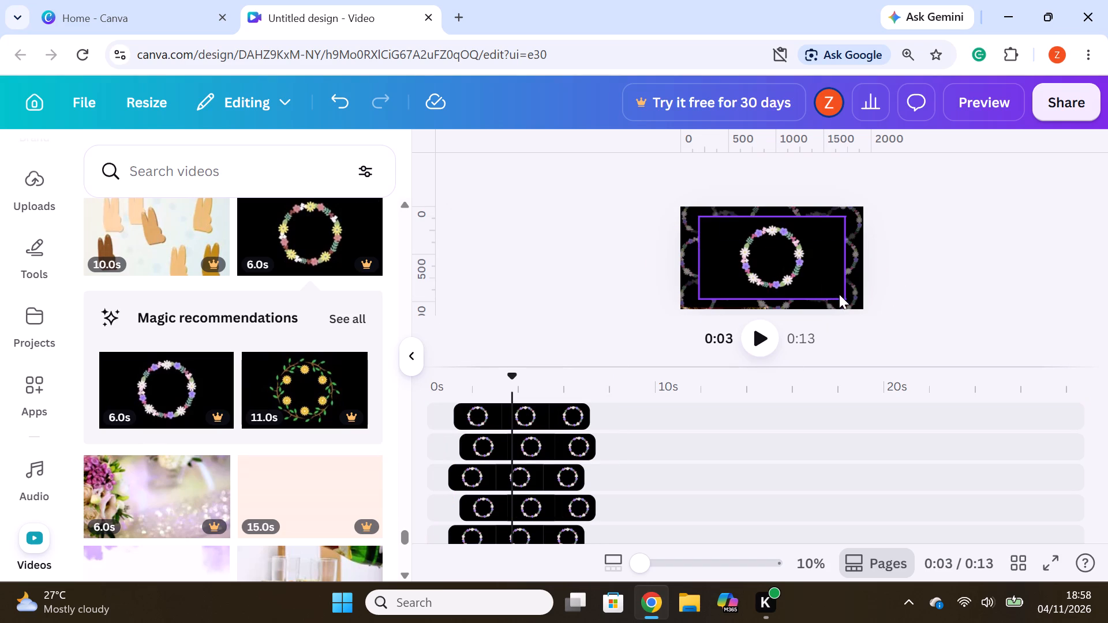
click(818, 273)
drag(849, 295, 804, 258)
drag(776, 253, 771, 267)
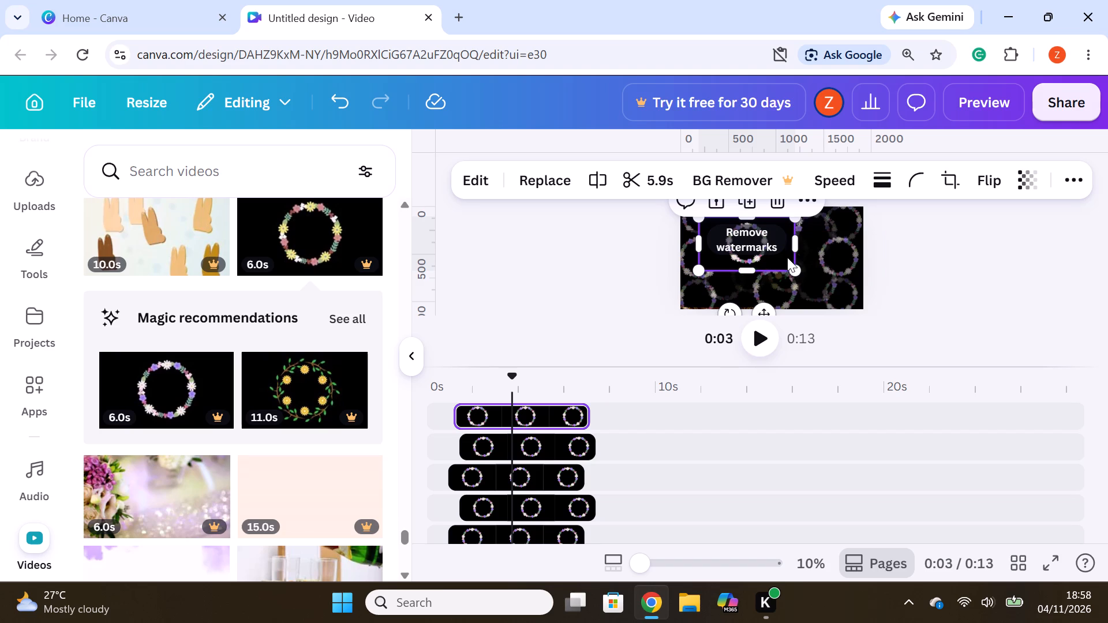
drag(787, 257, 815, 274)
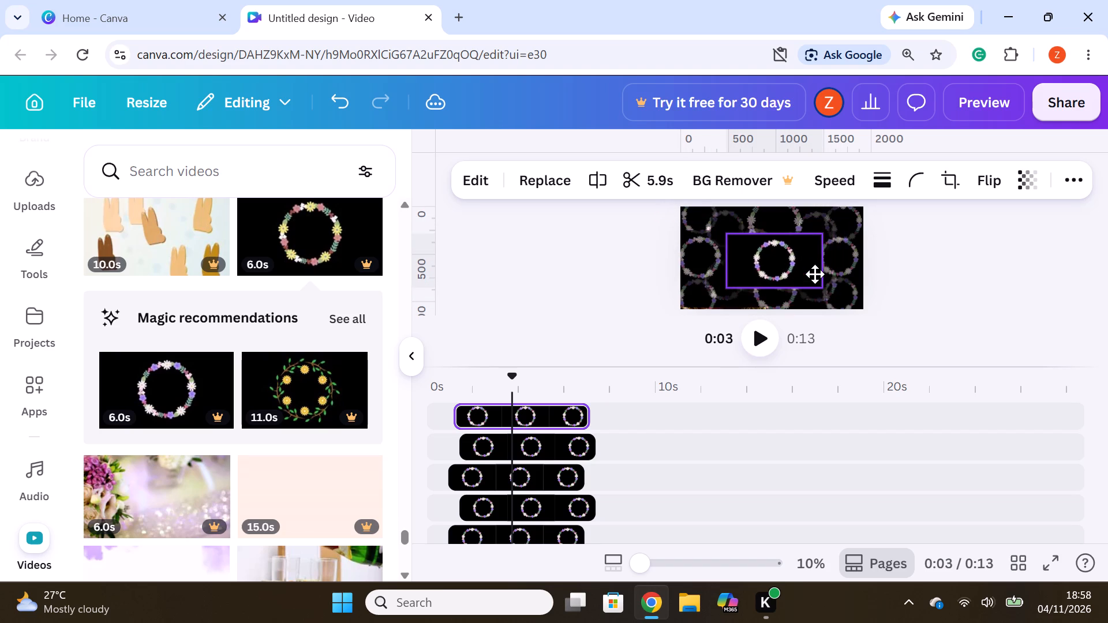
drag(815, 274, 814, 272)
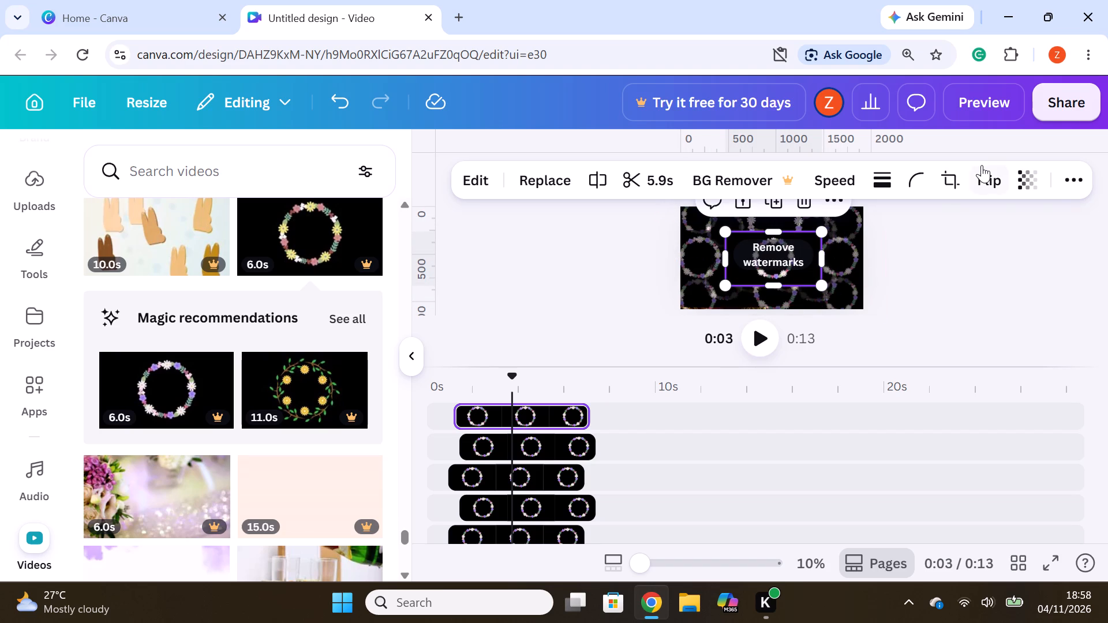
Reduce the transparency value of the centre purple and white wreath clip to roughly half.
click(1024, 185)
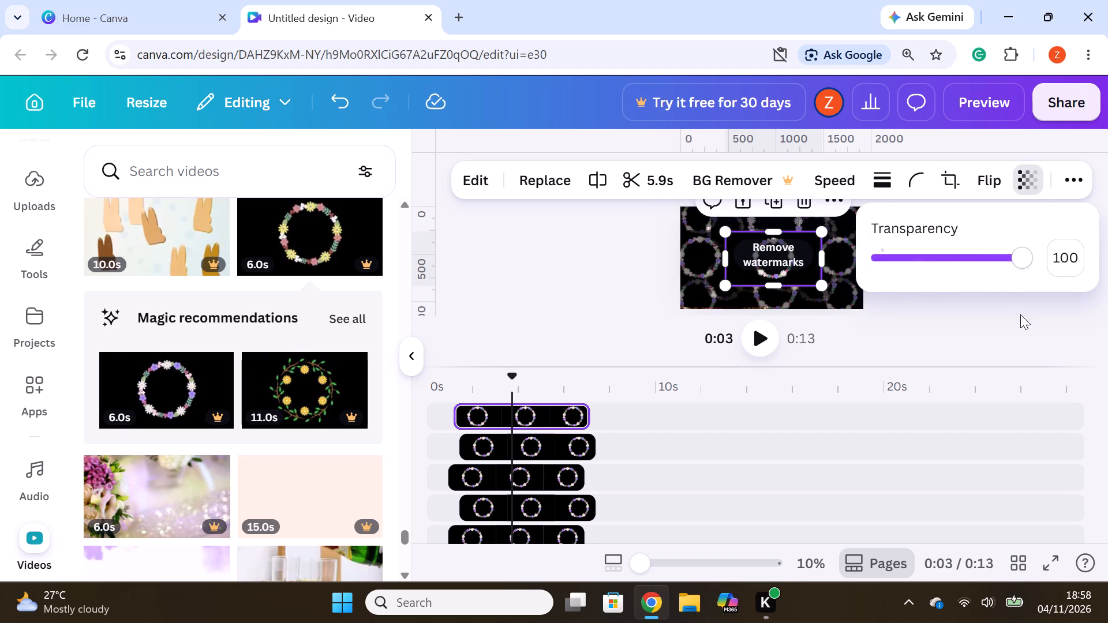
click(1030, 341)
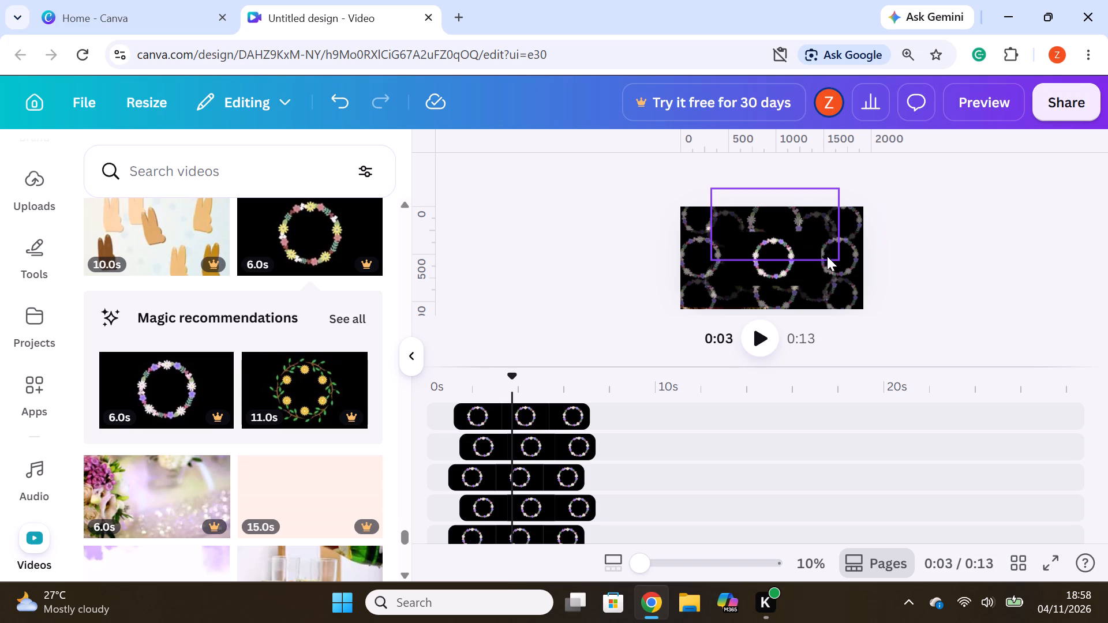
click(789, 255)
click(1029, 186)
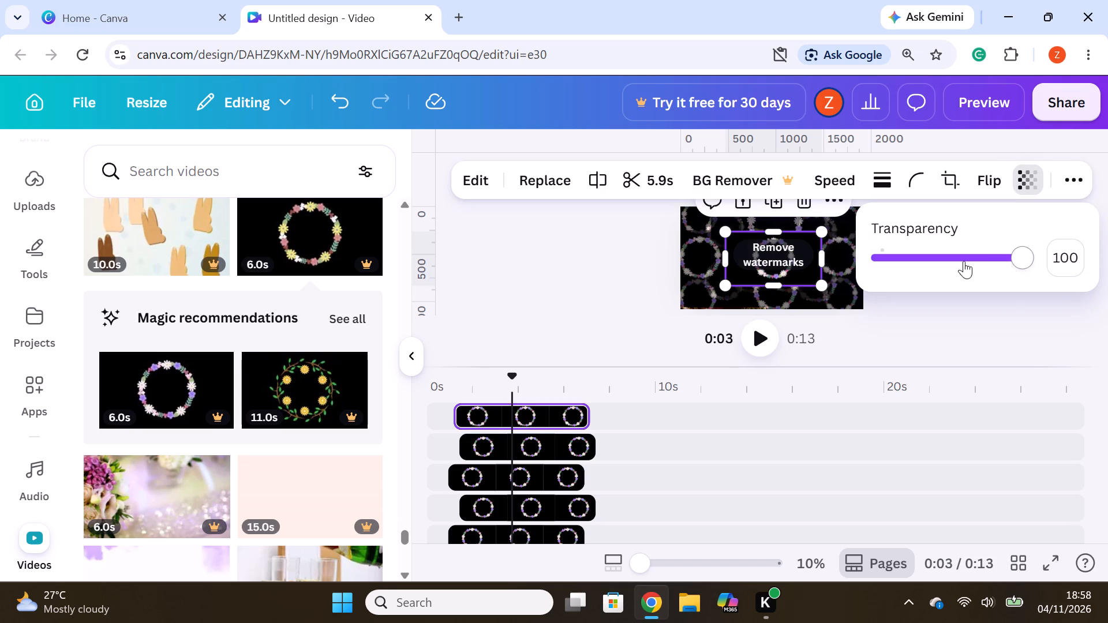
click(954, 258)
click(972, 326)
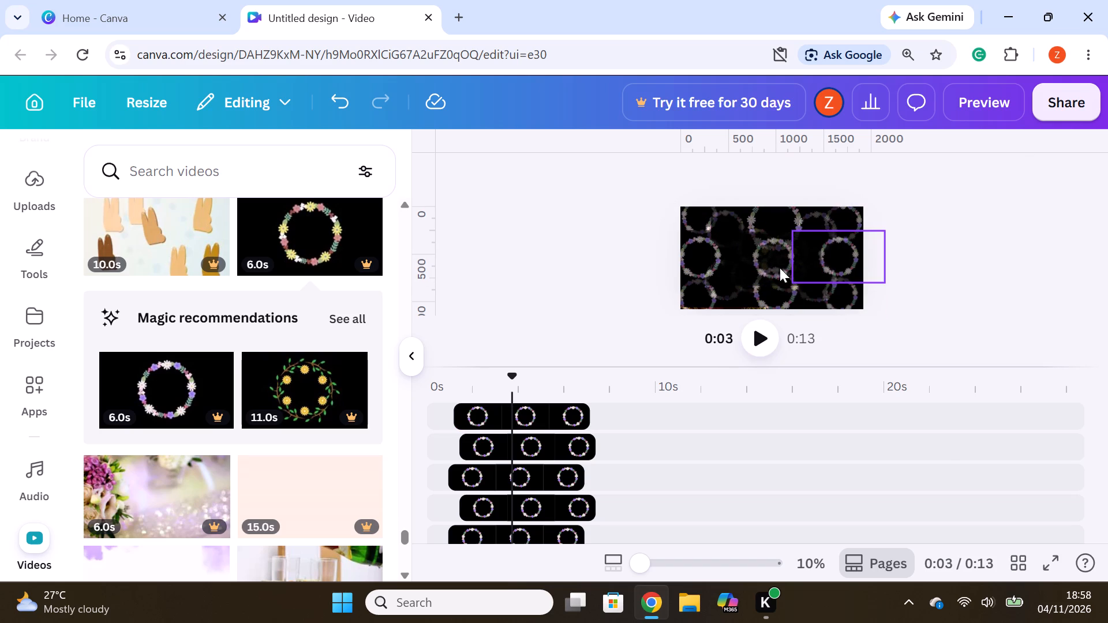
click(985, 305)
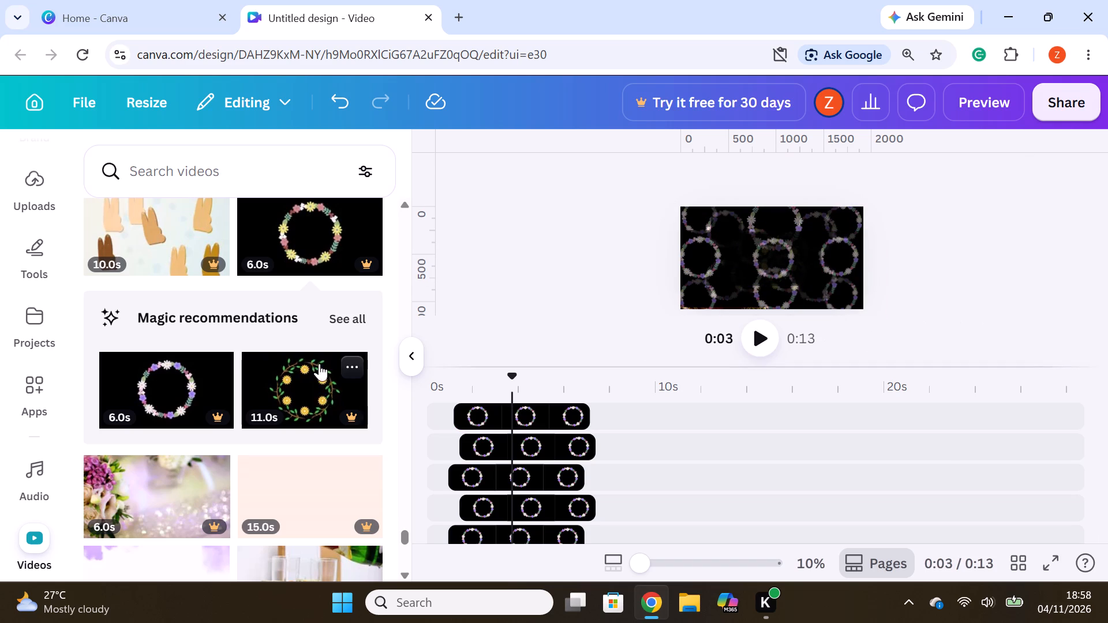
Add the 12-second white and cream roses video on a new top track, starting at 0 seconds.
scroll(273, 398, down, 4)
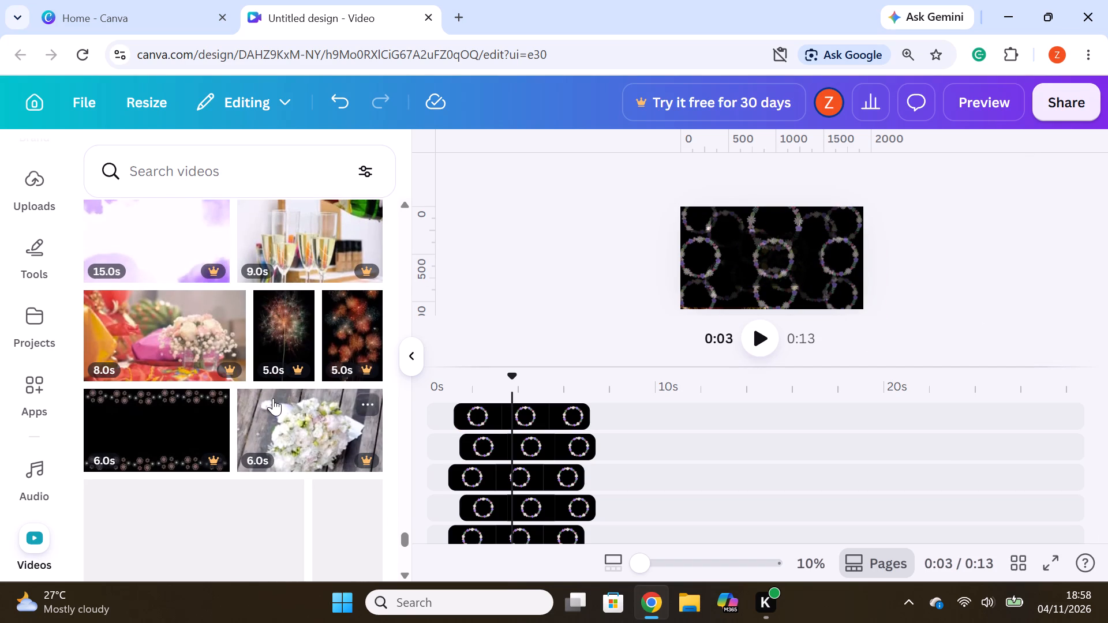
scroll(272, 397, down, 4)
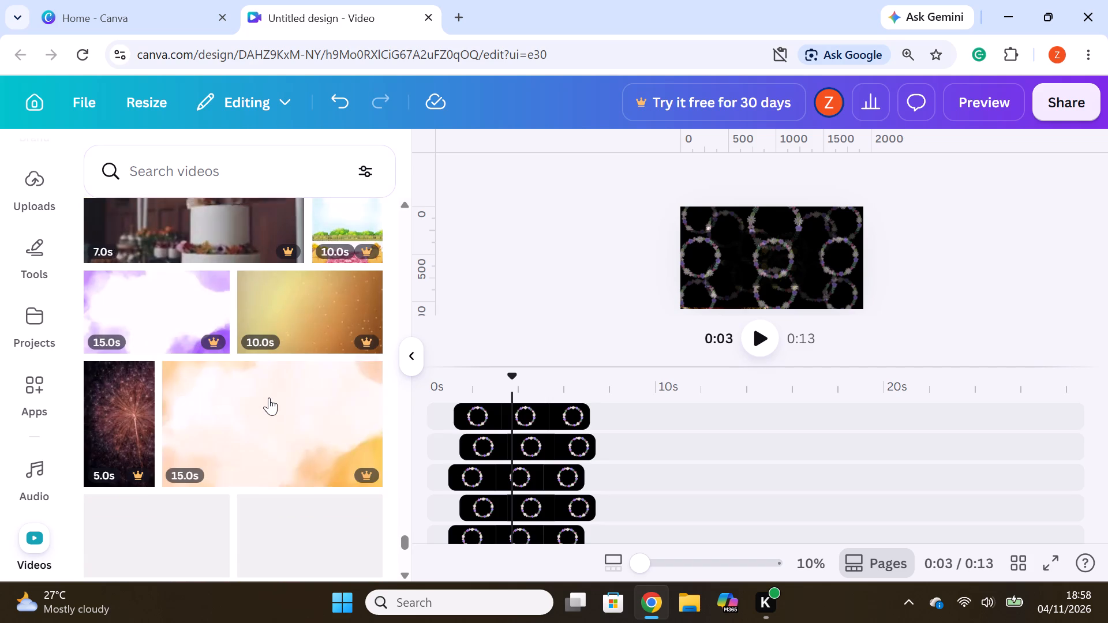
scroll(268, 397, down, 3)
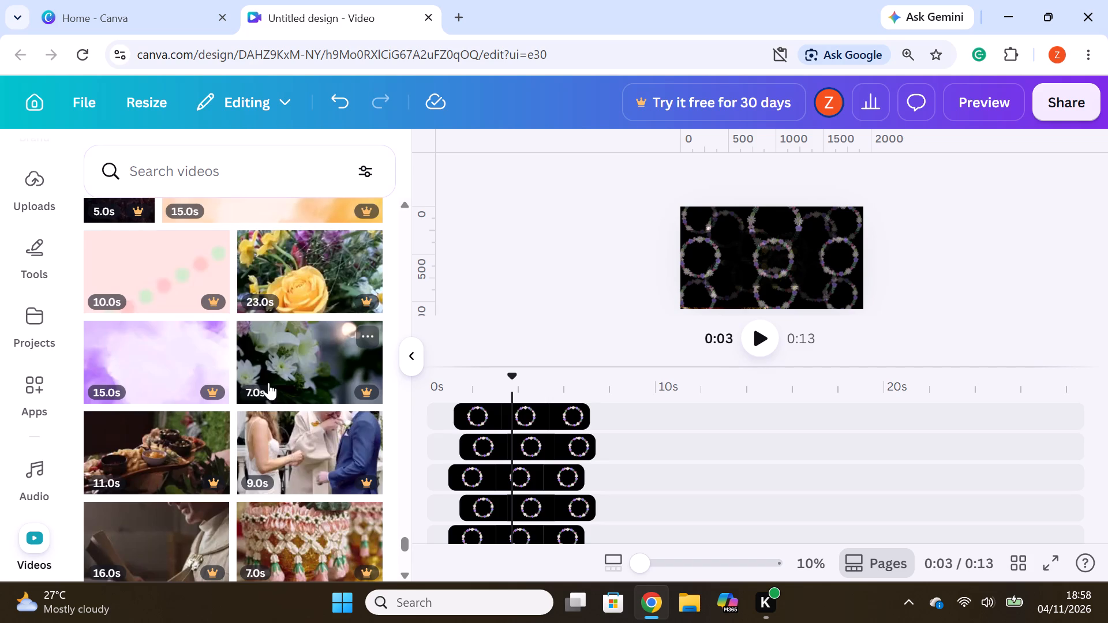
scroll(269, 382, down, 5)
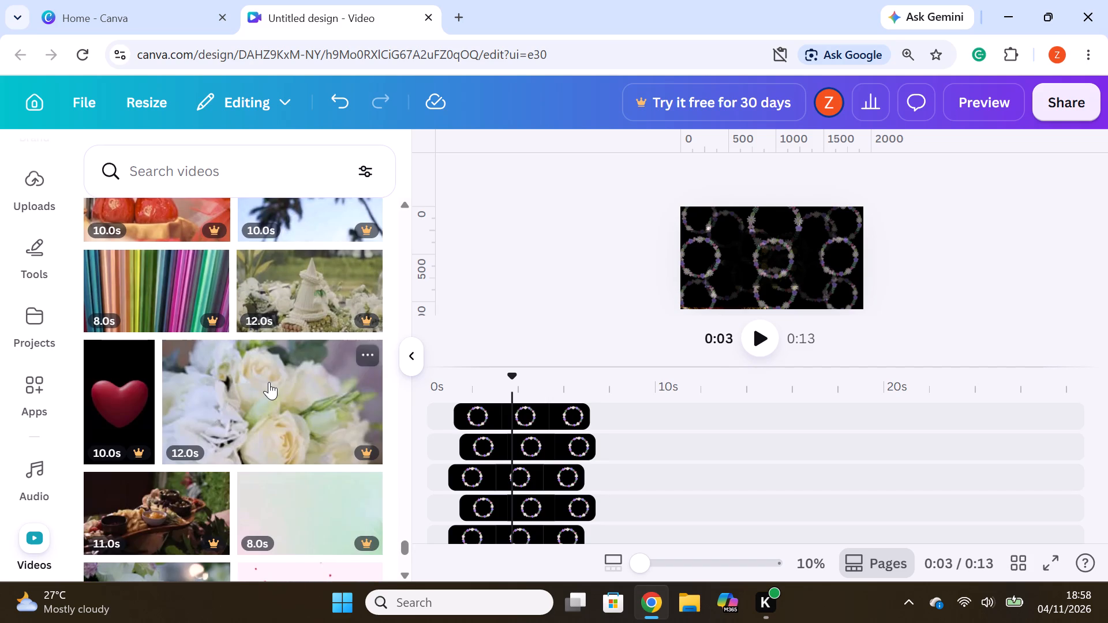
scroll(269, 382, down, 5)
scroll(269, 382, up, 4)
drag(282, 330, 513, 411)
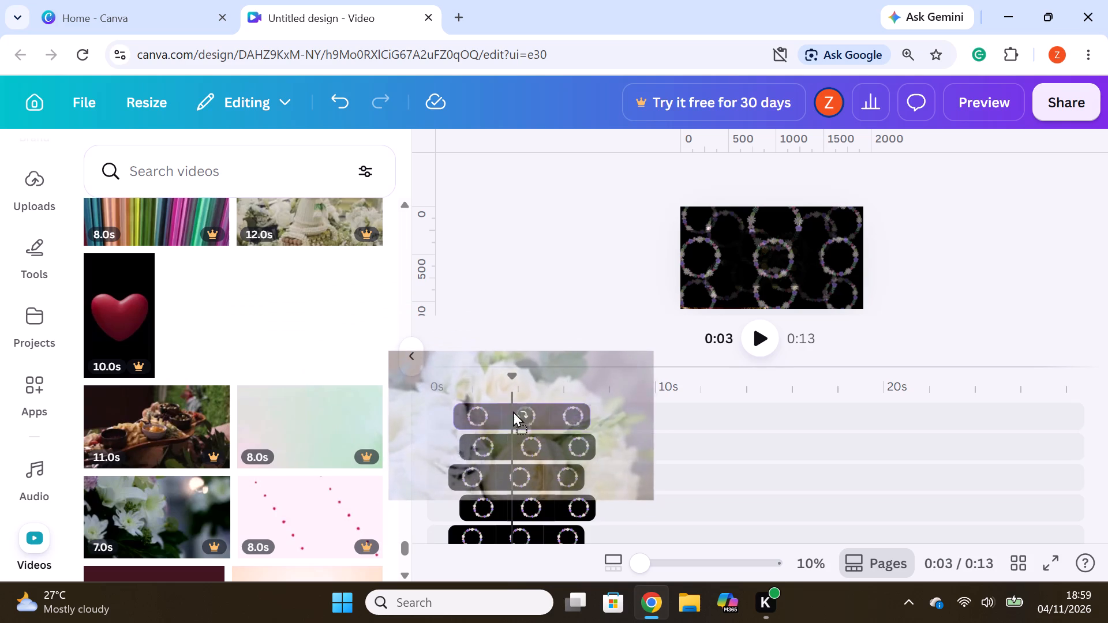
drag(513, 411, 516, 404)
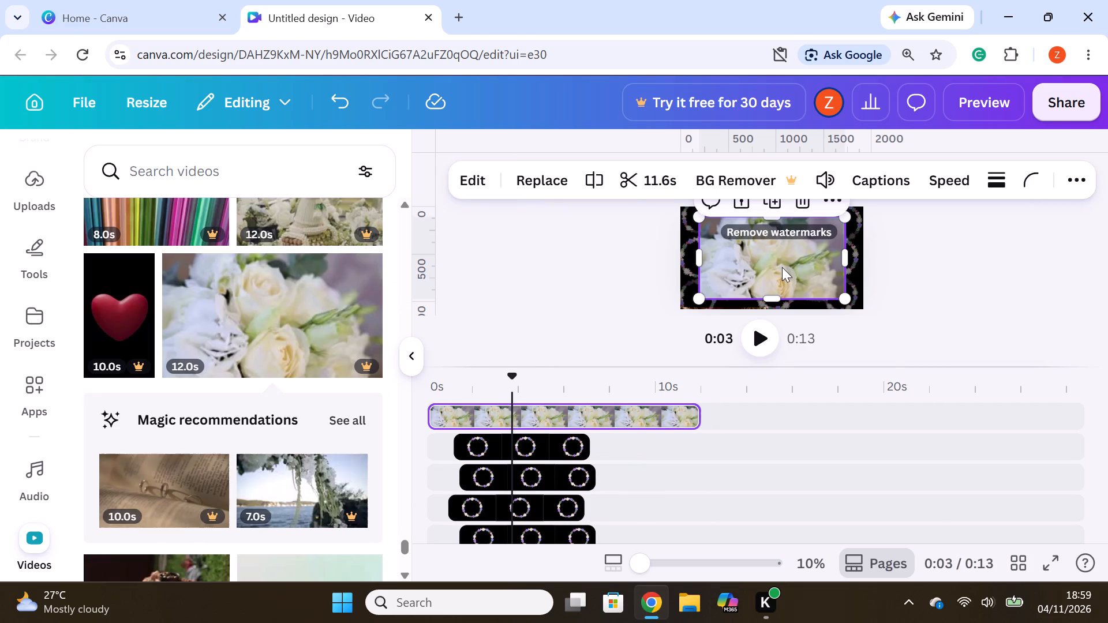
Shrink the roses clip to about three-quarters of its size and centre it on the page.
click(782, 267)
click(812, 280)
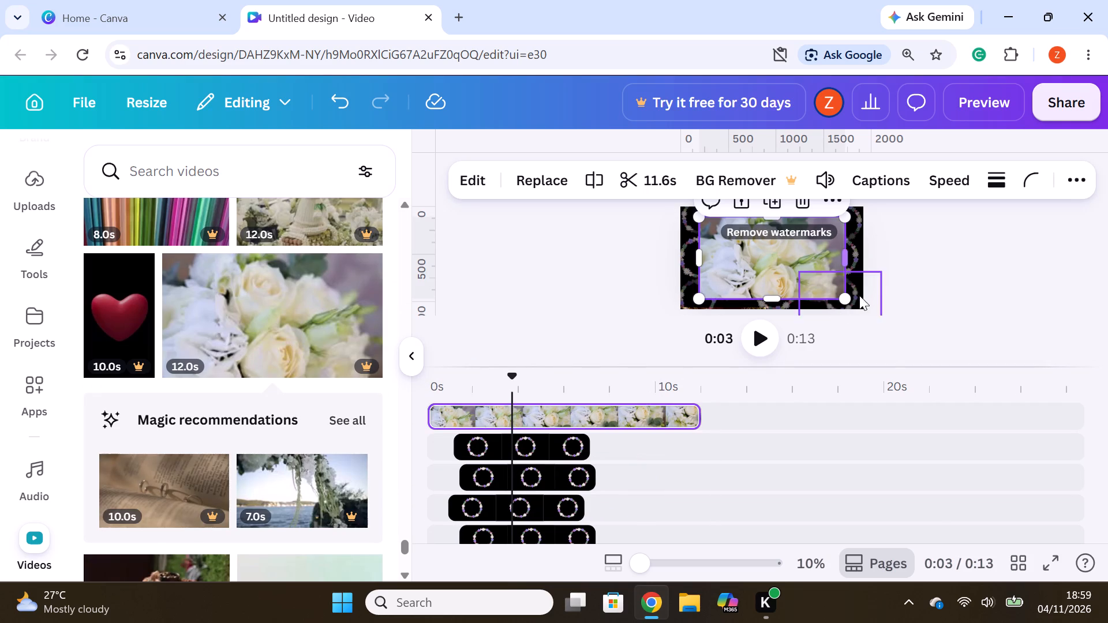
drag(849, 299, 812, 276)
drag(754, 257, 777, 271)
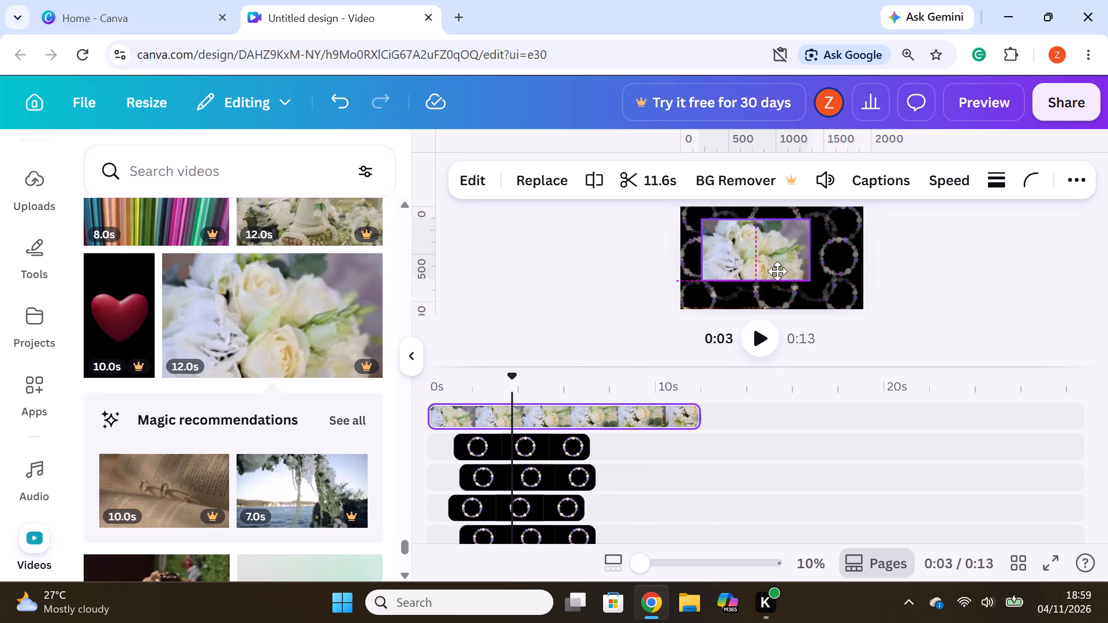
drag(777, 271, 776, 267)
click(990, 270)
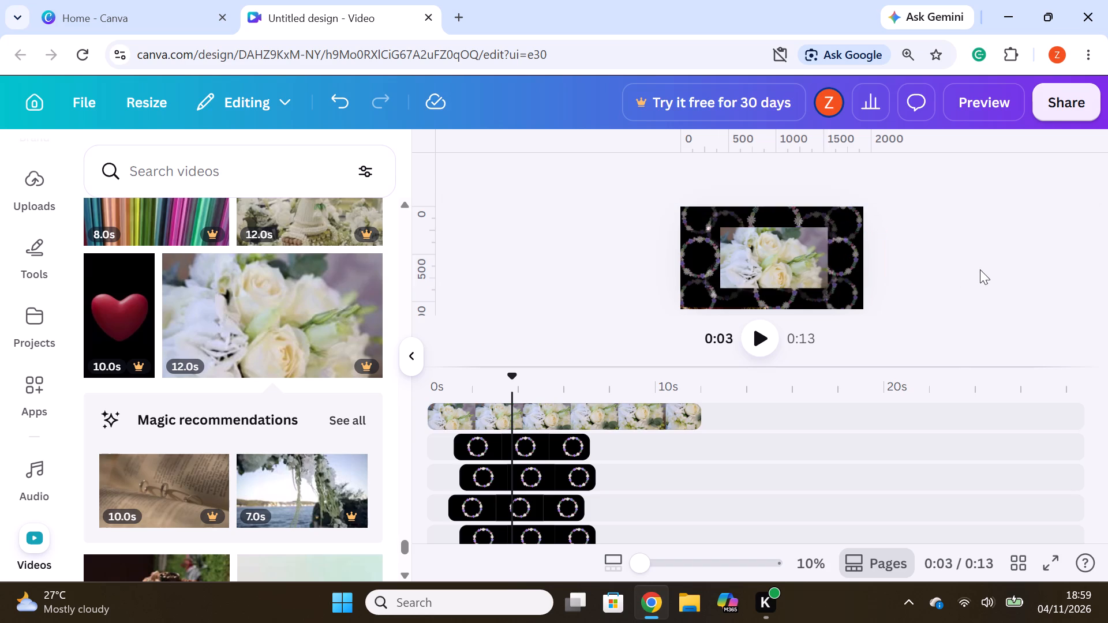
Apply the Old TV animation to the white roses clip in the page centre, after trying Shake Zoom and Whip Slide.
click(785, 263)
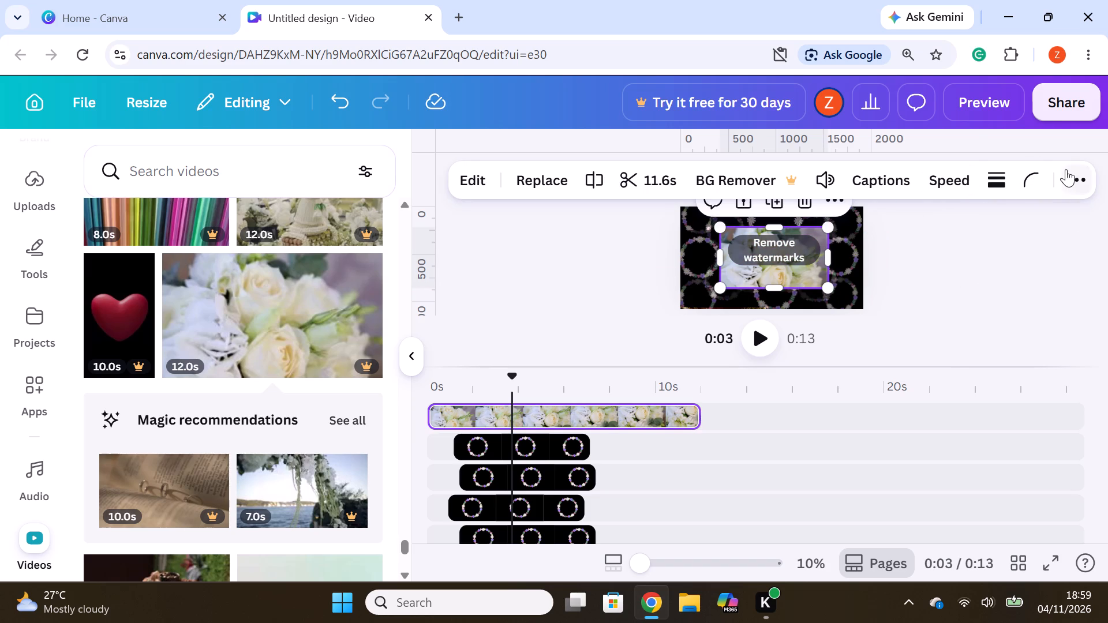
click(1081, 180)
click(945, 224)
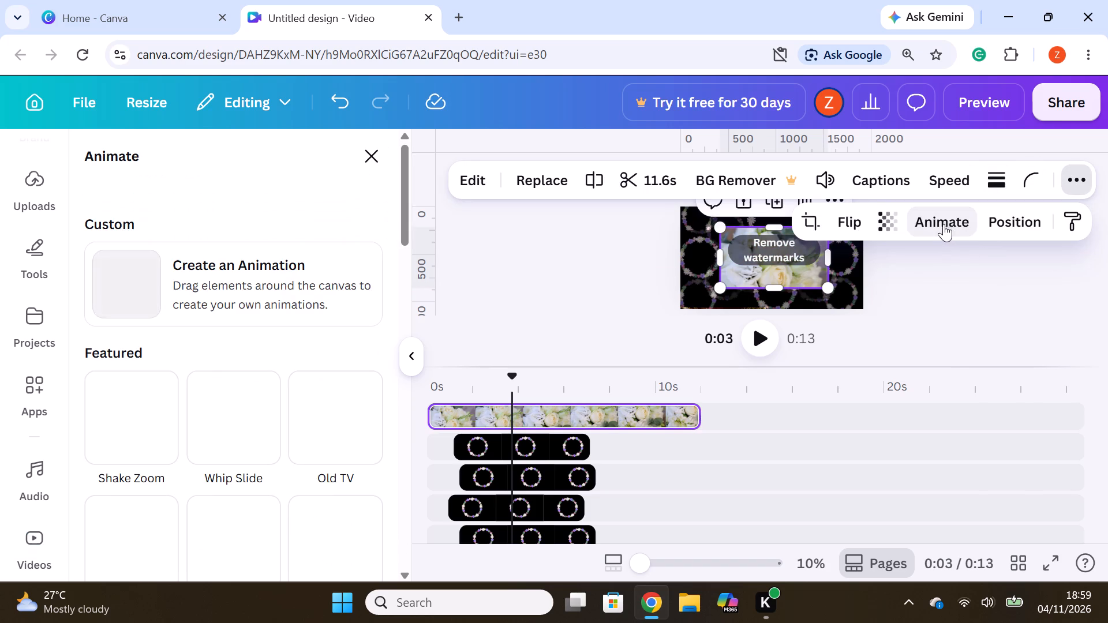
click(155, 430)
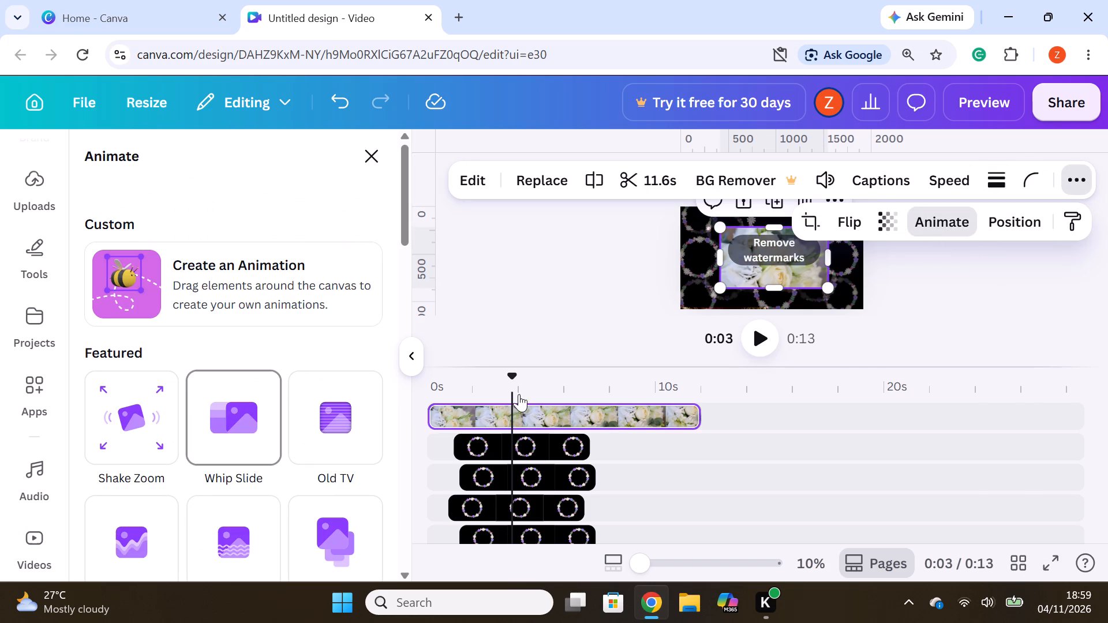
click(117, 431)
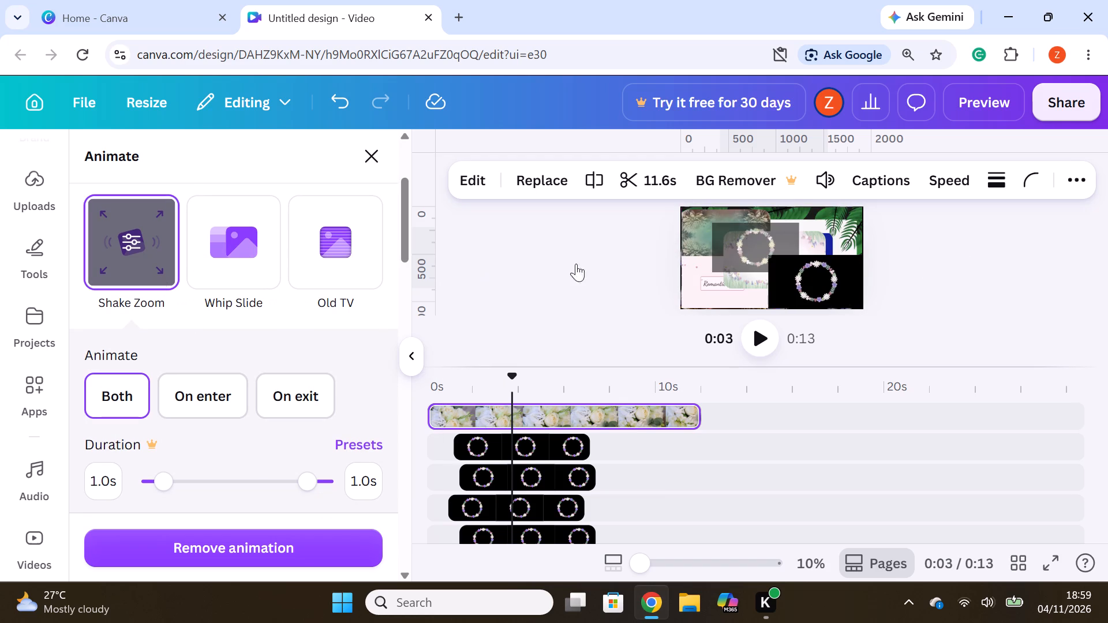
click(232, 249)
click(970, 238)
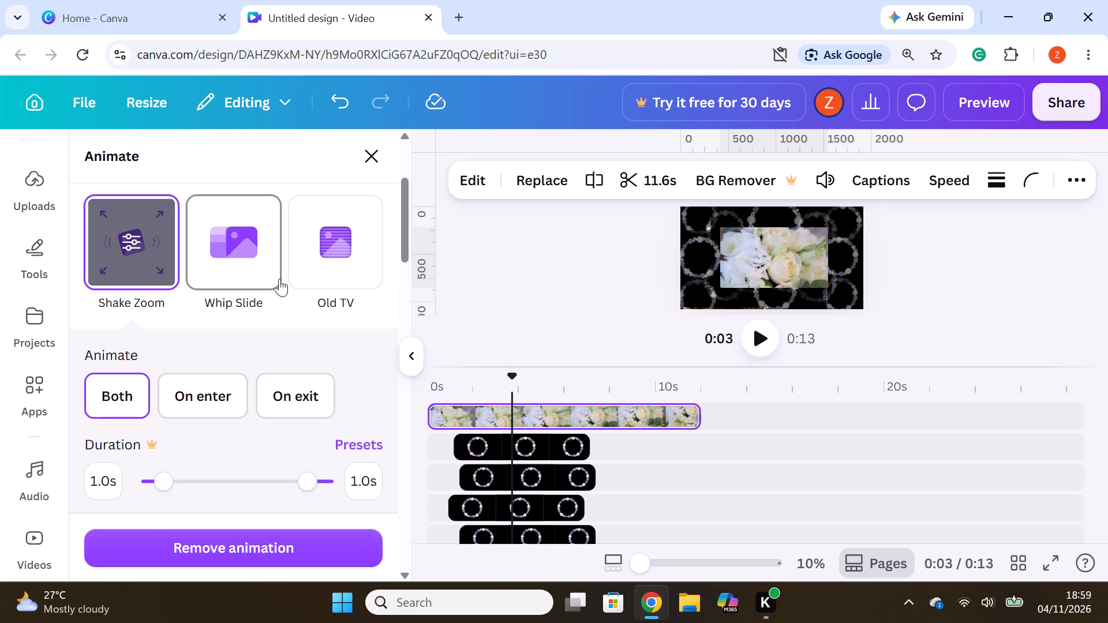
click(390, 241)
click(354, 246)
click(325, 249)
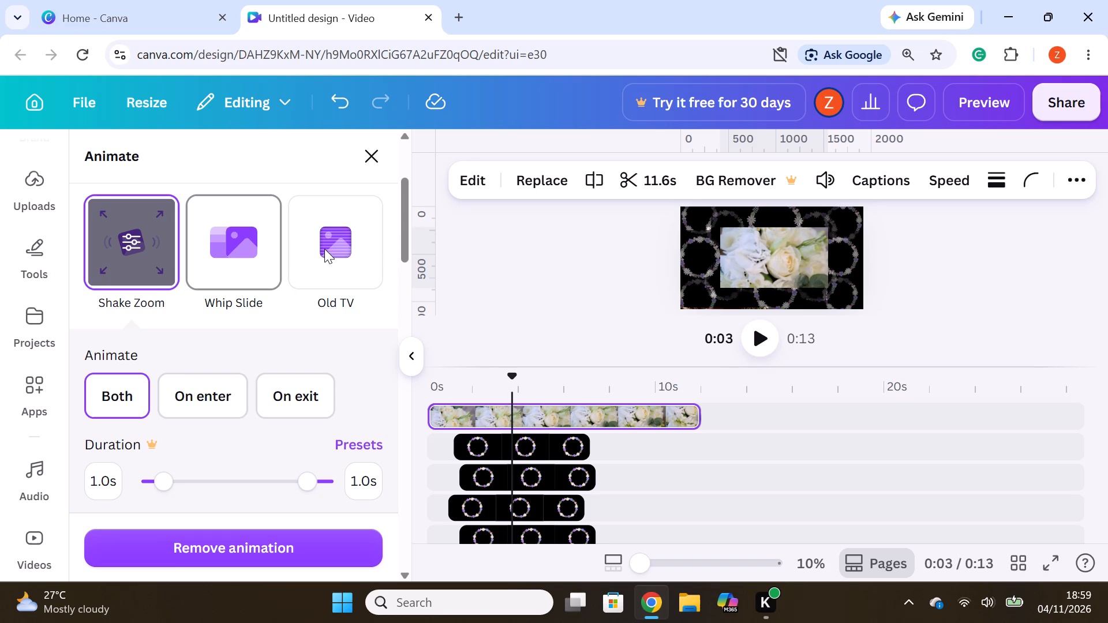
click(372, 155)
click(254, 550)
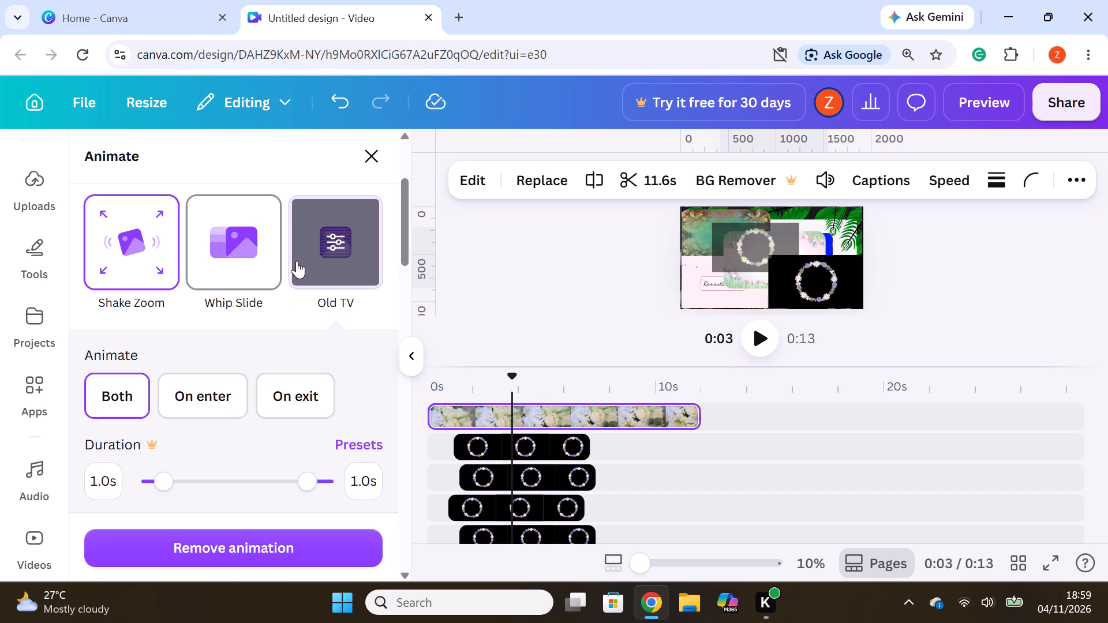
click(372, 156)
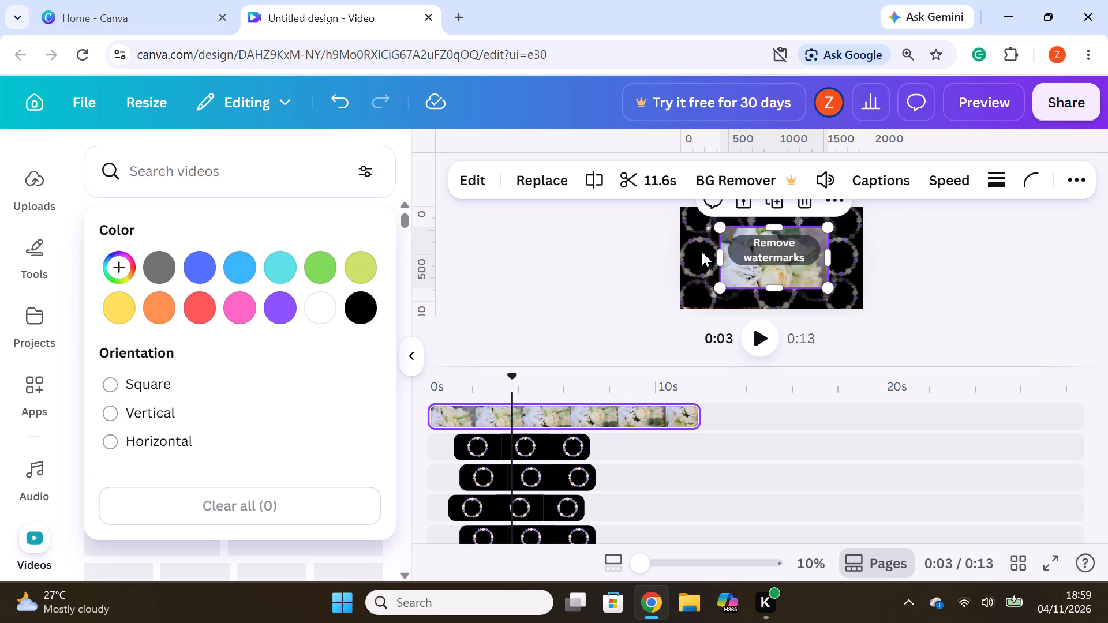
click(785, 272)
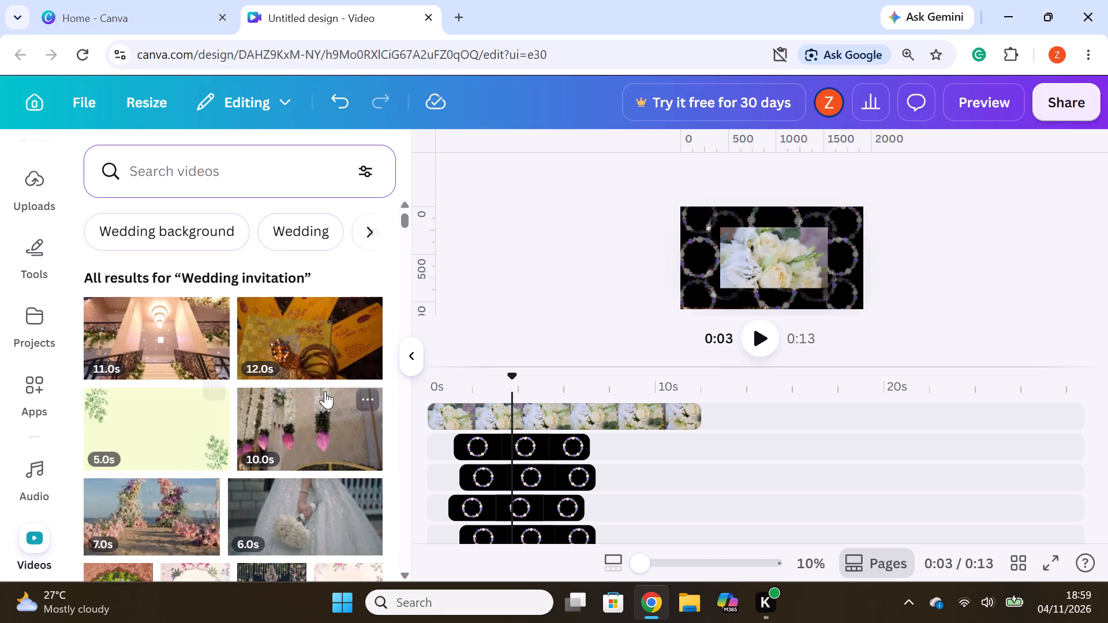
Add the 10-second video of hanging white garlands with pink flowers on a new top track, starting just after 0 seconds.
drag(283, 430, 478, 440)
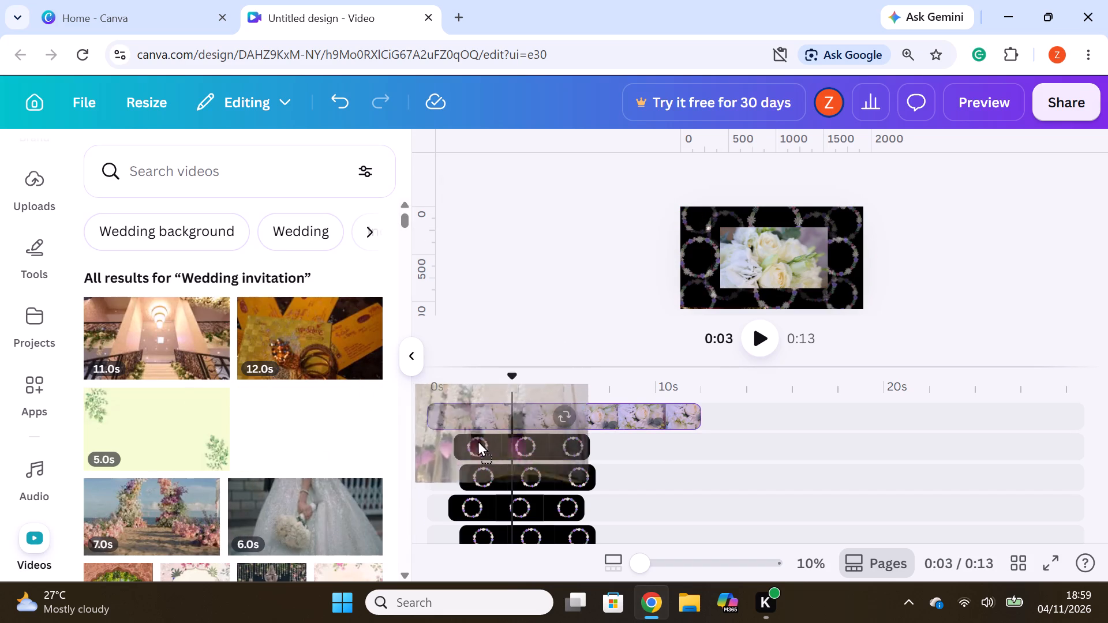
drag(478, 440, 504, 401)
drag(560, 408, 560, 408)
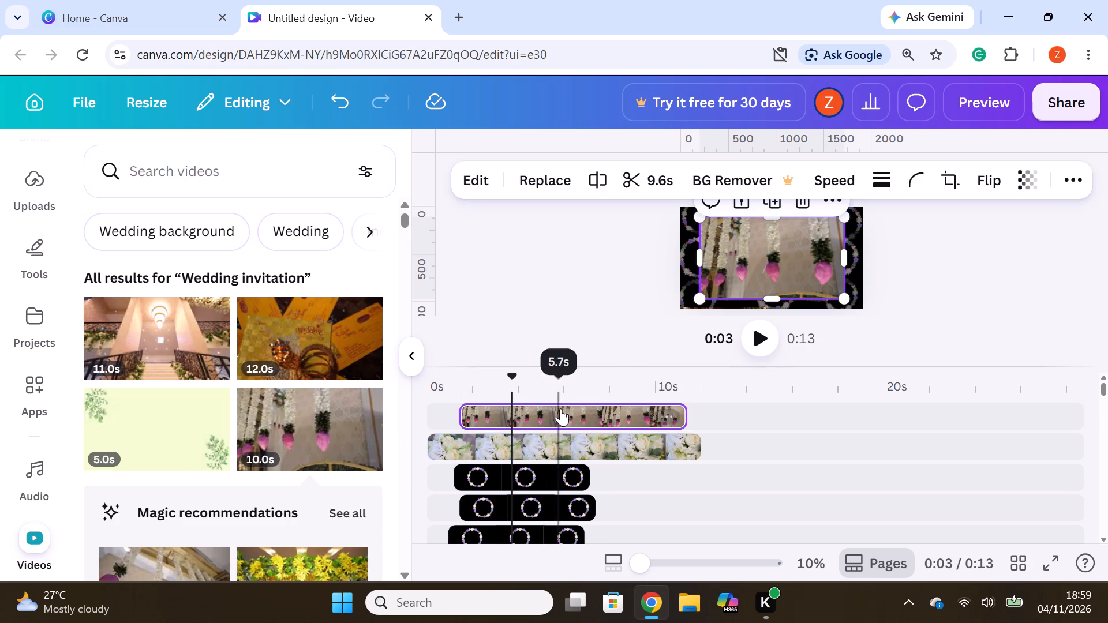
drag(560, 408, 537, 411)
click(537, 411)
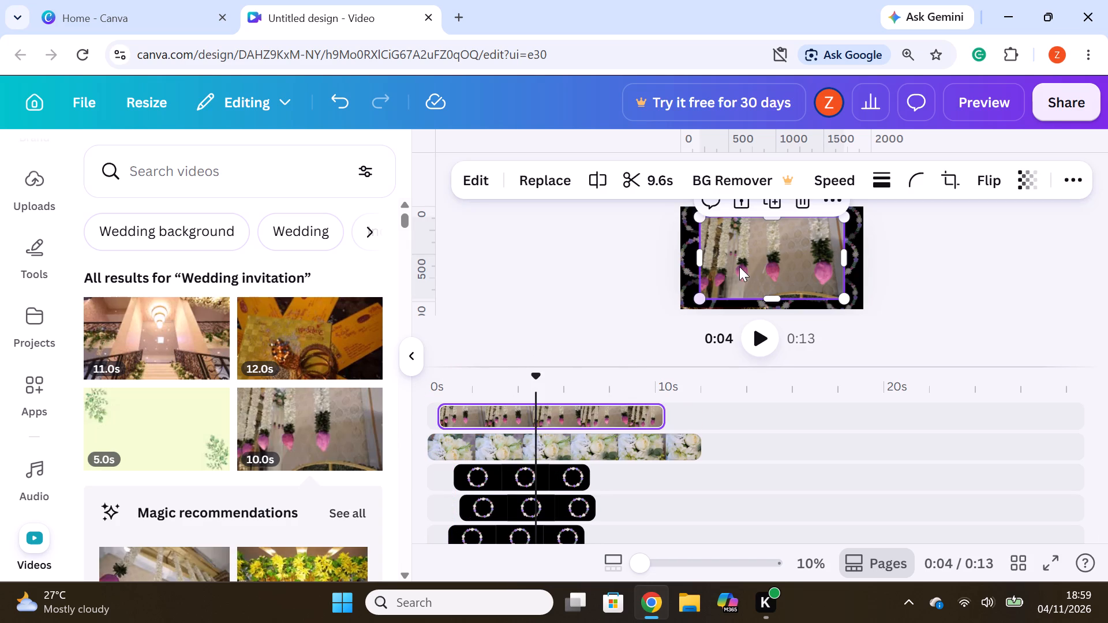
Shrink the hanging garlands clip to about two-thirds of its size and move it to the page's bottom-left corner.
click(739, 267)
click(817, 276)
drag(842, 298, 789, 272)
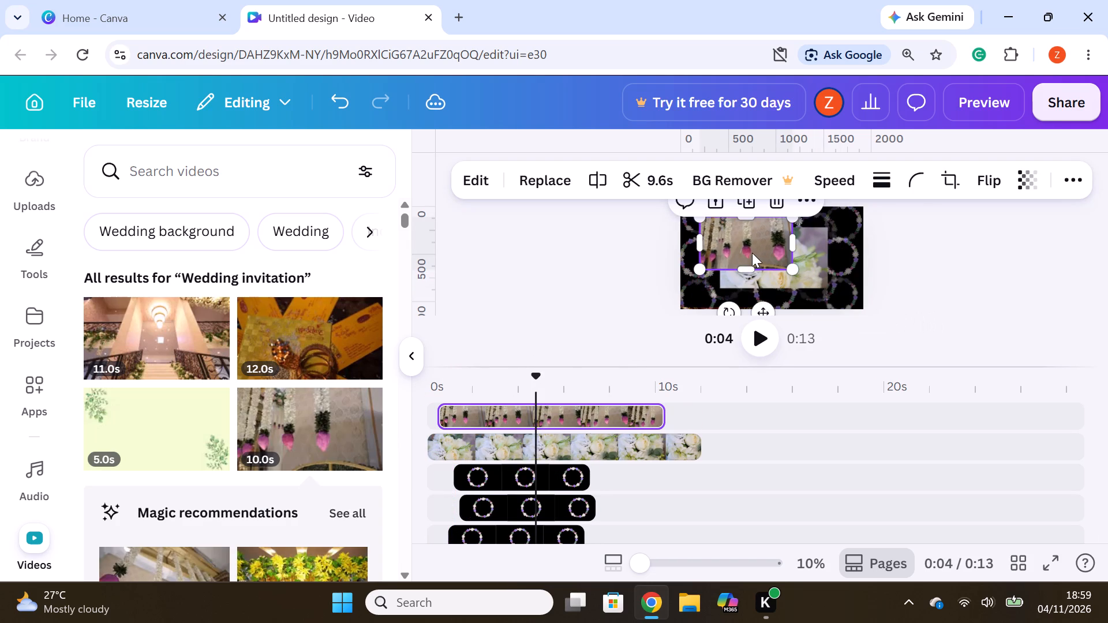
drag(752, 252, 725, 299)
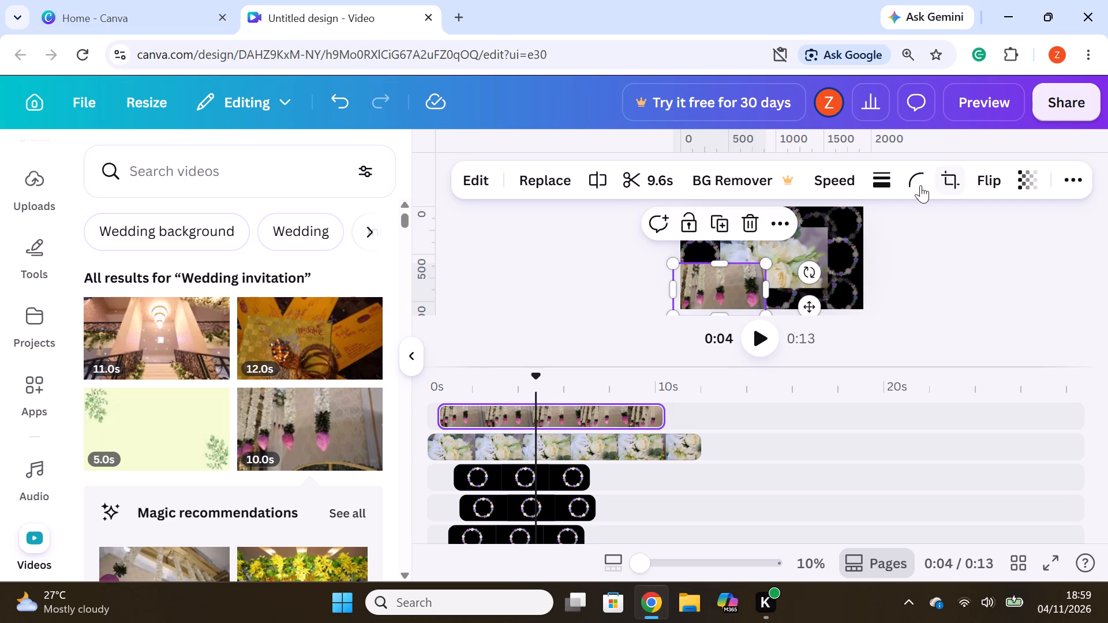
Set the hanging garlands clip's corner rounding to 100.
click(916, 185)
drag(819, 264, 967, 264)
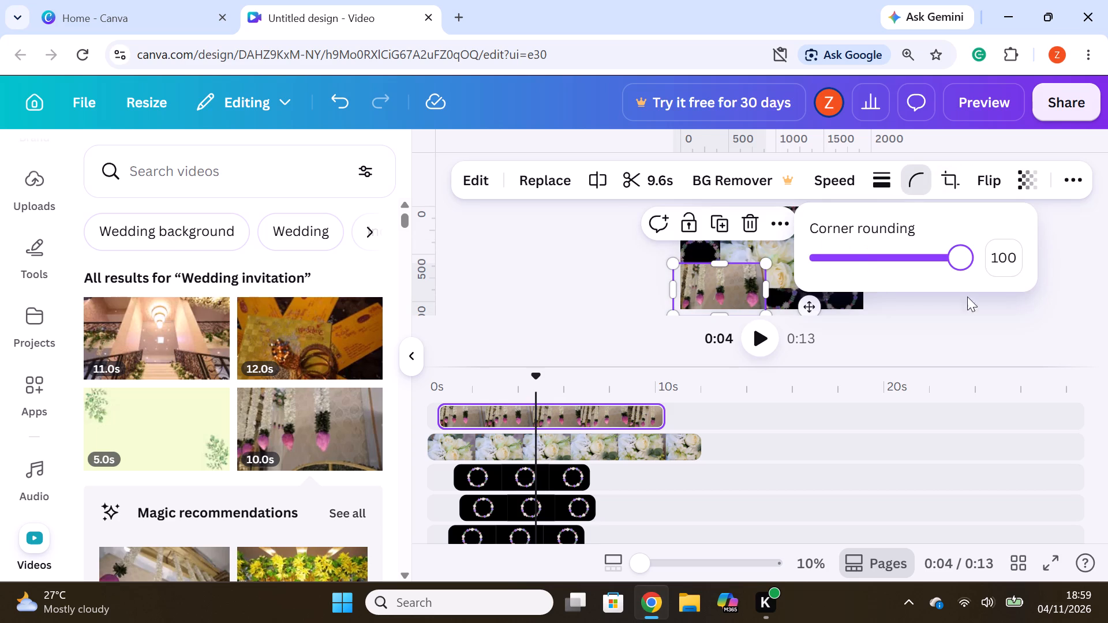
click(962, 306)
Nudge the hanging garlands clip slightly up and inward to line up with the page's bottom-left corner.
drag(739, 296, 746, 289)
click(1023, 275)
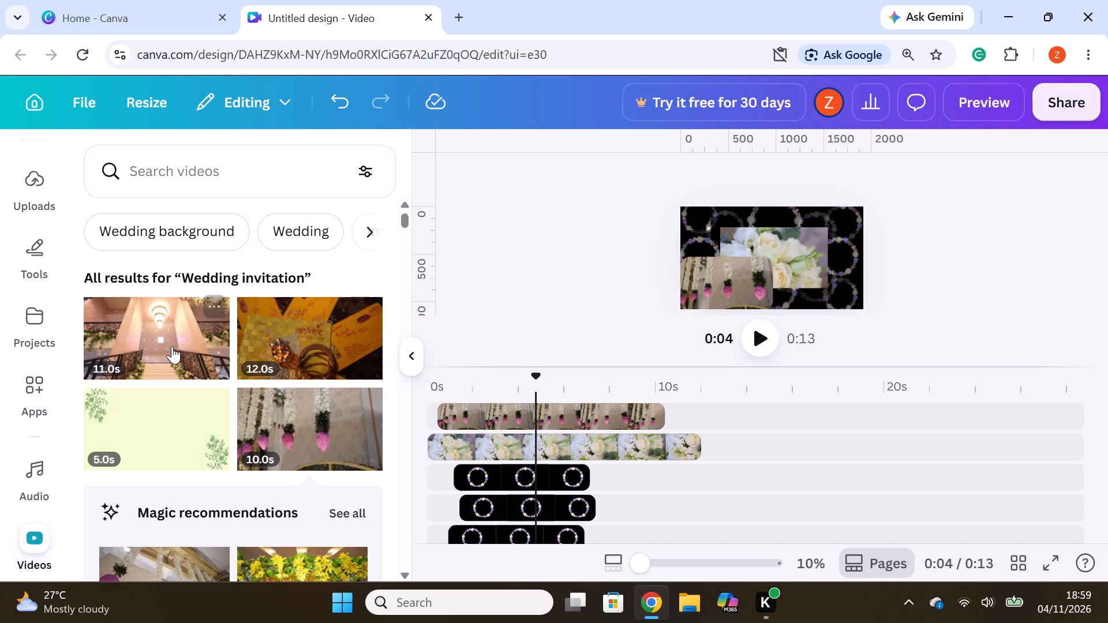
Add the 11-second wedding hall staircase video on a new top track, shrunk to about two-thirds size at the page's bottom-right corner.
drag(168, 344, 526, 404)
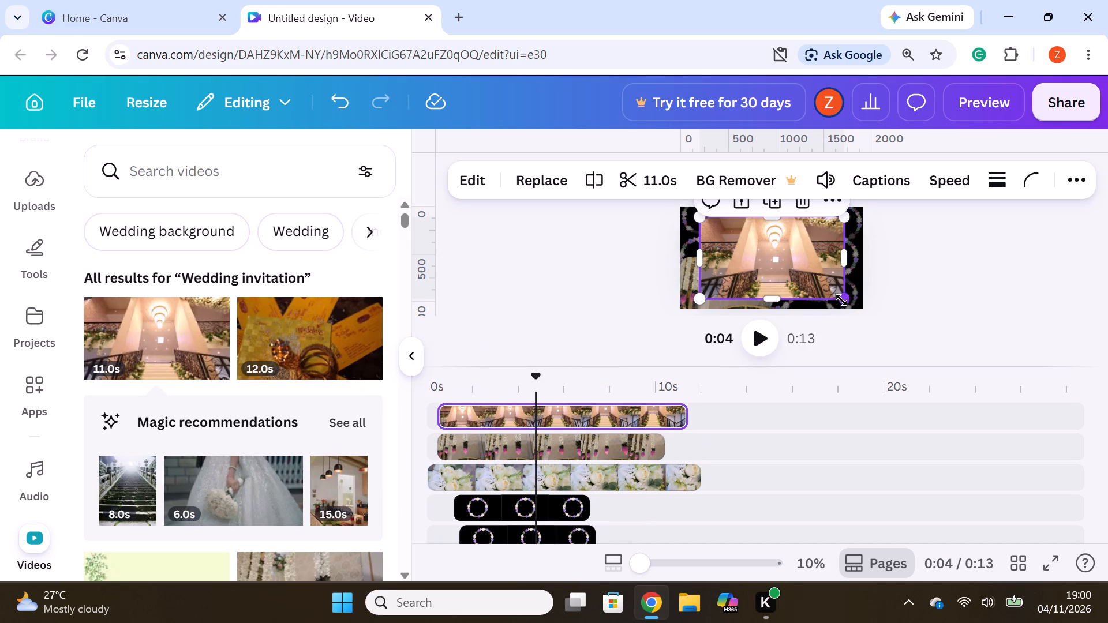
drag(841, 300, 796, 272)
drag(748, 244, 814, 289)
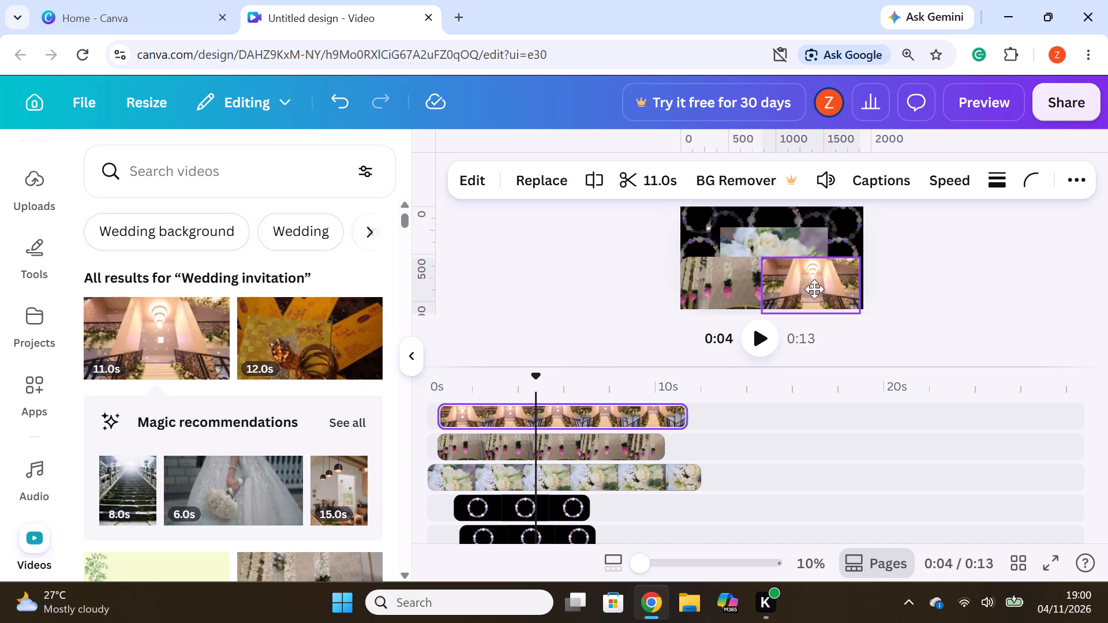
drag(814, 289, 820, 287)
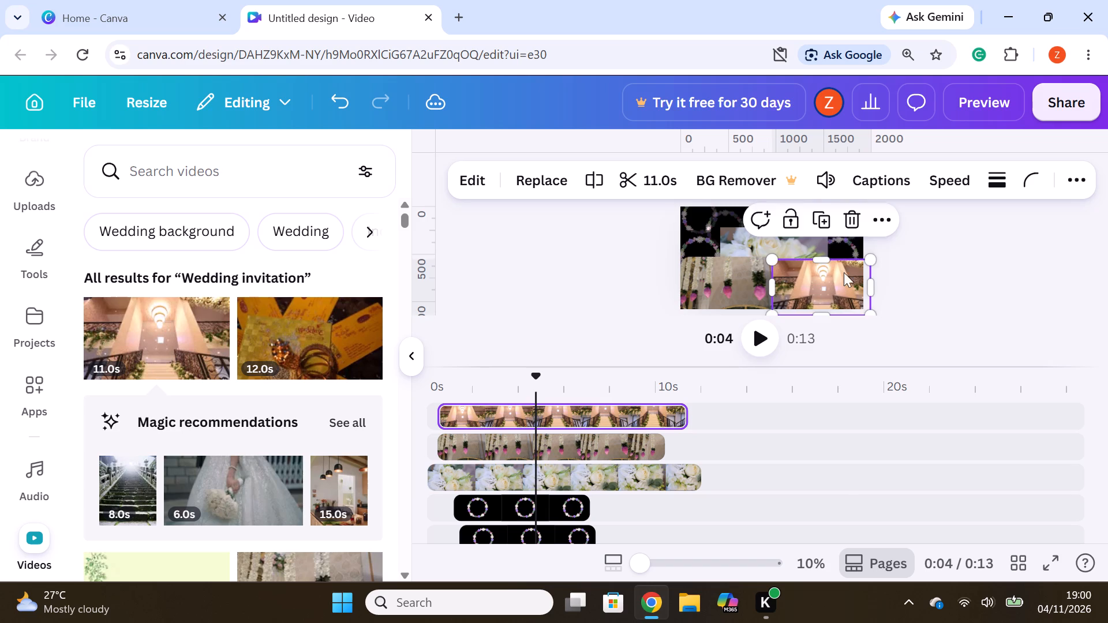
click(993, 247)
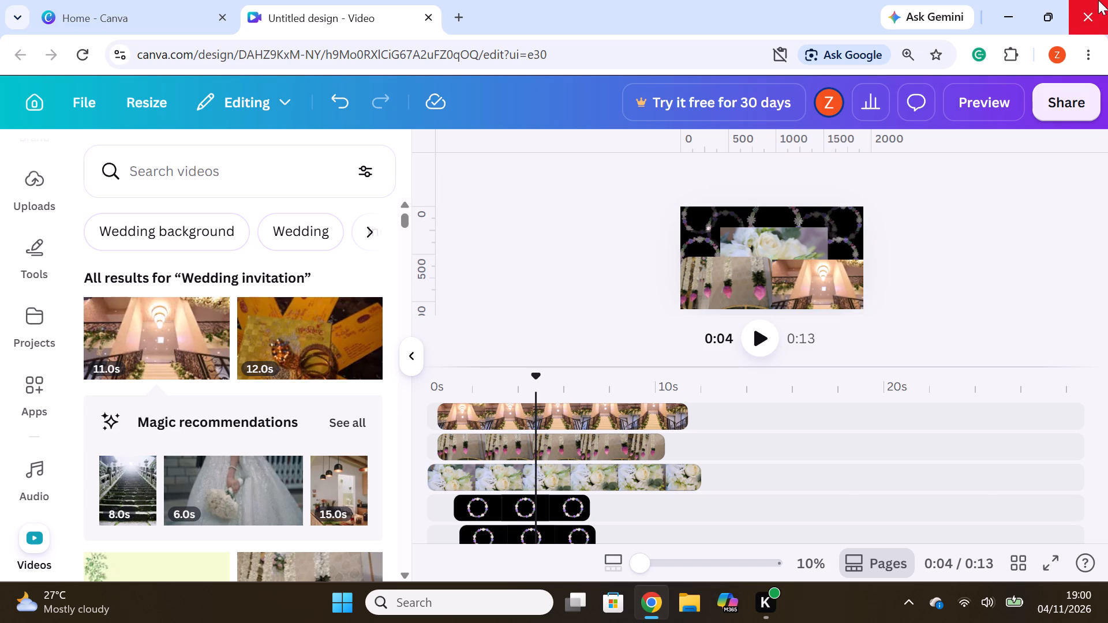